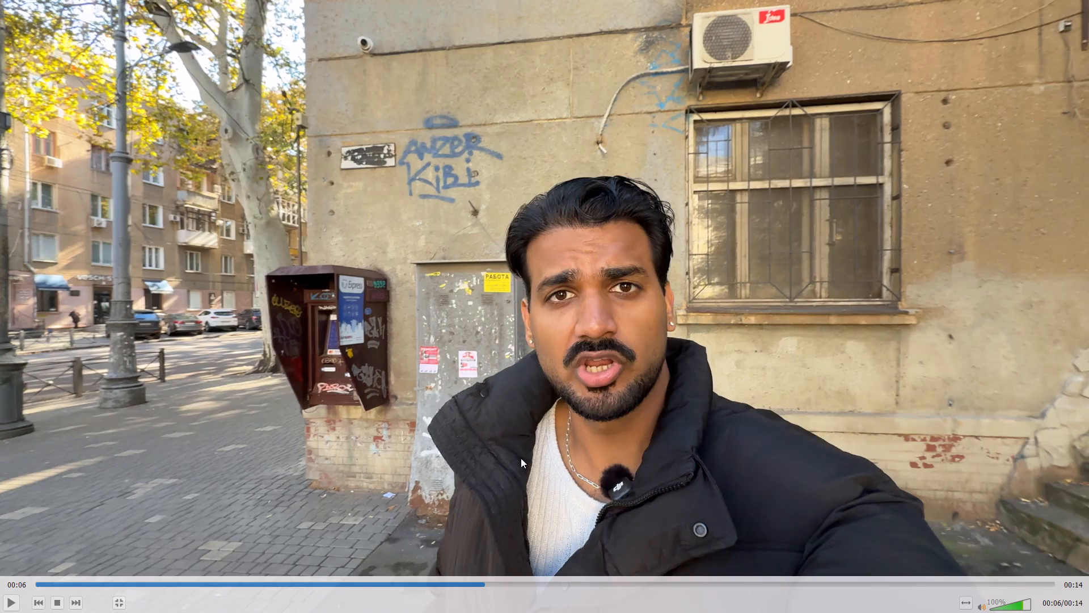
Play the talking-head clip, pausing and resuming it to review the footage.
key("space")
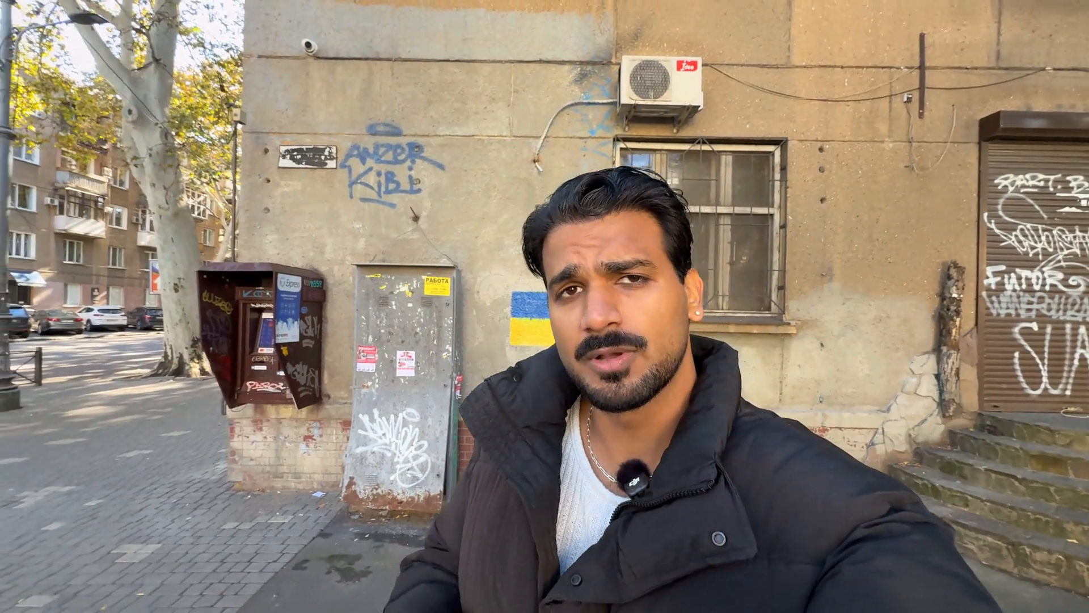
key("space")
key("space")
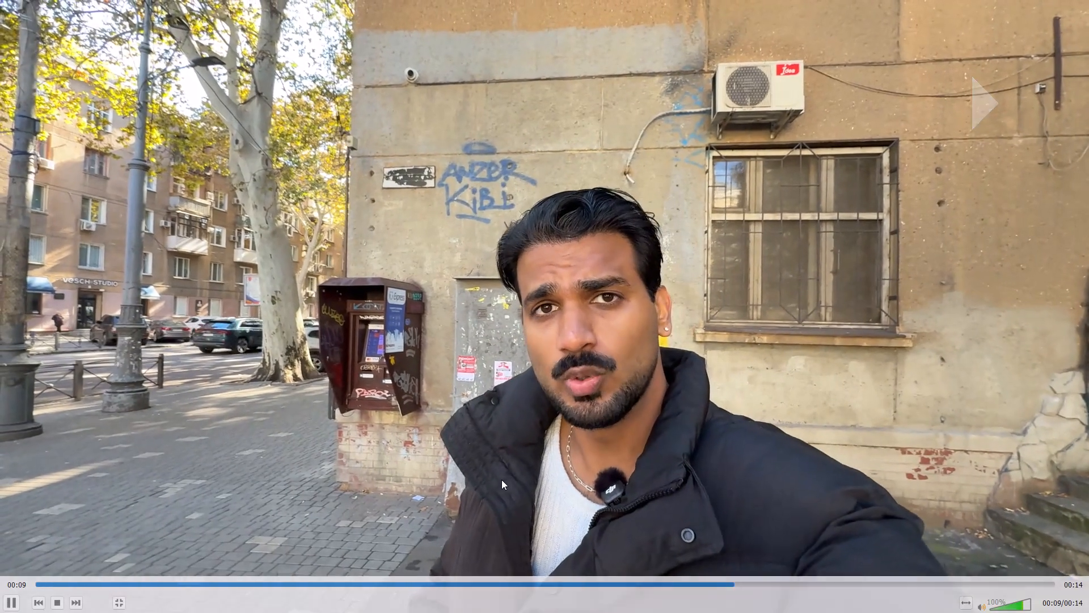
key("space")
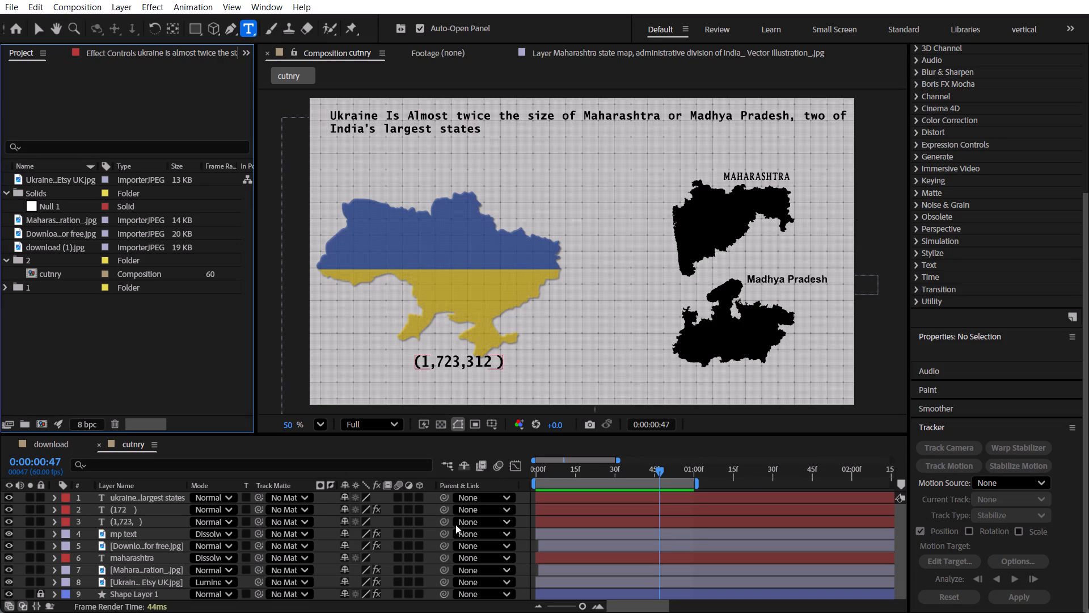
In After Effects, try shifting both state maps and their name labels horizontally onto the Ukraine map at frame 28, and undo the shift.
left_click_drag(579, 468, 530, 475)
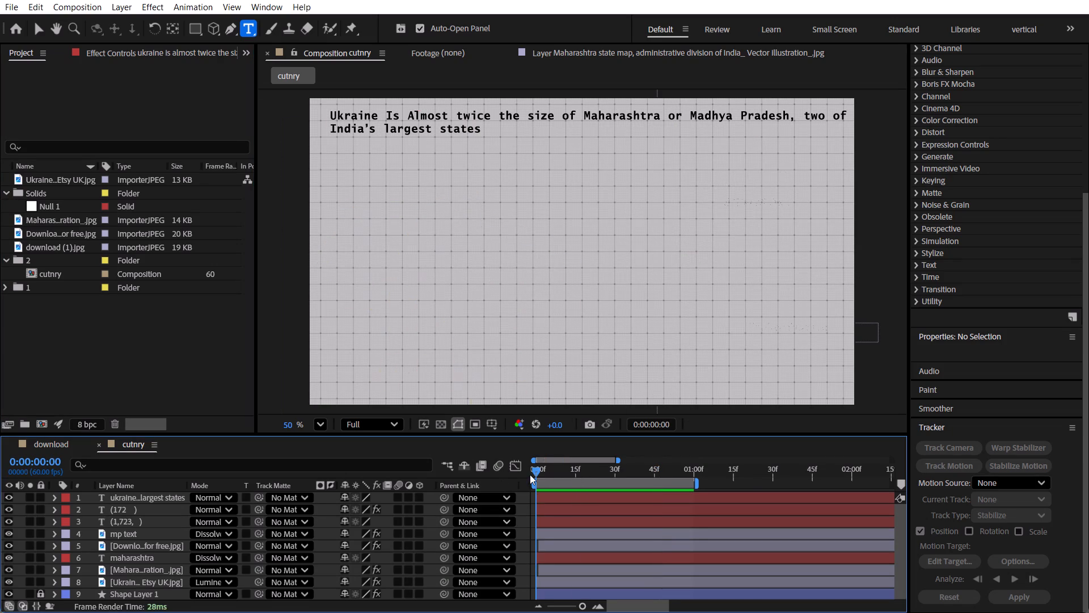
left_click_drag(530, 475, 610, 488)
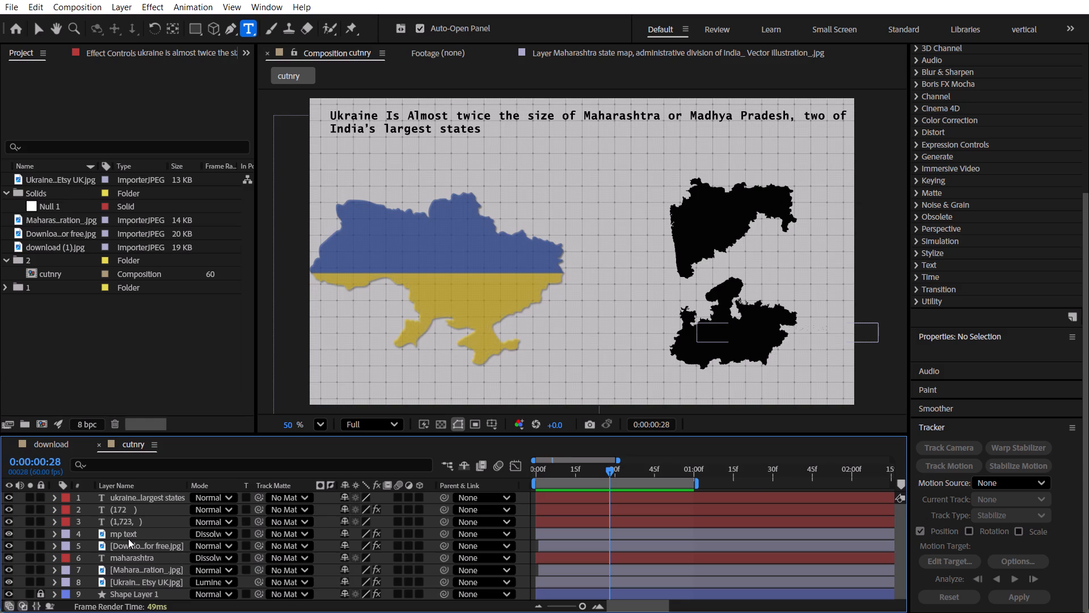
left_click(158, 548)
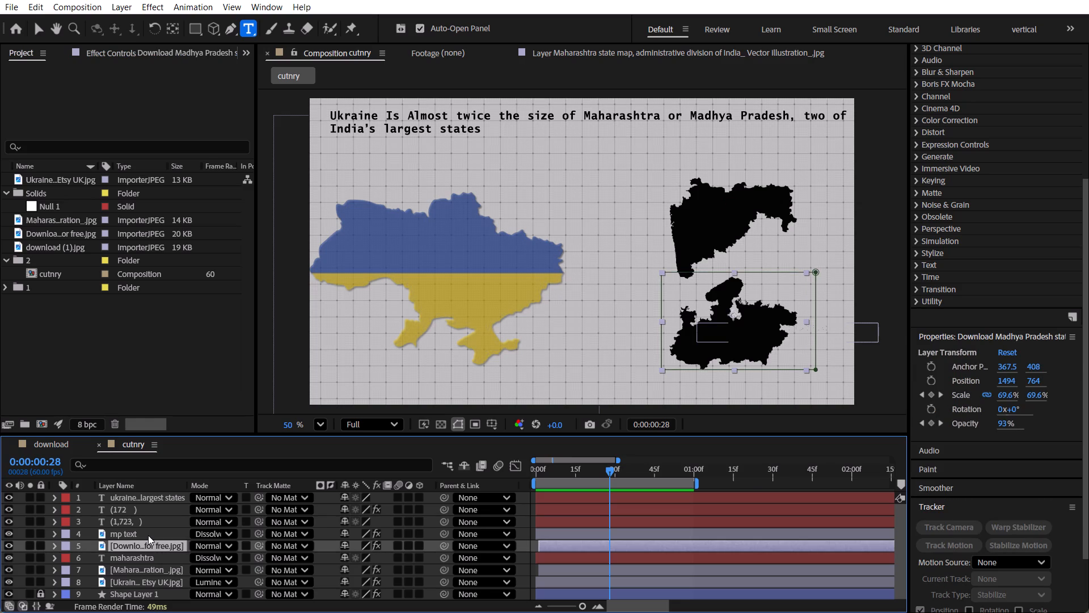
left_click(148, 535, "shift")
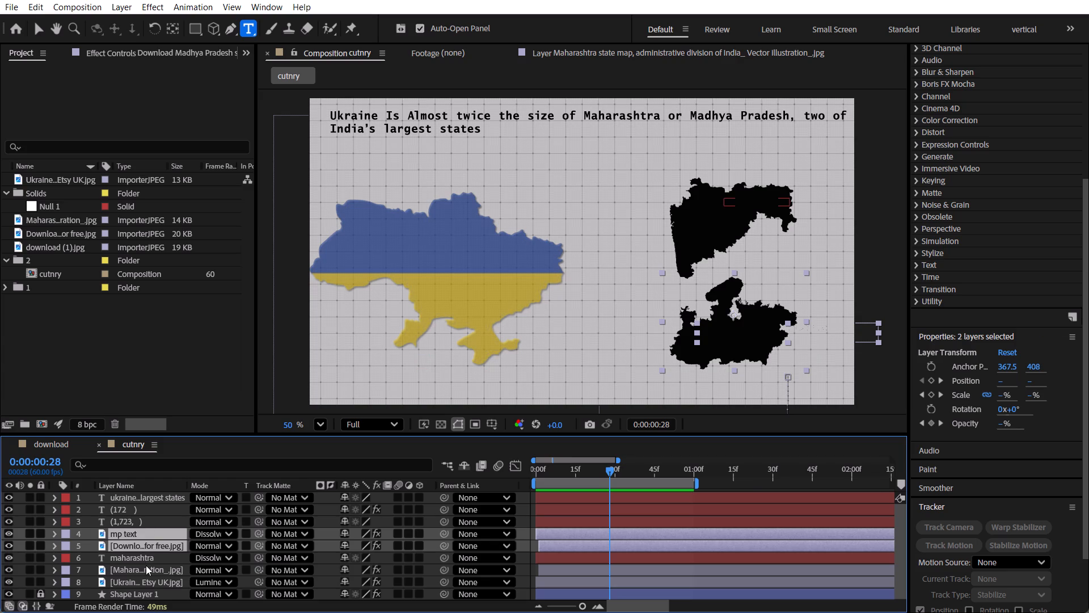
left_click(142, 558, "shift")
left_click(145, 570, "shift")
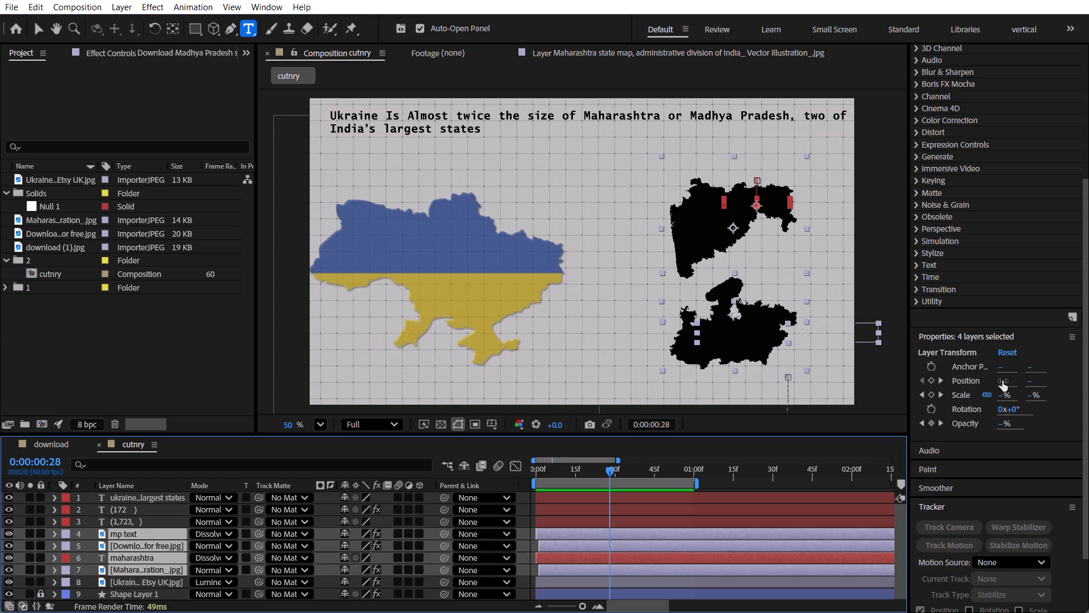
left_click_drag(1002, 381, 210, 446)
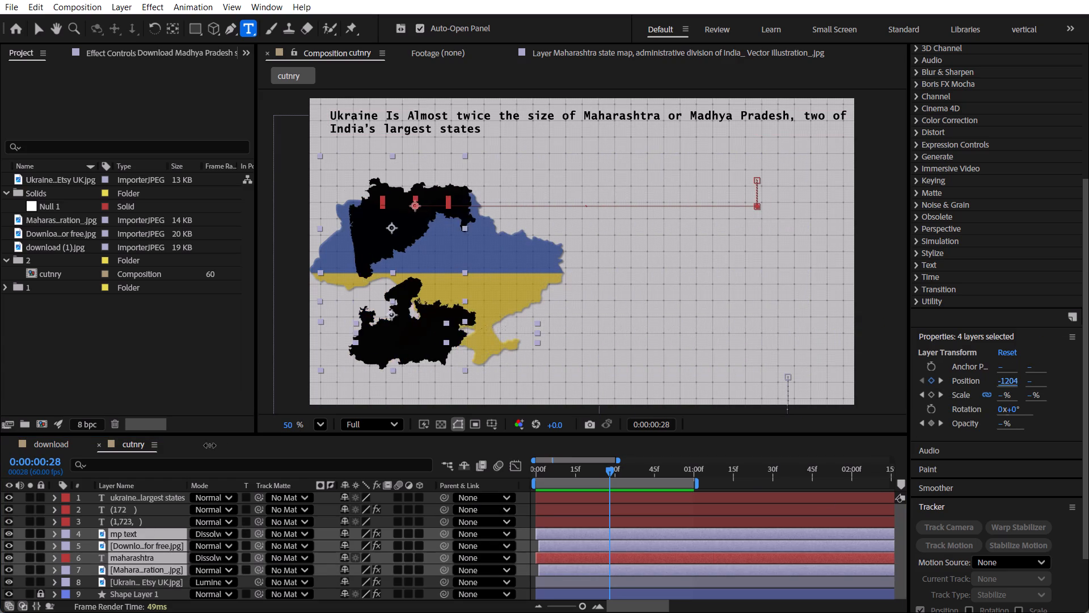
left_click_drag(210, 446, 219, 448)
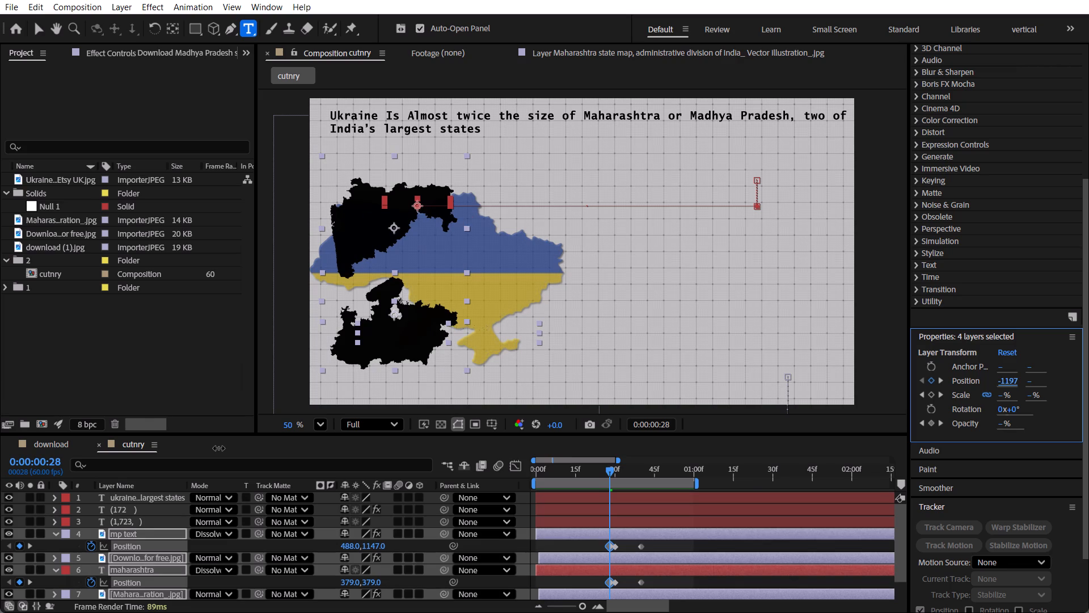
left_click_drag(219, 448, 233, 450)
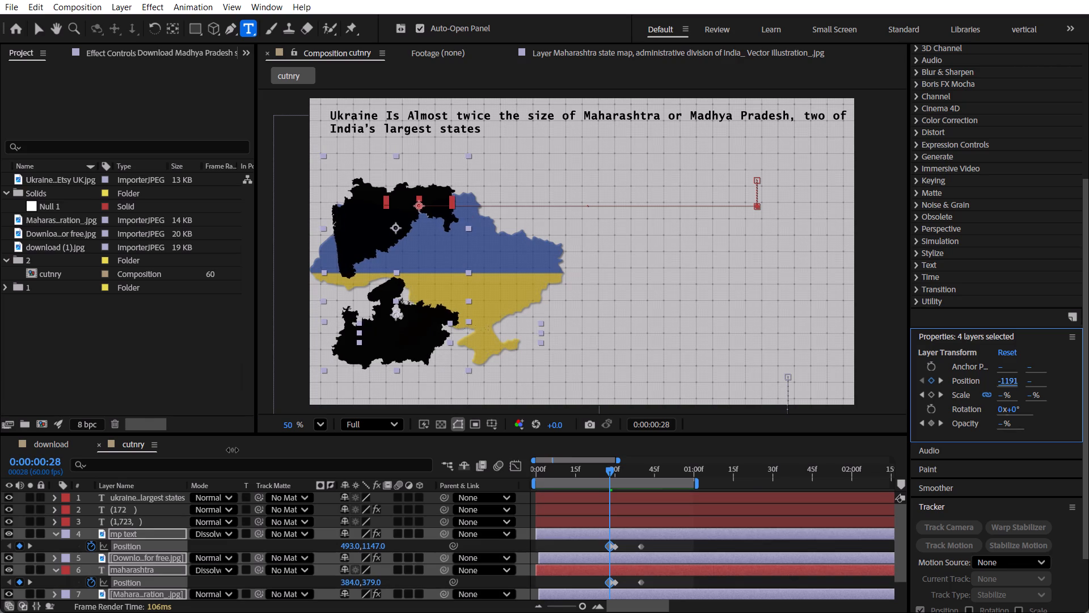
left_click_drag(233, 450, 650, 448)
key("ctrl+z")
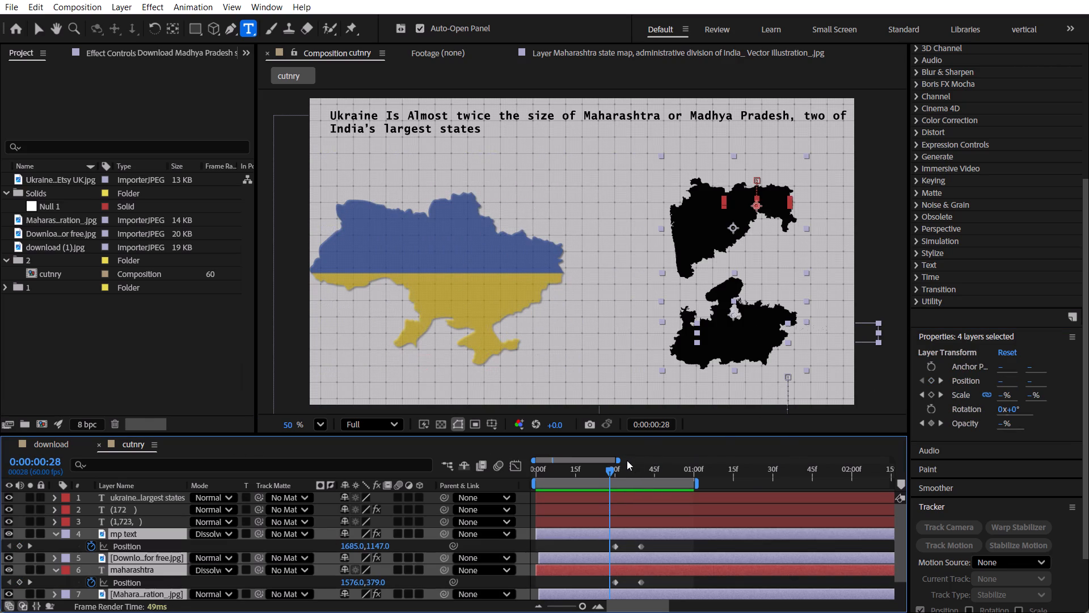
Examine the map and label animation from the start to frame 40, including the mp text position keyframes.
left_click_drag(611, 472, 641, 477)
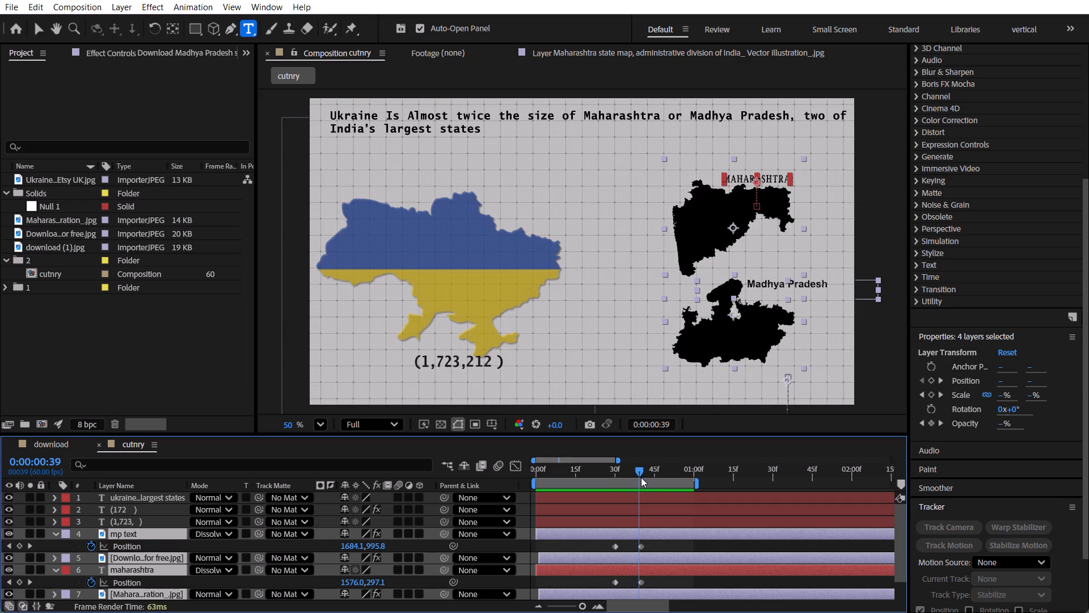
left_click_drag(641, 477, 524, 480)
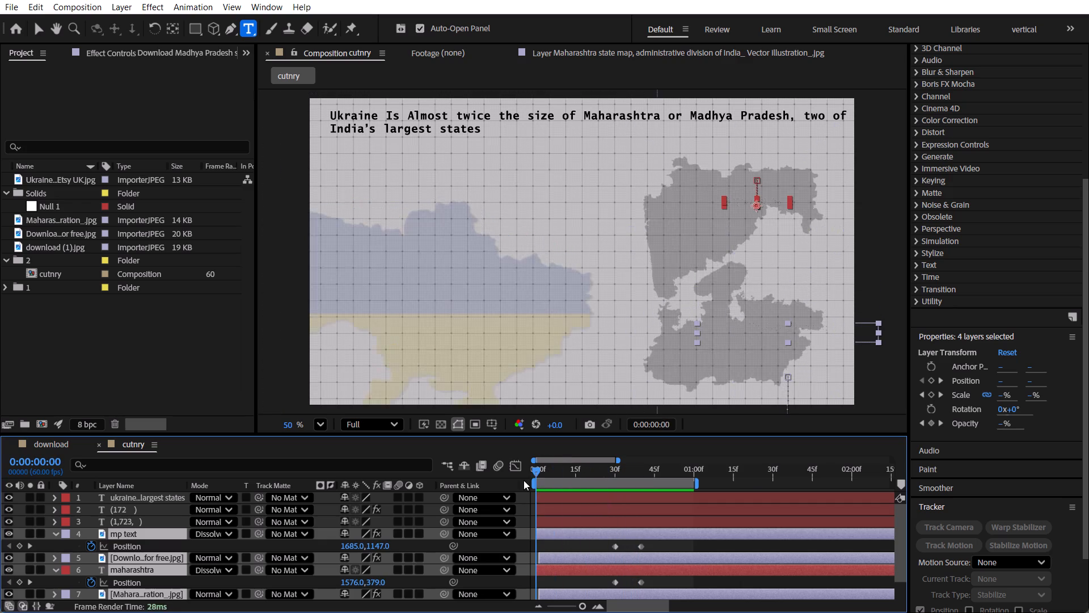
left_click_drag(524, 480, 626, 496)
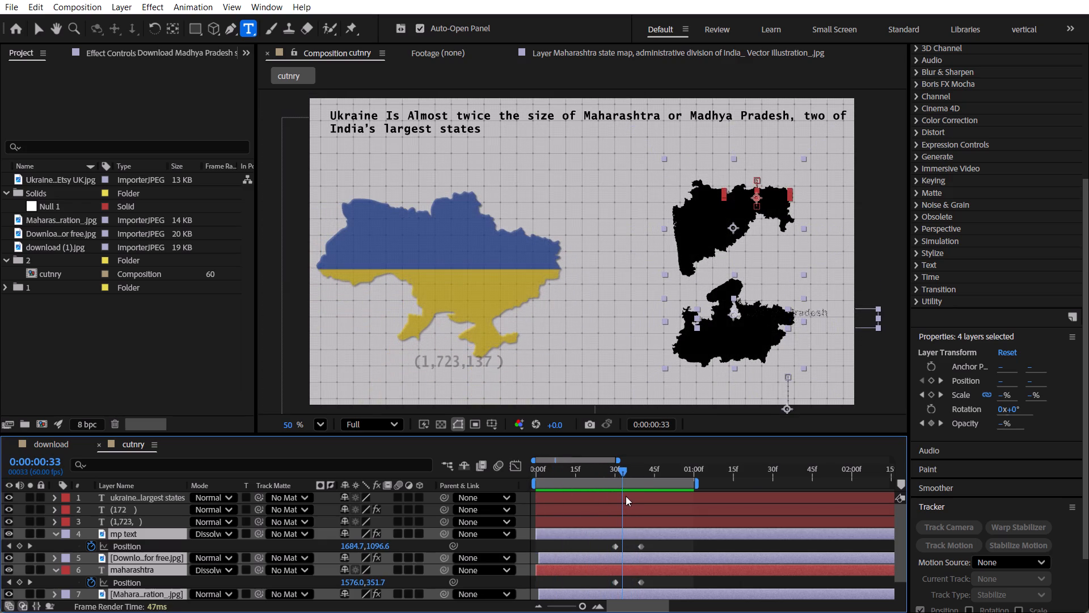
left_click_drag(626, 496, 641, 501)
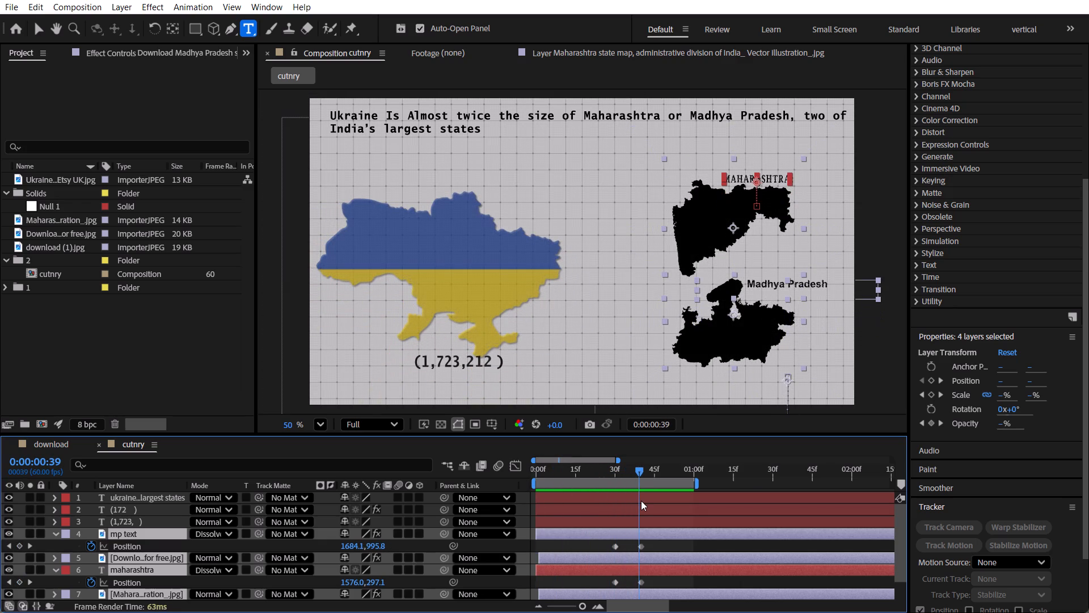
left_click_drag(641, 501, 624, 501)
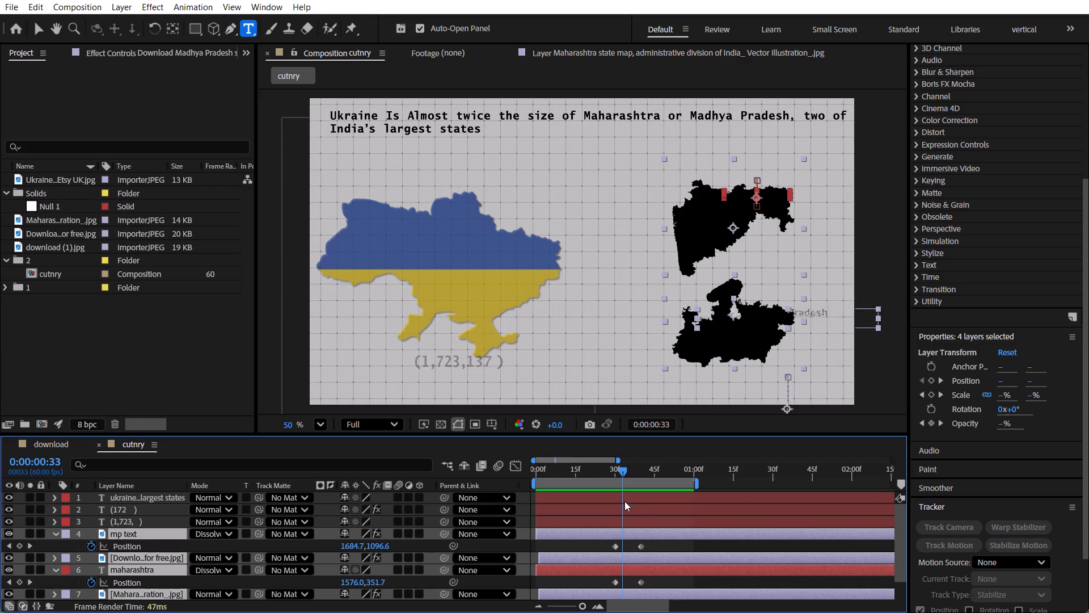
left_click_drag(624, 501, 616, 501)
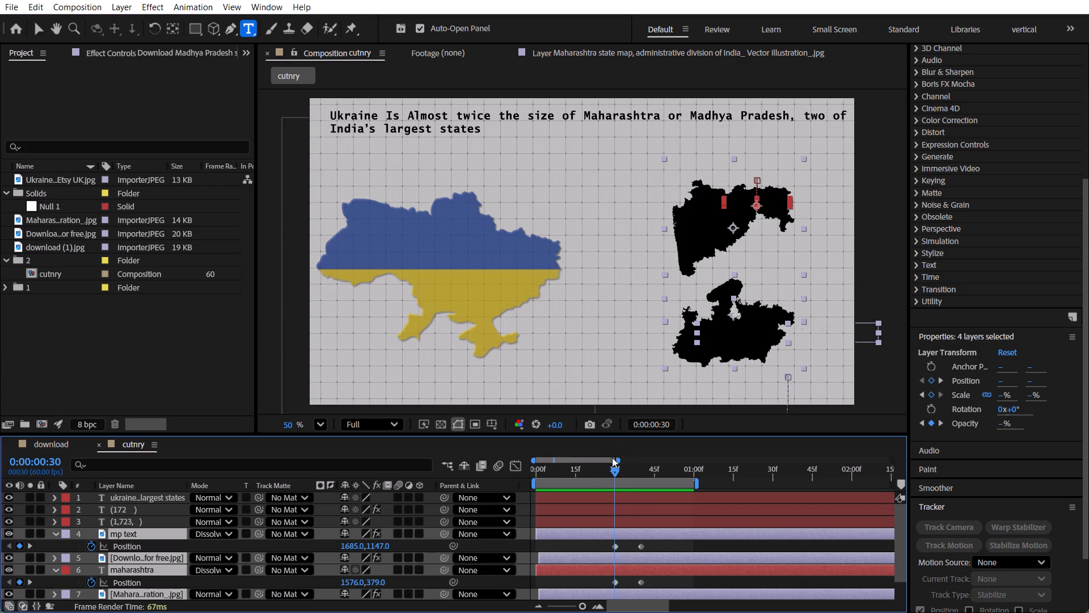
left_click(28, 545)
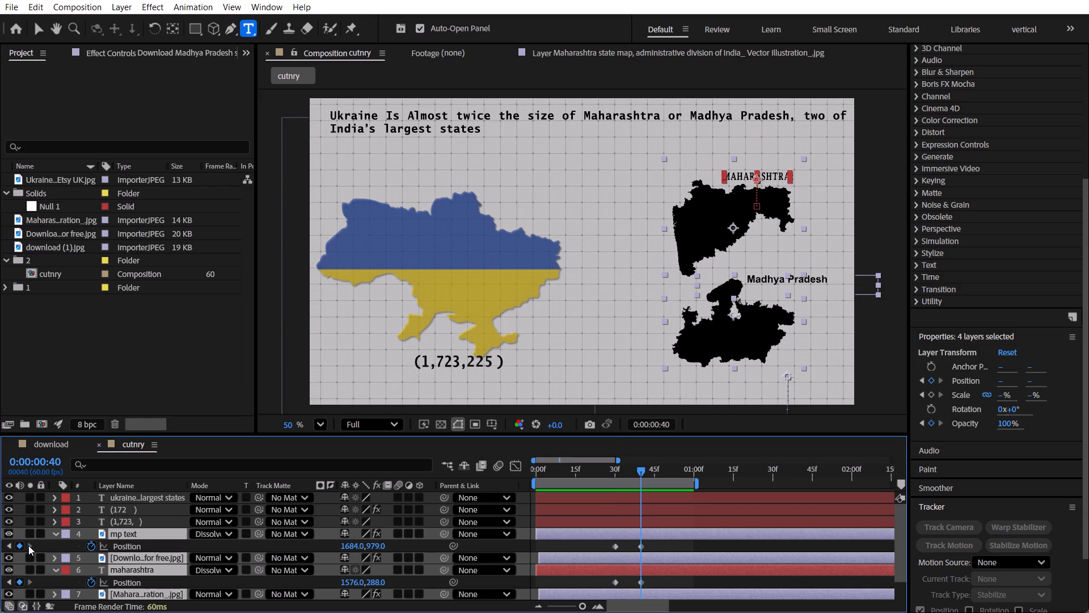
left_click(6, 547)
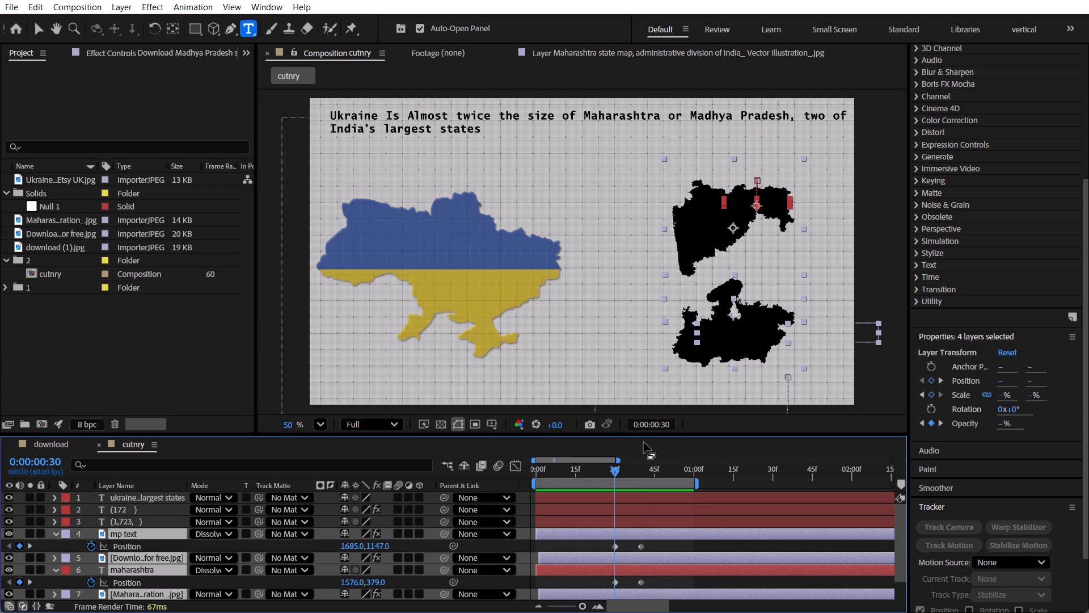
Set the scale of the Maharashtra and Madhya Pradesh map layers to 73.9% at frame 33.
left_click(618, 468)
left_click(623, 468)
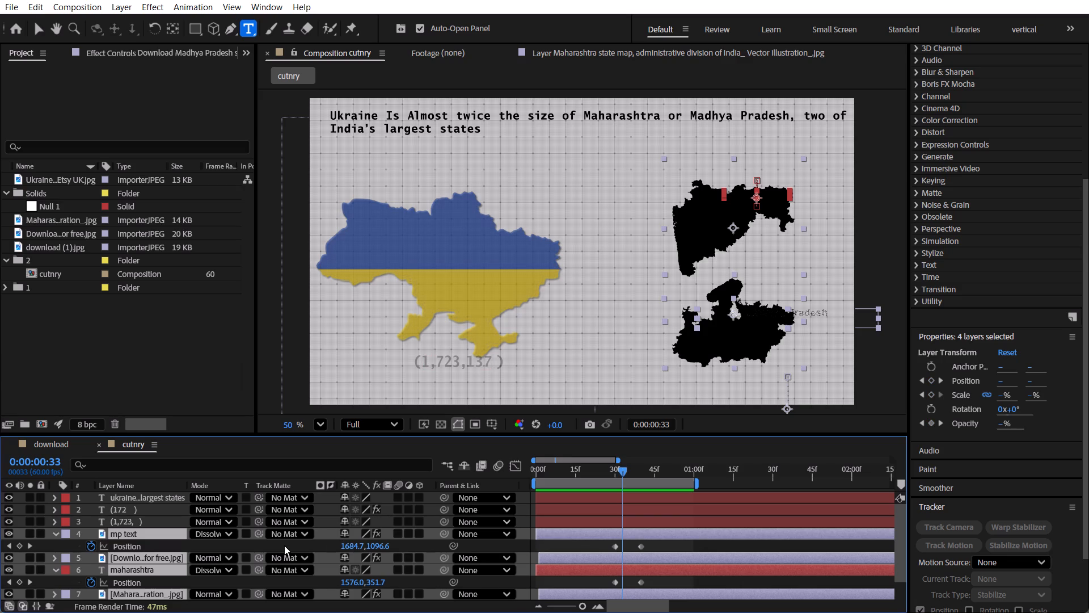
key("s")
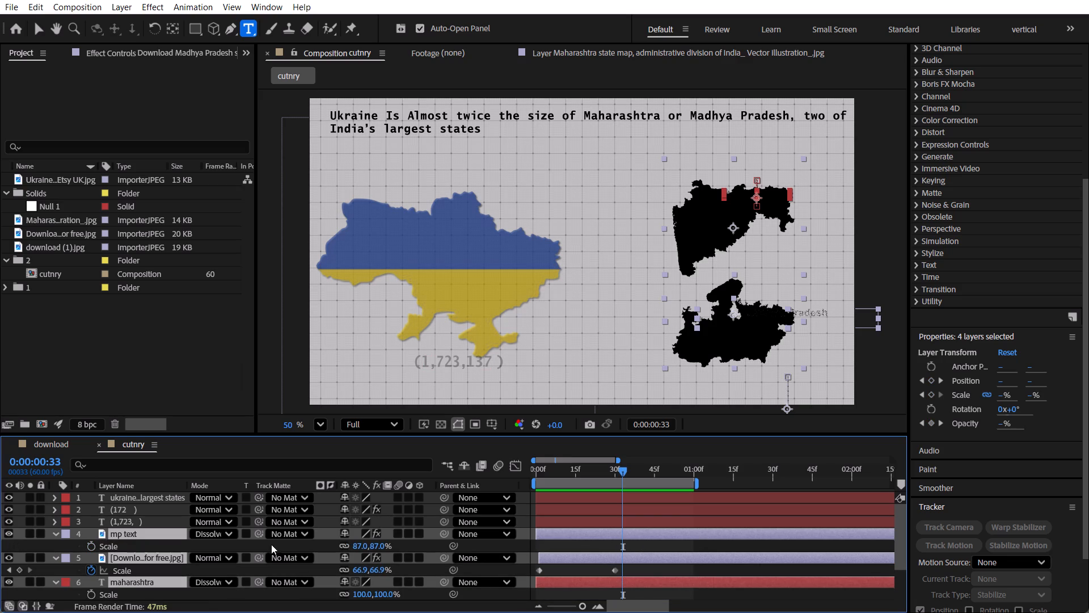
left_click(197, 572)
scroll(197, 572, "down", 1)
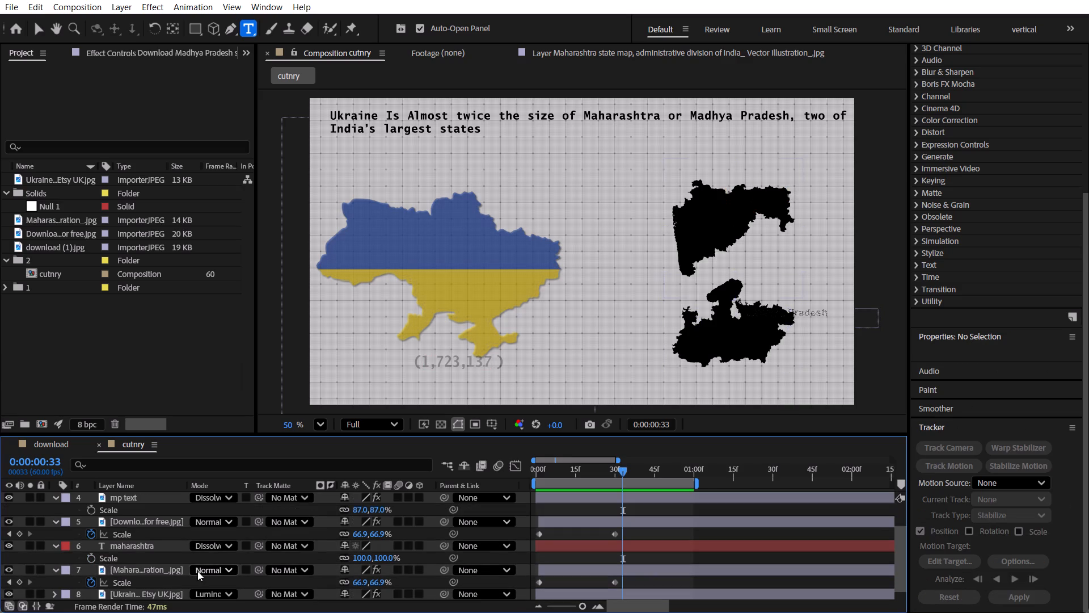
left_click(133, 568)
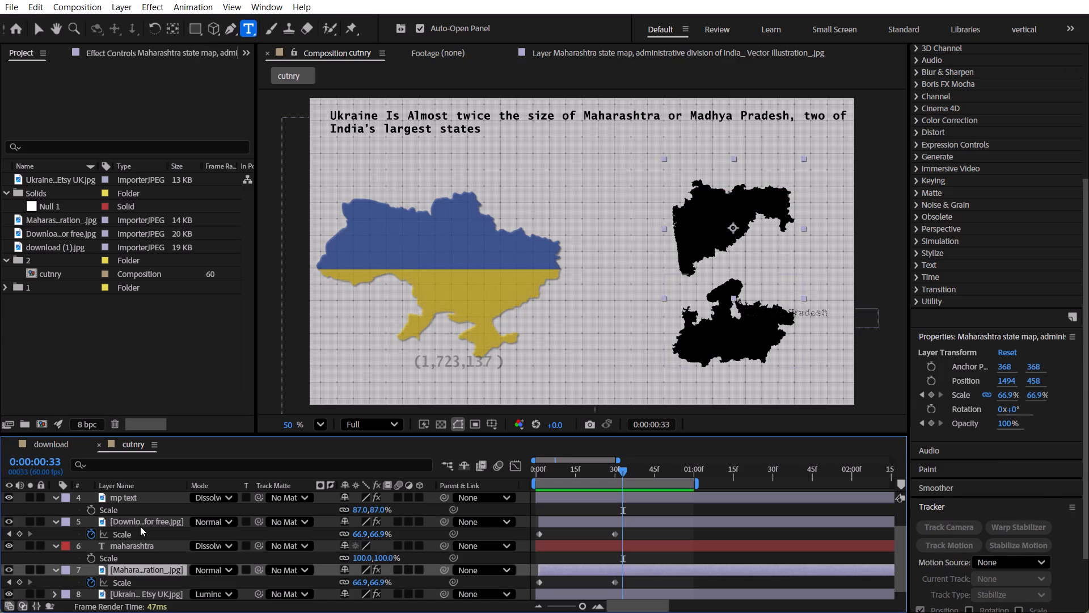
left_click(140, 521, "shift")
left_click(141, 543, "ctrl")
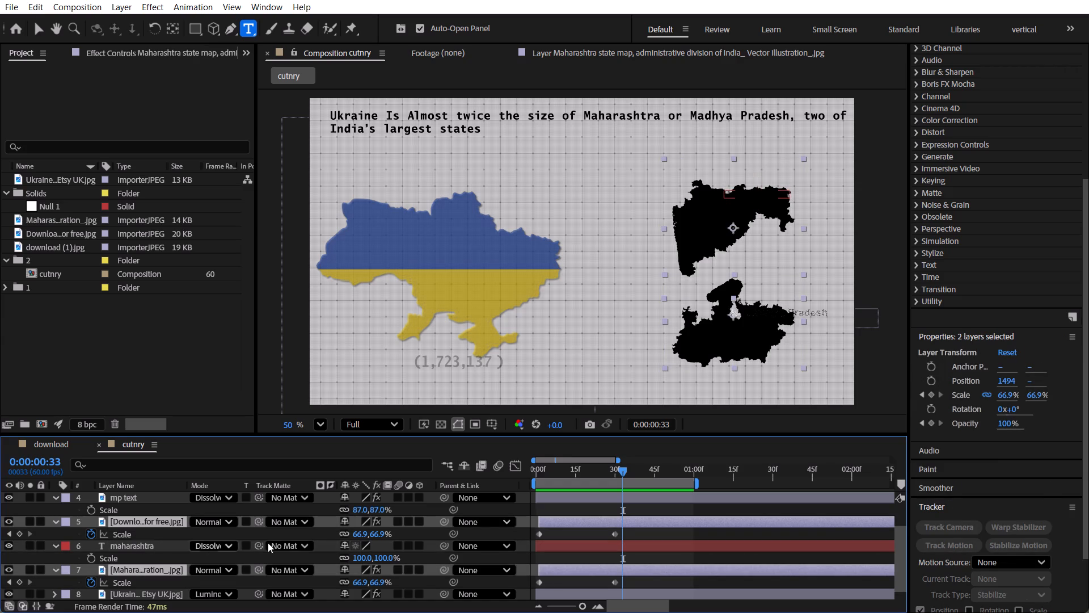
left_click(354, 534)
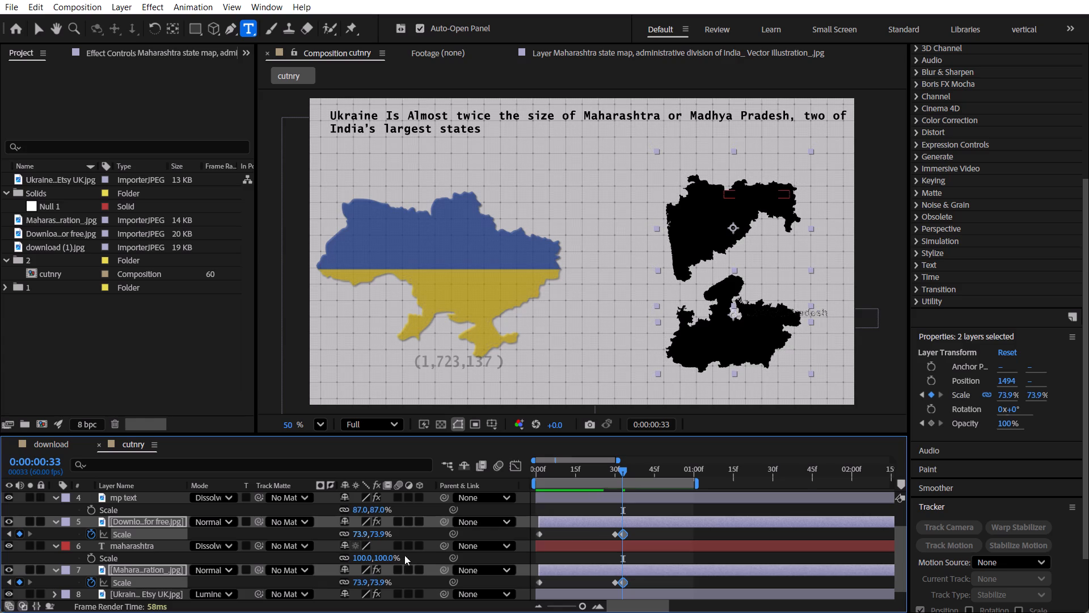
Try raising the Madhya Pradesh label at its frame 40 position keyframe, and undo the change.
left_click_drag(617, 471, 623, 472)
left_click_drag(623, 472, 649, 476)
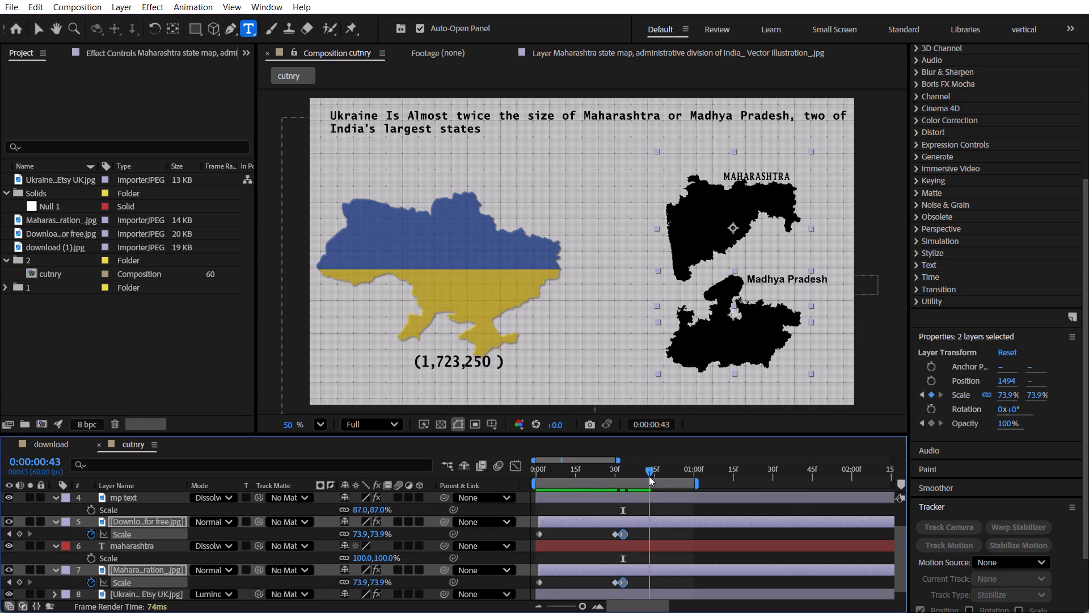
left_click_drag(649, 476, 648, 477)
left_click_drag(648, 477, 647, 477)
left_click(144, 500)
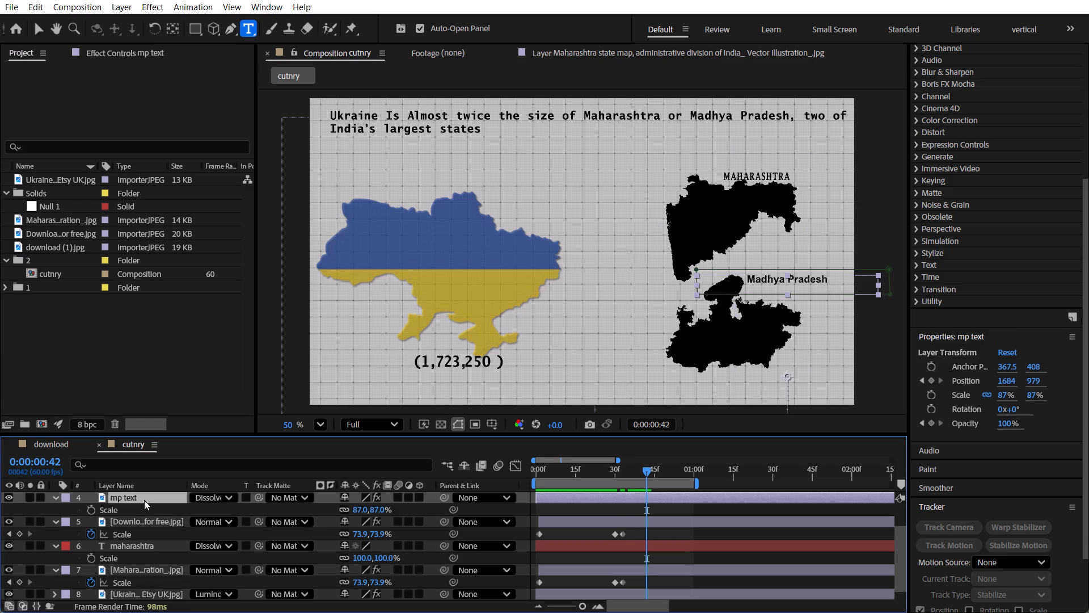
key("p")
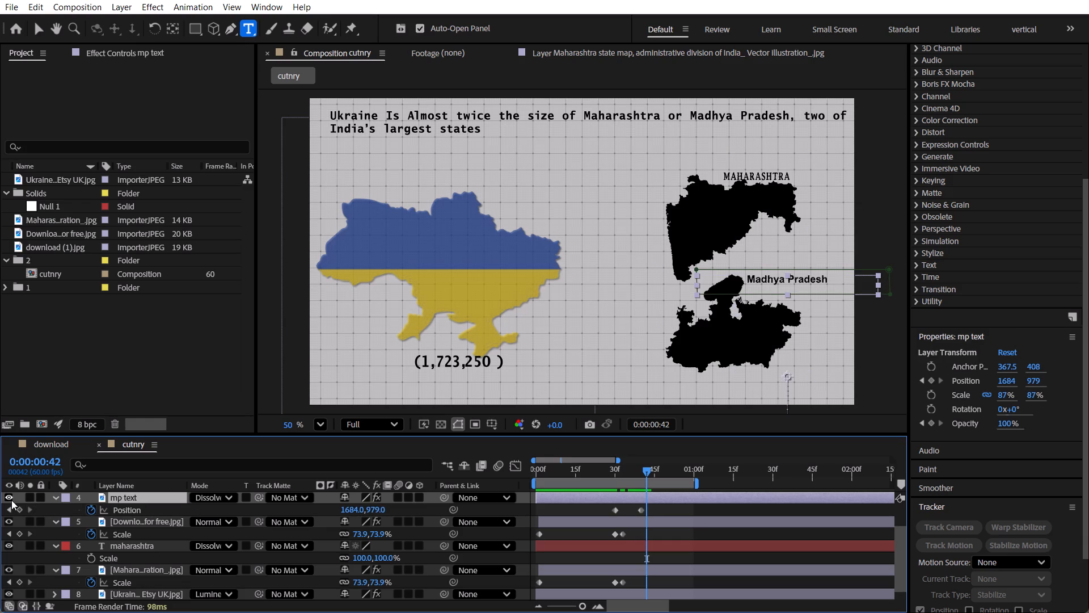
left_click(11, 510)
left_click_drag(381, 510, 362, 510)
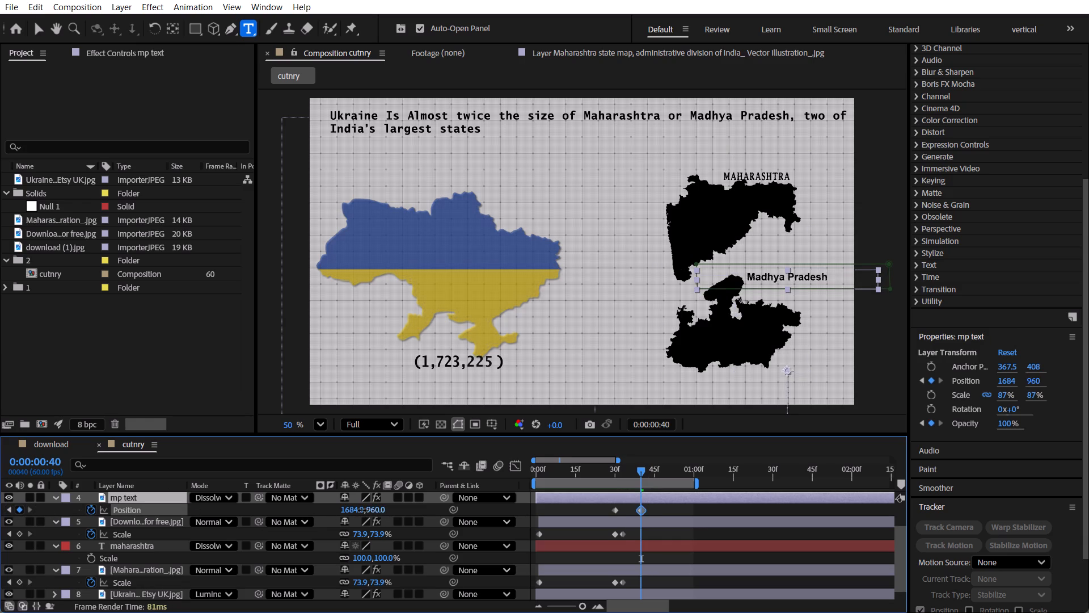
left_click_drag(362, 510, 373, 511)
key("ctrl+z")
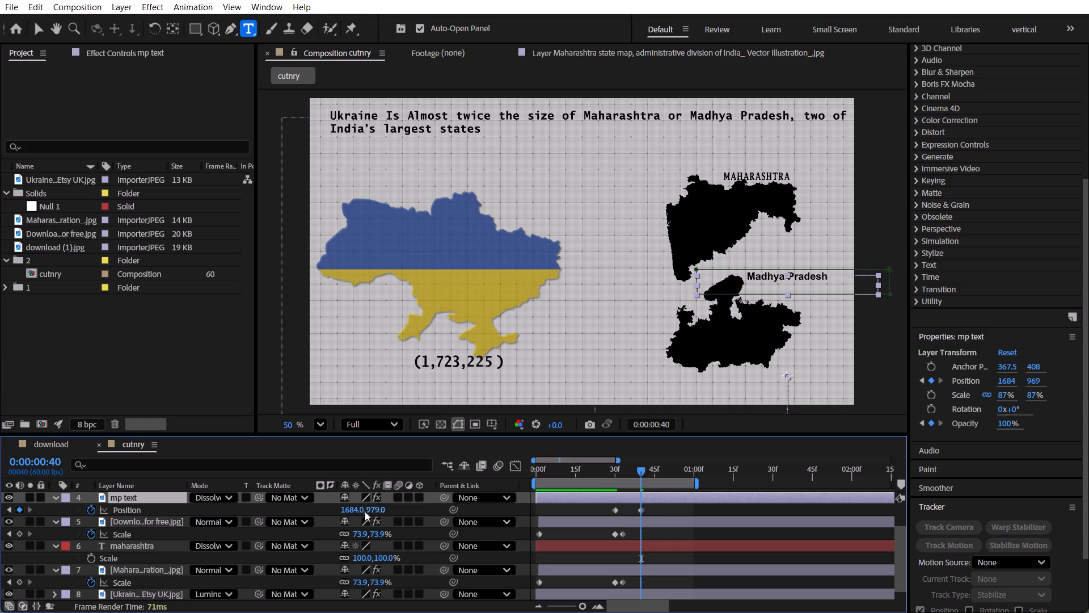
Raise the maharashtra text layer to Y position 264 at the frame 40 keyframe and collapse the layer properties.
left_click(161, 545)
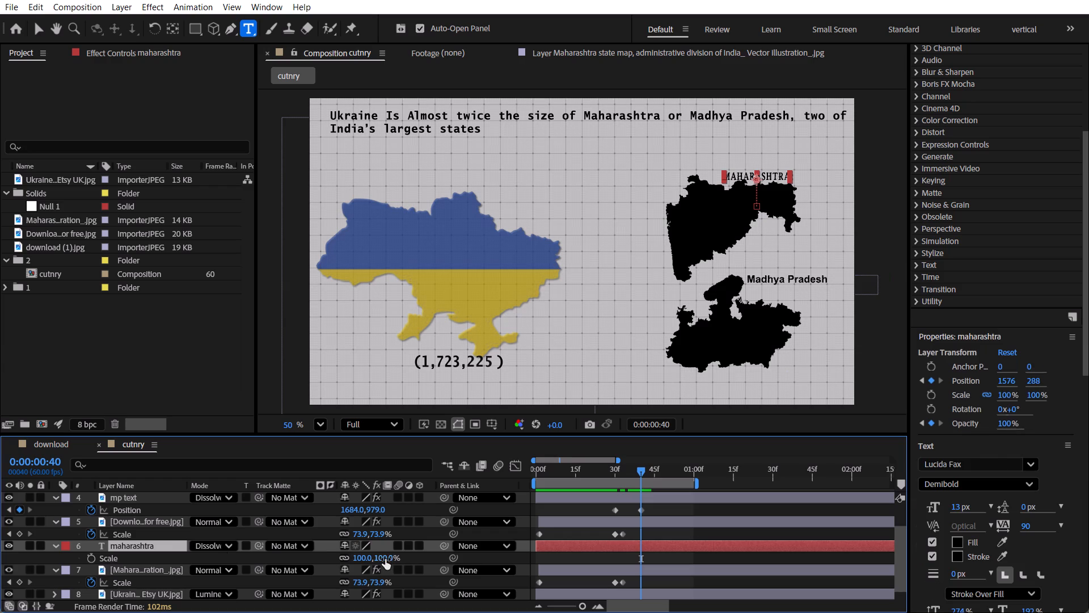
key("p")
left_click_drag(384, 559, 375, 559)
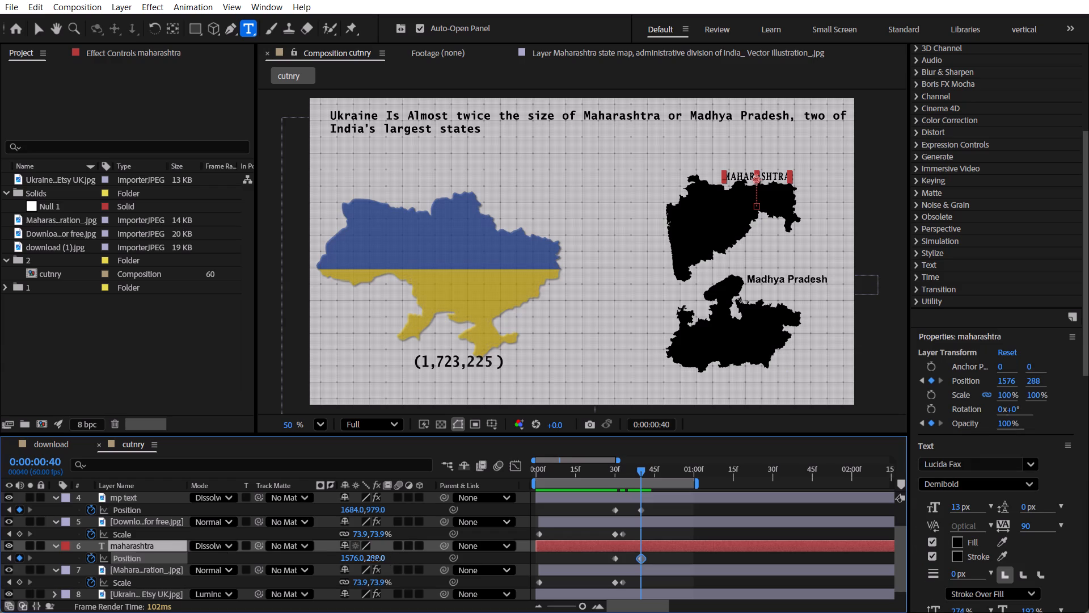
left_click_drag(375, 559, 365, 561)
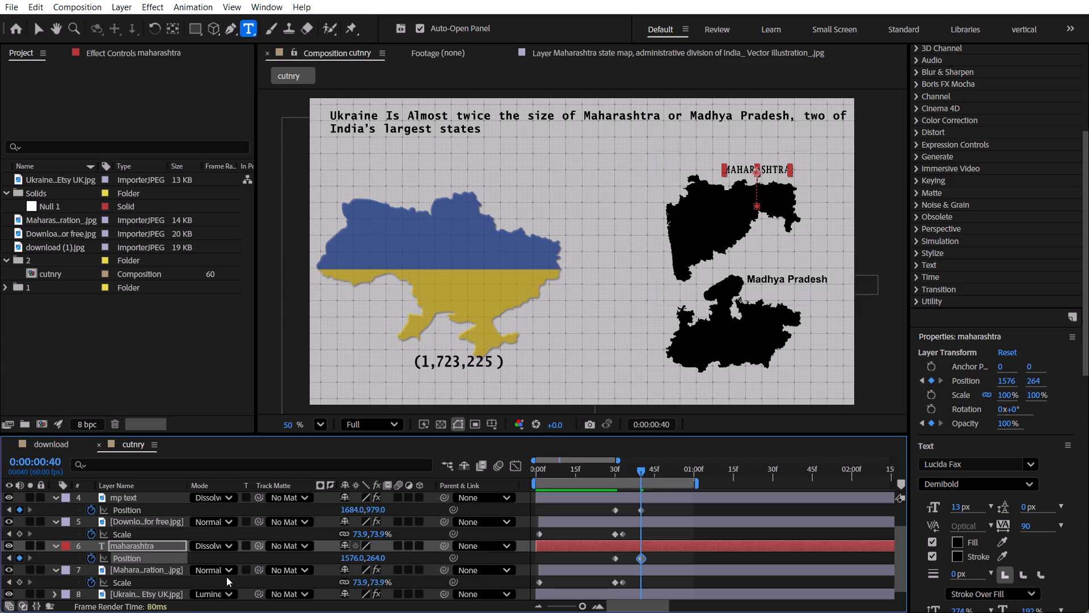
key("u")
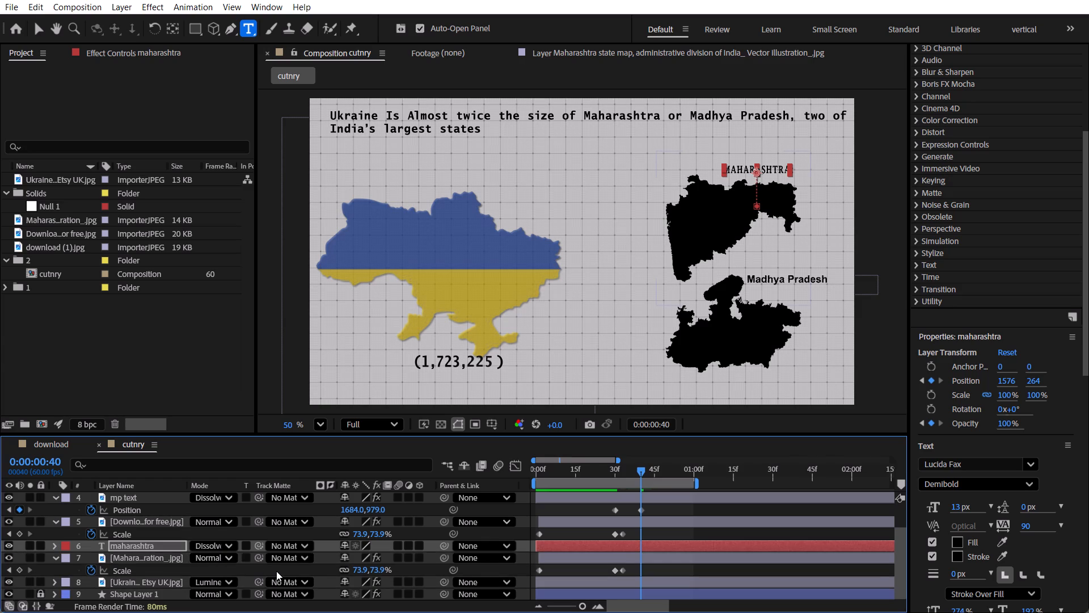
left_click(276, 571)
type("uuu")
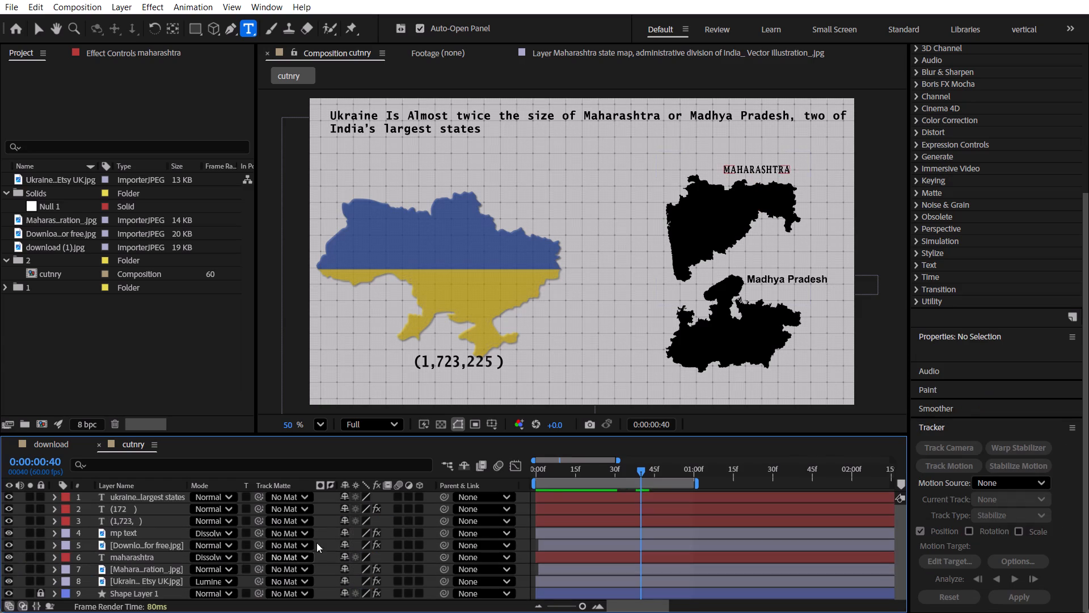
Preview the updated map animation from its opening frames through frame 33.
left_click_drag(571, 471, 585, 499)
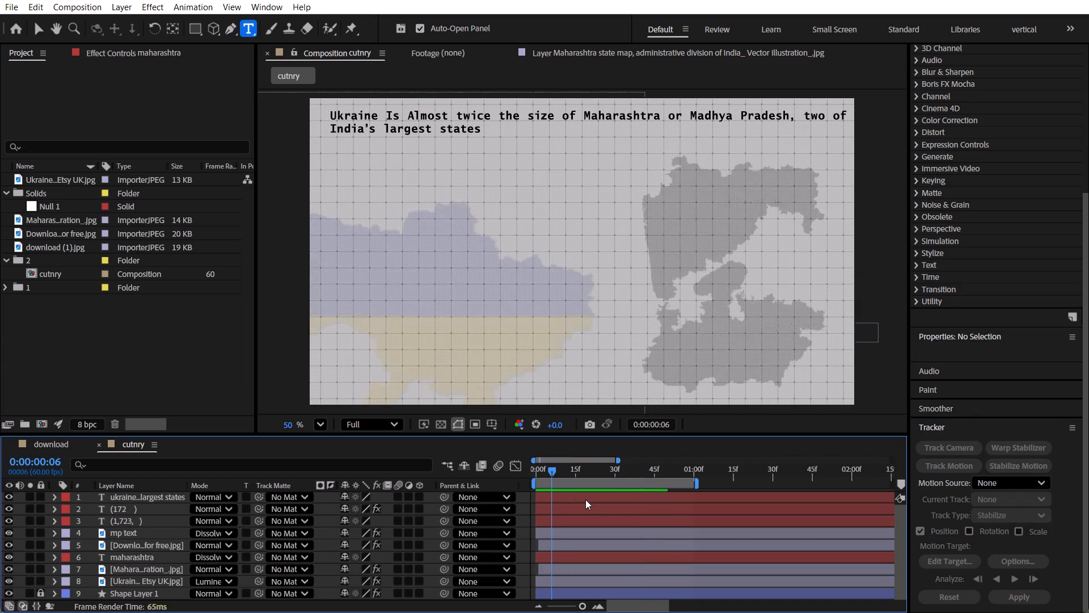
left_click_drag(585, 499, 624, 504)
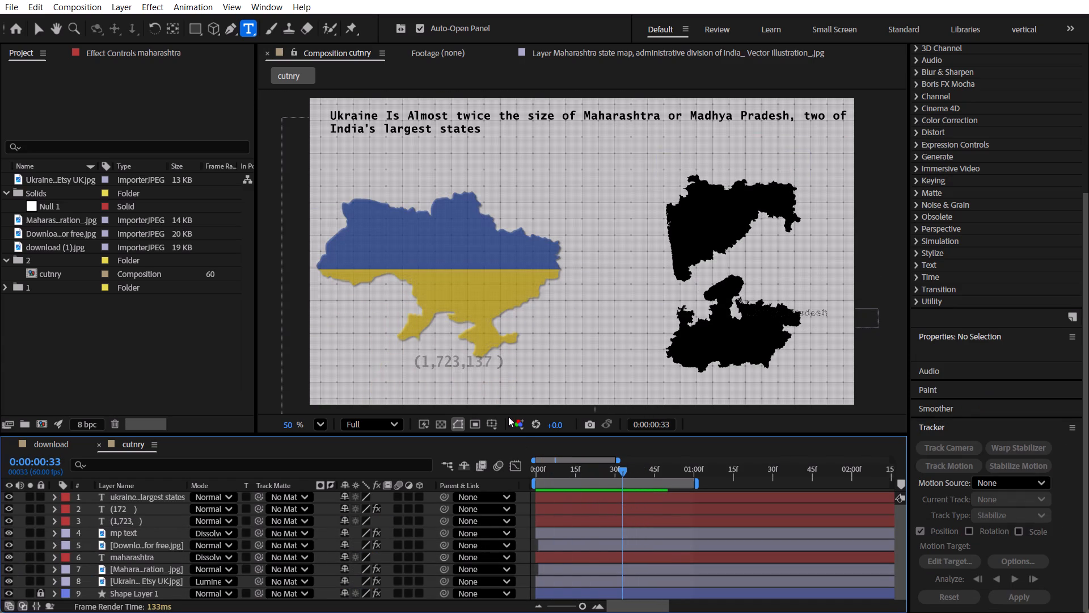
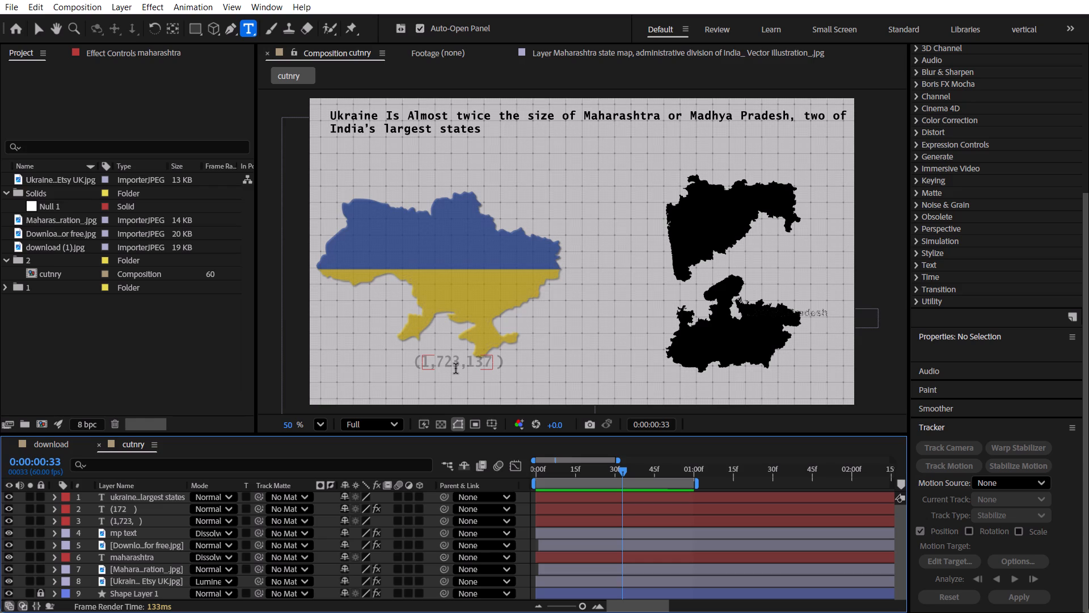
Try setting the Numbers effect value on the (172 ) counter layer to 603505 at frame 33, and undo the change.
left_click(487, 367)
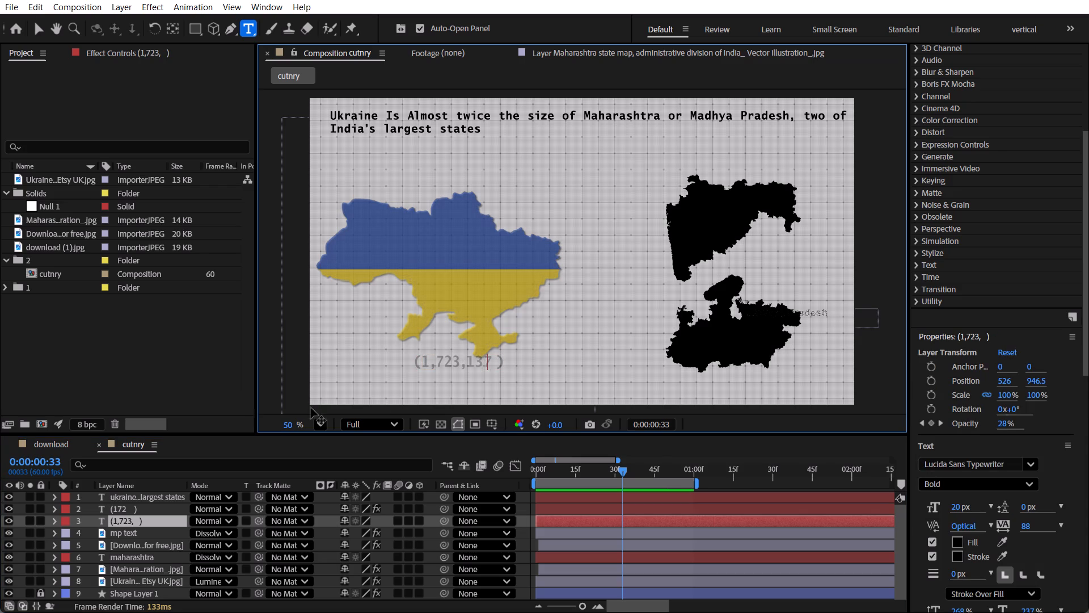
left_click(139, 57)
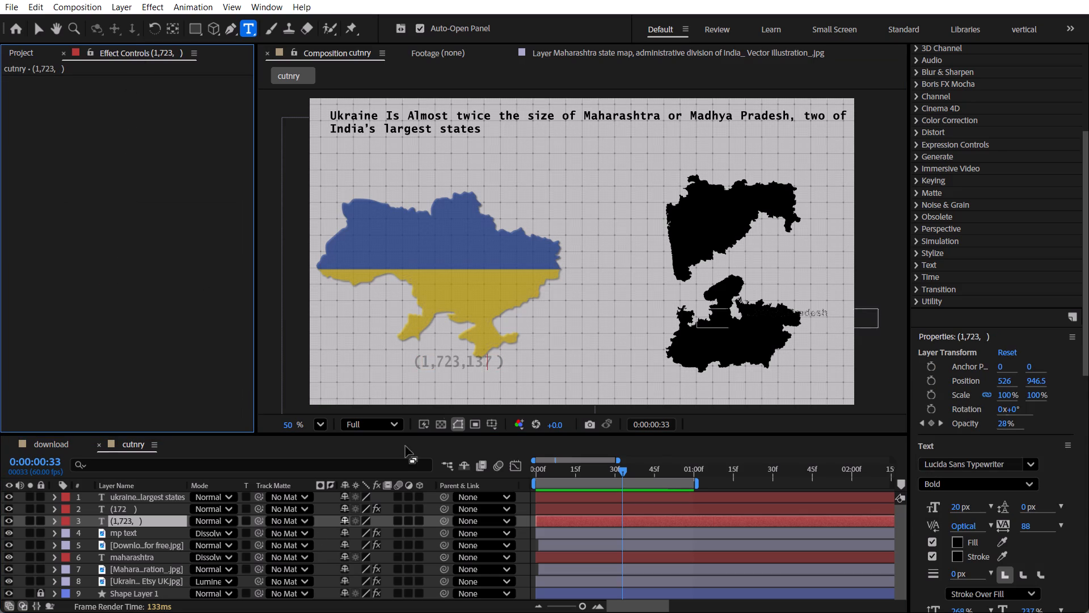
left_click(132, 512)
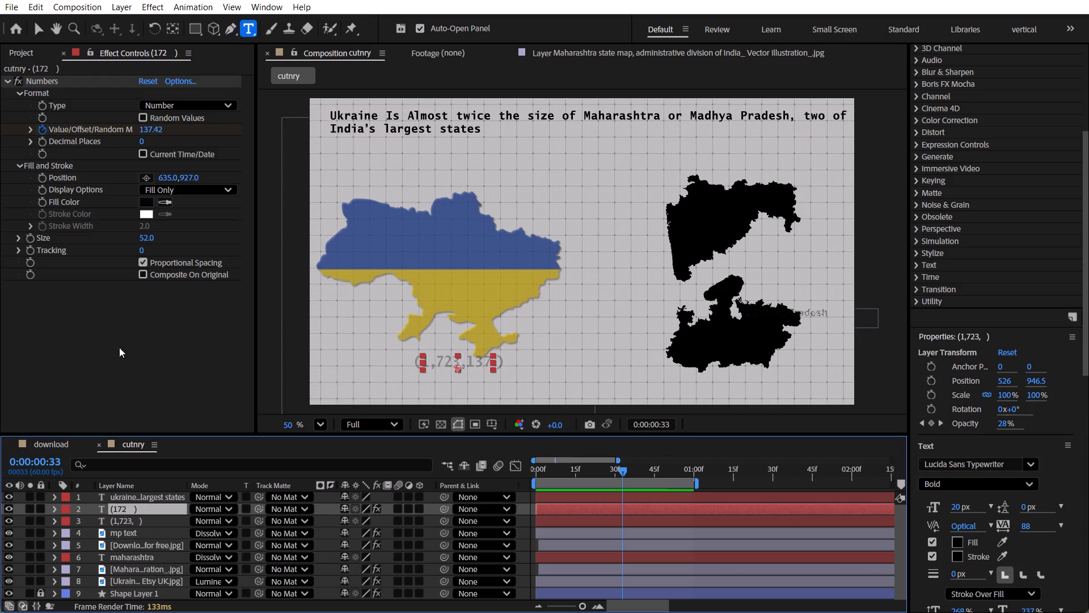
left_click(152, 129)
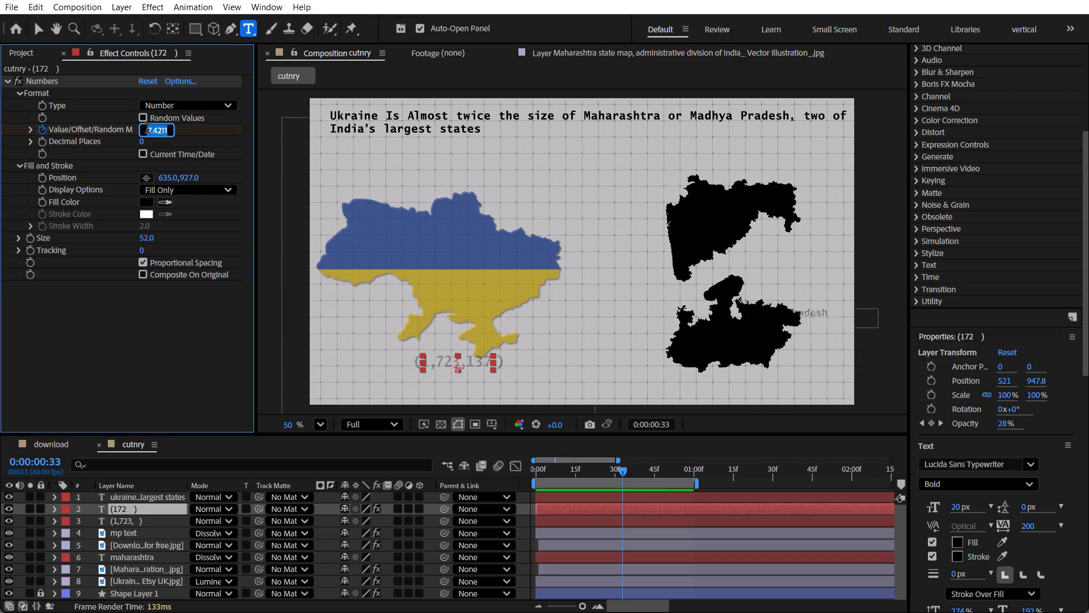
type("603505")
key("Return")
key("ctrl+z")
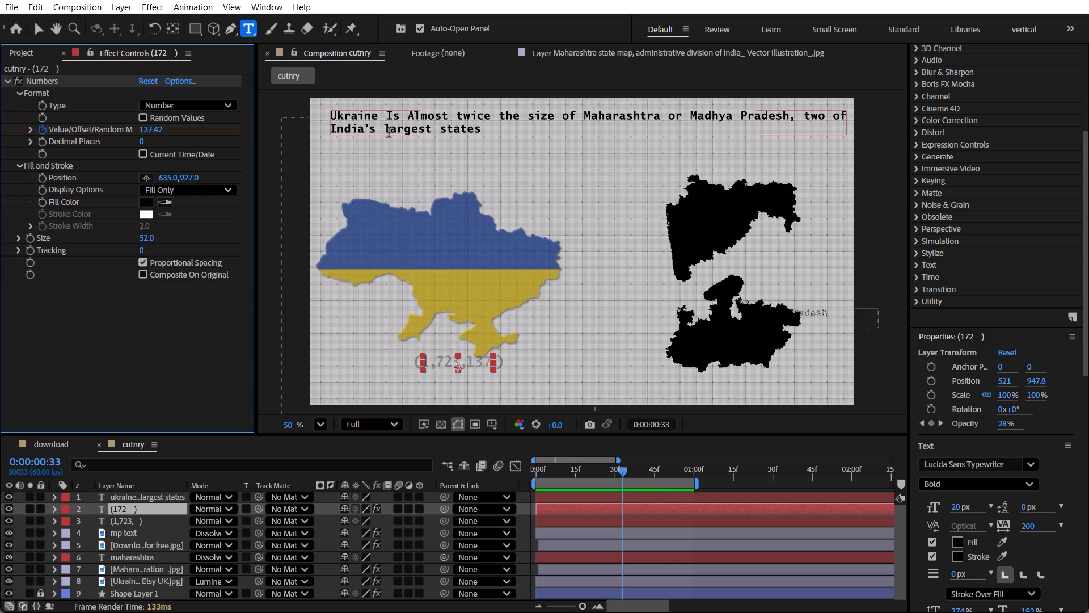
Recolour the words "Almost twice the size" in the headline with a dark golden-yellow fill.
left_click_drag(404, 115, 448, 119)
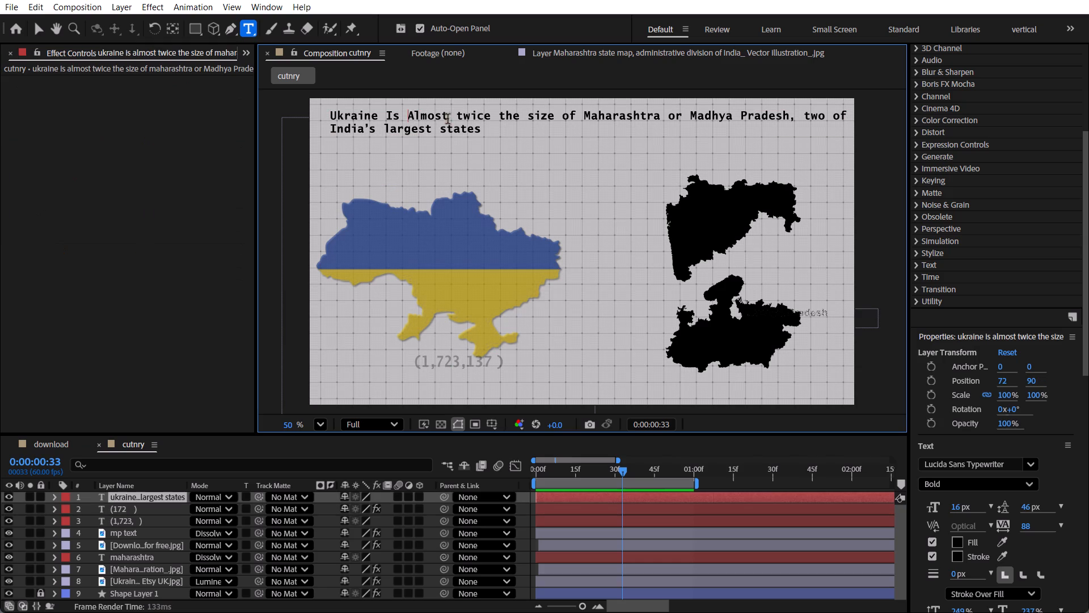
left_click_drag(448, 119, 554, 114)
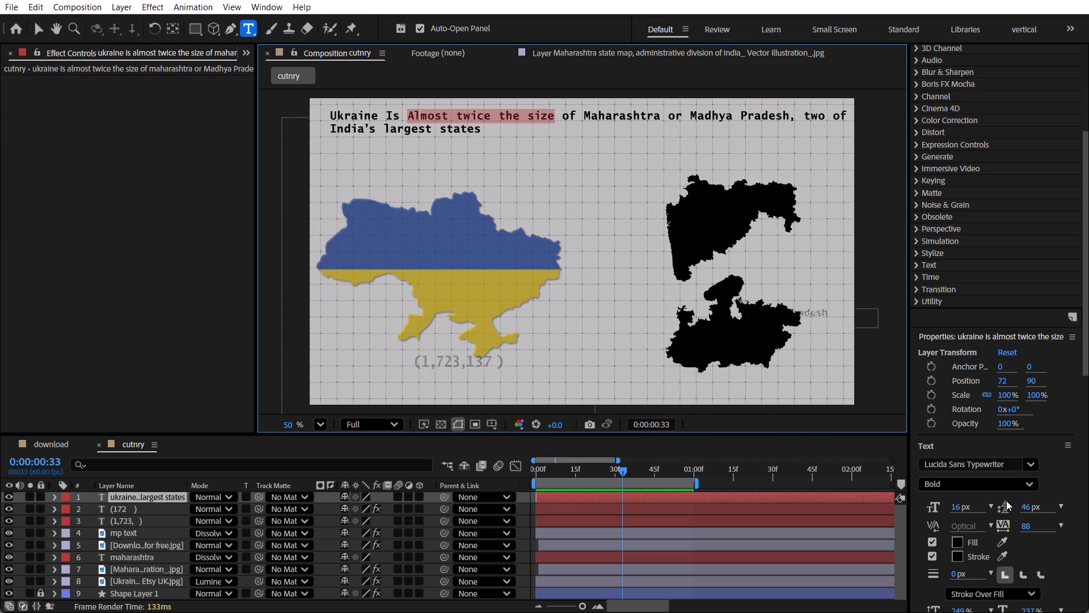
left_click(959, 541)
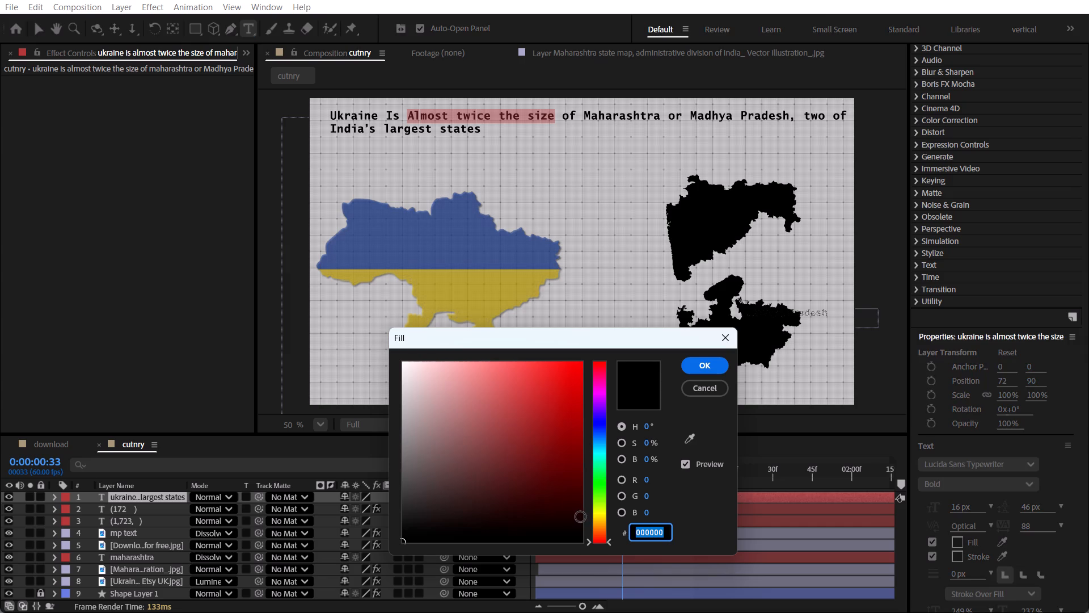
left_click(598, 518)
left_click_drag(553, 459, 568, 396)
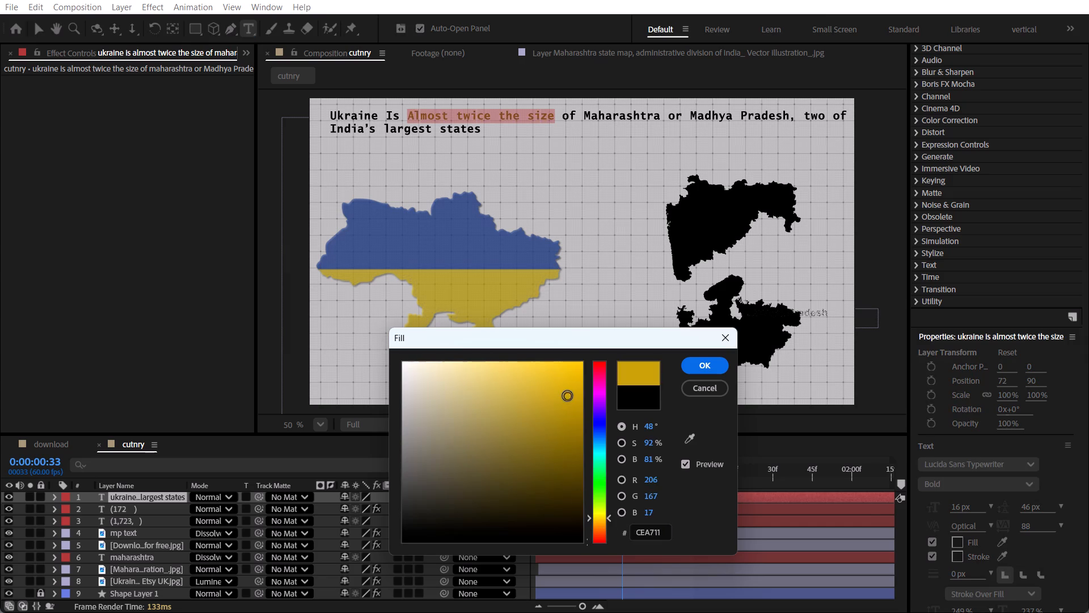
left_click_drag(568, 396, 604, 402)
left_click(706, 360)
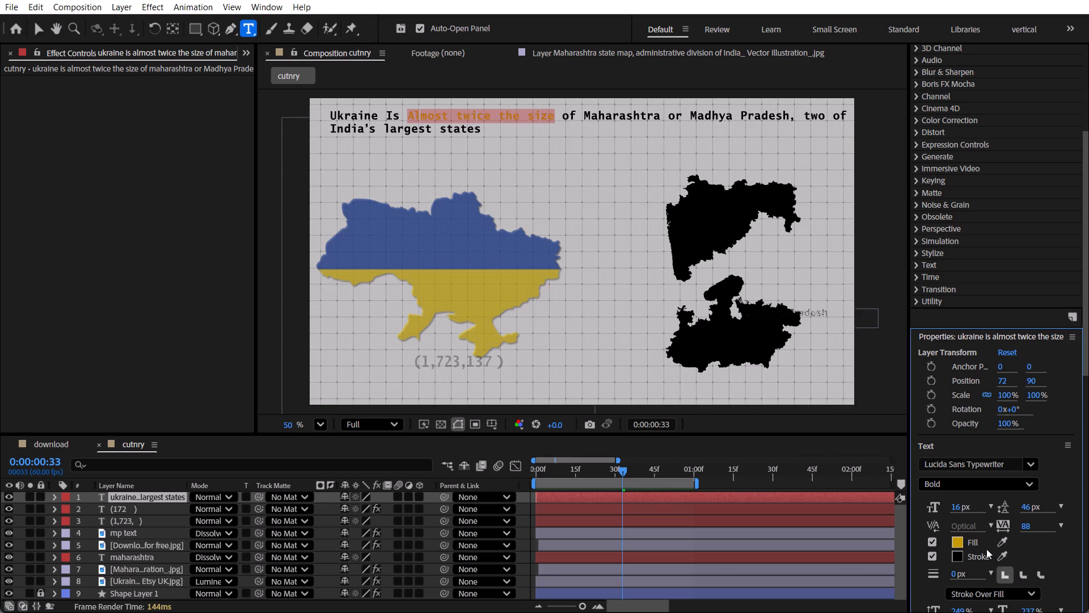
Give "Almost twice the size" a 2 px stroke sampled from its gold fill colour, and deselect the headline.
left_click(1002, 553)
left_click(957, 543)
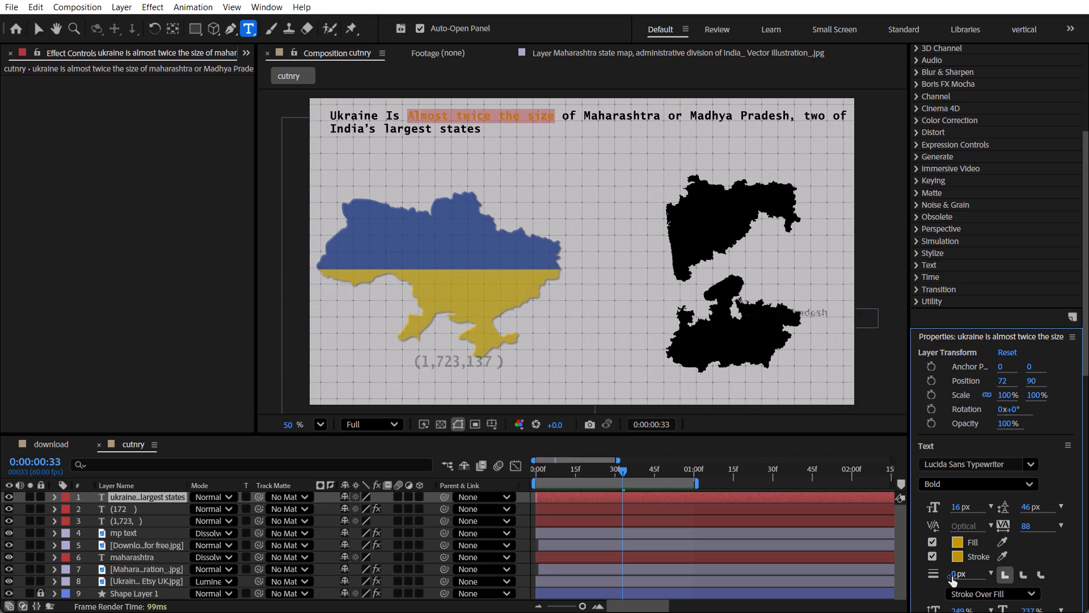
left_click(952, 576)
key("2")
key("Return")
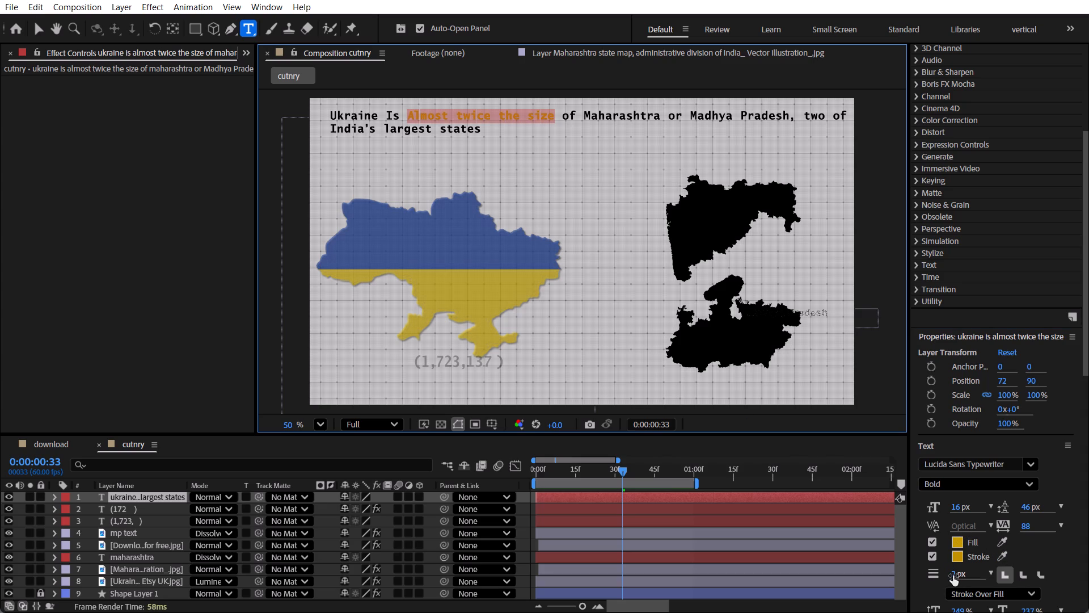
left_click(329, 526)
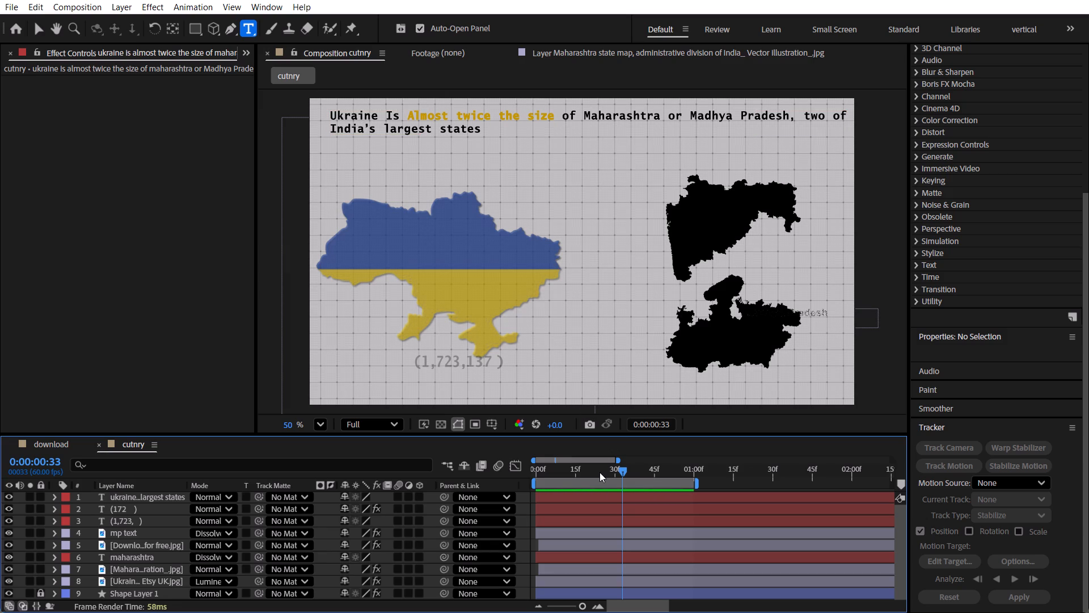
At 0:00:01:03, change the whole headline's font to Lucida Fax Demibold to match the MAHARASHTRA label, and deselect it.
left_click_drag(598, 472, 700, 494)
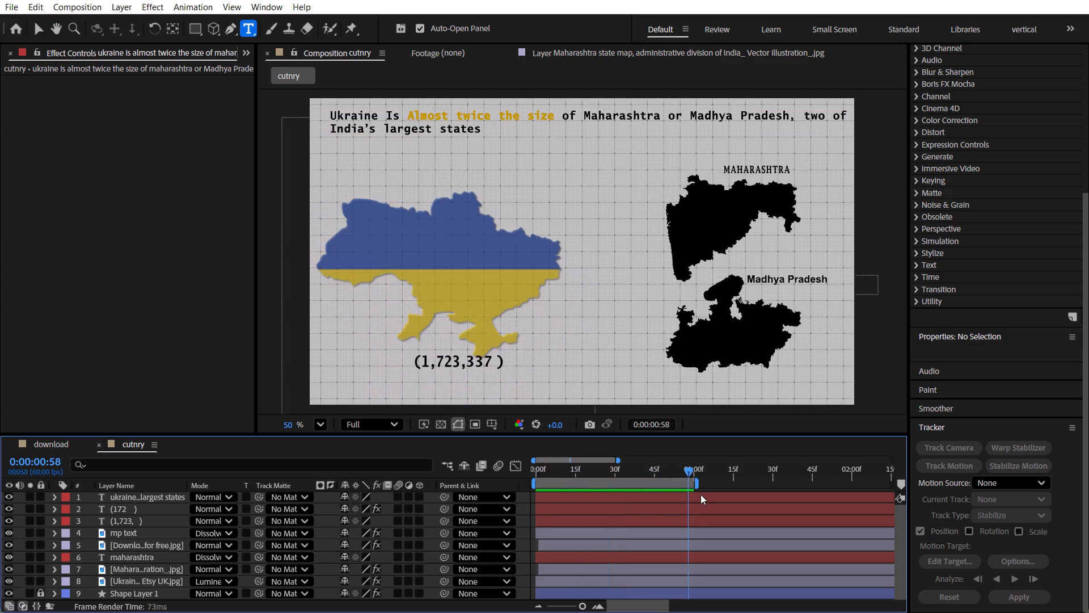
left_click_drag(700, 494, 702, 496)
left_click(768, 169)
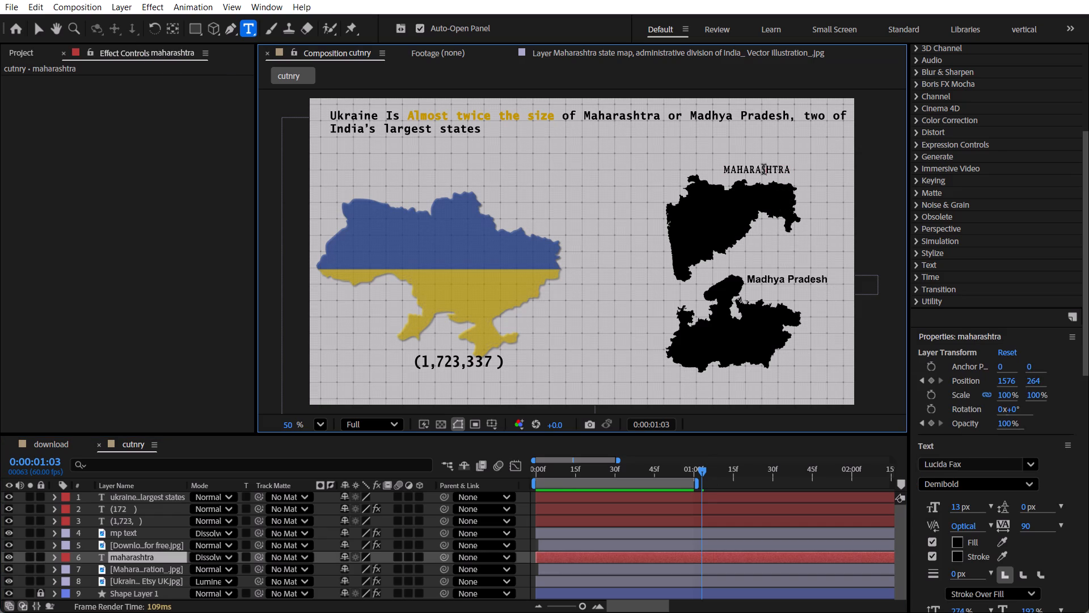
left_click(455, 116)
left_click(136, 496)
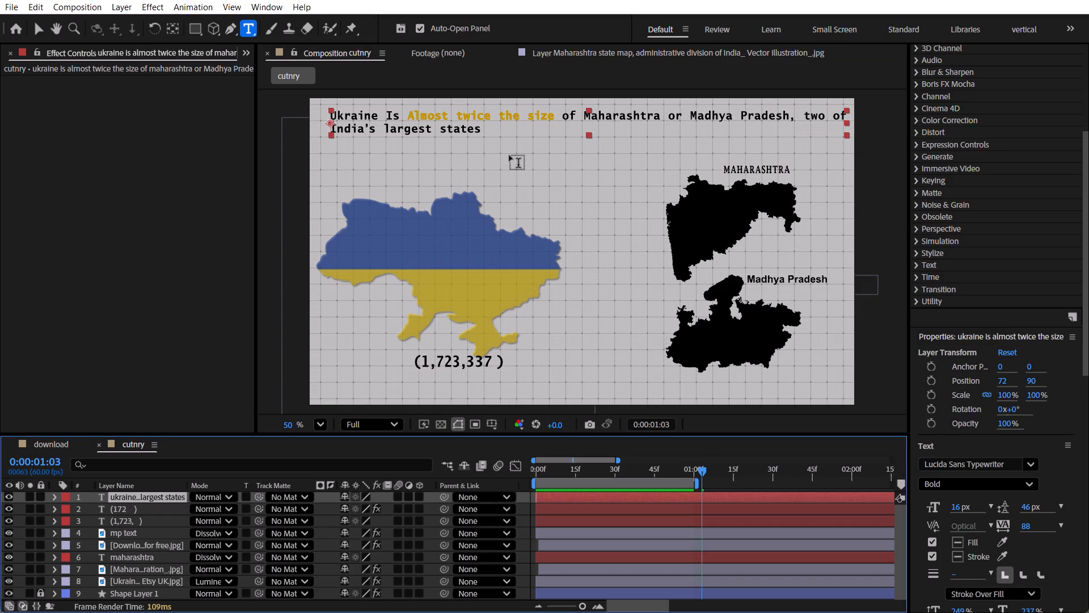
left_click(1031, 464)
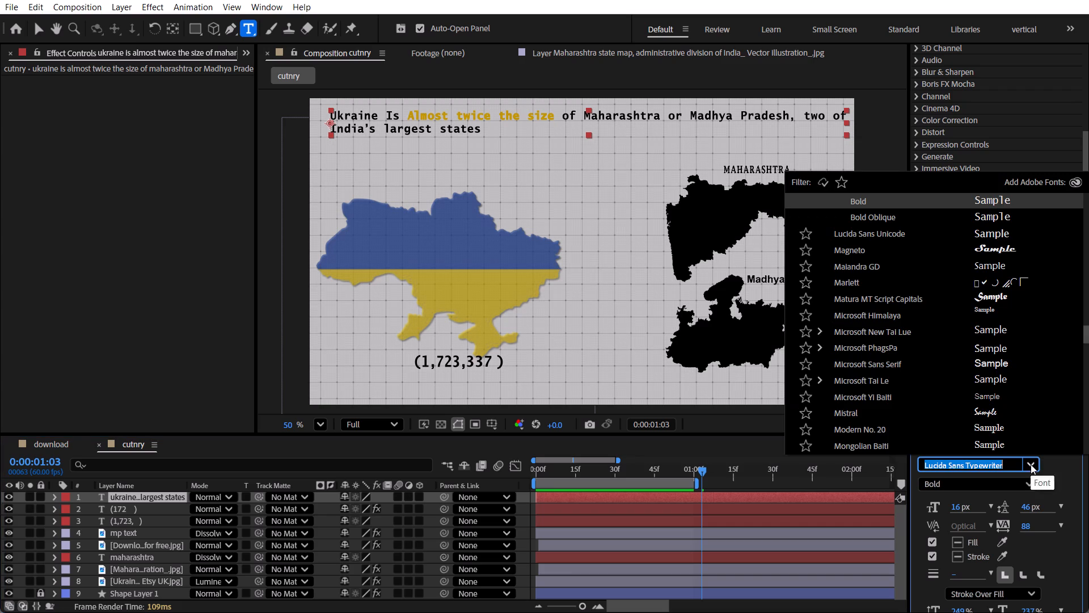
scroll(894, 273, "up", 7)
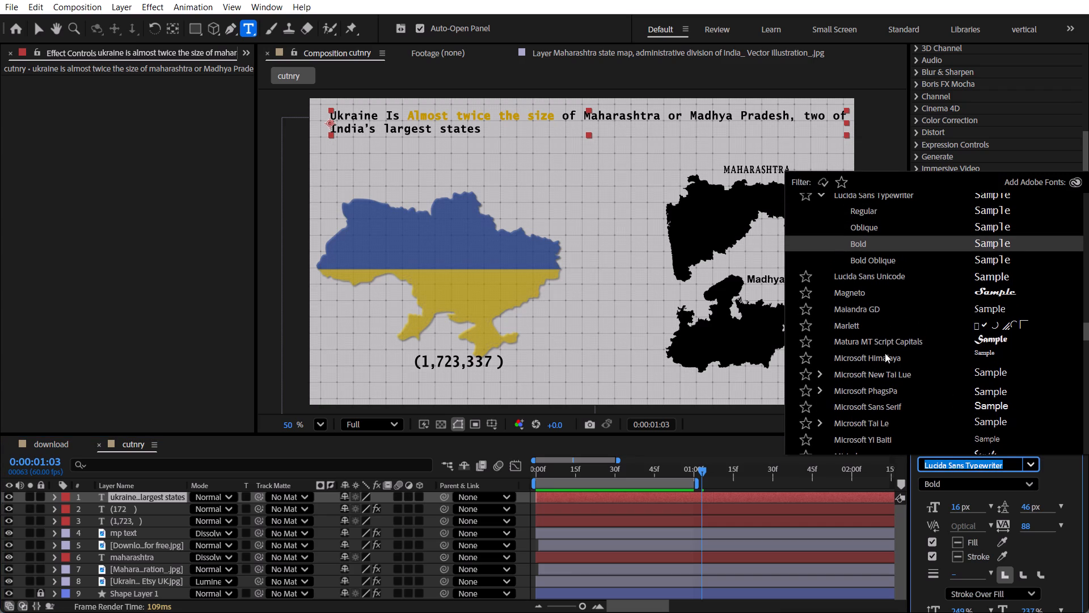
type("lucida")
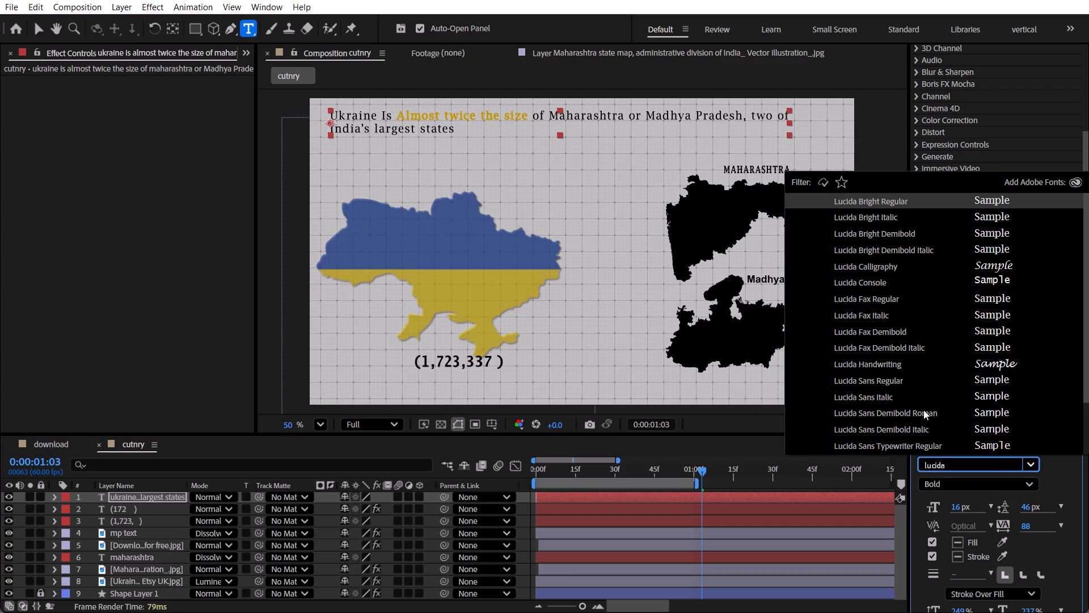
left_click(892, 335)
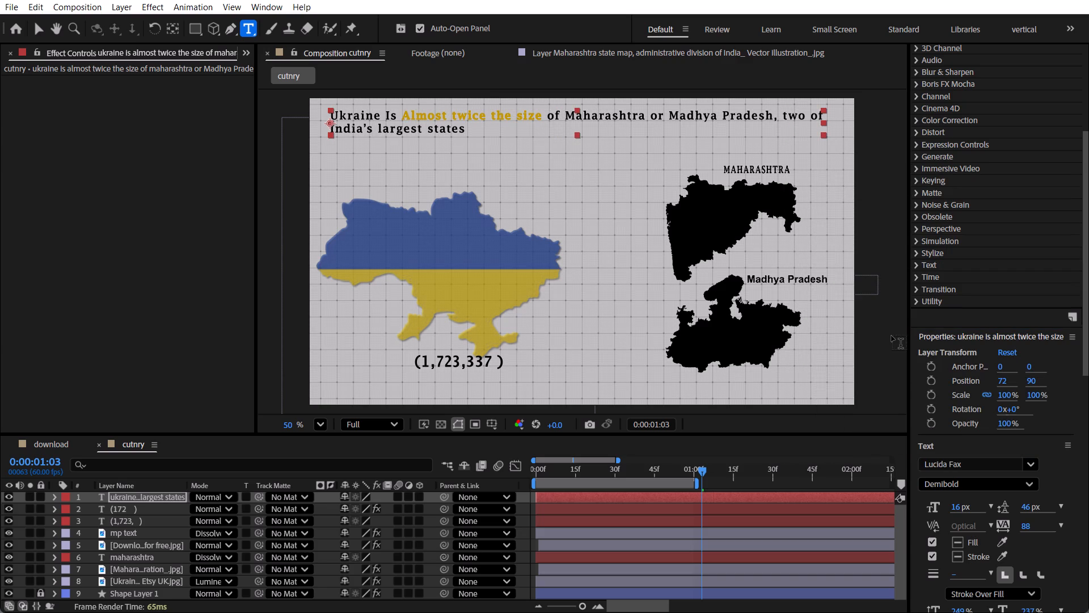
left_click(204, 354)
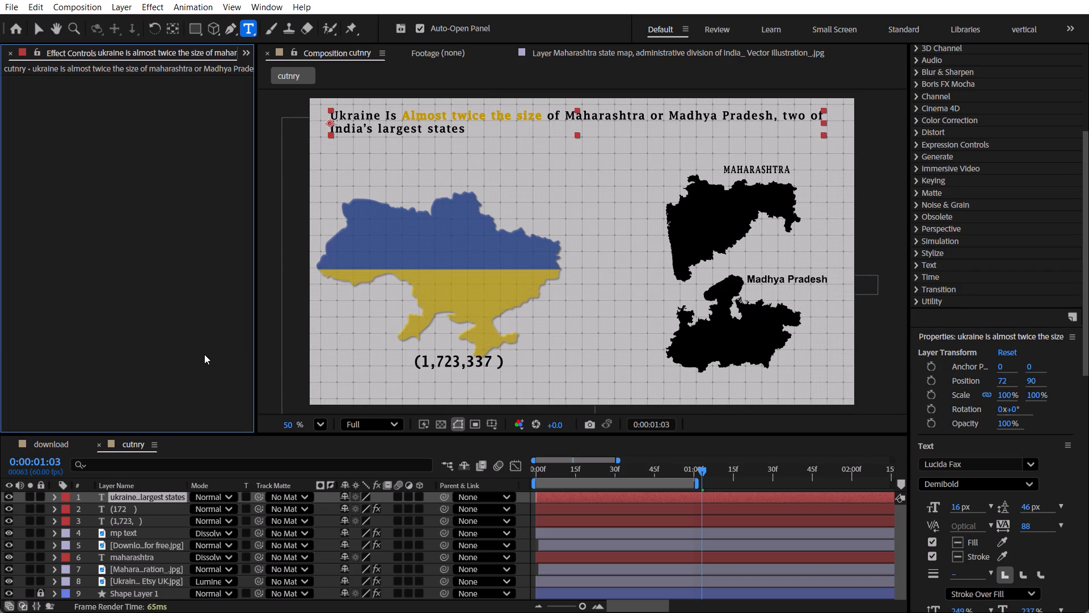
left_click(322, 540)
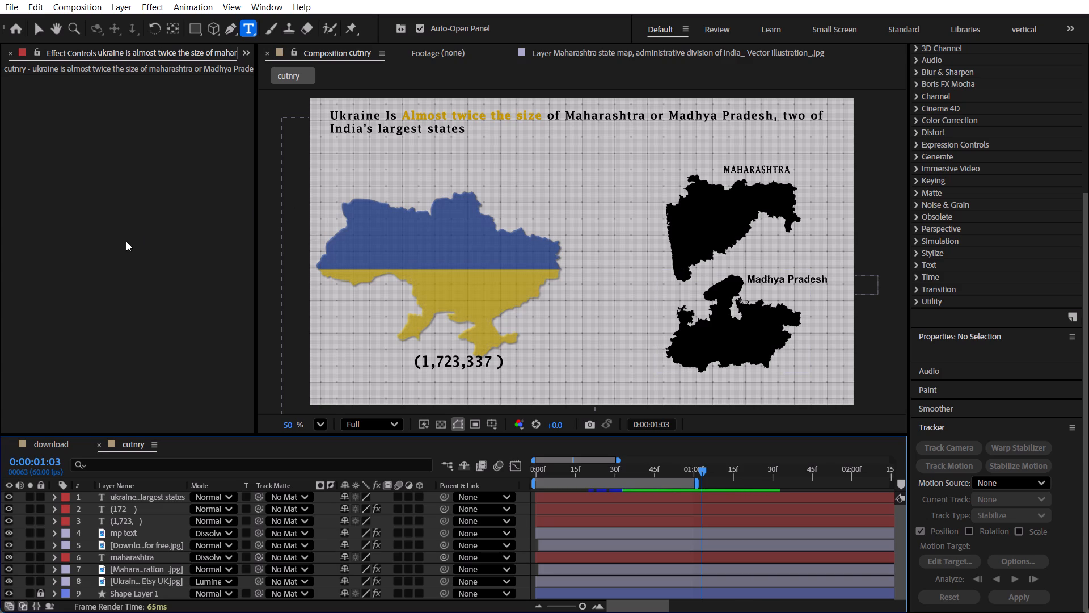
Draw a narrow vertical rectangle about 15 by 76 px just before the start of the two-line headline.
scroll(144, 548, "up", 4)
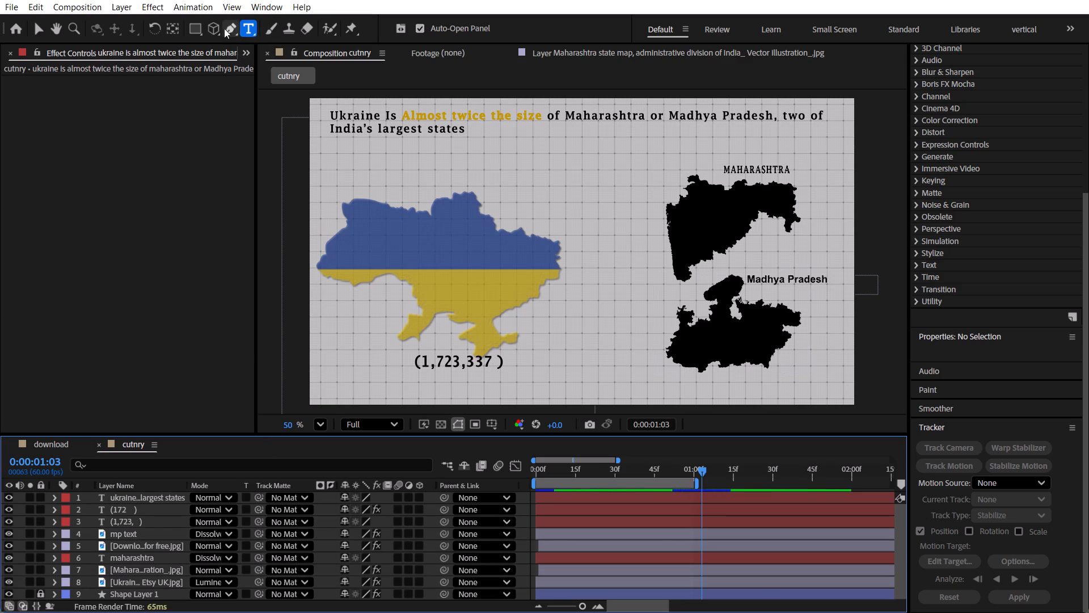
left_click(199, 28)
scroll(286, 105, "up", 4)
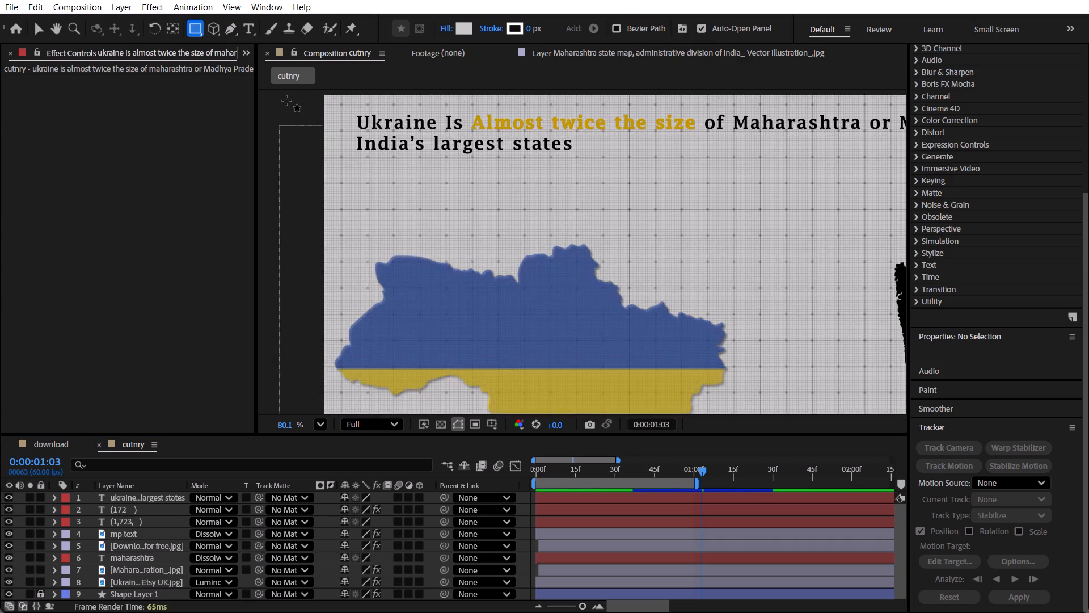
scroll(289, 93, "up", 4)
scroll(391, 93, "up", 1)
scroll(340, 91, "up", 1)
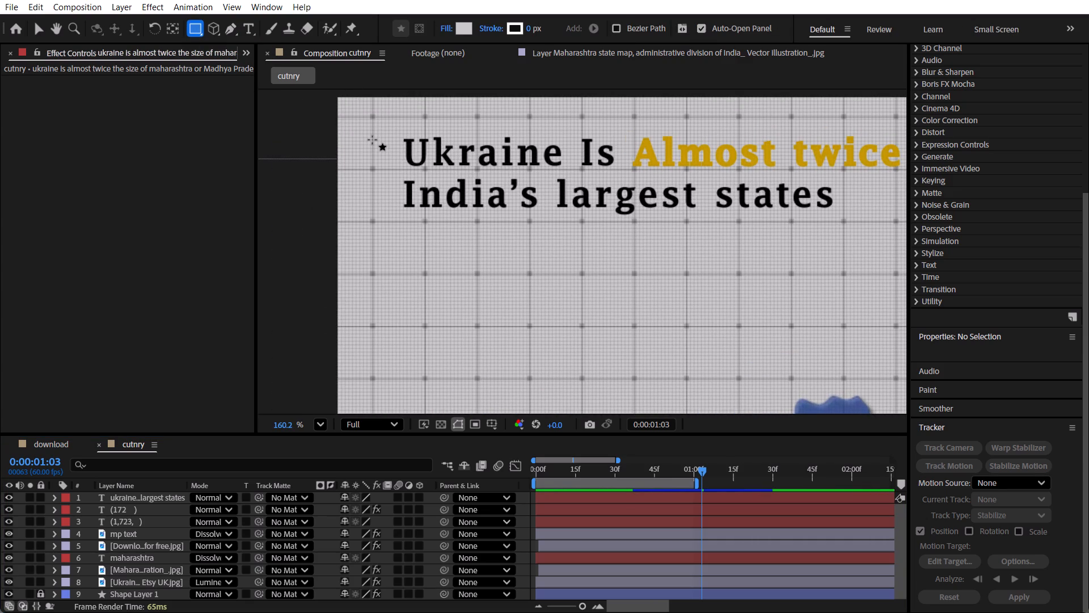
left_click_drag(369, 138, 371, 183, "shift")
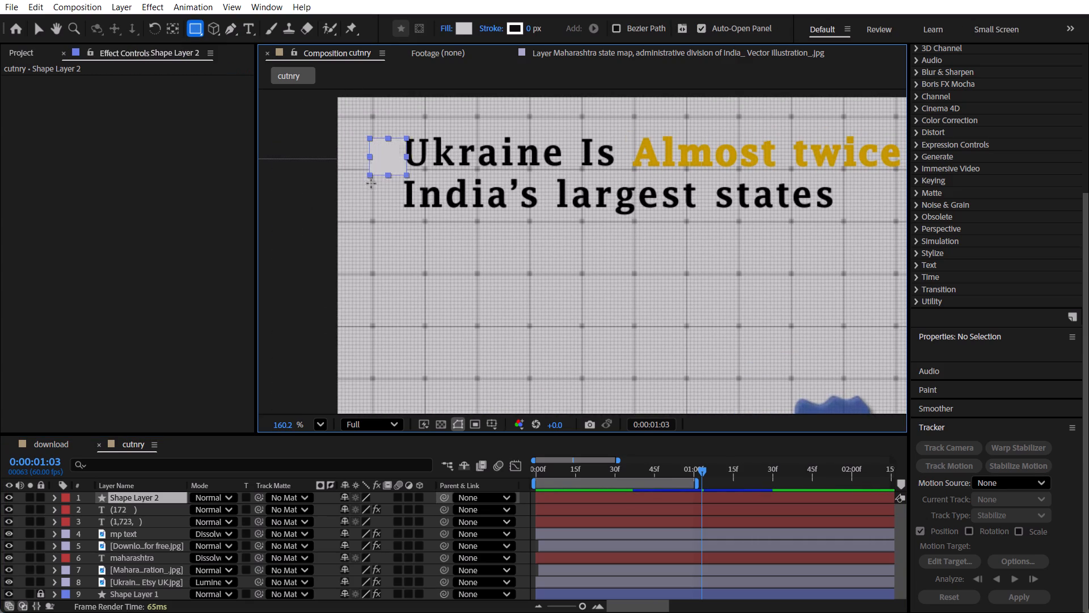
left_click_drag(371, 183, 377, 209, "shift")
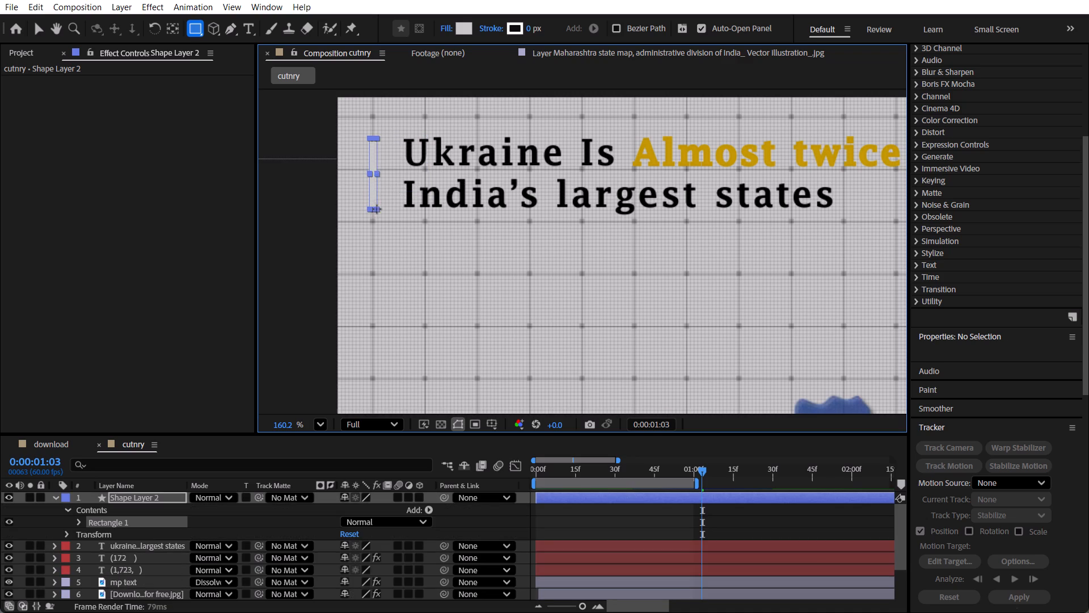
left_click_drag(377, 209, 380, 209, "shift")
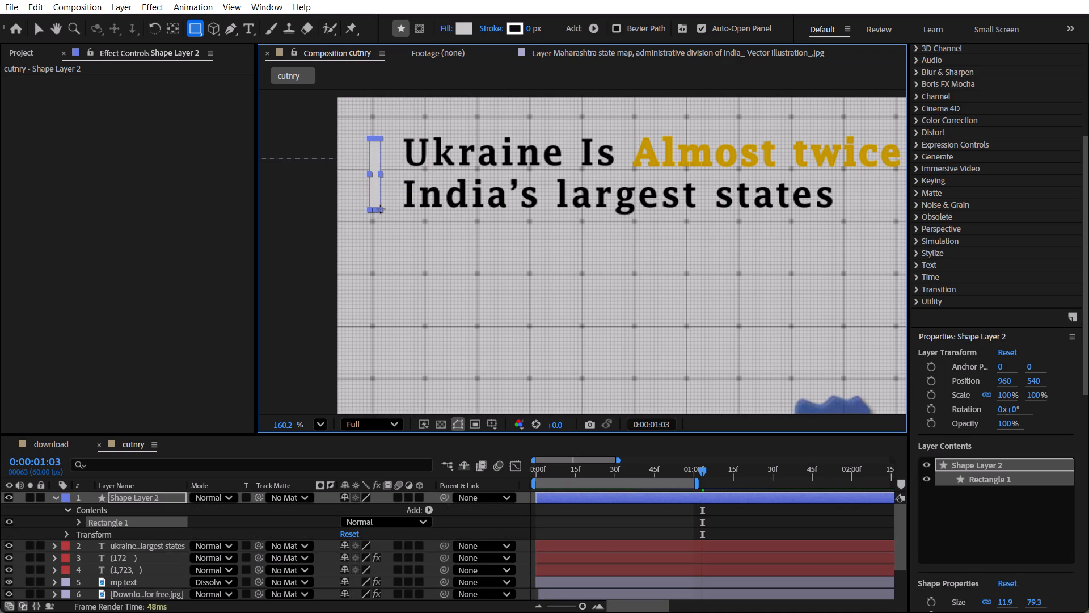
left_click_drag(380, 209, 383, 208, "shift")
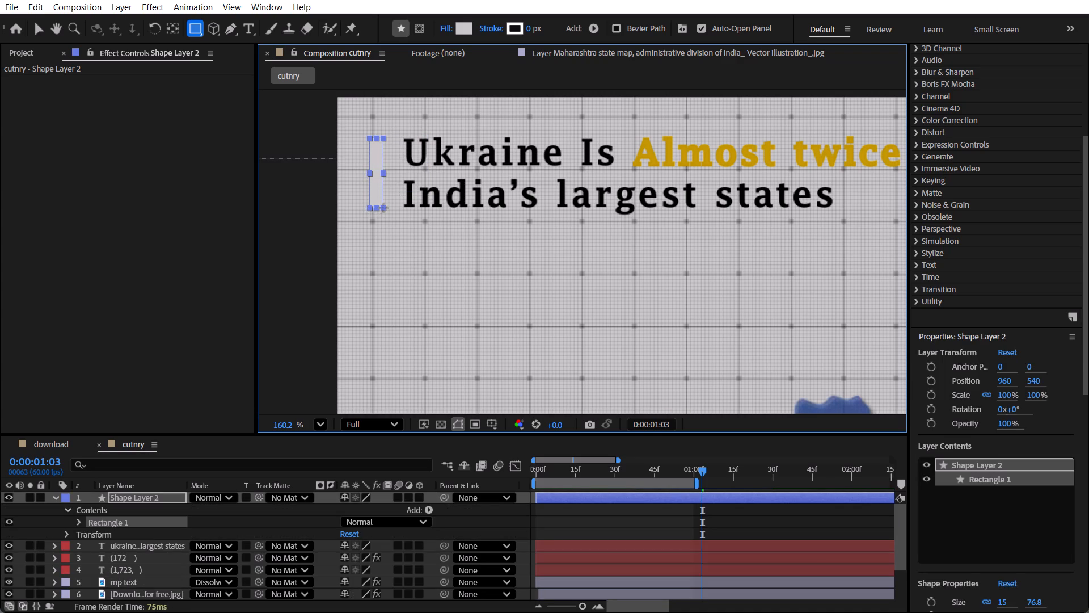
left_click_drag(383, 208, 383, 207, "shift")
Set the rectangle's fill to the gold sampled from the headline's highlighted words.
scroll(980, 502, "down", 2)
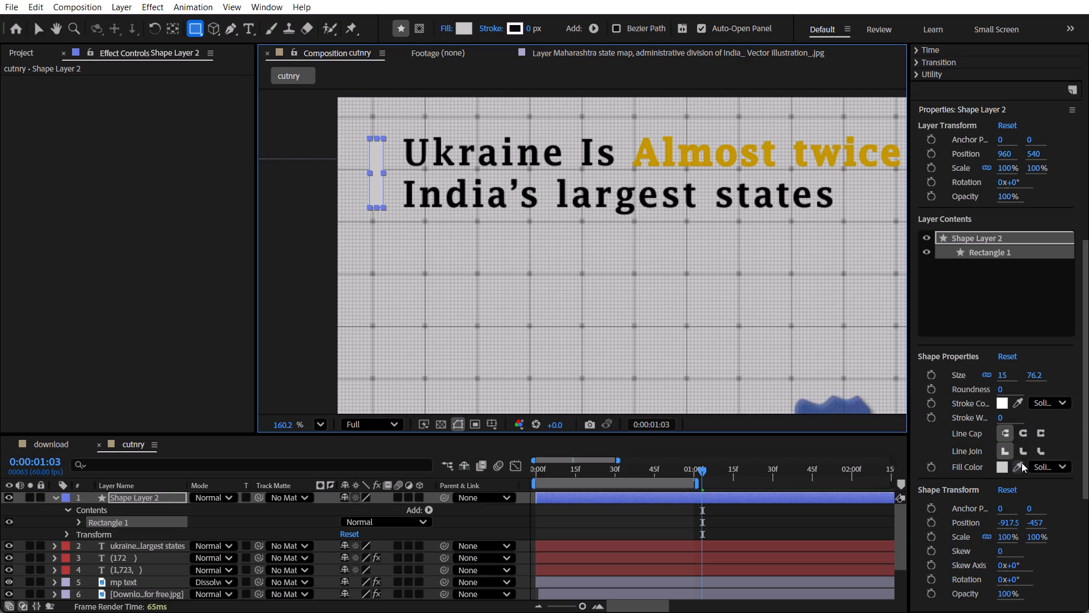
left_click(1017, 467)
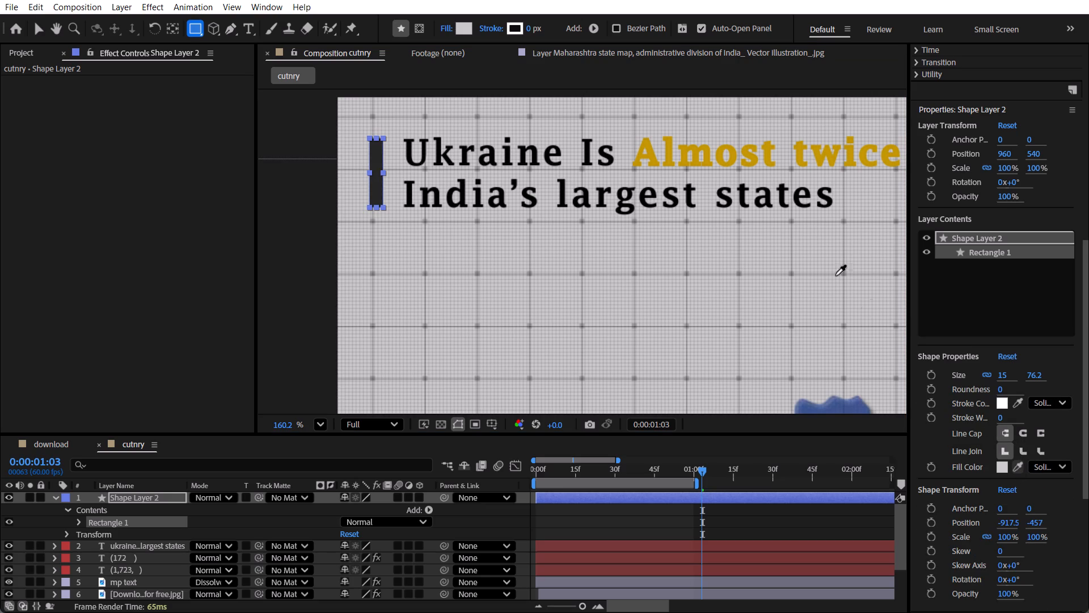
left_click(765, 154)
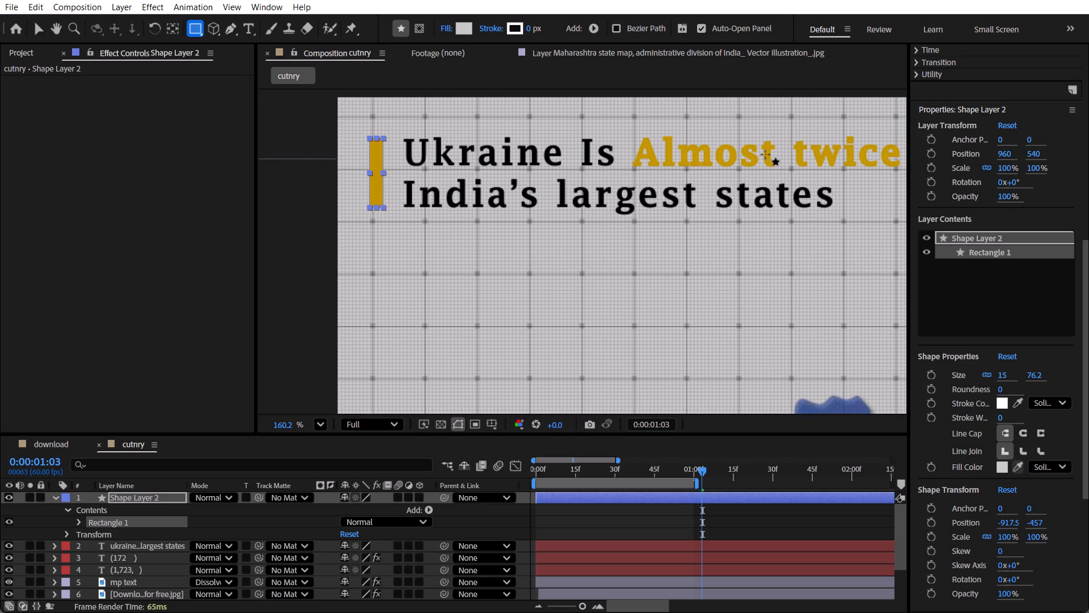
Move the gold rectangle layer's anchor point from the composition centre to near the rectangle's upper end beside the headline.
left_click(213, 375)
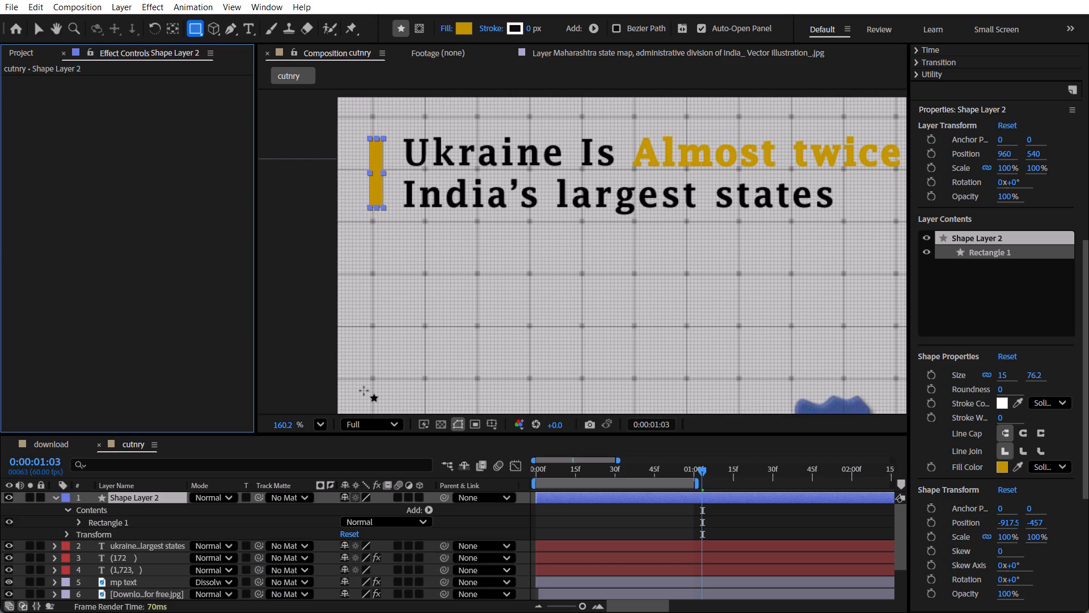
key("v")
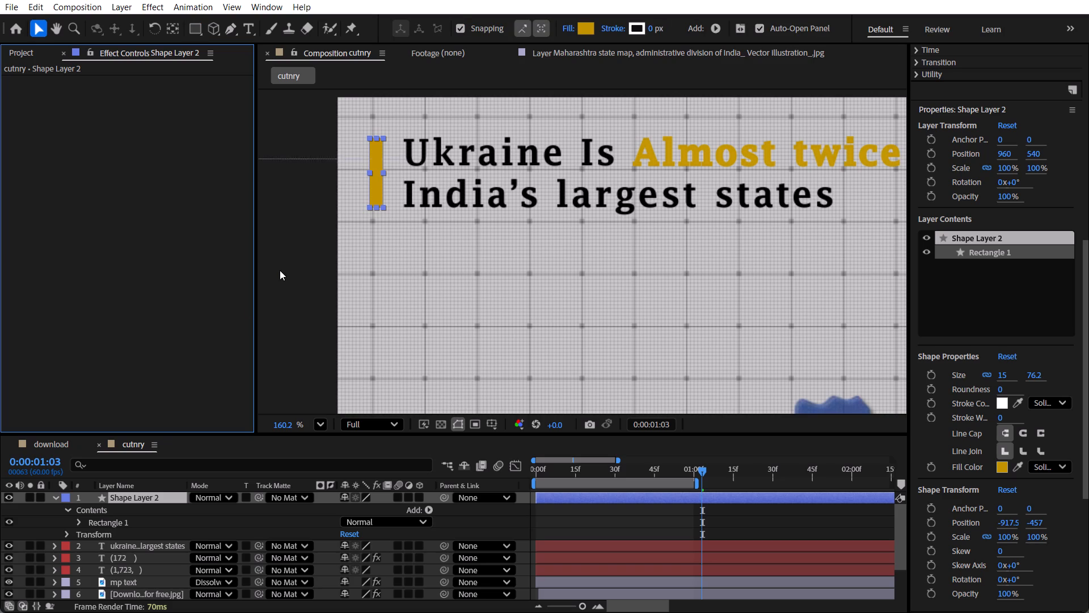
key("y")
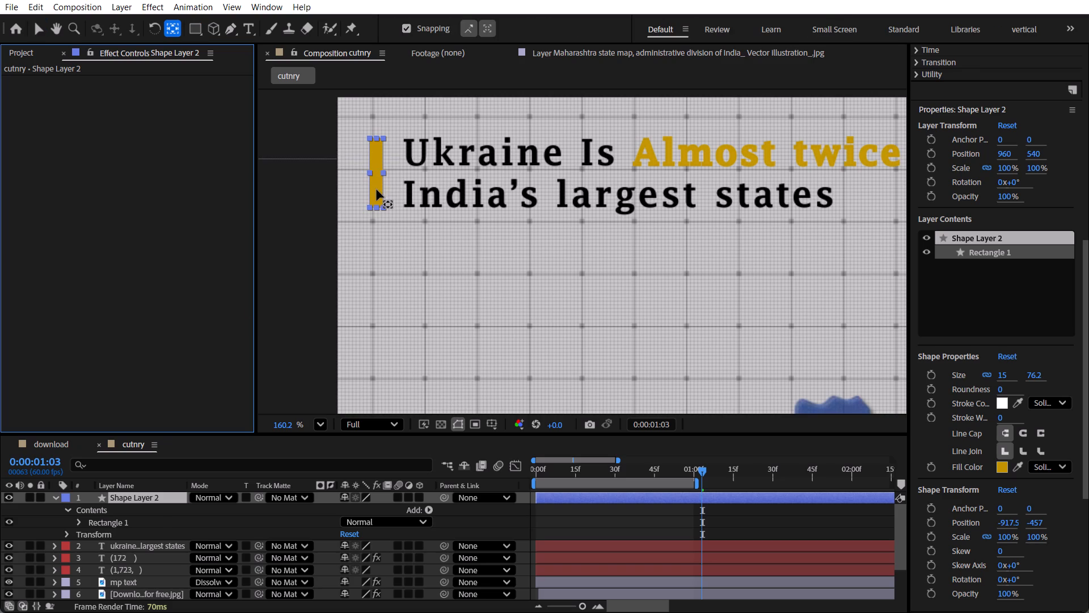
left_click(377, 190)
left_click(163, 524)
left_click(153, 497)
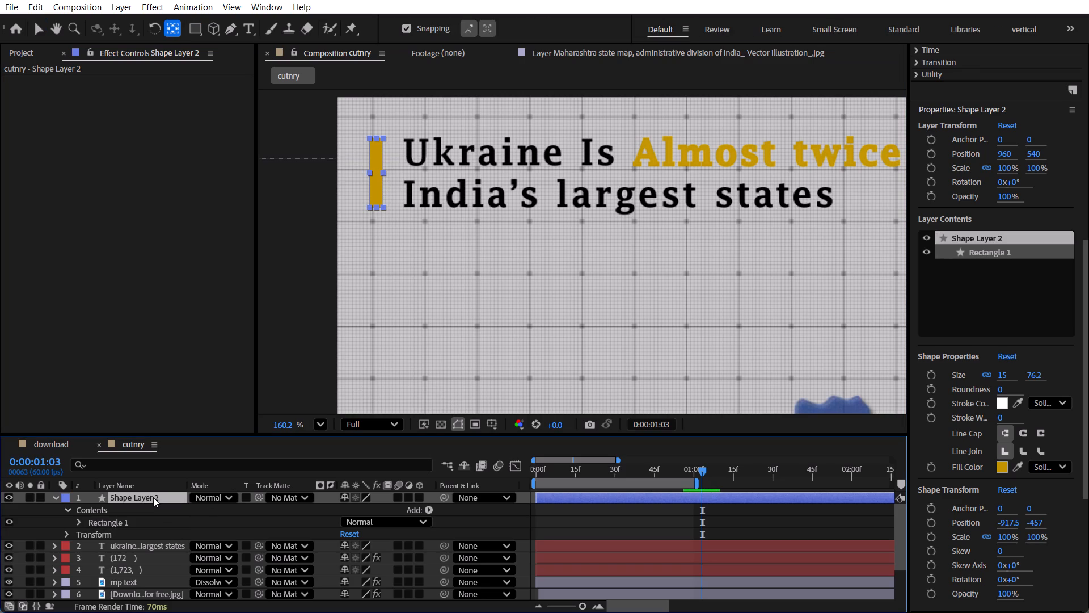
scroll(382, 296, "down", 4)
scroll(324, 262, "down", 2)
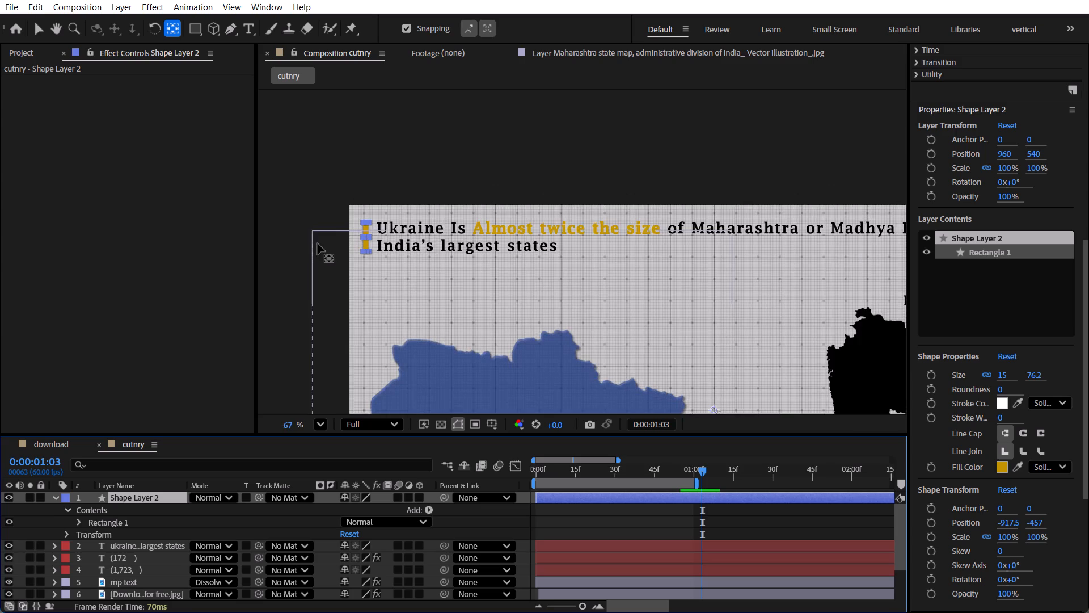
scroll(318, 241, "down", 2)
left_click_drag(613, 369, 450, 297)
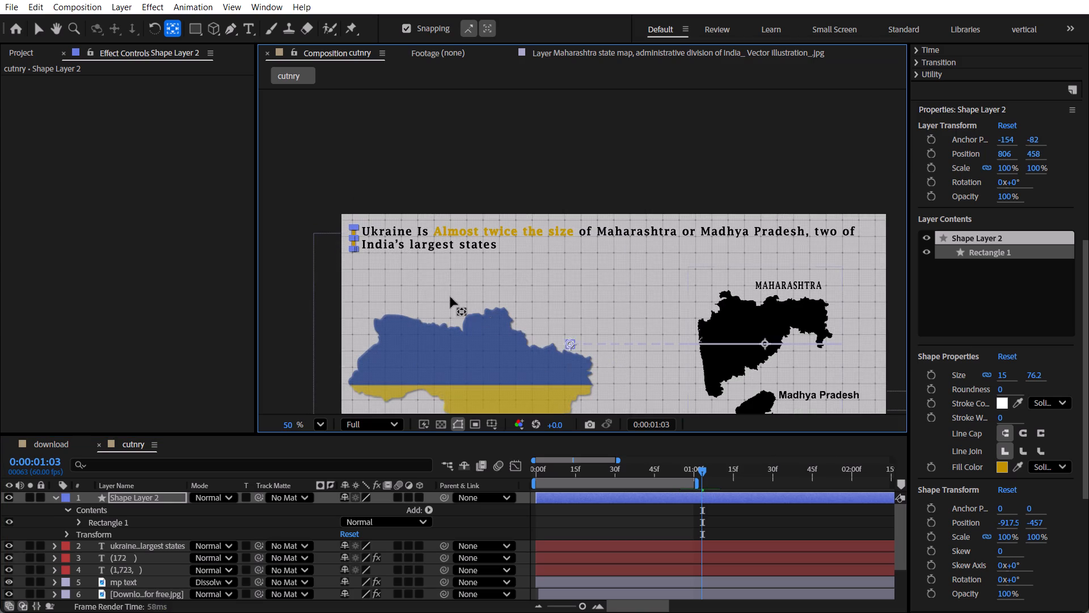
left_click_drag(450, 297, 352, 224)
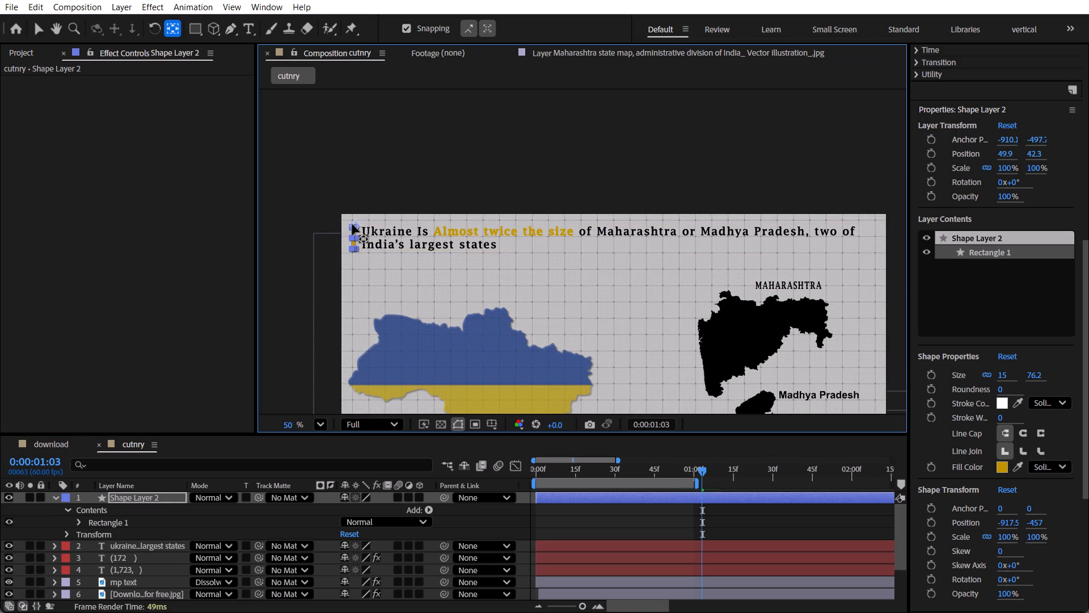
Fine-tune the anchor point so it sits exactly on the gold rectangle's top-left corner.
scroll(340, 217, "up", 13)
scroll(407, 211, "up", 5)
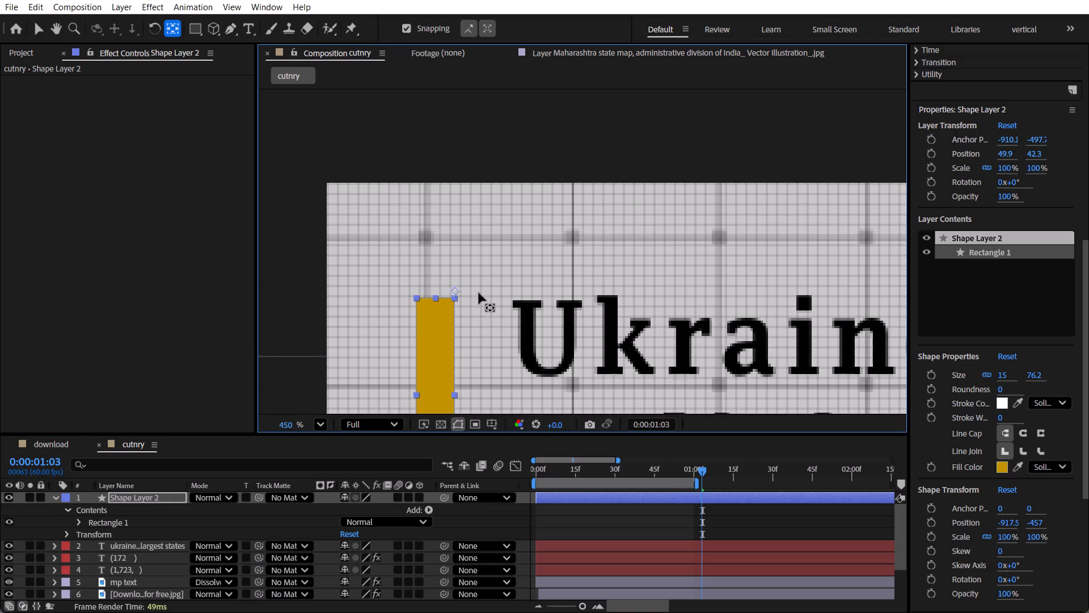
scroll(479, 293, "up", 4)
left_click_drag(443, 288, 442, 290)
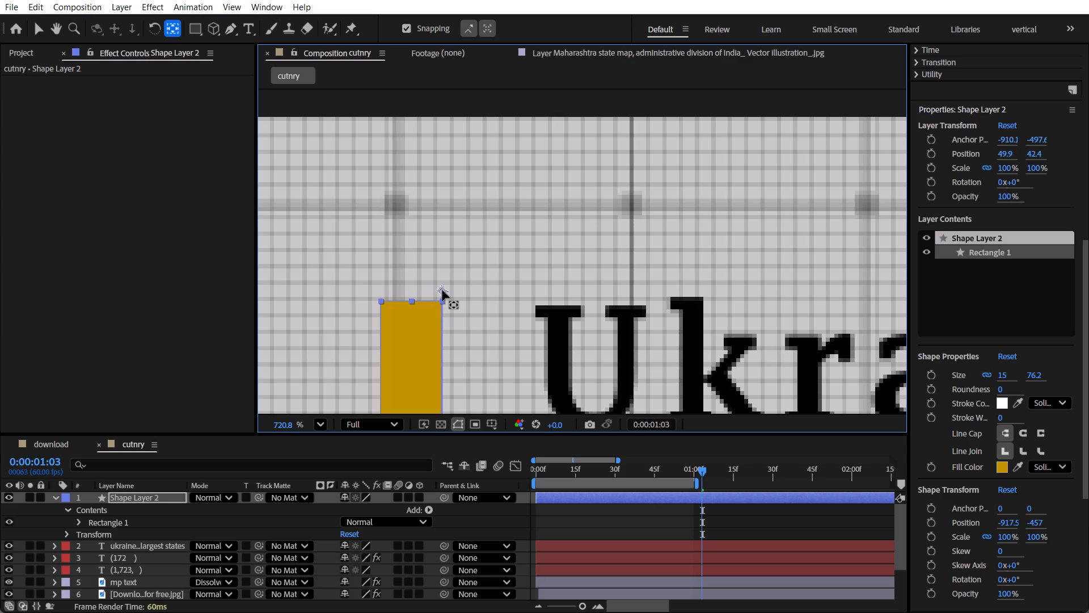
left_click_drag(442, 290, 407, 303)
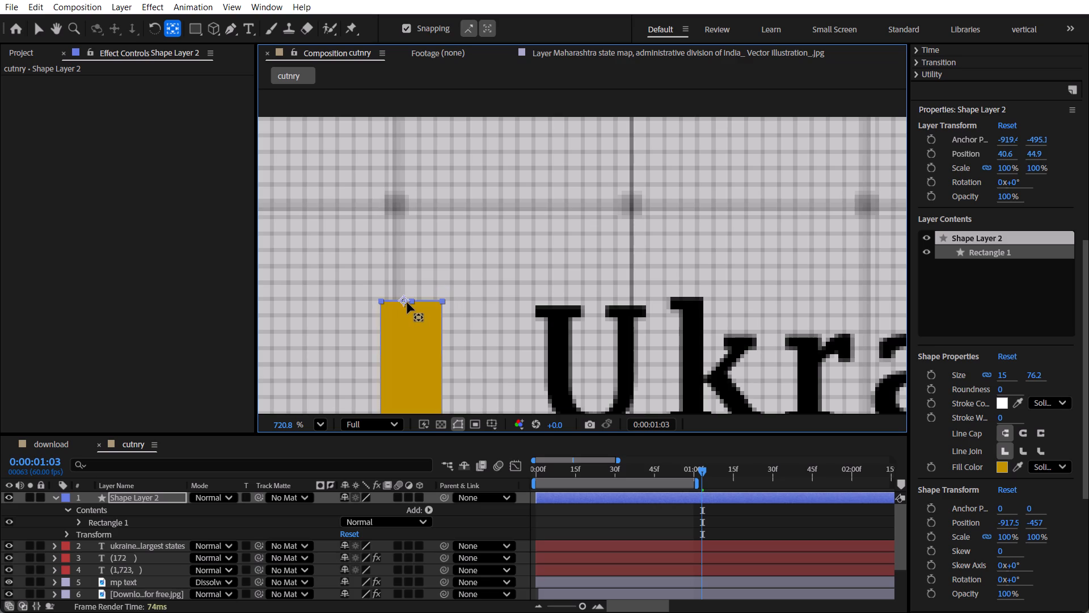
left_click_drag(407, 303, 397, 303)
left_click_drag(397, 303, 398, 303)
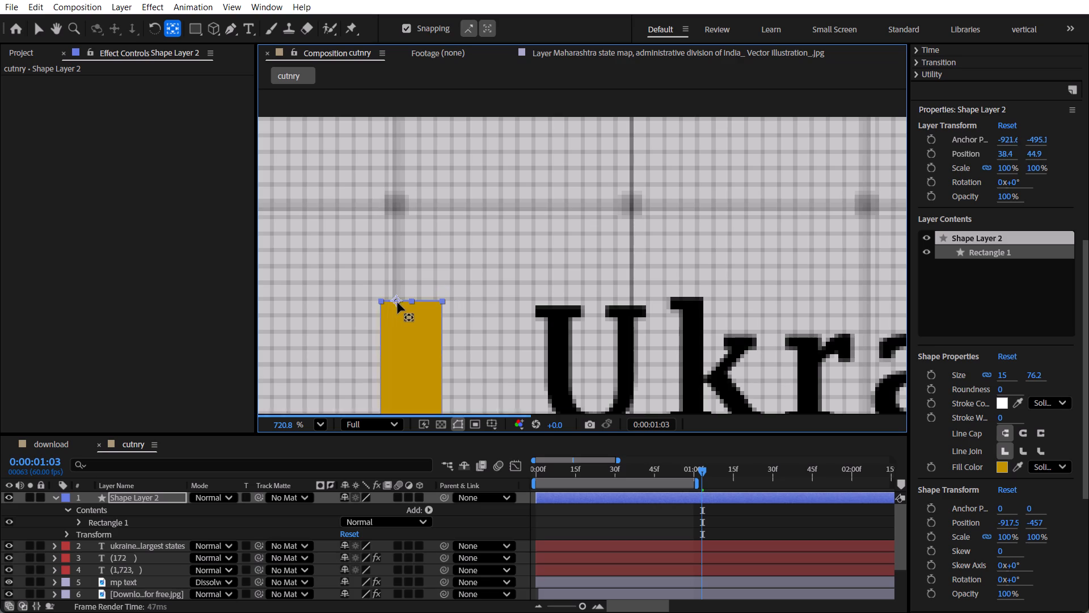
left_click_drag(398, 303, 386, 303)
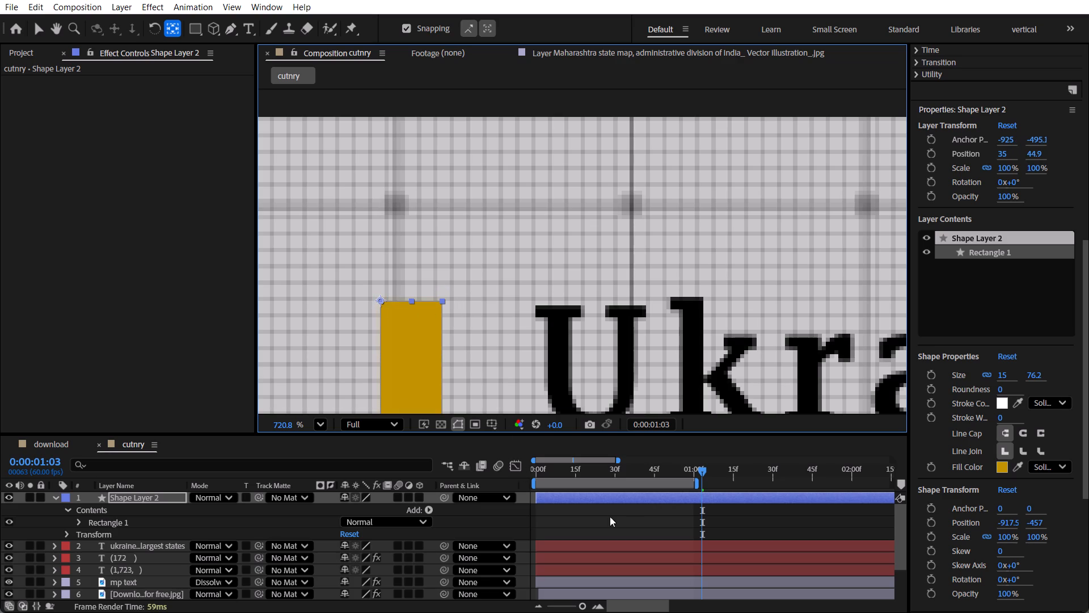
At 0:00:00:48, unlink the gold rectangle's scale proportions and set its vertical scale to 108%.
left_click_drag(683, 471, 657, 473)
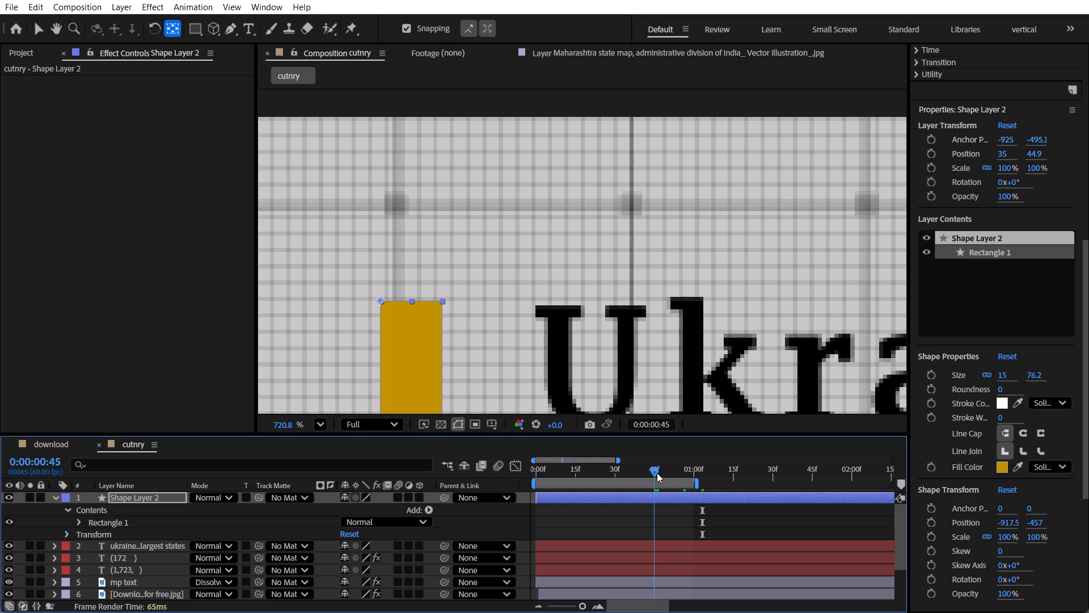
left_click_drag(657, 473, 663, 474)
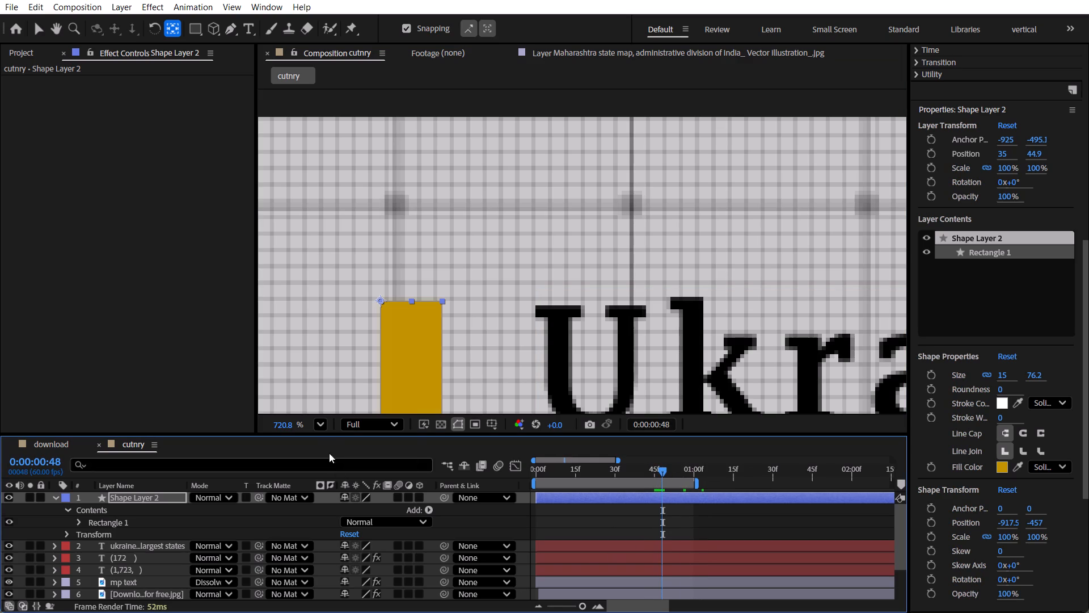
left_click(319, 428)
left_click(341, 137)
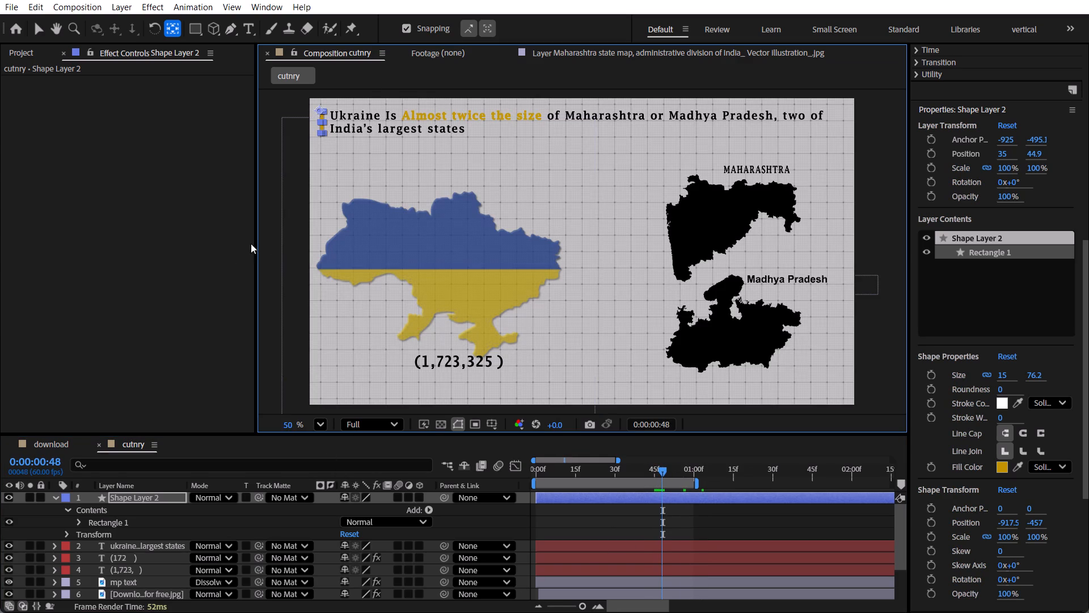
left_click(195, 270)
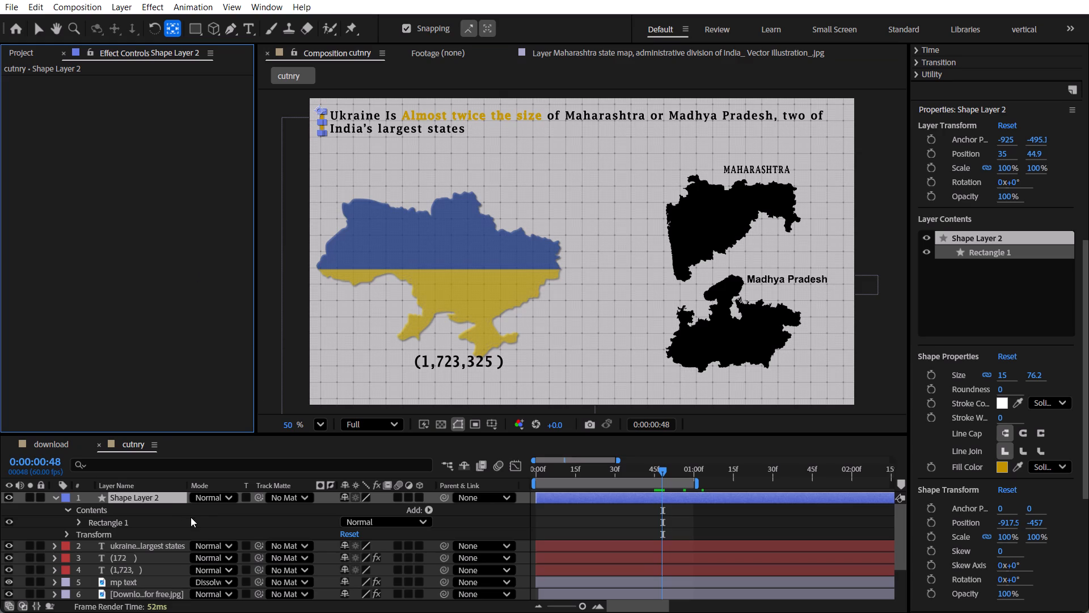
left_click(191, 517)
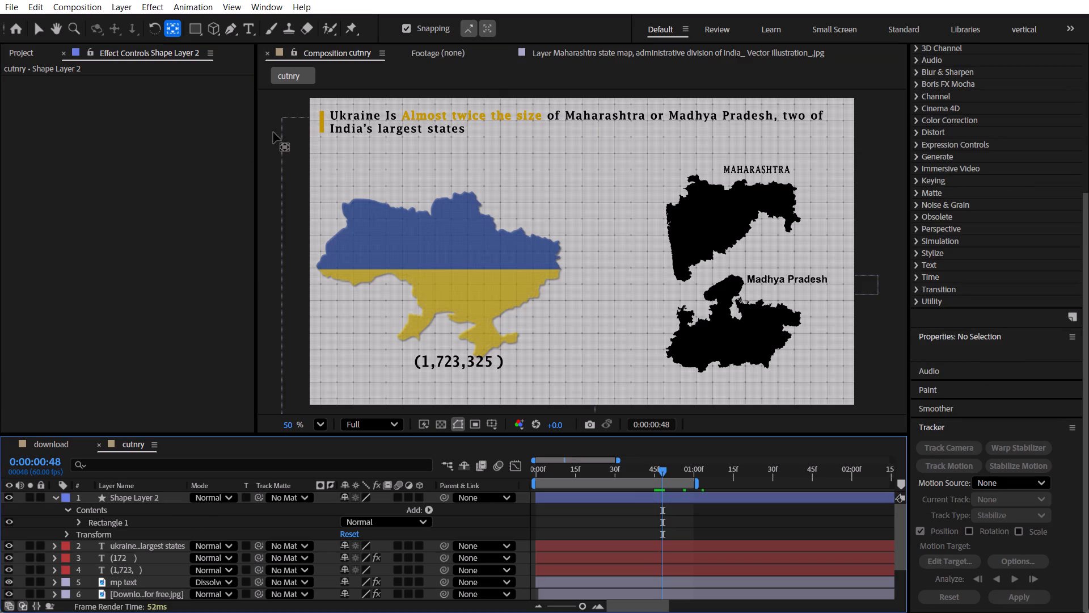
left_click(322, 126)
key("v")
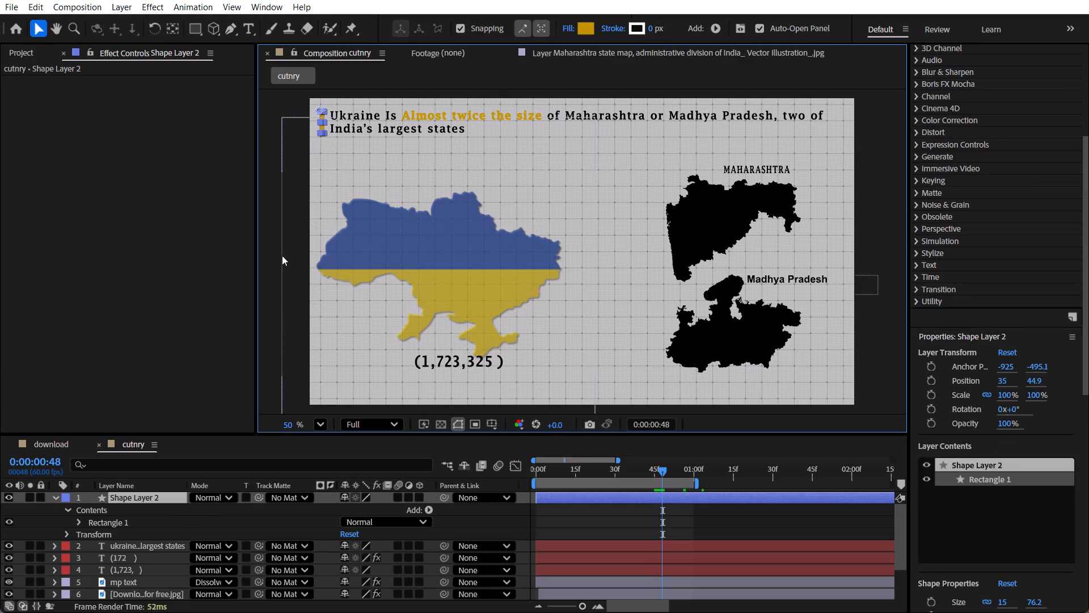
key("s")
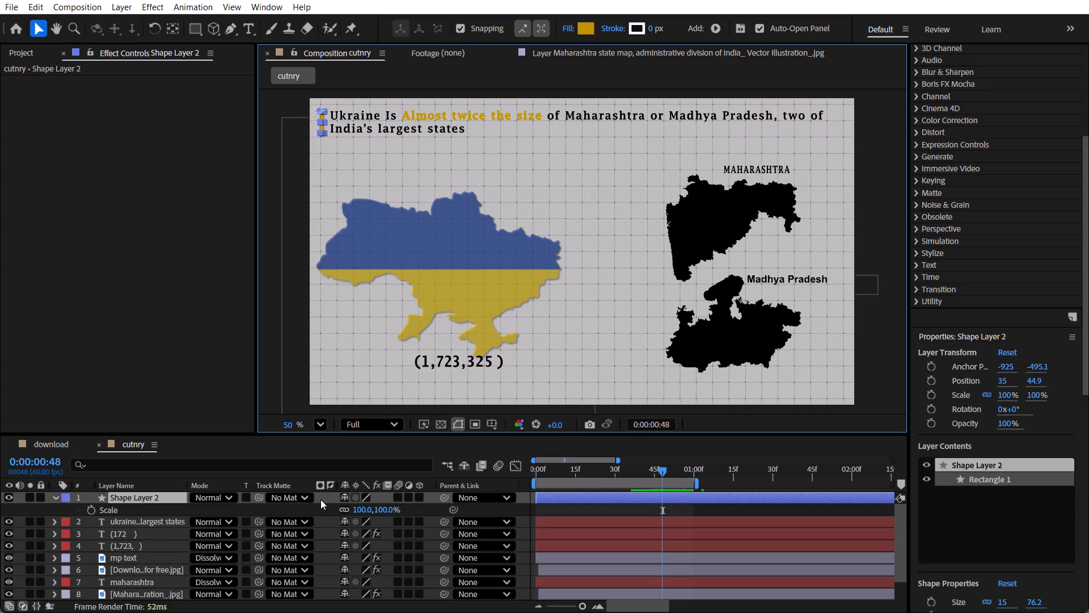
left_click(342, 508)
left_click_drag(383, 508, 391, 509)
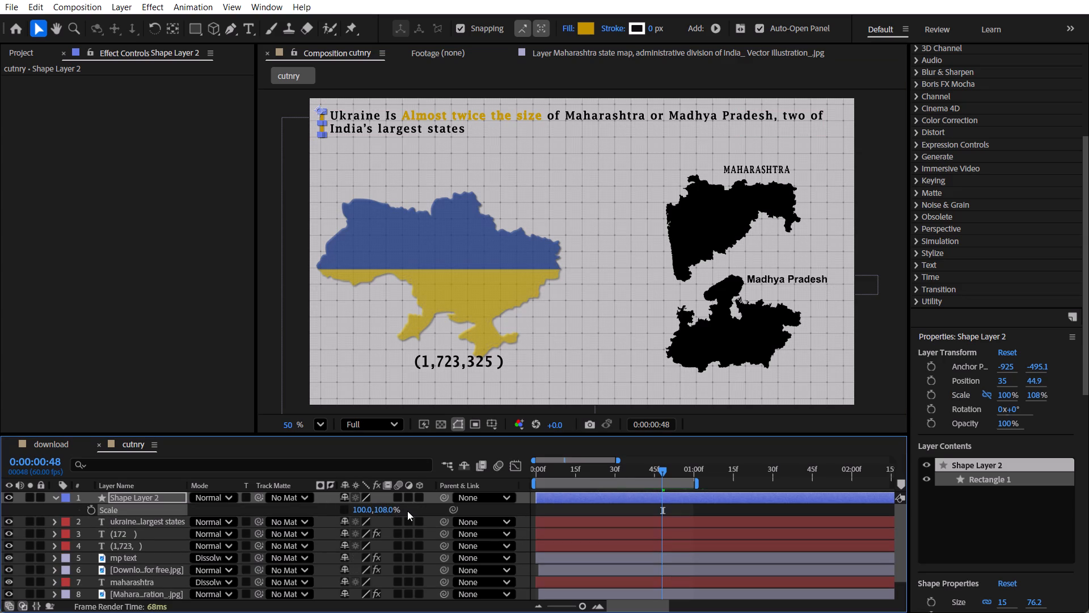
Reveal the layers' keyframed properties and scrub the opening half second to examine the timing of the maps and numbers.
key("u")
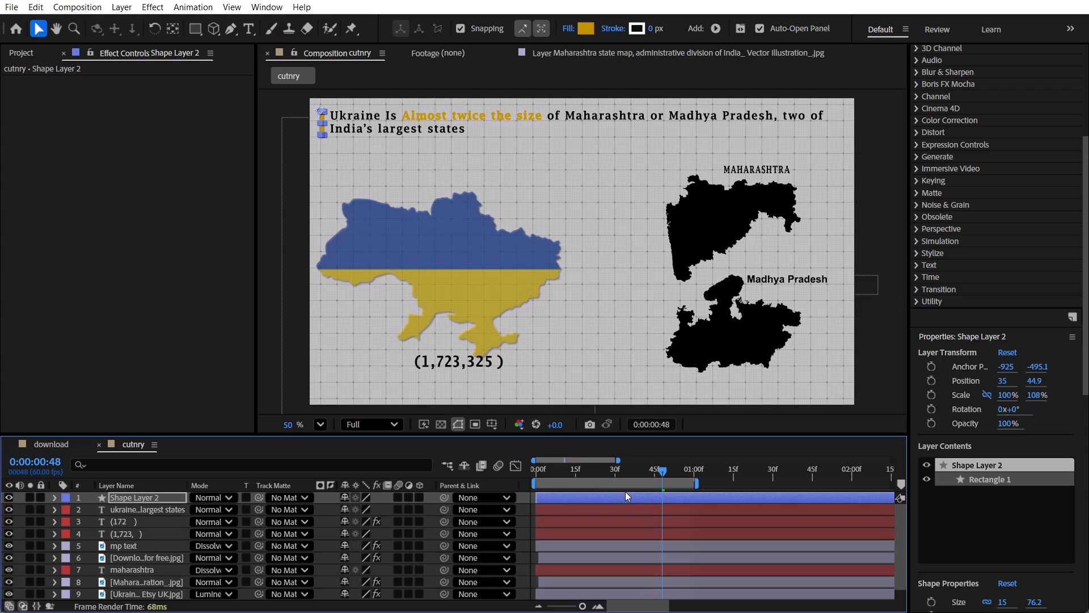
key("u")
key("u")
left_click(716, 528)
key("u")
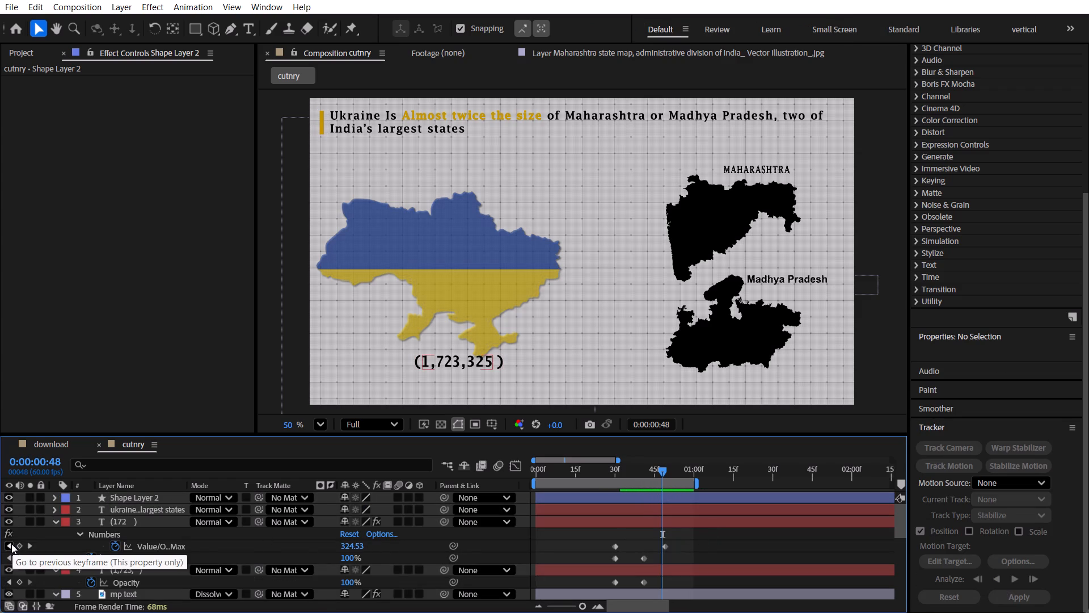
left_click(11, 544)
left_click(11, 544)
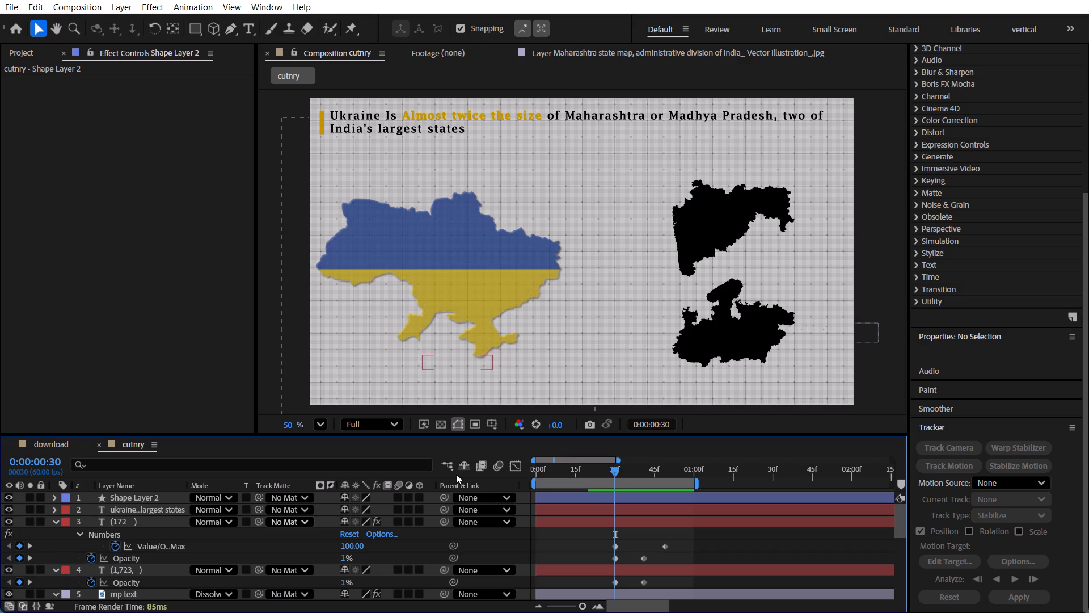
left_click_drag(577, 471, 551, 472)
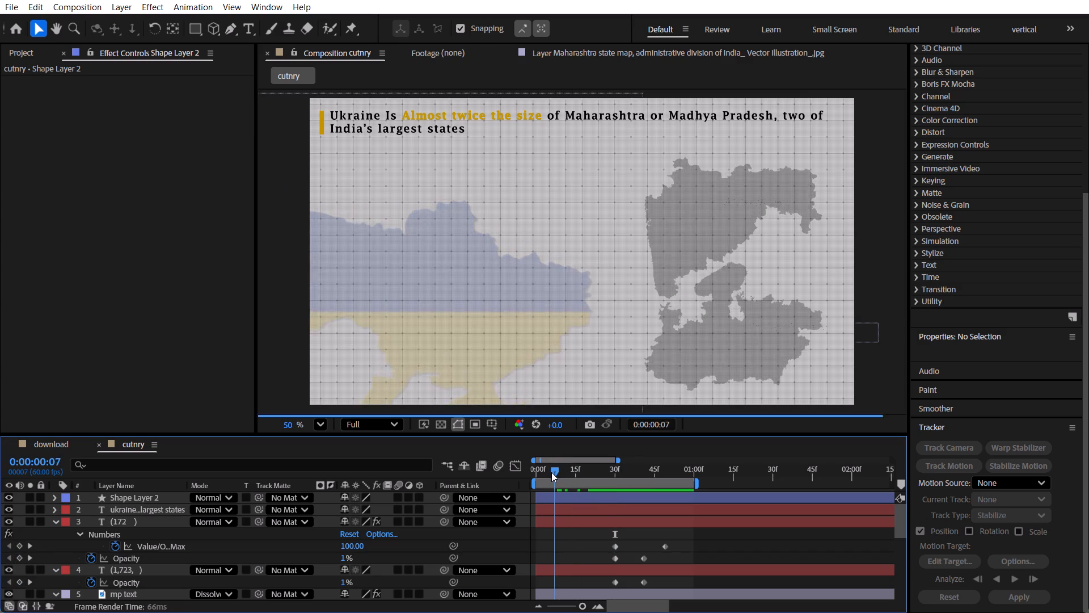
left_click_drag(551, 472, 543, 474)
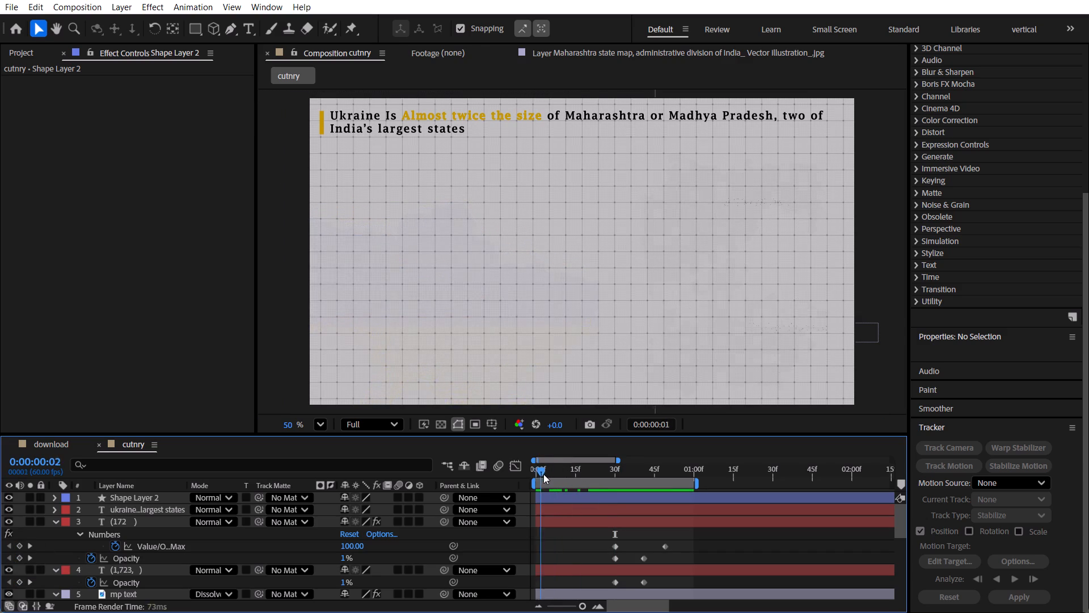
left_click_drag(543, 474, 553, 476)
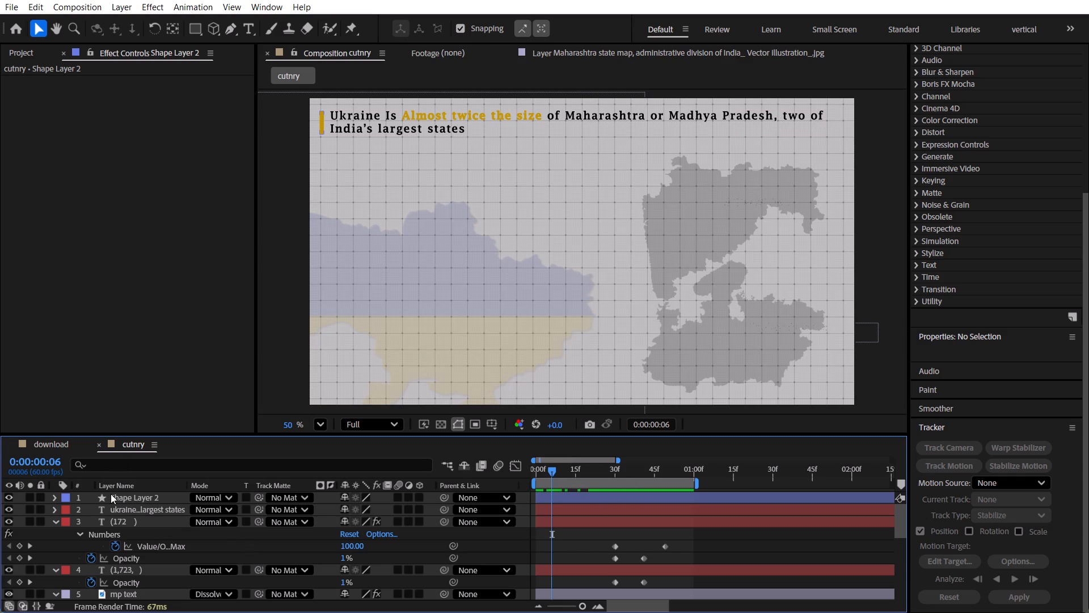
Rename the gold rectangle's shape layer as "yellow line".
scroll(144, 494, "up", 2)
left_click(144, 494)
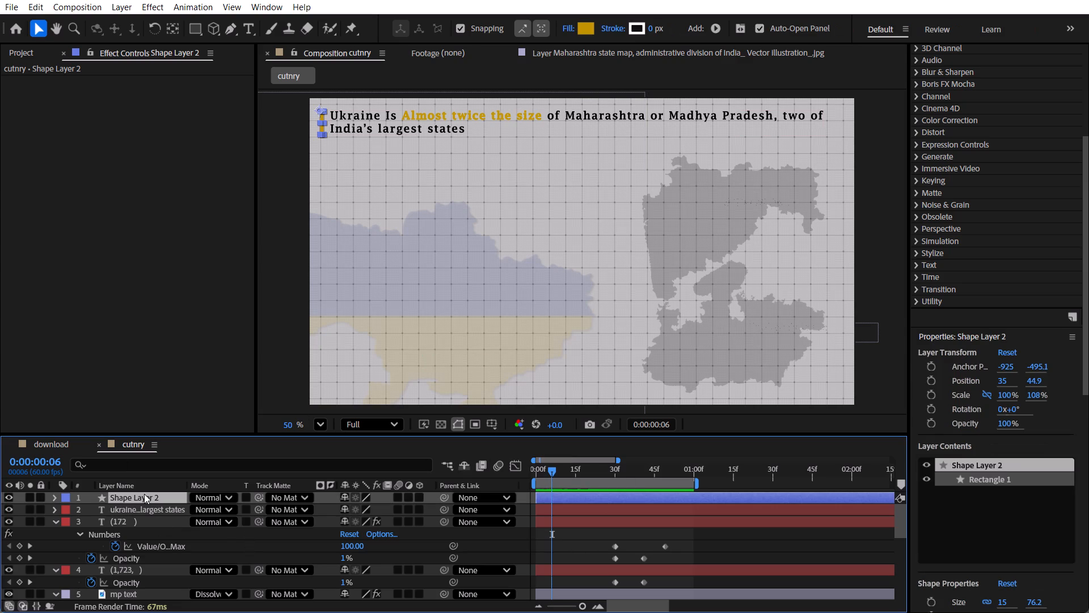
key("Return")
type("yellow linw")
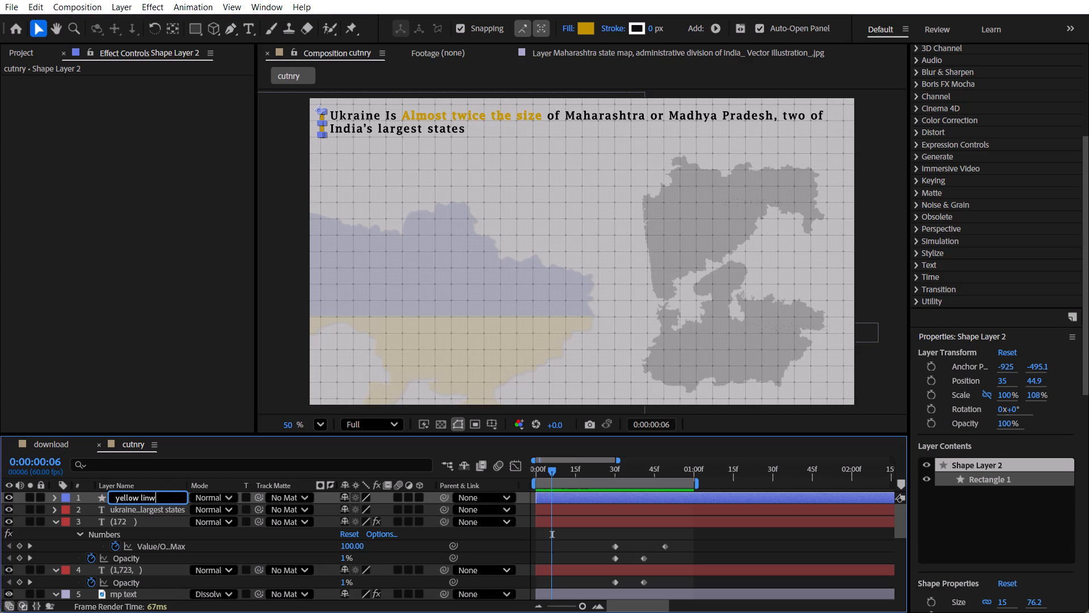
key("BackSpace")
key("e")
left_click(120, 381)
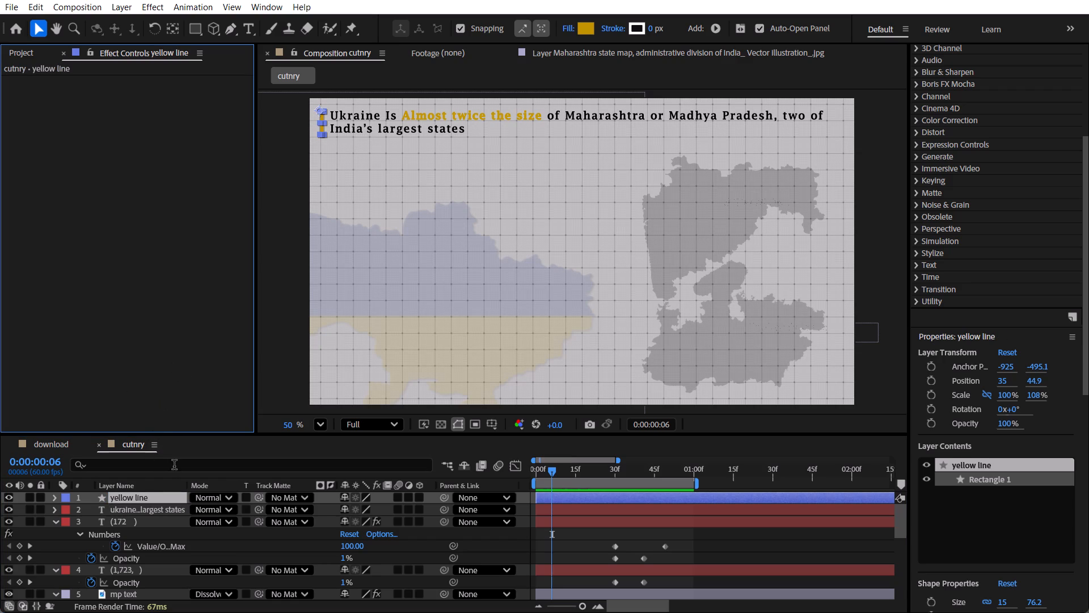
Keyframe the yellow line's vertical scale to grow from 0% at 0:00:00:03 to 108% at 0:00:00:11.
key("s")
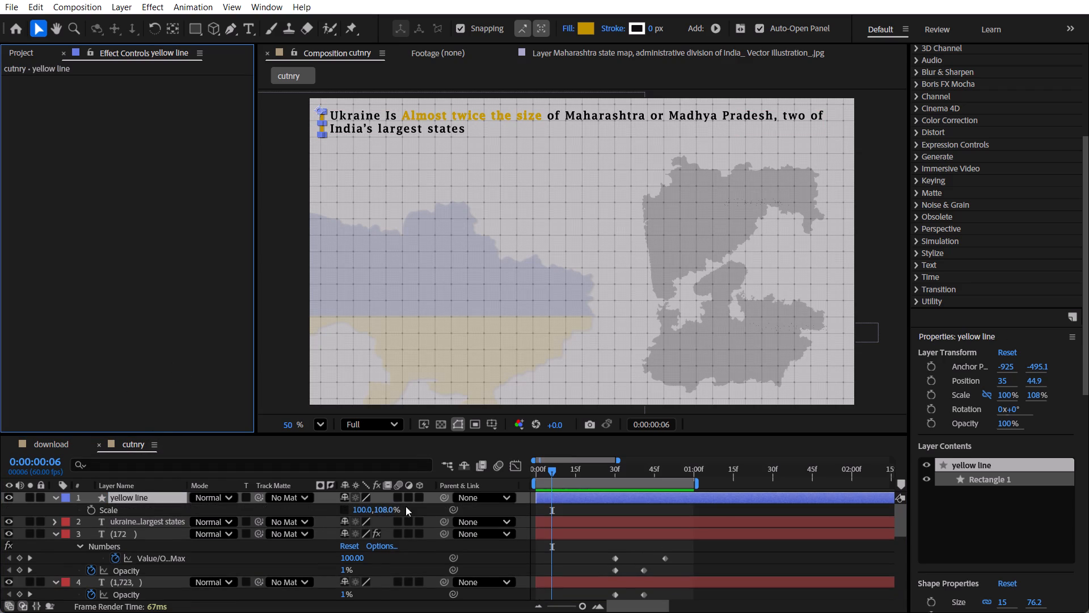
left_click(564, 471)
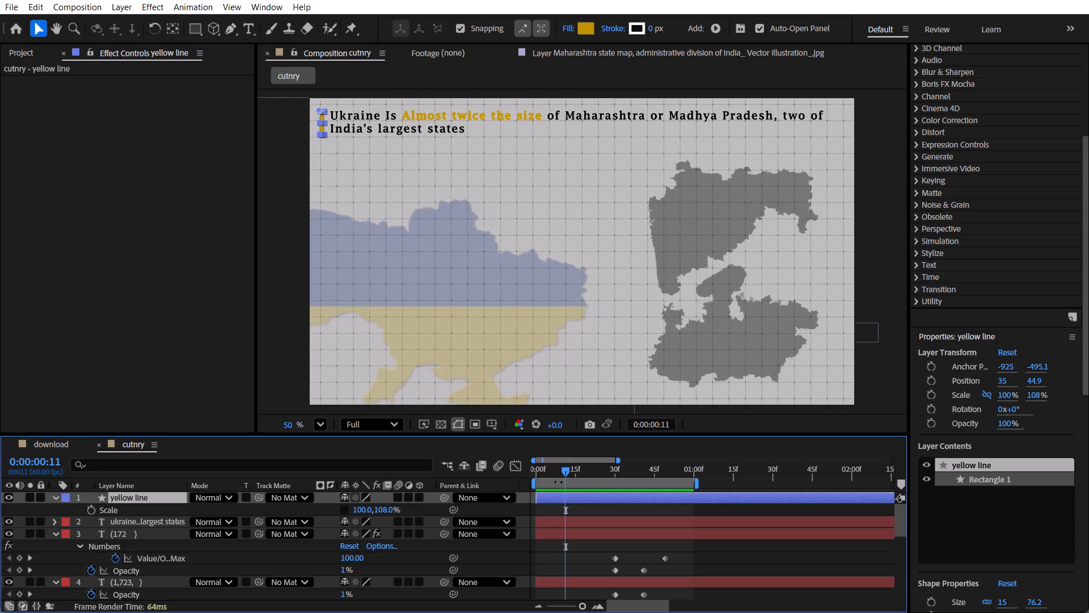
left_click(91, 510)
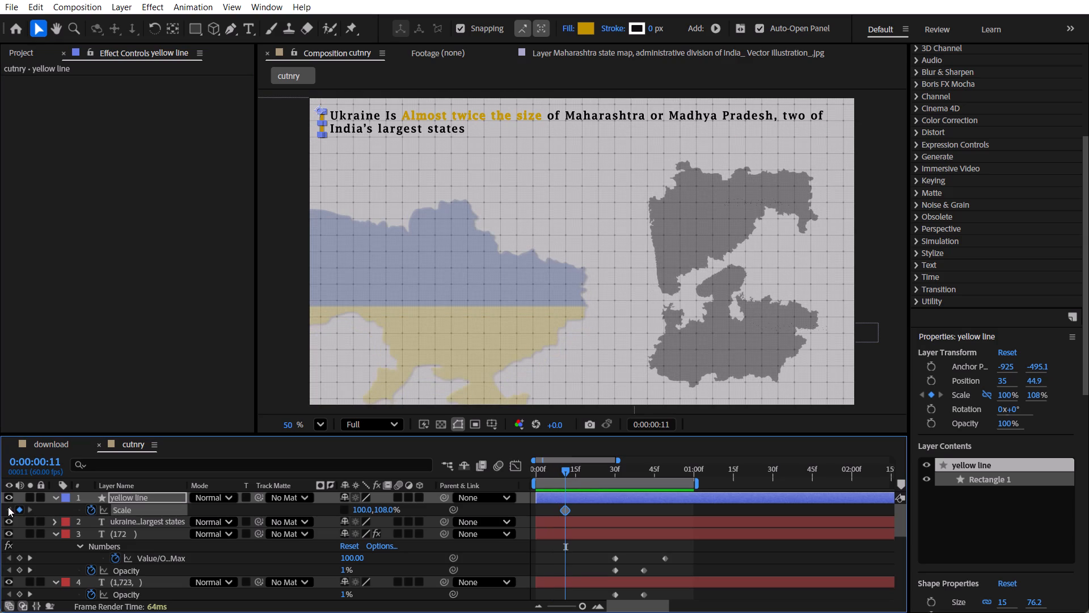
left_click_drag(559, 469, 544, 470)
left_click_drag(389, 508, 377, 508)
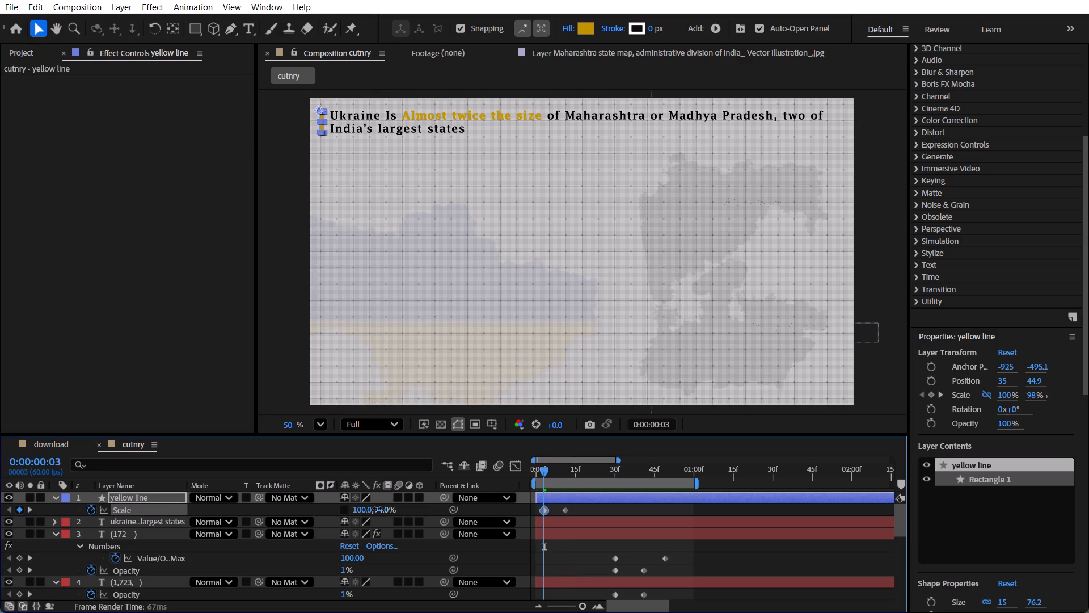
left_click_drag(377, 508, 326, 508)
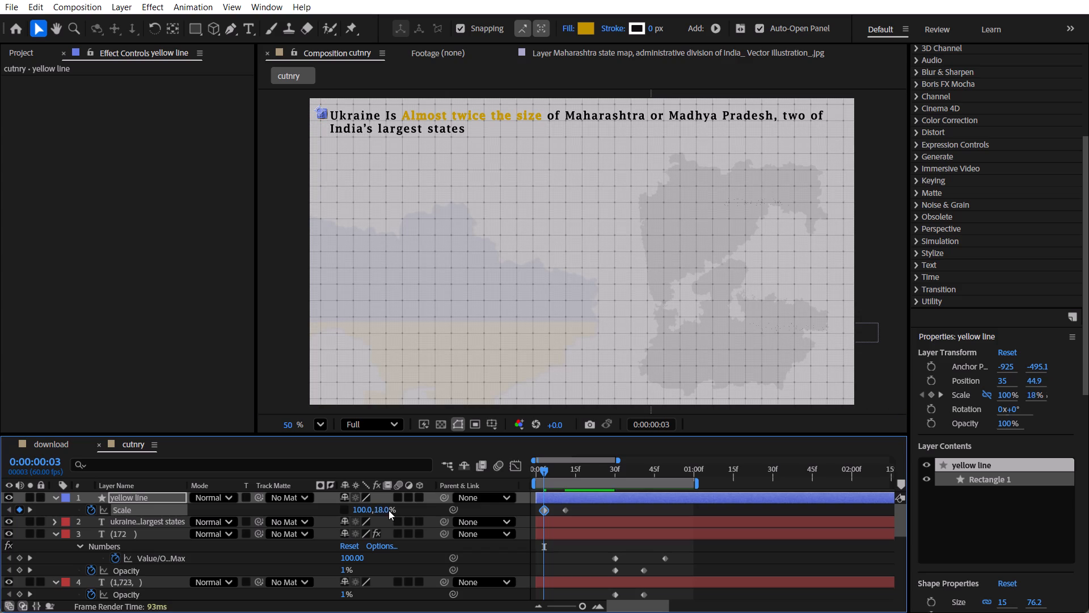
left_click(376, 507)
key("0")
key("Return")
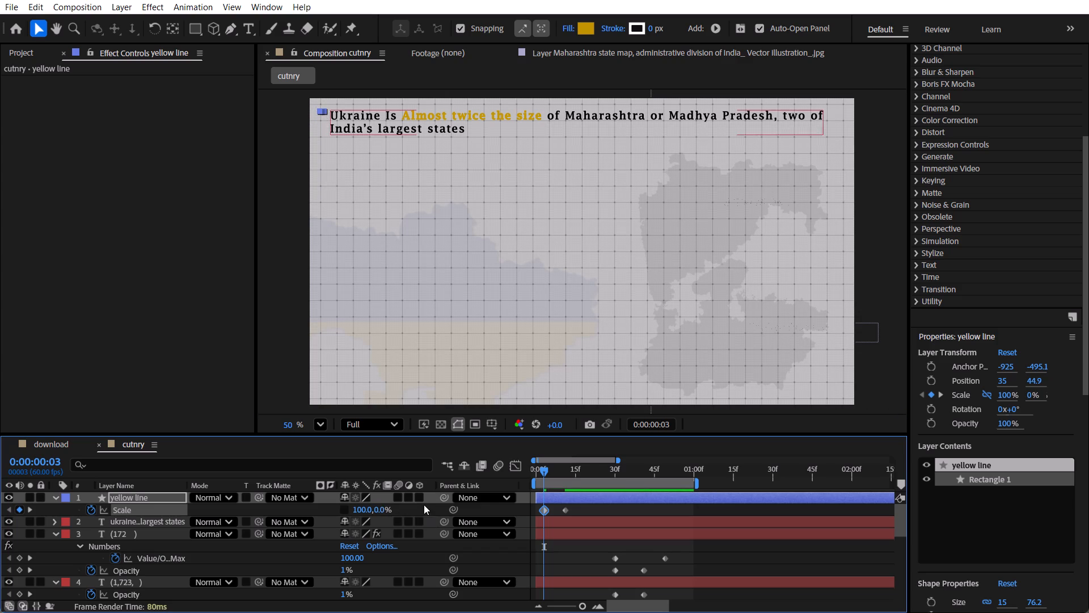
left_click(425, 509)
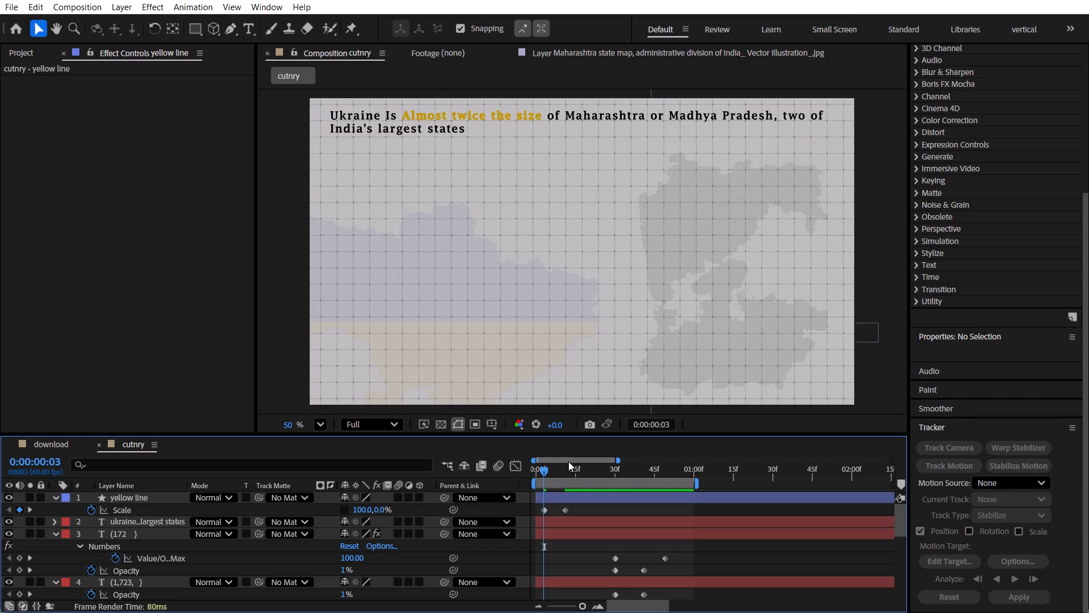
Preview the yellow line's growth and move its ending Scale keyframe to 0:00:00:30.
left_click_drag(547, 470, 558, 478)
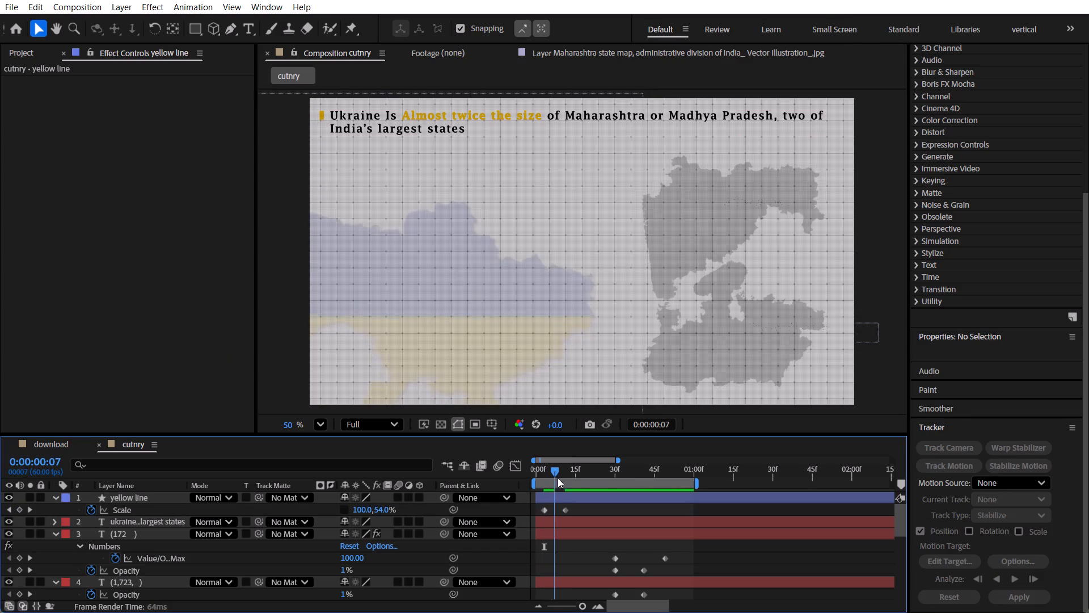
left_click_drag(558, 478, 584, 482)
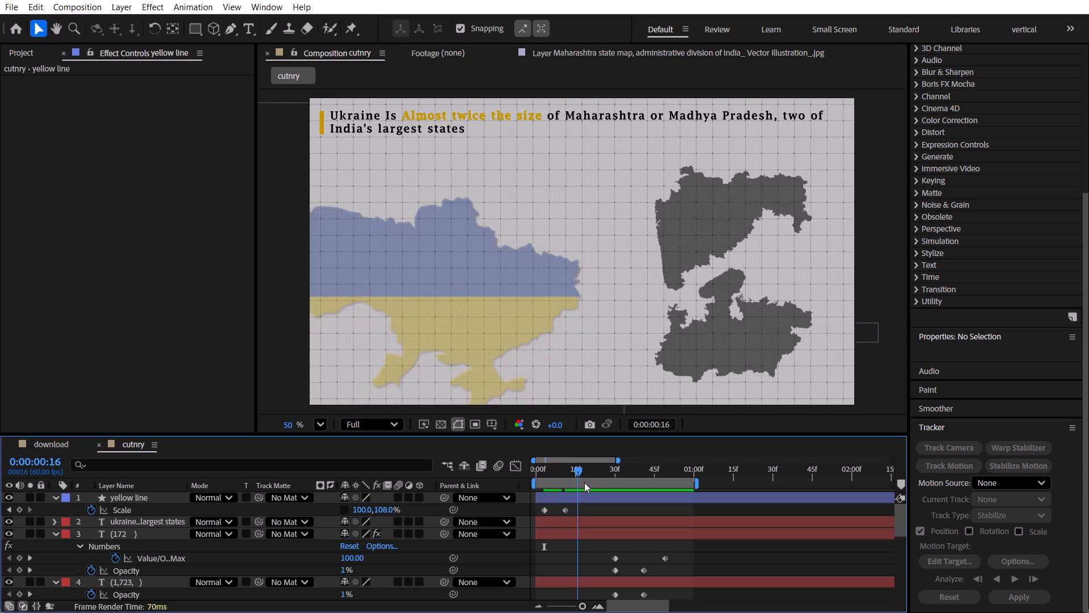
left_click_drag(584, 482, 606, 488)
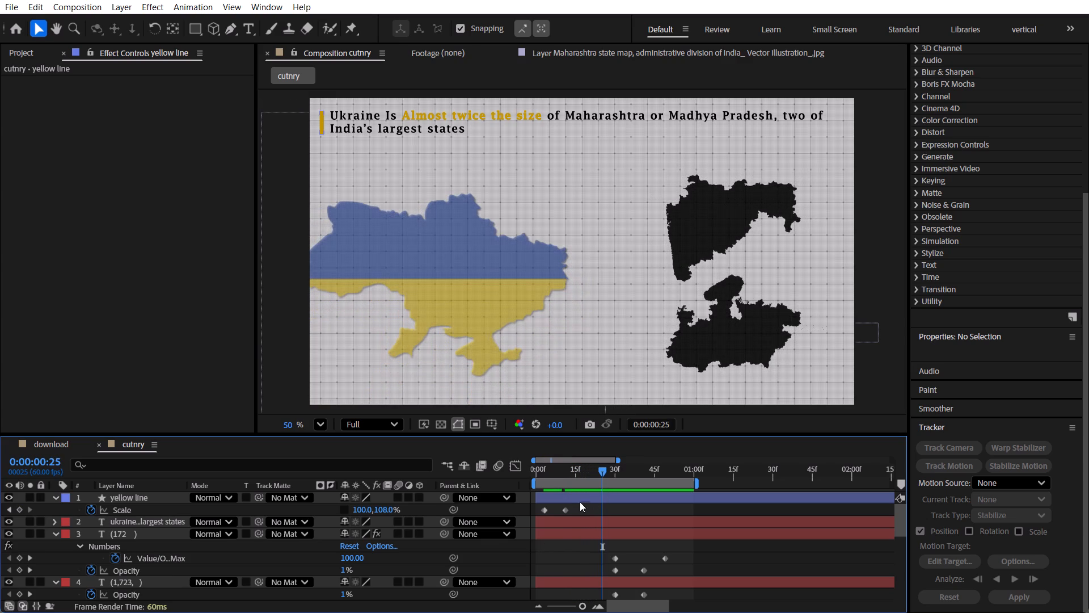
left_click_drag(569, 508, 580, 513)
left_click_drag(564, 510, 593, 514)
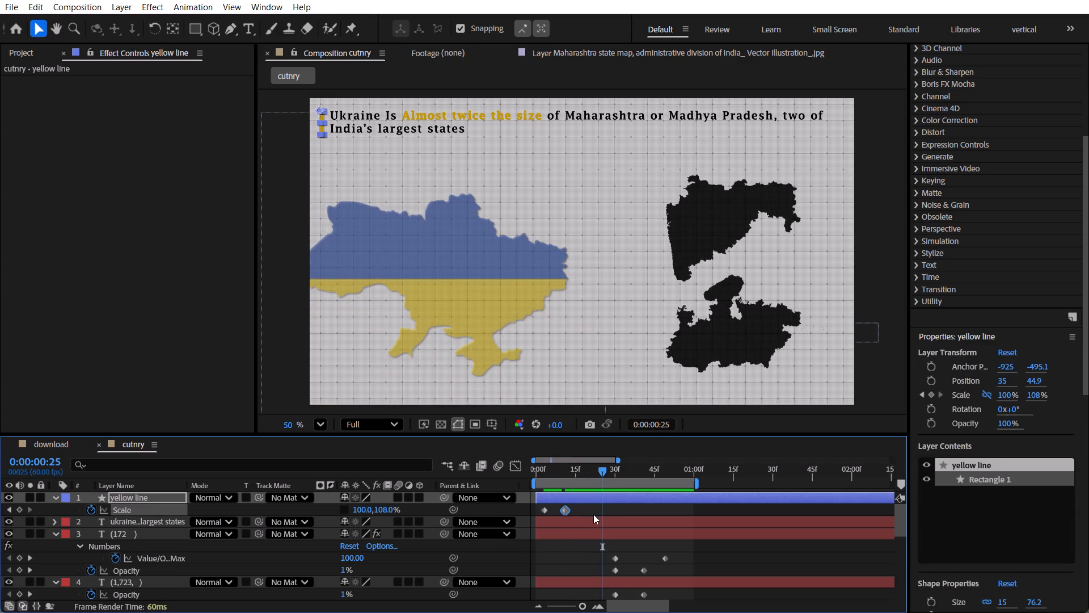
left_click_drag(593, 514, 614, 516)
left_click(618, 472)
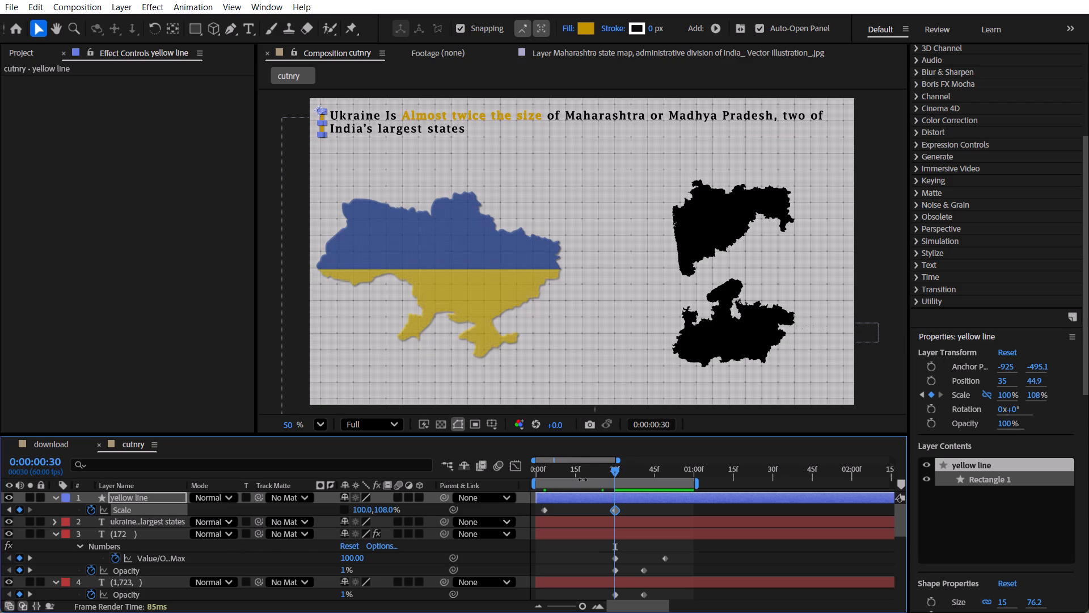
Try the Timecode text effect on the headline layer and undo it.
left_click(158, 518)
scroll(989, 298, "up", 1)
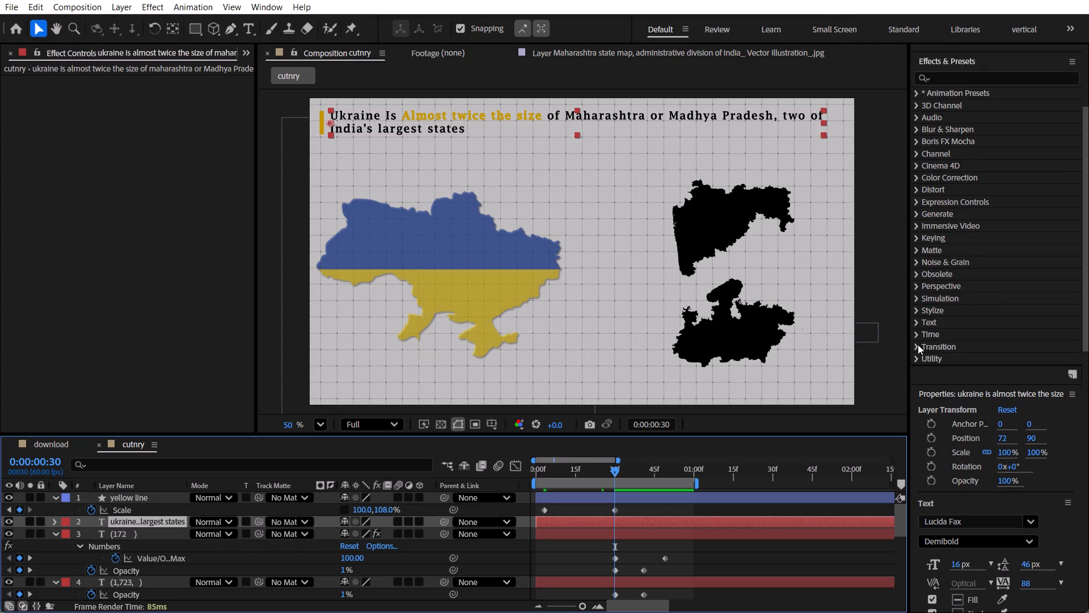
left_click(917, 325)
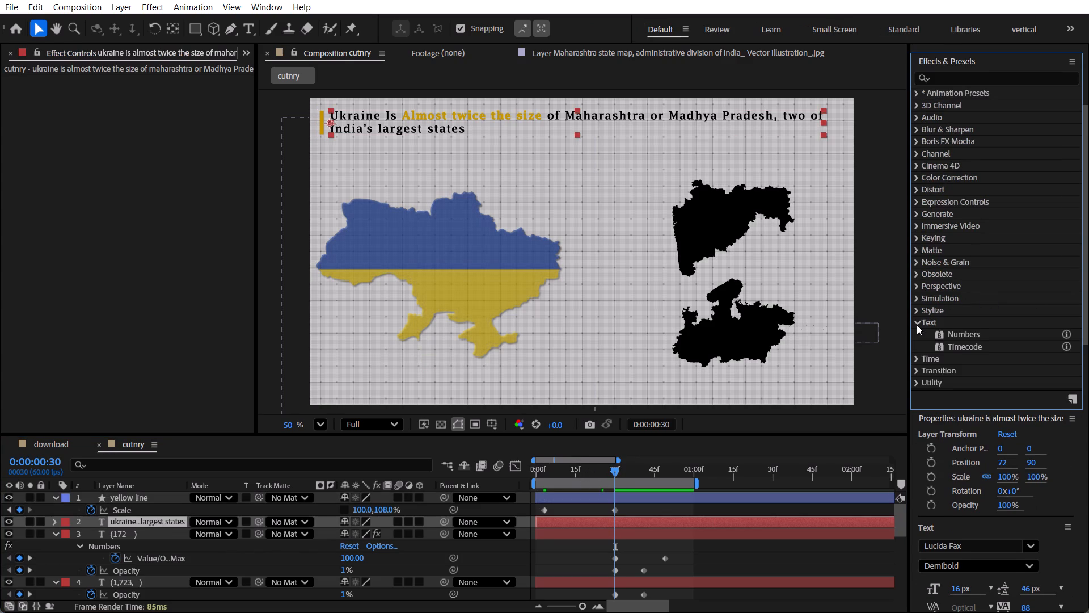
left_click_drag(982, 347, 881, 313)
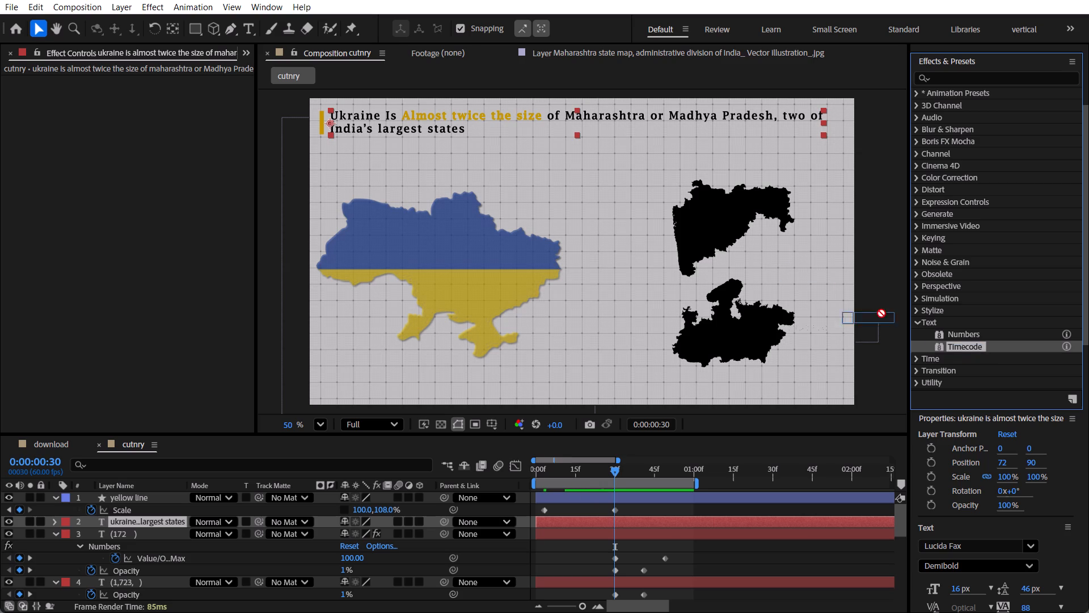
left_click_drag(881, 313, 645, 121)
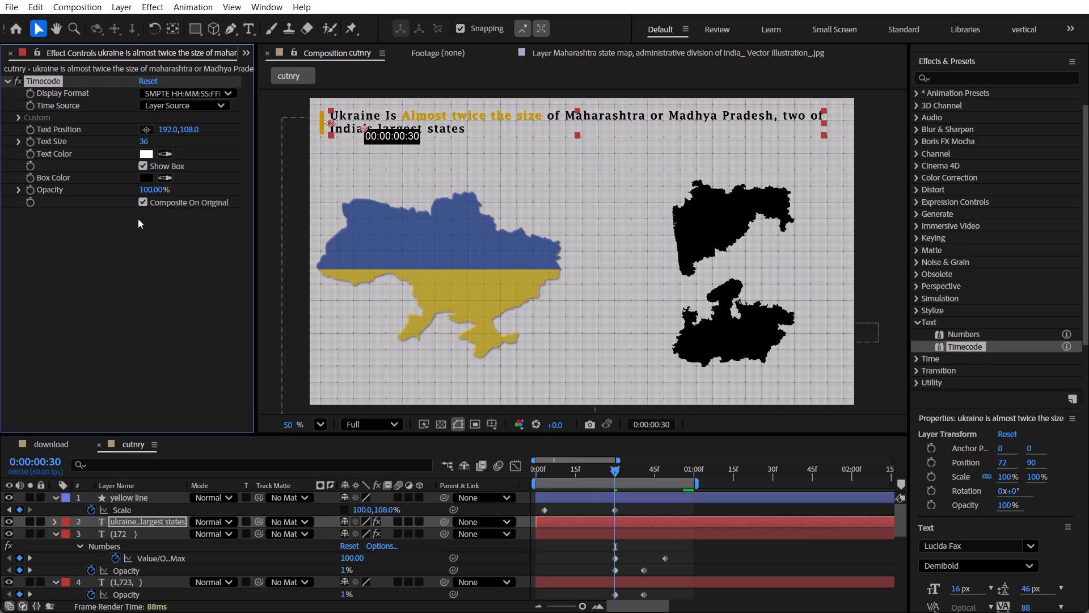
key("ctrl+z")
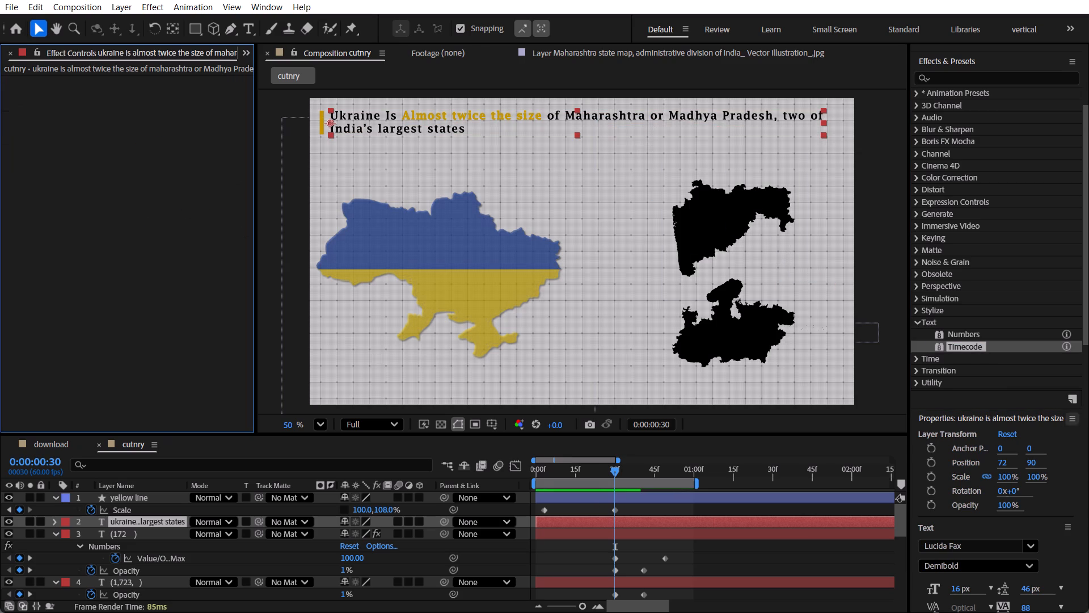
Browse the effect categories and the Animate In text presets for a suitable headline animation.
left_click(918, 320)
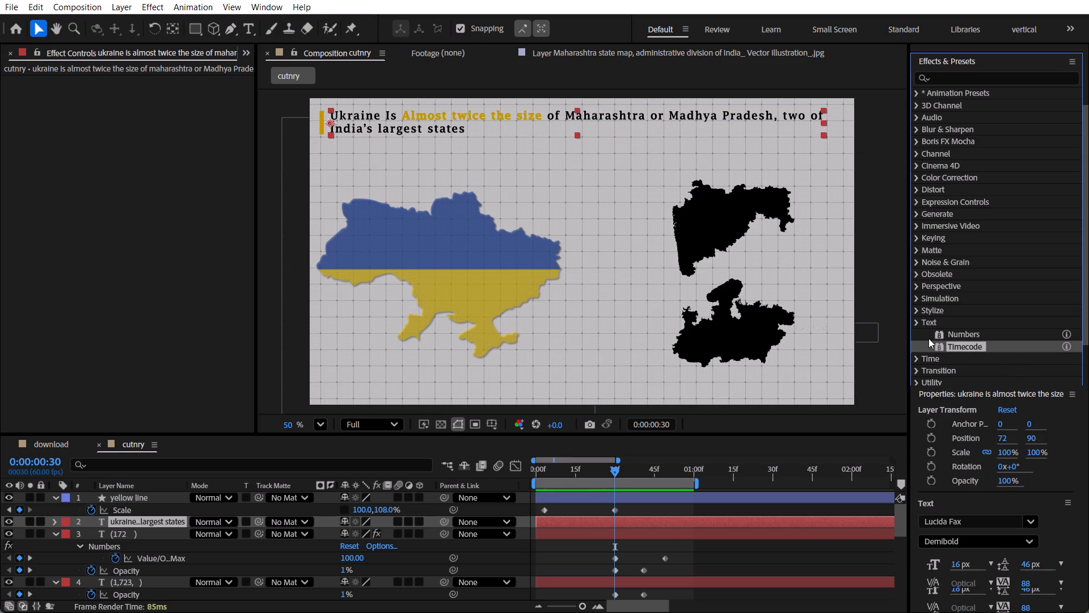
left_click(918, 310)
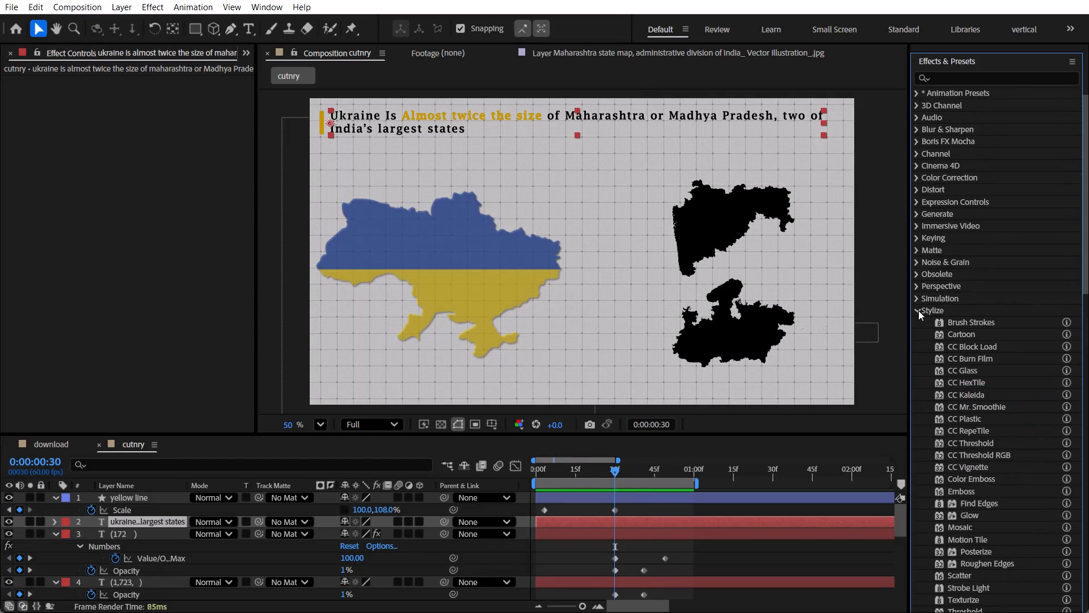
scroll(918, 310, "down", 2)
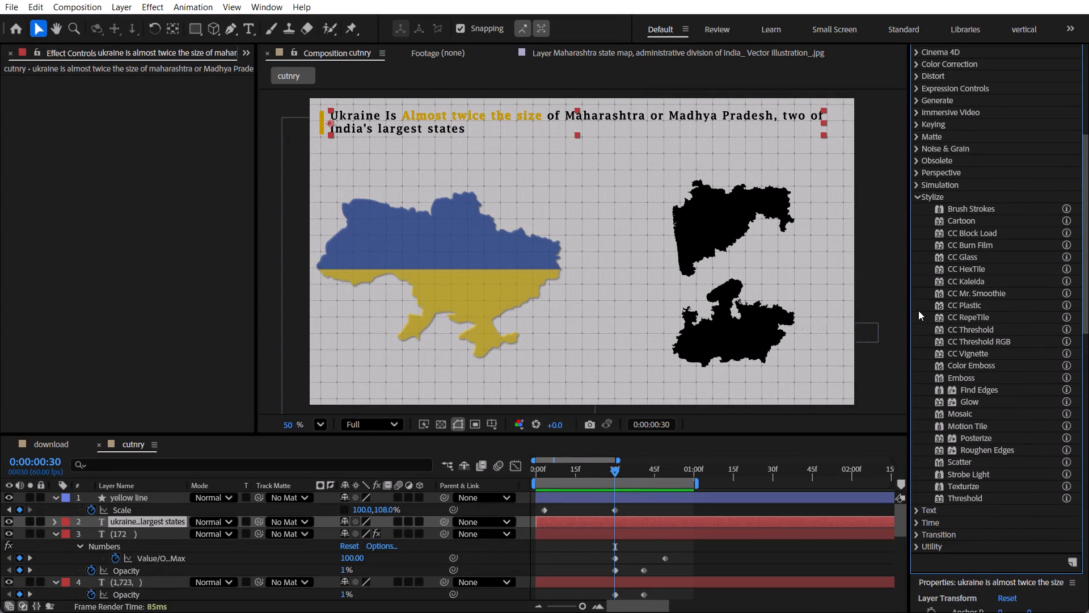
scroll(918, 310, "up", 1)
left_click(918, 248)
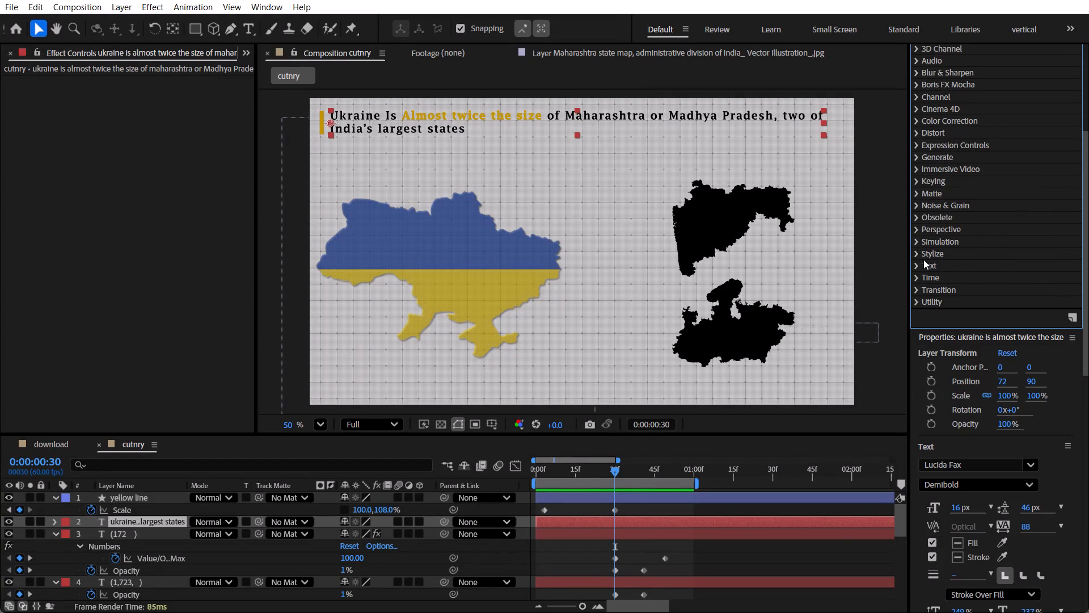
left_click(918, 303)
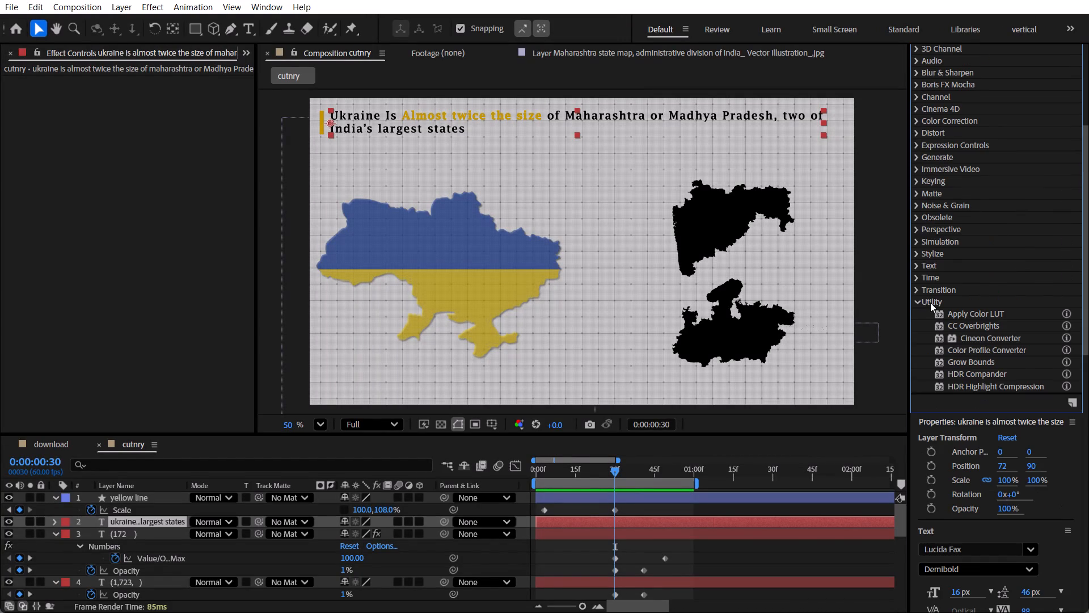
left_click(919, 303)
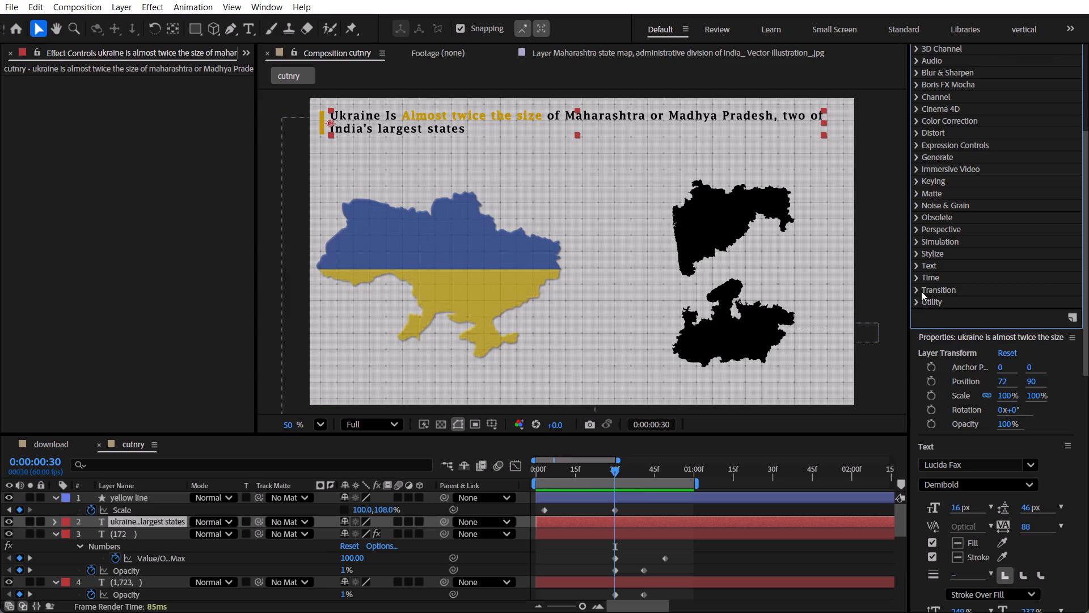
scroll(921, 291, "up", 3)
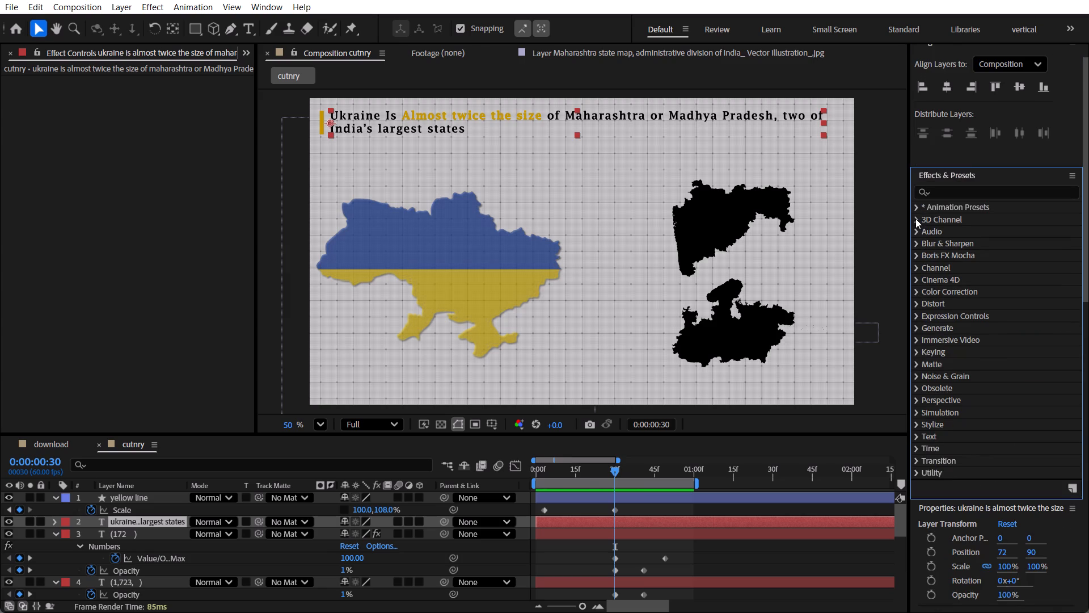
left_click(914, 207)
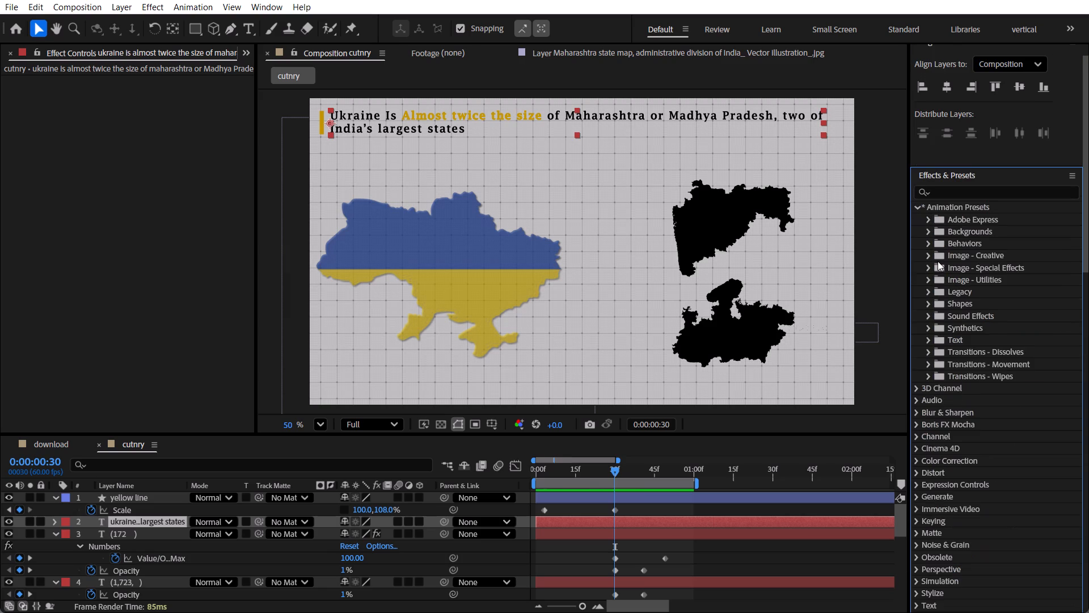
left_click(931, 339)
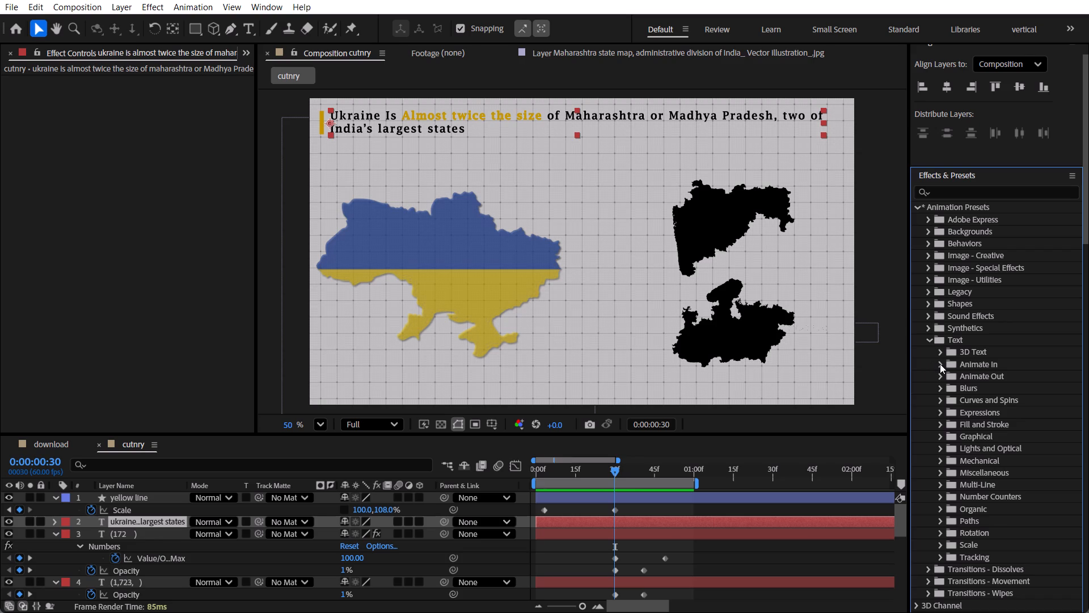
left_click(940, 364)
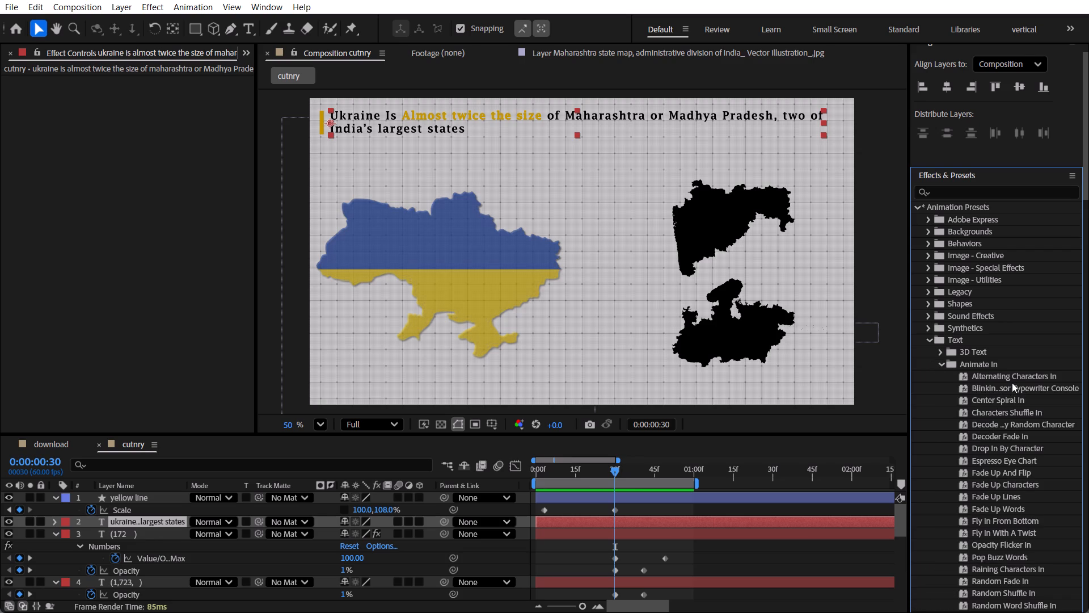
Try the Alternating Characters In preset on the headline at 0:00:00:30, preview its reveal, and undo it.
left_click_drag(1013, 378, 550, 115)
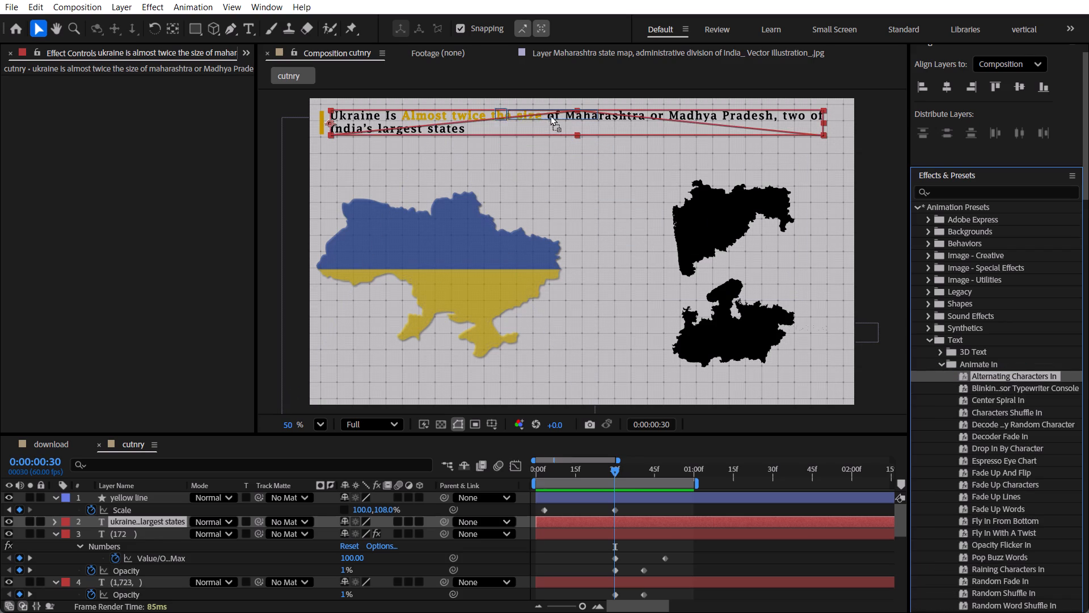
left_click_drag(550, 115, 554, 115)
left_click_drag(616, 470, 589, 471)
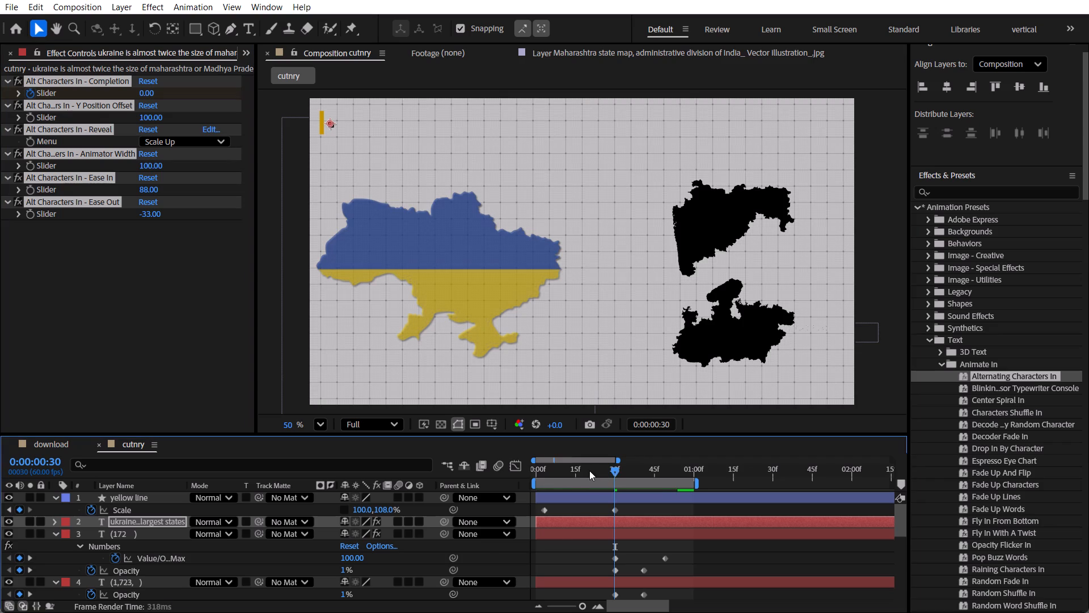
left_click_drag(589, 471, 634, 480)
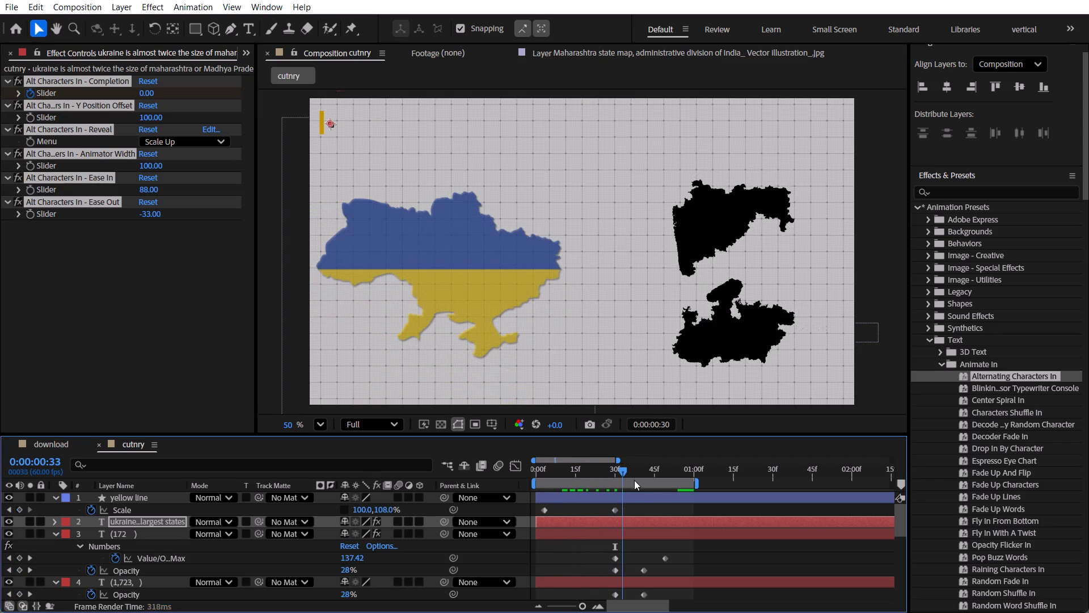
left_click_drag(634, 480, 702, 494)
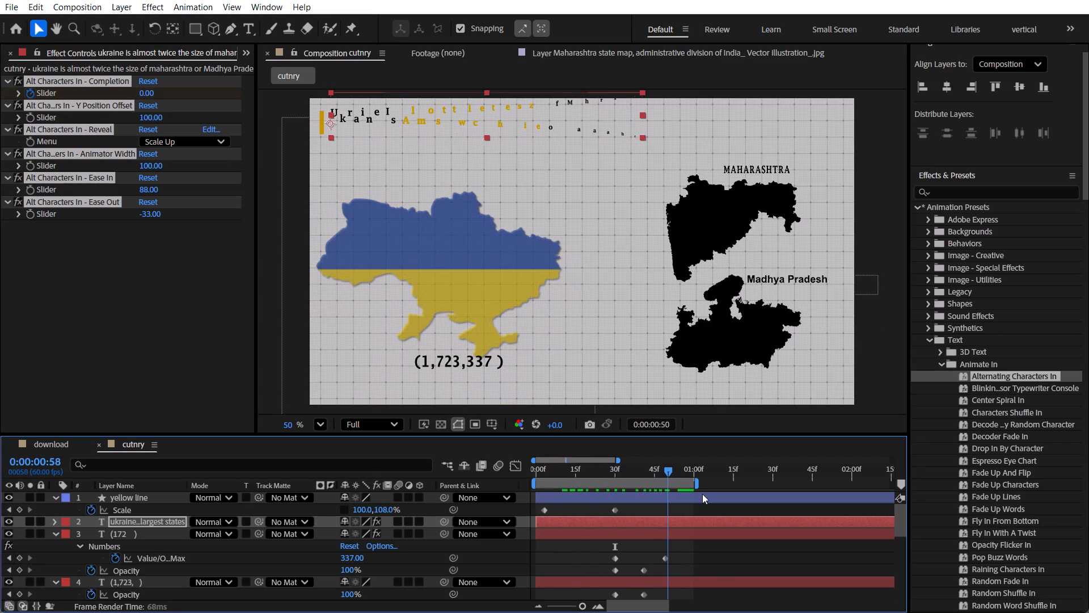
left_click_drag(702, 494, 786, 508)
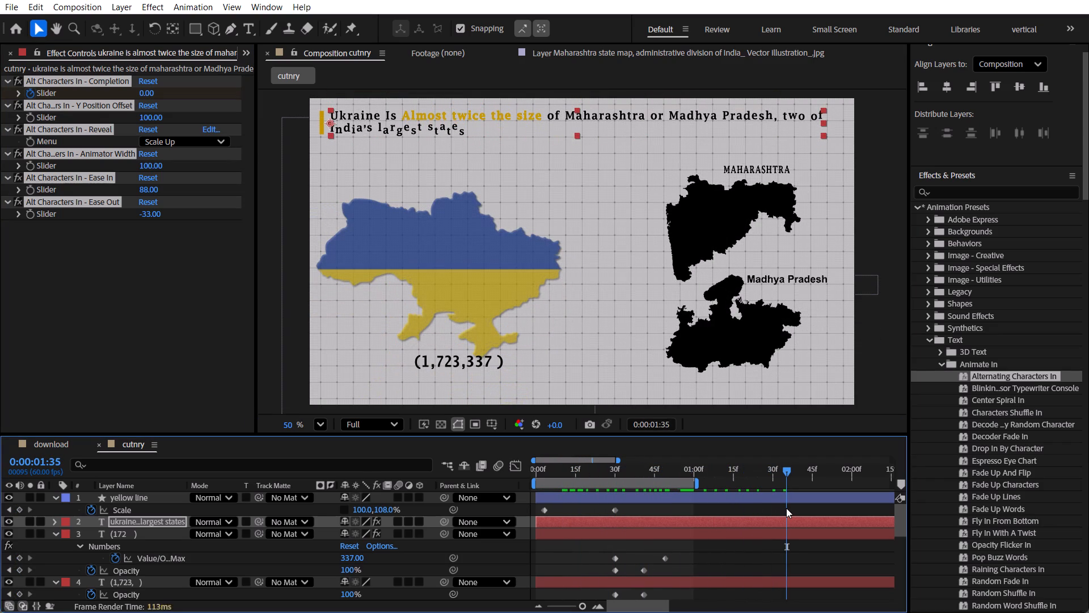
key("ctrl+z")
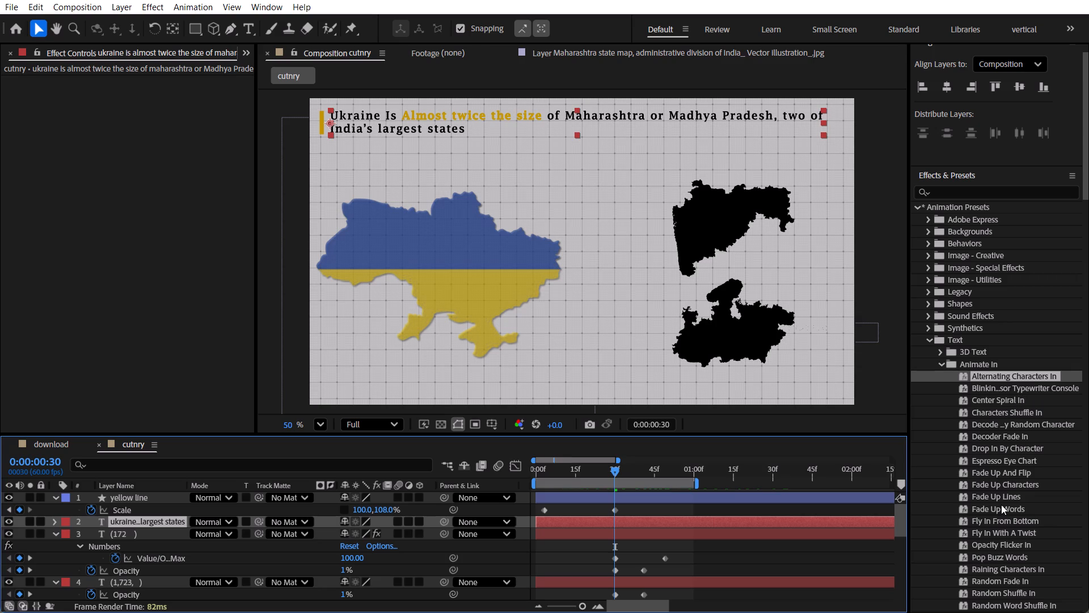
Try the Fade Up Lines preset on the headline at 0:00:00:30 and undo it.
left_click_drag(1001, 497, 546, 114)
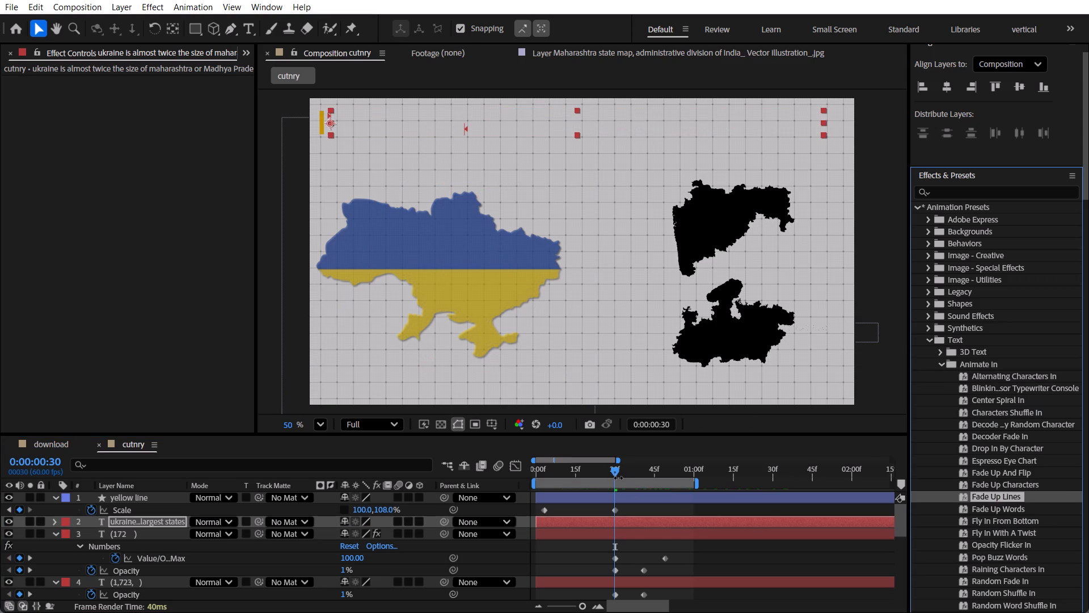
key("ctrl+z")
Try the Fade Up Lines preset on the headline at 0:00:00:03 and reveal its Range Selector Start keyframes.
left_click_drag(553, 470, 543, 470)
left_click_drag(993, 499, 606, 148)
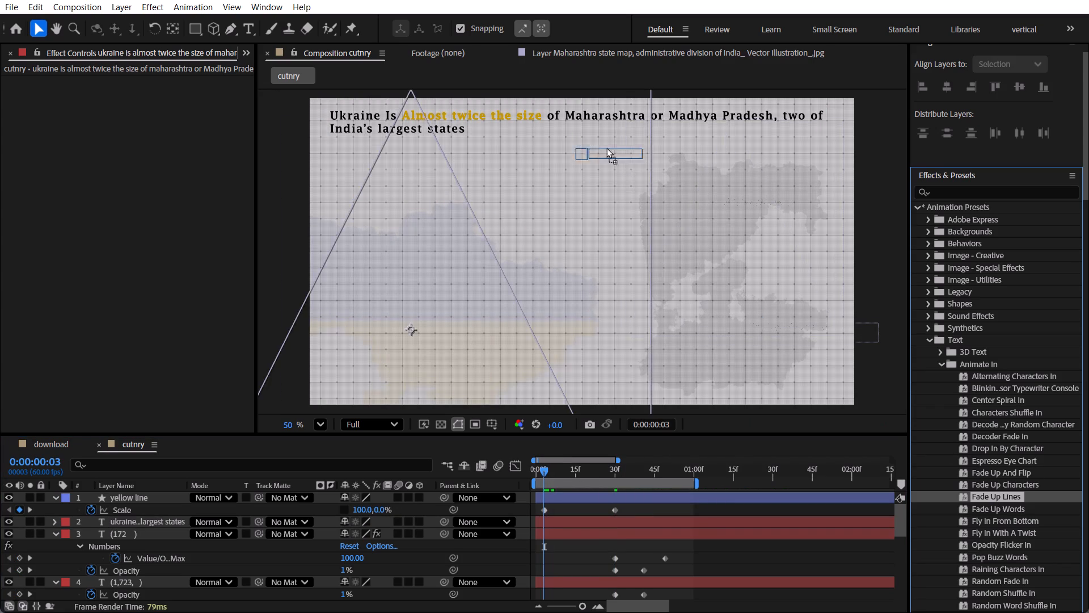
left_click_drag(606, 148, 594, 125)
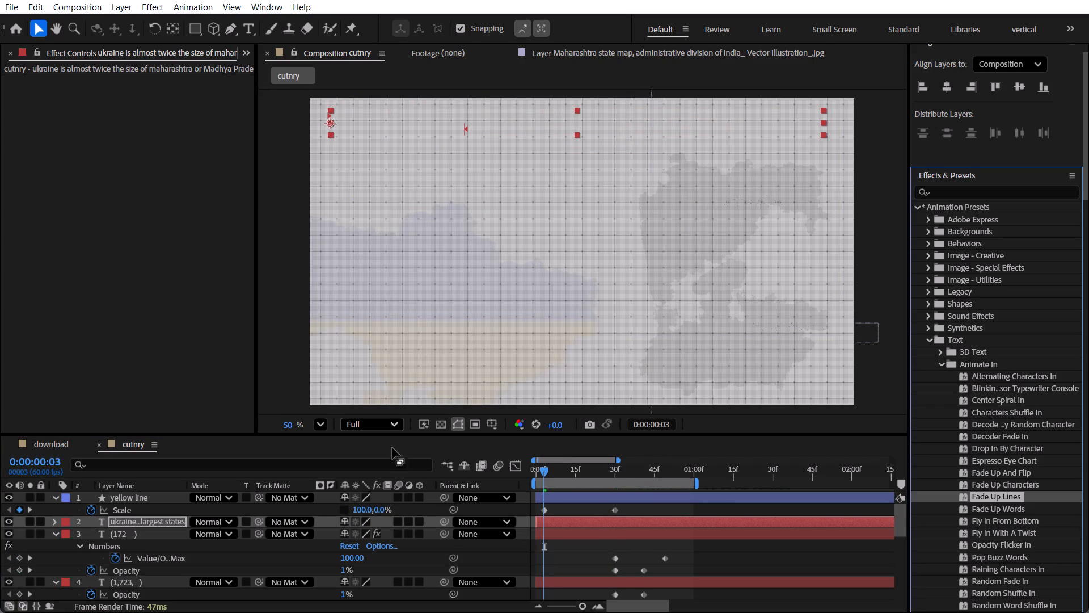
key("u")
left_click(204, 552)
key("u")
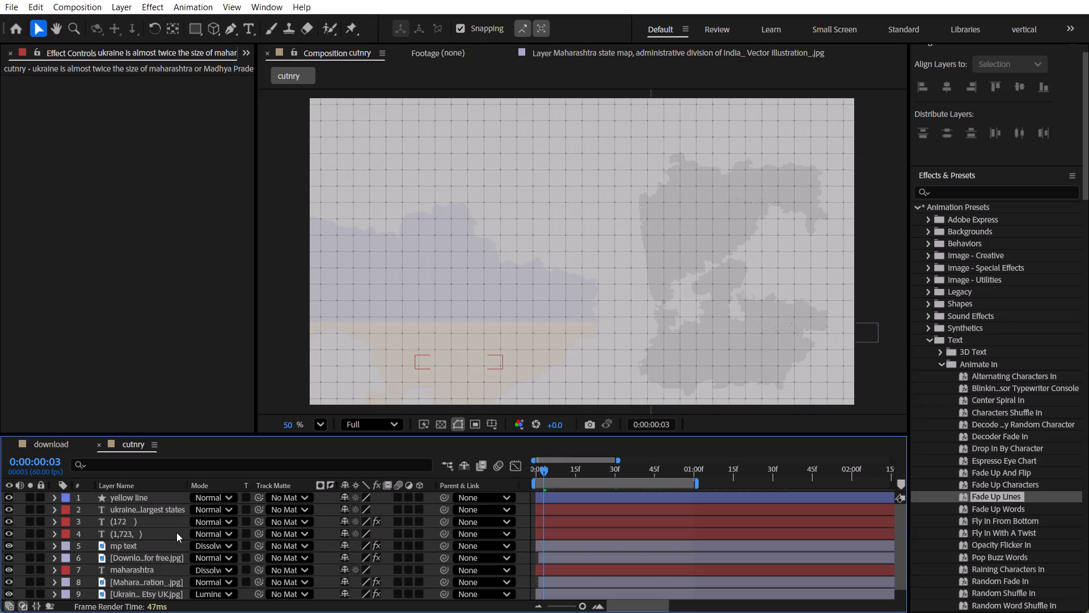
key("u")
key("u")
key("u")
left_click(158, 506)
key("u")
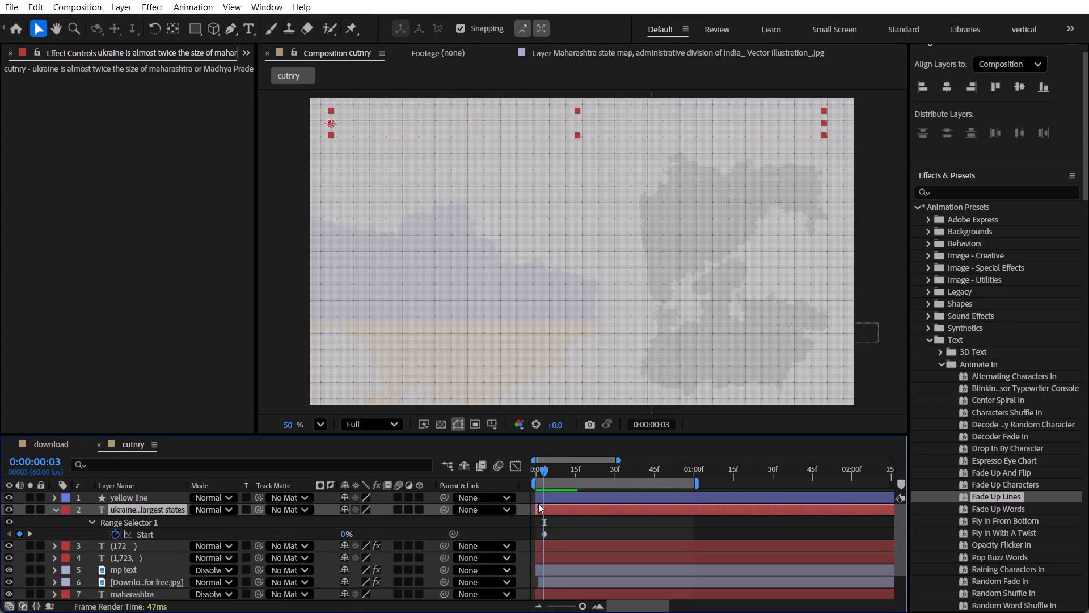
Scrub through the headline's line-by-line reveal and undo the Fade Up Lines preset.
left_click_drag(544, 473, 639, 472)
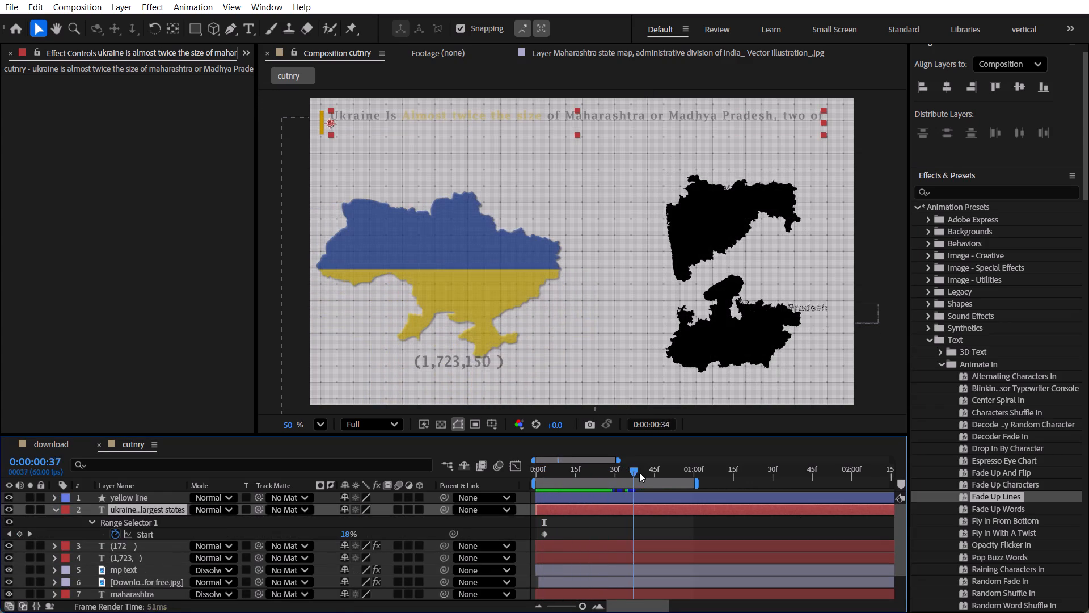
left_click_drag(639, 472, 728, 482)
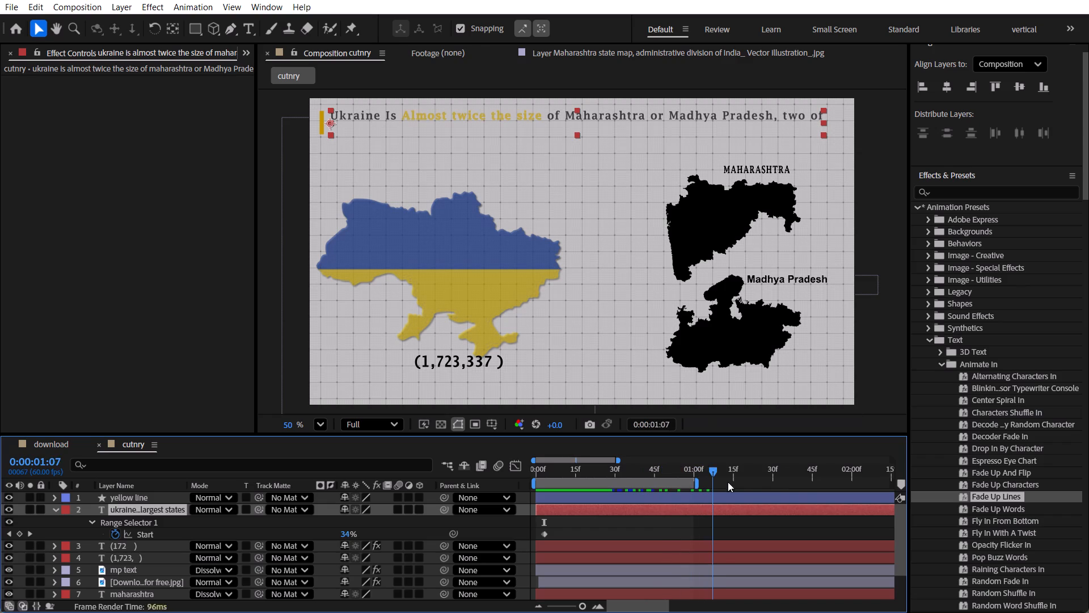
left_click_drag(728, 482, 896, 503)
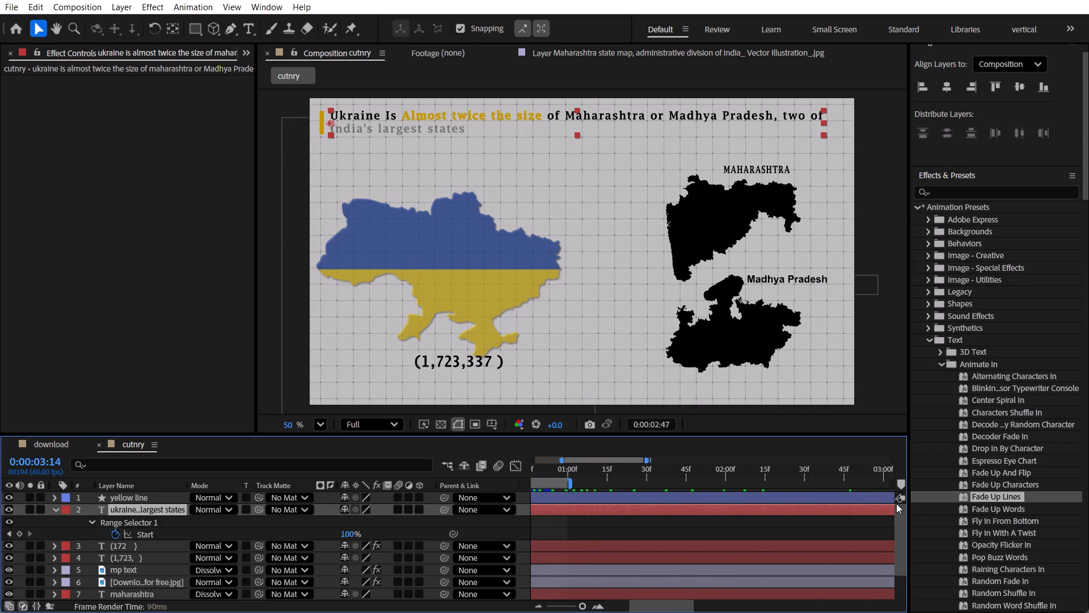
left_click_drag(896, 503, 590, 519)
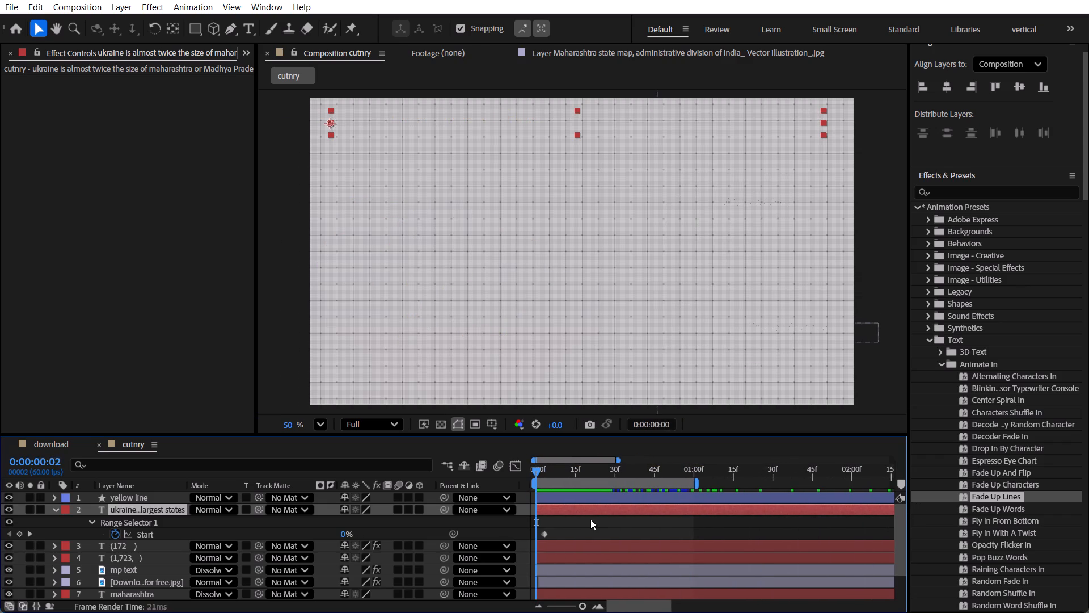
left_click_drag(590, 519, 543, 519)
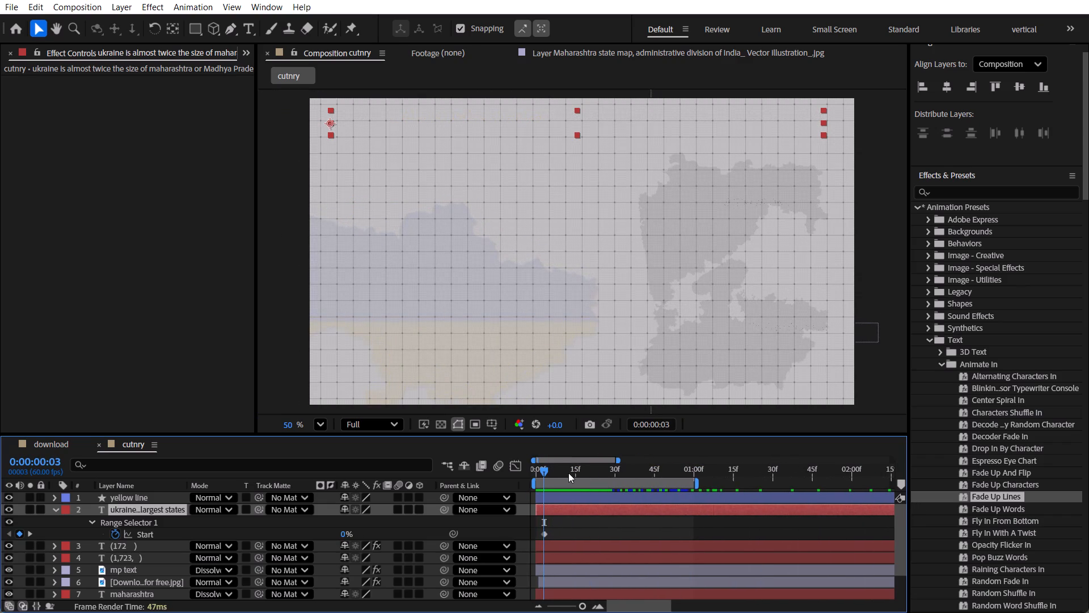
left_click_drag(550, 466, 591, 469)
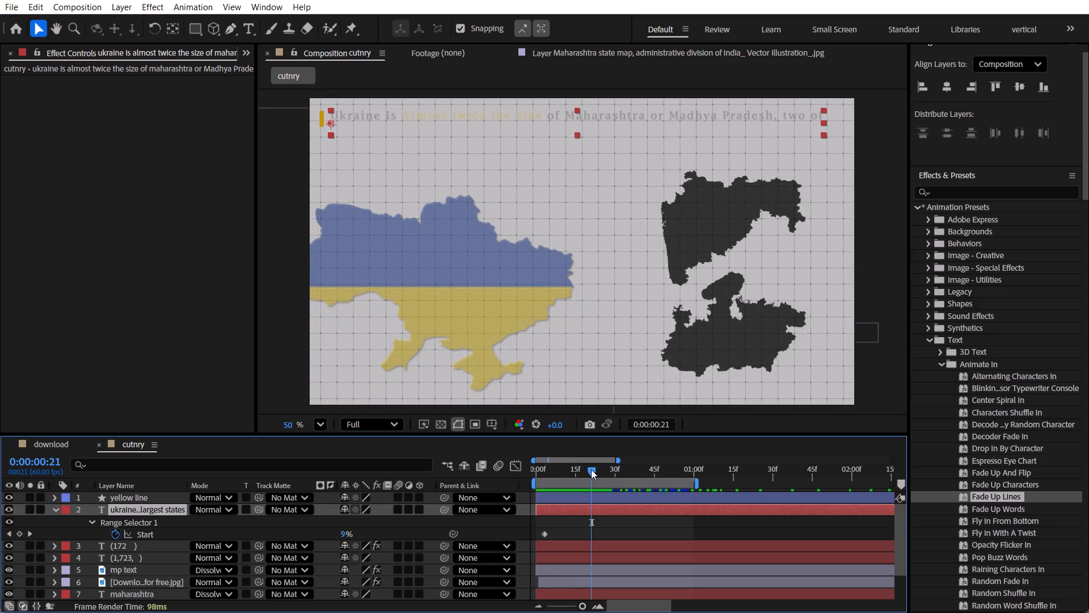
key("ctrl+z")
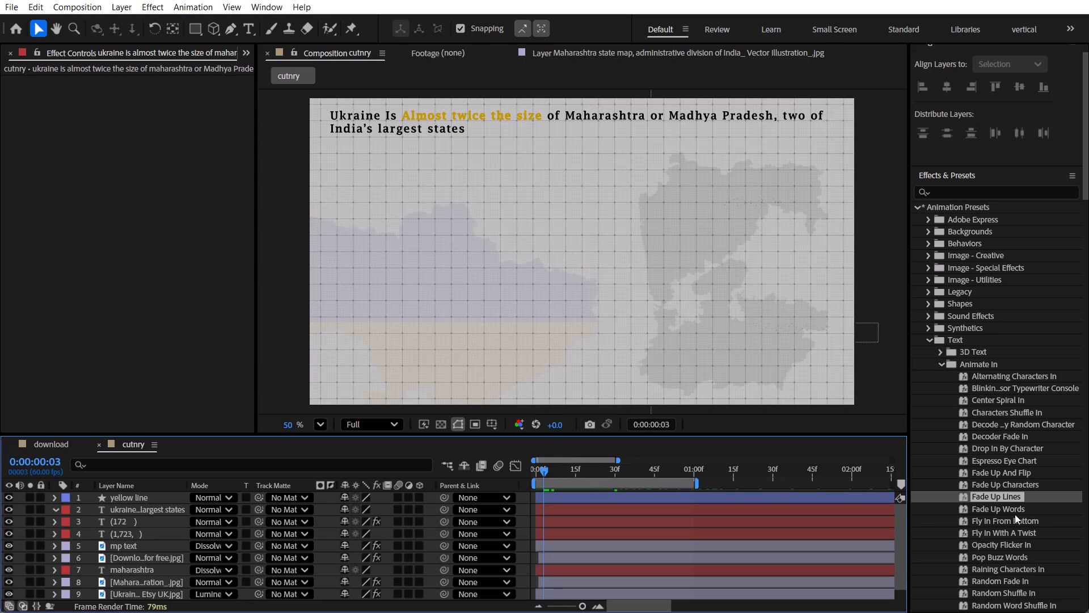
Apply the Fade Up Words preset to the headline at 0:00:00:03 and scrub through its reveal.
left_click_drag(1010, 507, 419, 144)
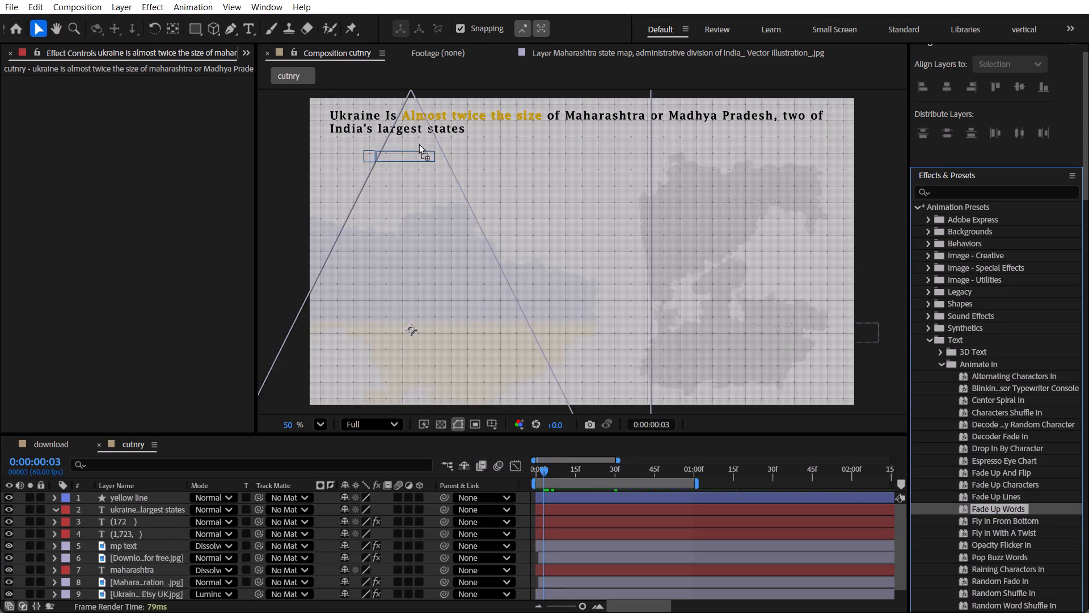
left_click_drag(419, 144, 522, 114)
left_click_drag(546, 471, 562, 471)
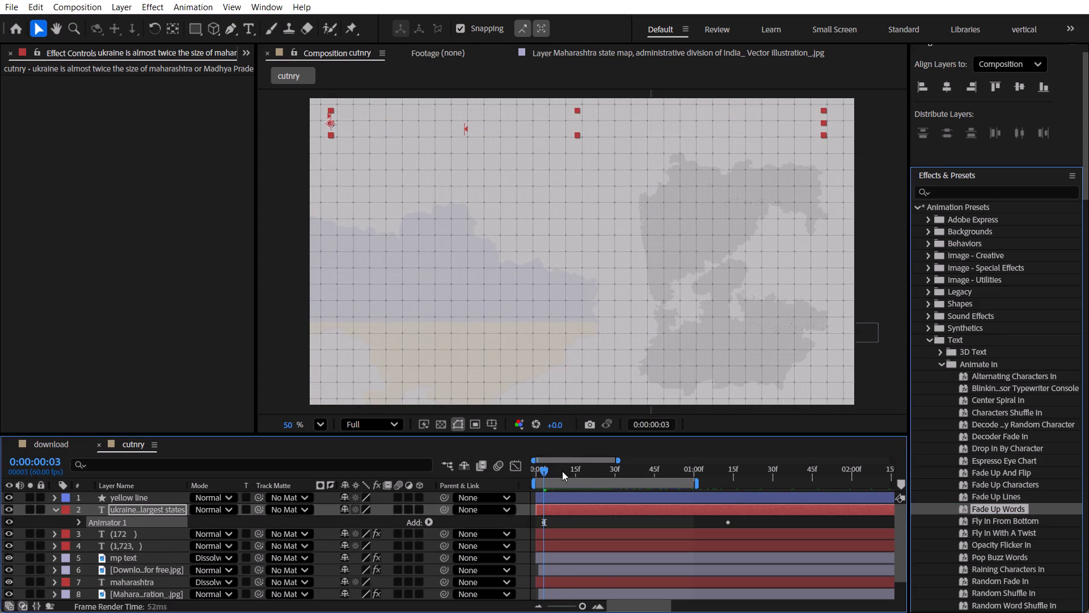
left_click_drag(562, 471, 674, 480)
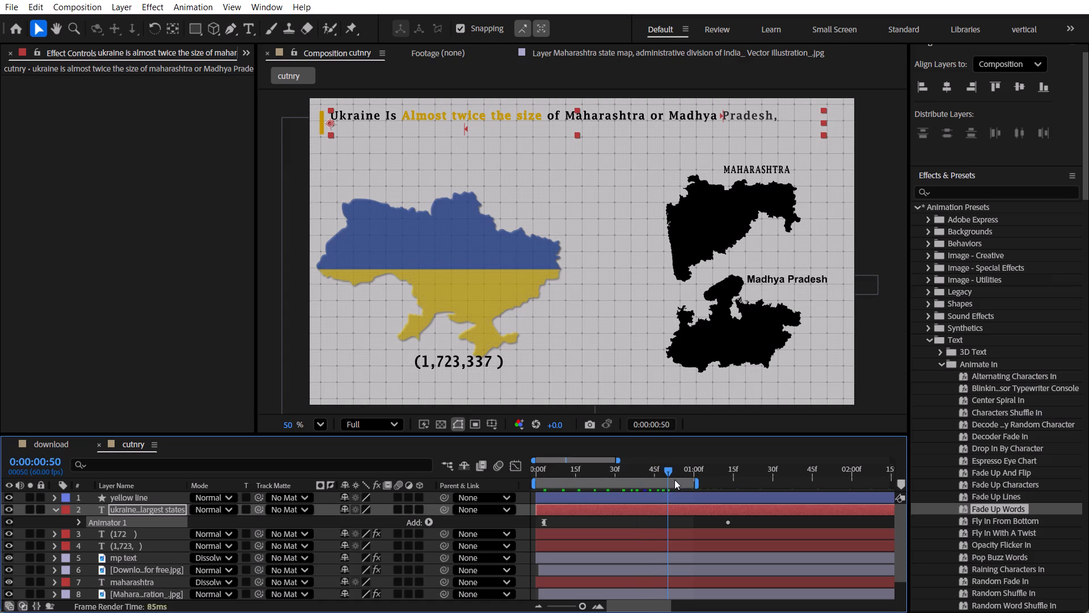
left_click_drag(674, 480, 724, 495)
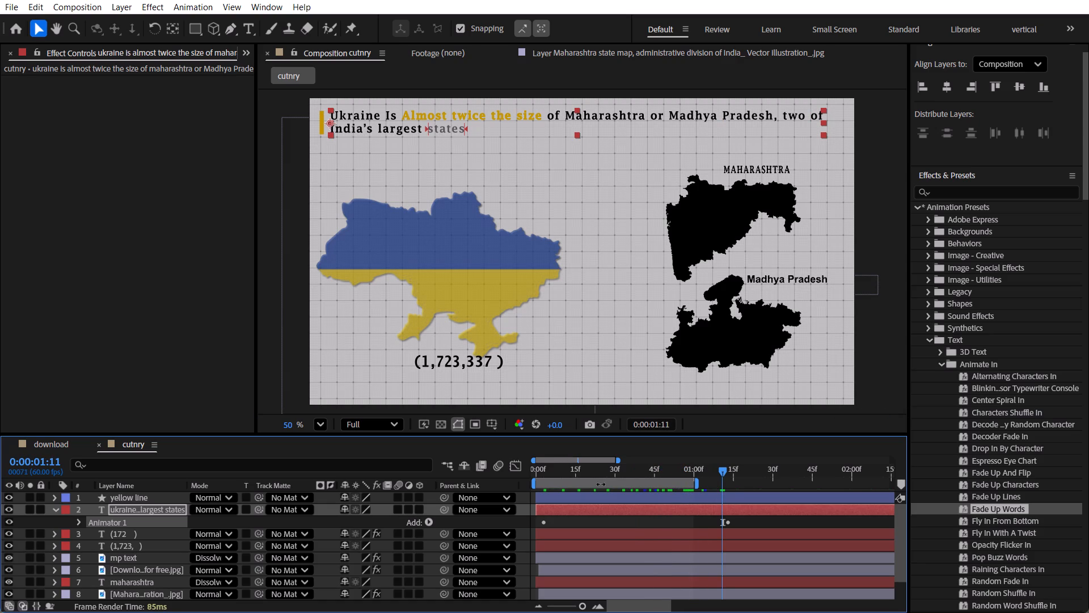
Move the headline's ending Range Selector Start keyframe to 0:00:00:30, in line with the yellow line's last Scale keyframe.
key("u")
left_click_drag(727, 535, 613, 528)
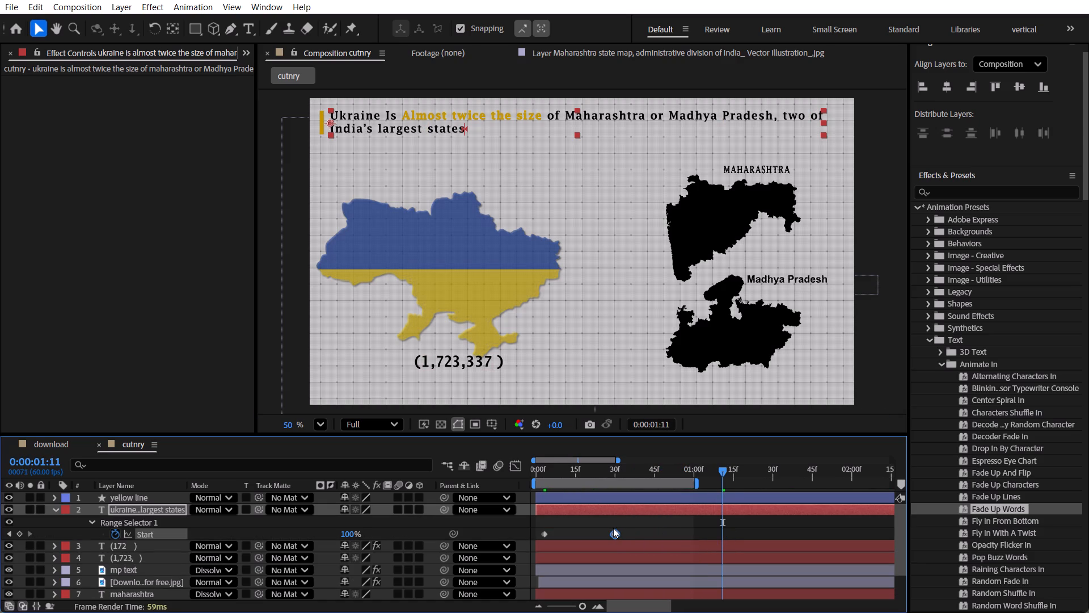
left_click(703, 535)
key("u")
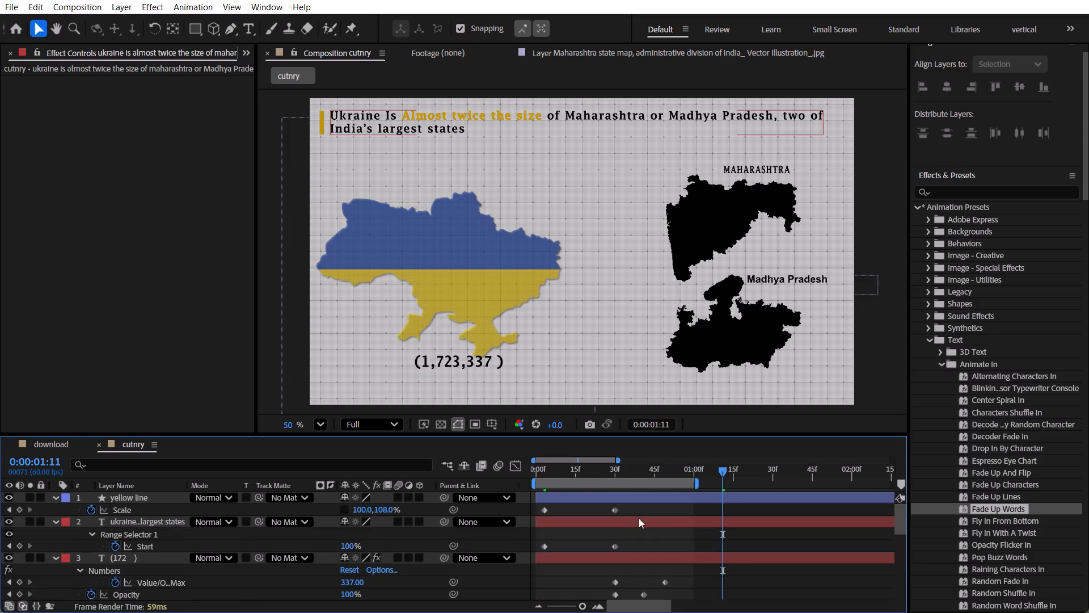
Preview the retimed word-by-word headline reveal together with the yellow line from the start of the composition.
left_click_drag(611, 472, 558, 472)
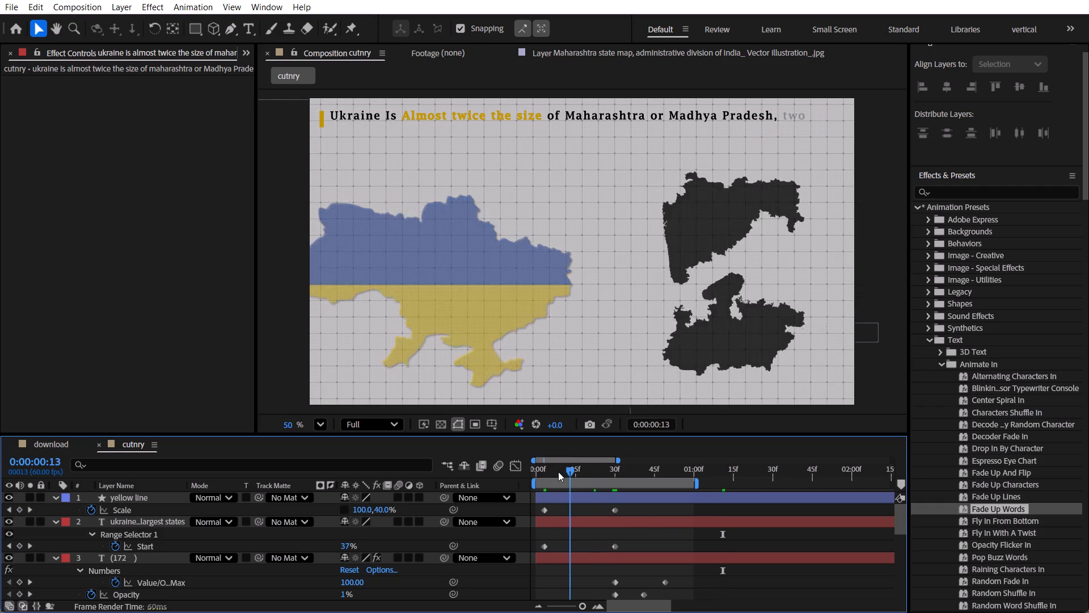
left_click_drag(558, 472, 501, 464)
key("space")
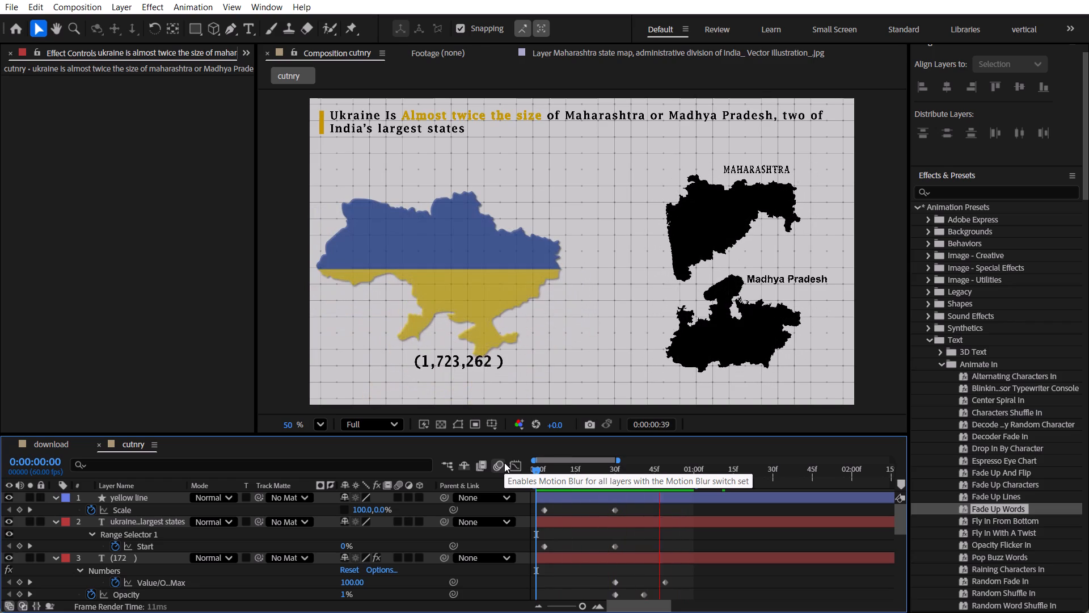
key("space")
left_click_drag(597, 467, 521, 472)
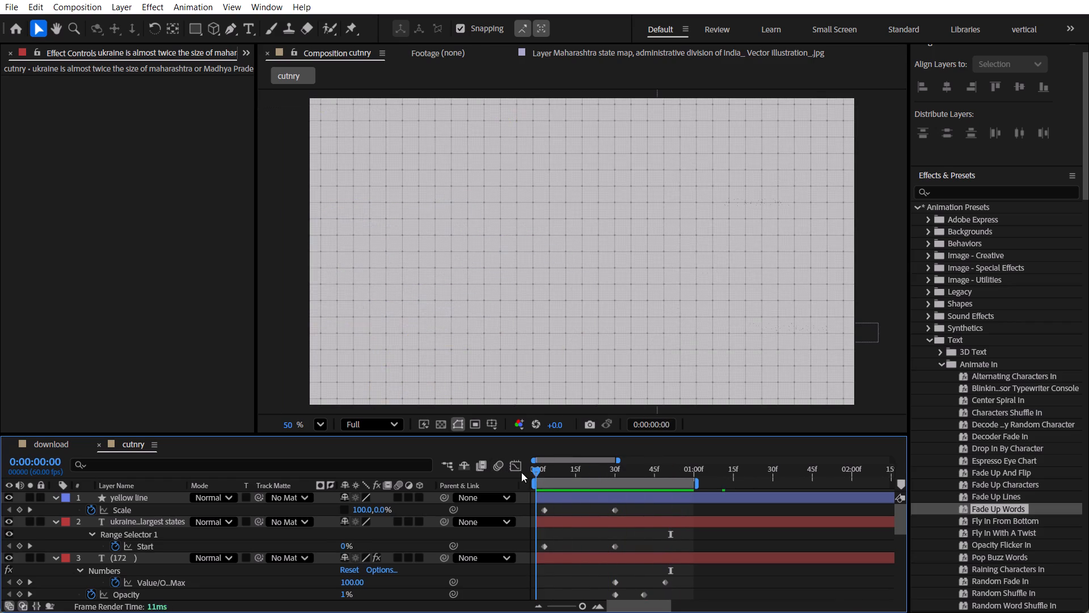
left_click_drag(521, 472, 625, 489)
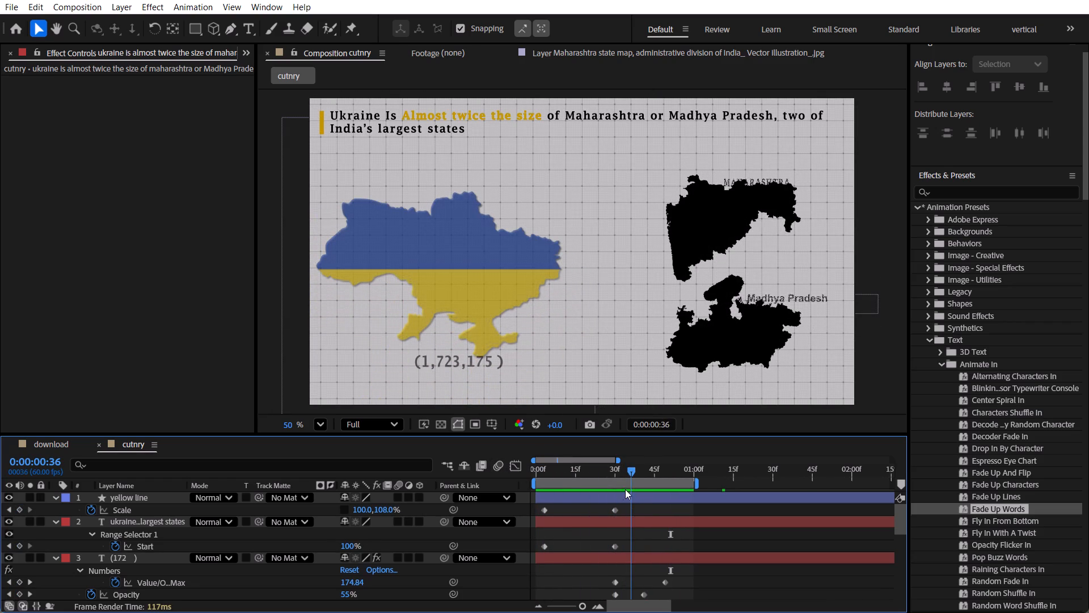
left_click_drag(625, 489, 555, 487)
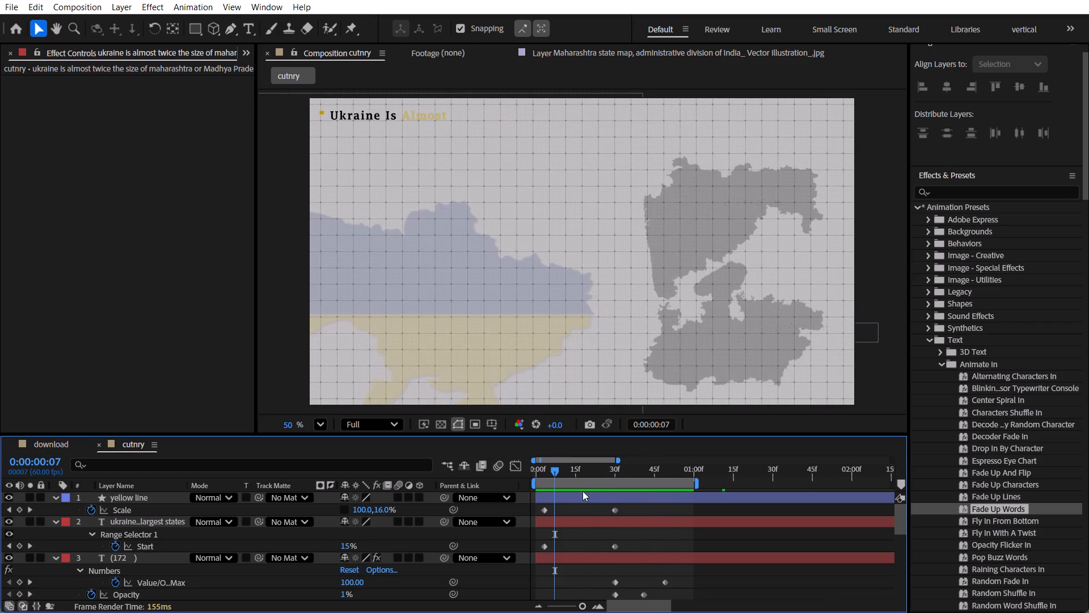
Apply Easy Ease to the yellow line's Scale keyframes and the headline's Range Selector Start keyframes.
left_click_drag(633, 509, 537, 553)
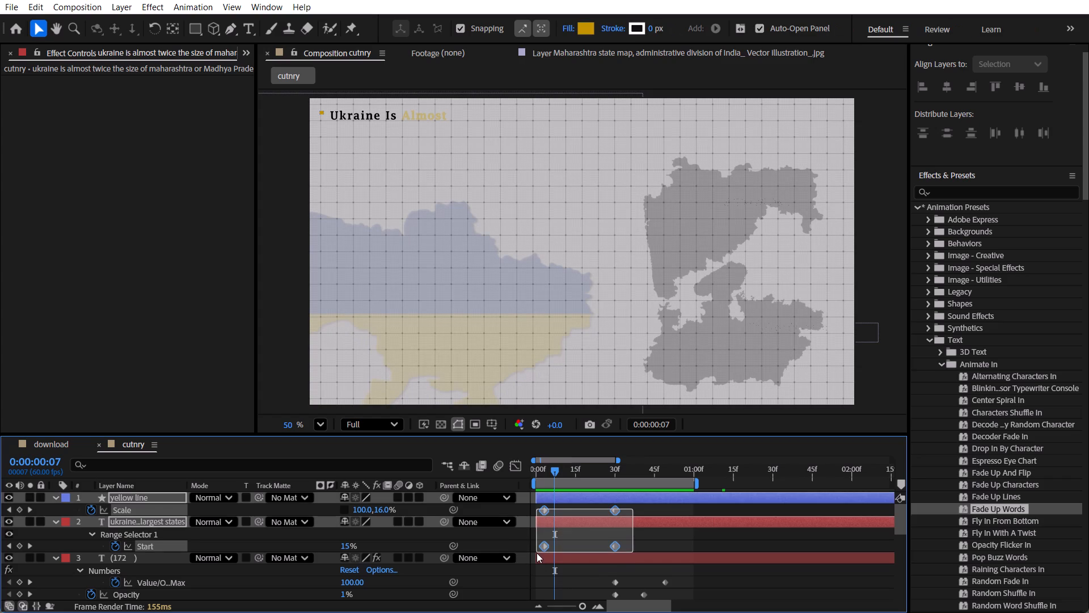
left_click_drag(537, 553, 531, 538)
key("F9")
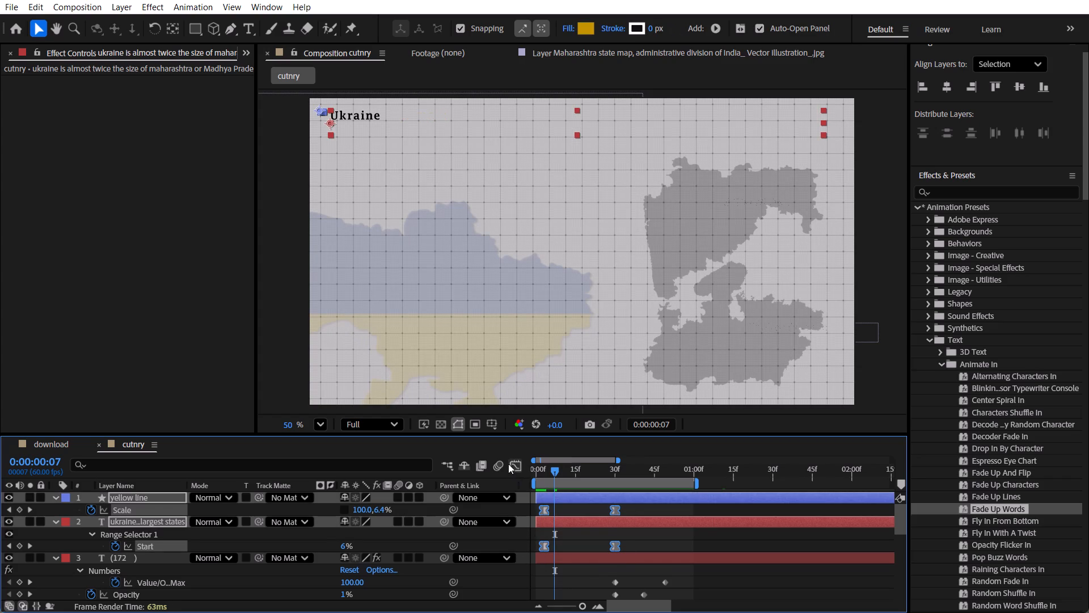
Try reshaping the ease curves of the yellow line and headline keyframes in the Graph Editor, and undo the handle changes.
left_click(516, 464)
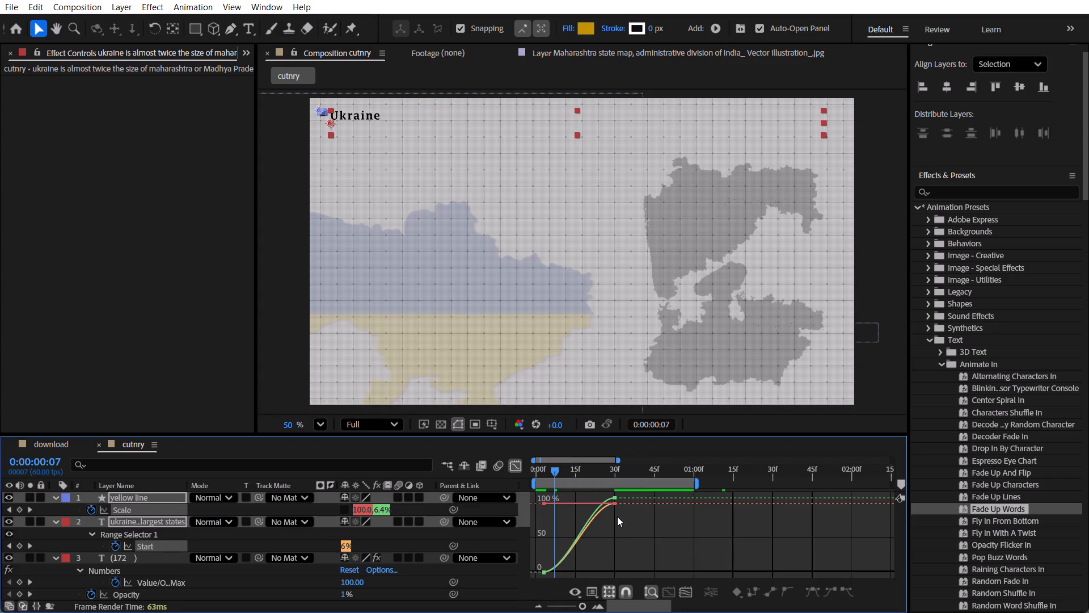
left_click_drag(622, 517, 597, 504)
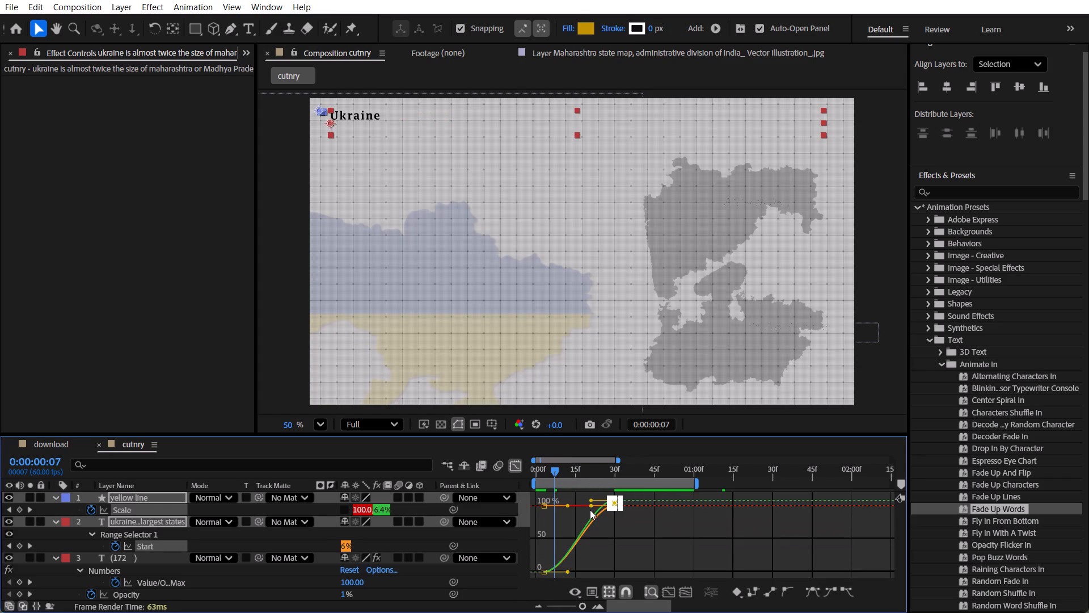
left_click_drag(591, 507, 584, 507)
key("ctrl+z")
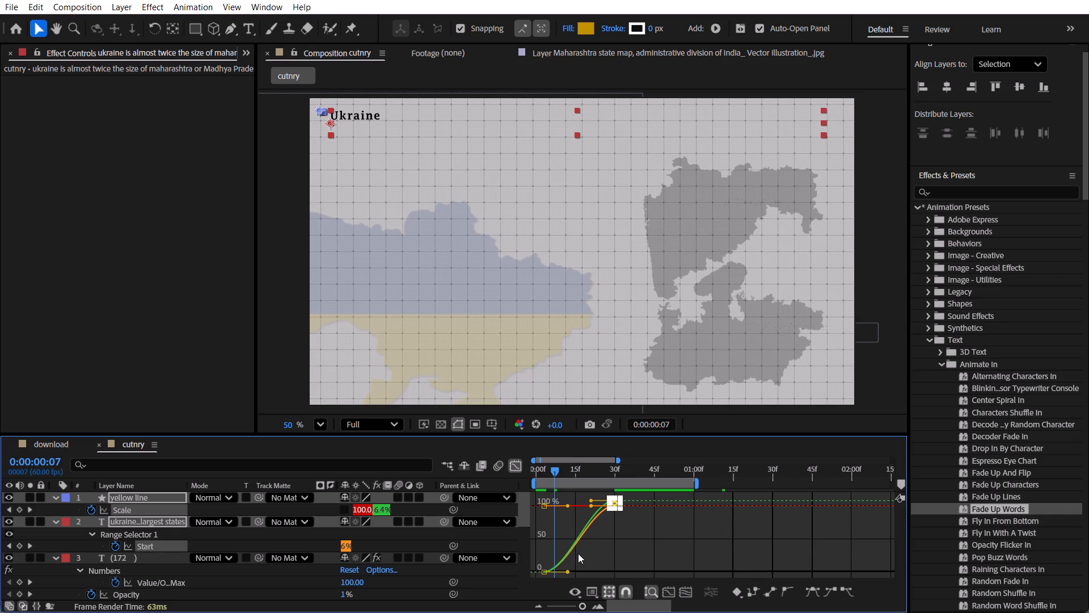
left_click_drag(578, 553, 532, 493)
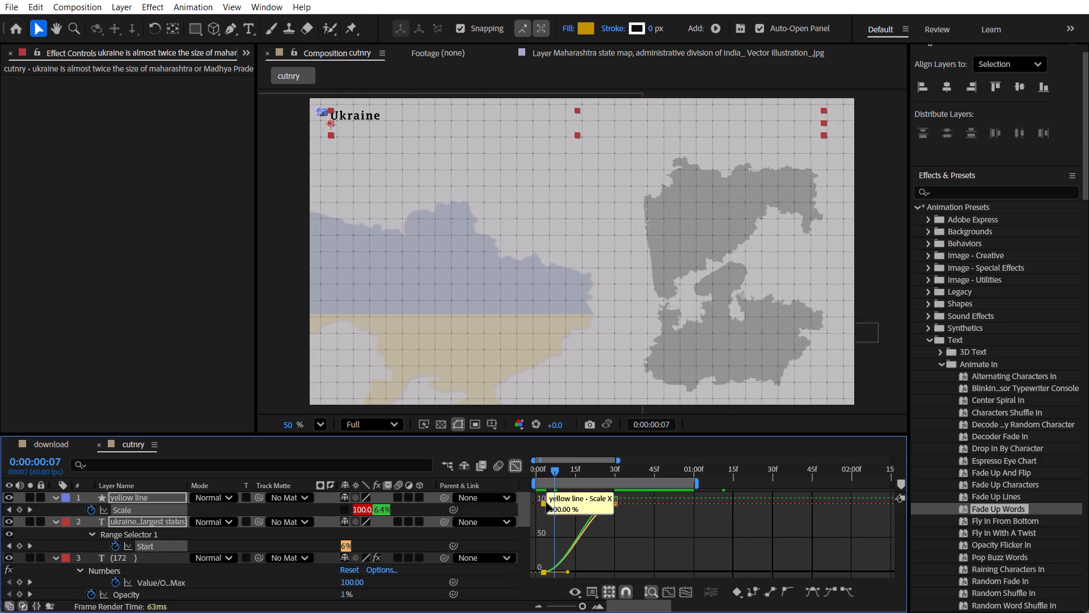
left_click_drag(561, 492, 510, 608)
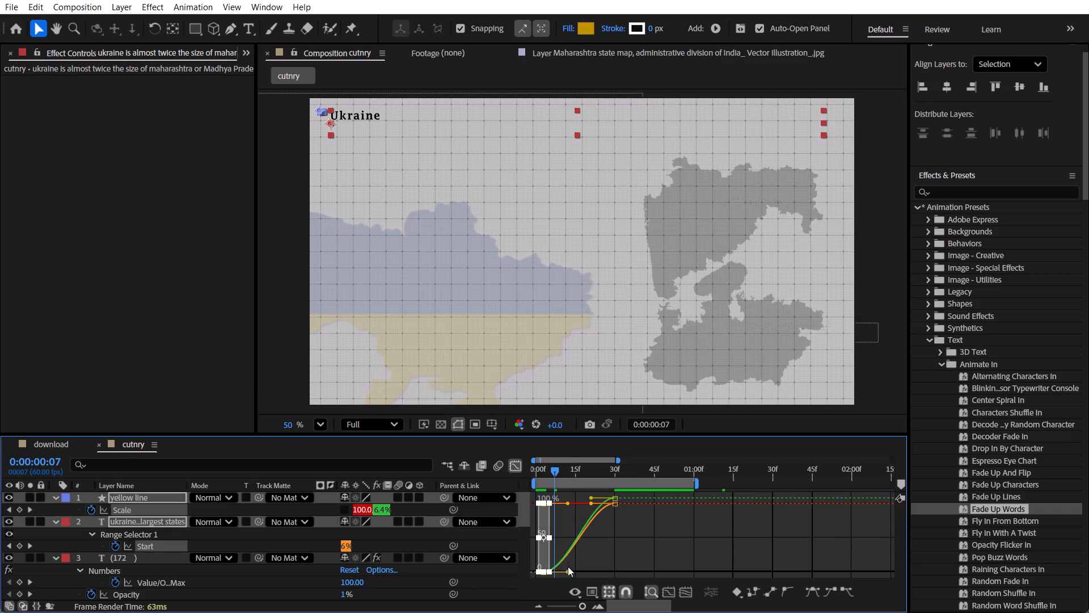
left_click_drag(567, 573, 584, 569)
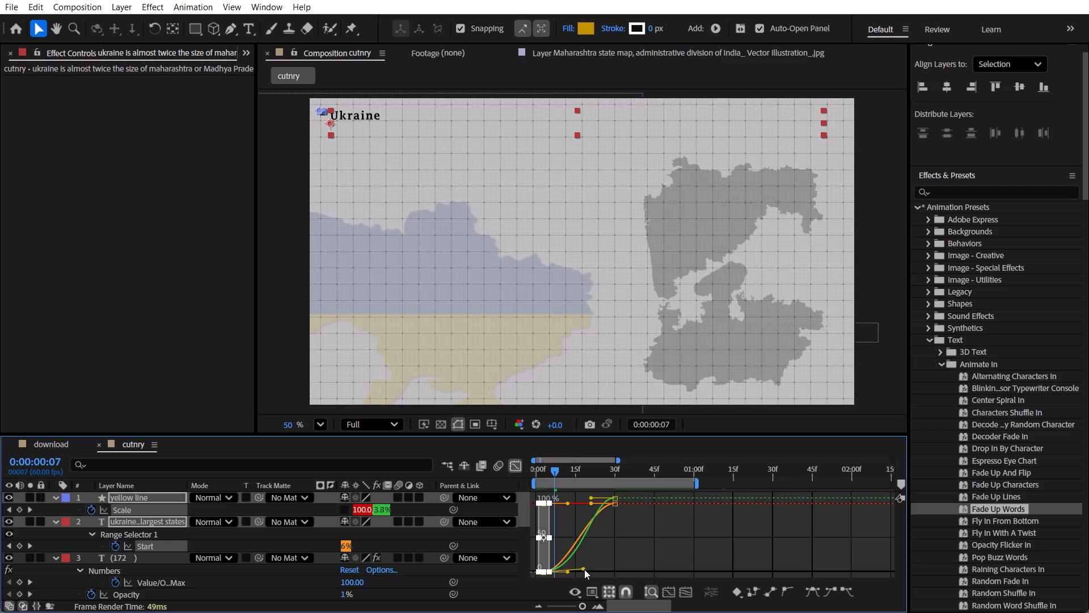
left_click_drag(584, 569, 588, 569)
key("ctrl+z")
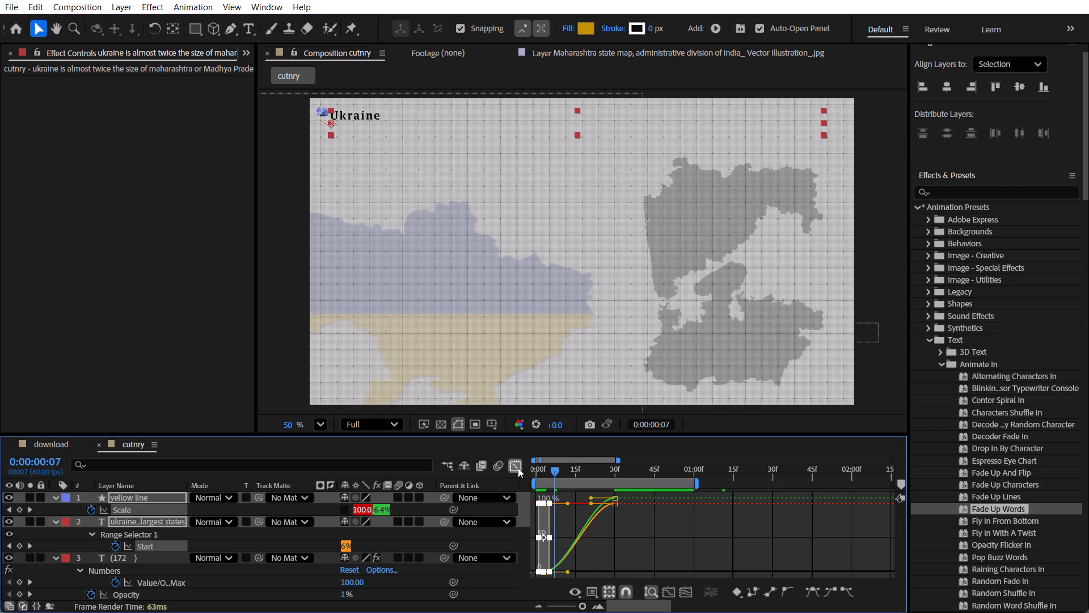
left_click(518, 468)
Play back the eased yellow line and headline animation from 0:00:00:00.
left_click_drag(545, 472, 524, 472)
key("space")
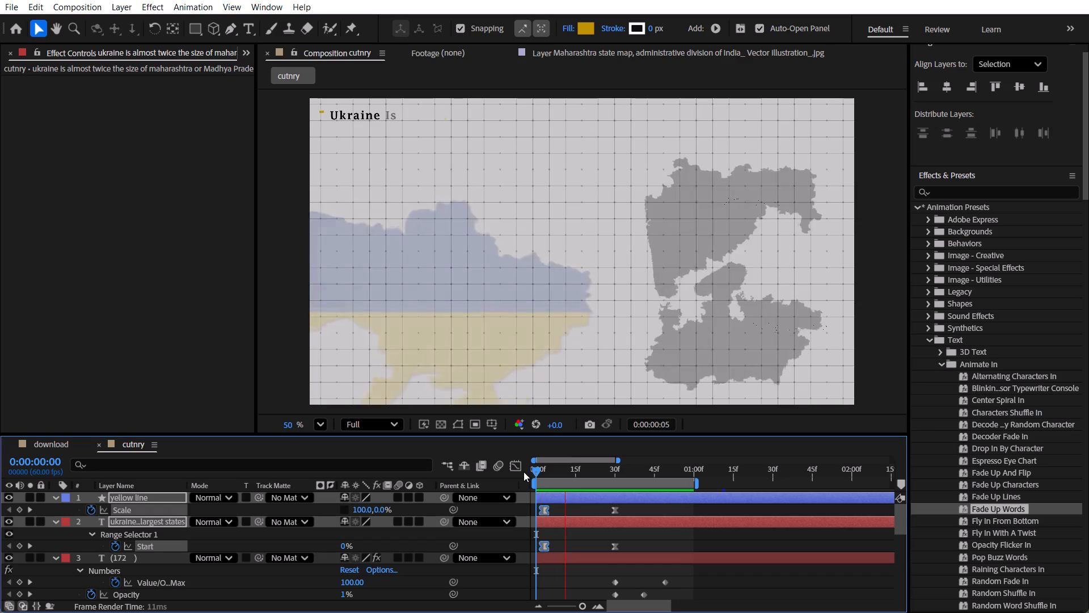
key("space")
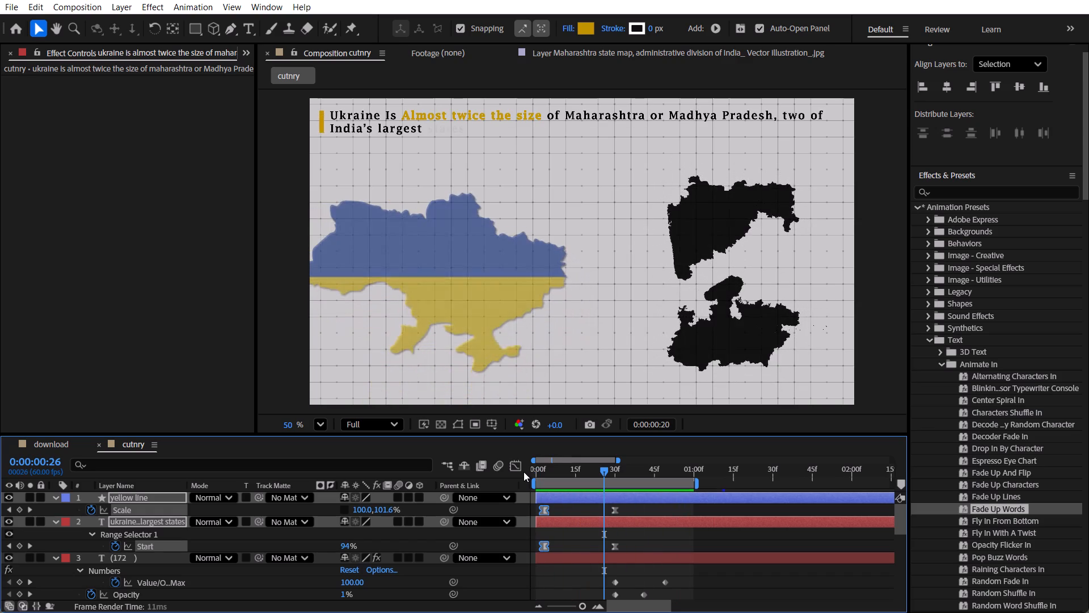
left_click(651, 531)
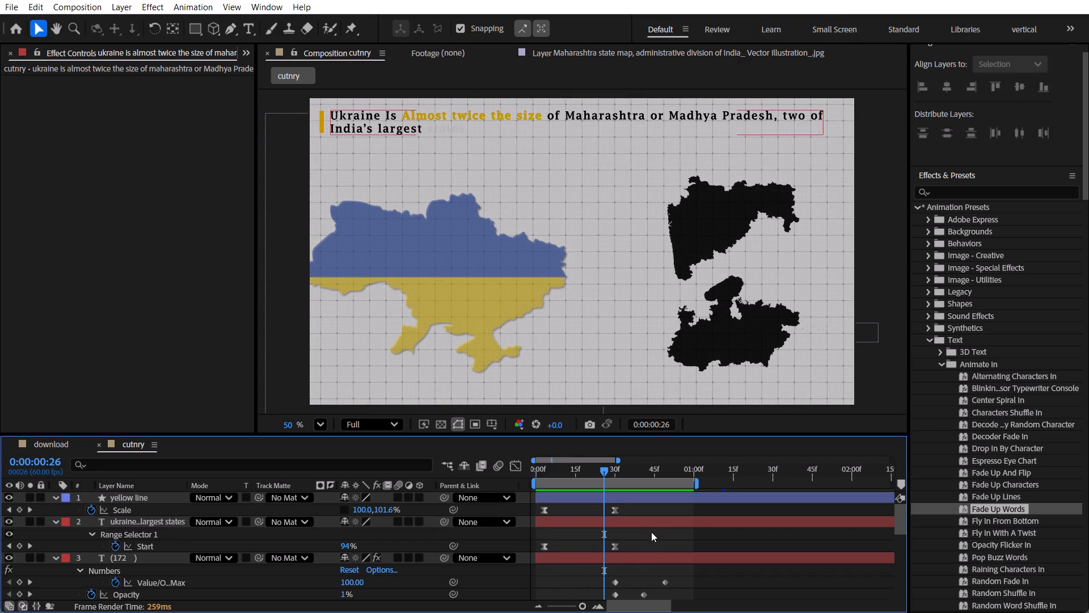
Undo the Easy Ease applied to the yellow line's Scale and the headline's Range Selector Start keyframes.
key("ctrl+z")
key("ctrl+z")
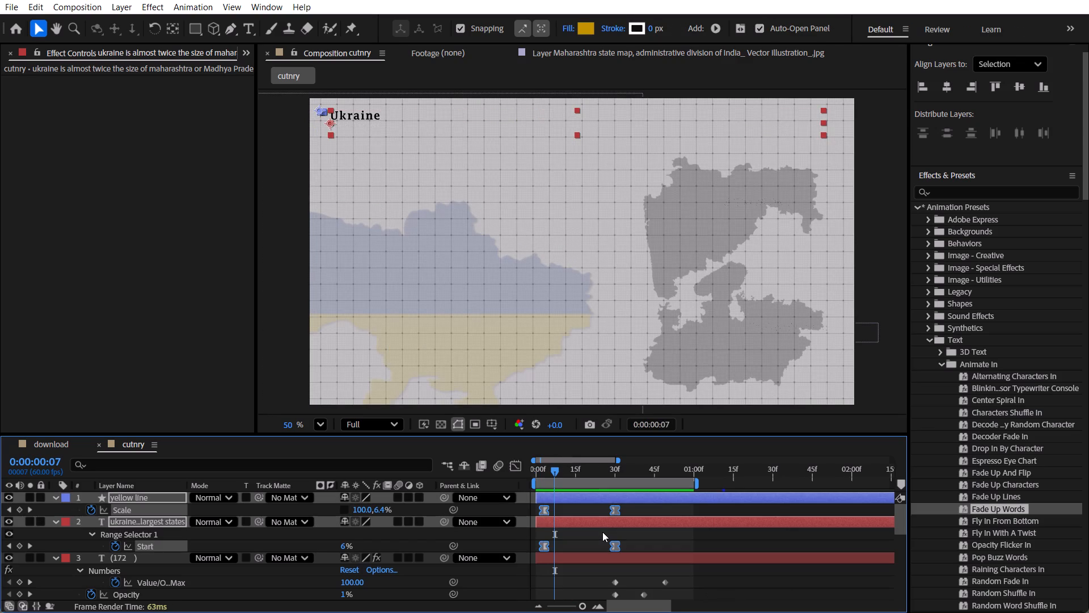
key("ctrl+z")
Apply Easy Ease to only the yellow line's two Scale keyframes.
left_click(558, 538)
left_click_drag(624, 511, 520, 503)
left_click(515, 465)
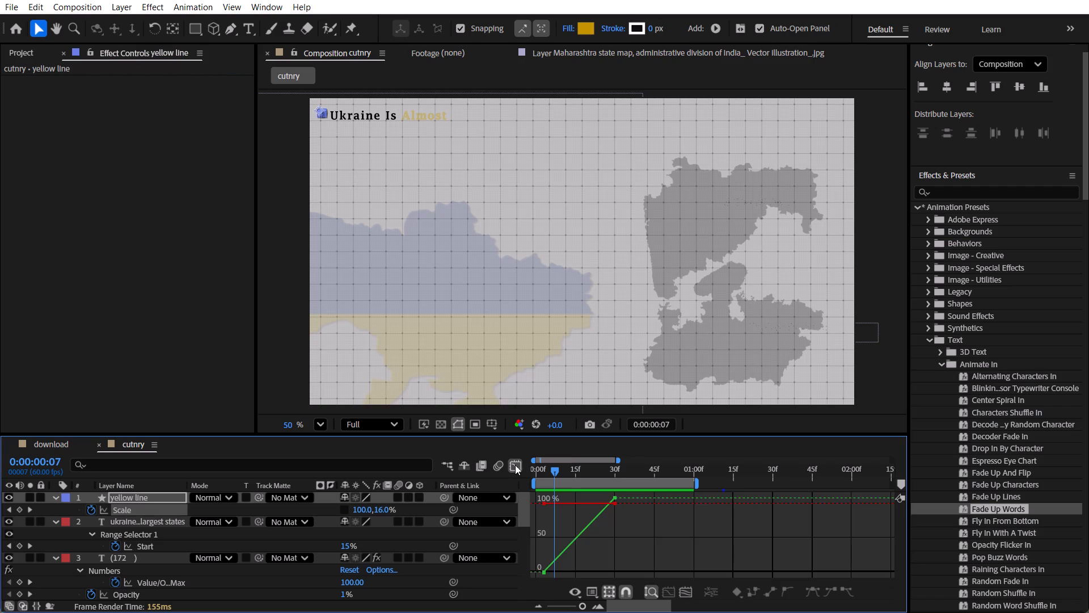
key("F9")
left_click(514, 467)
left_click_drag(629, 508, 577, 508)
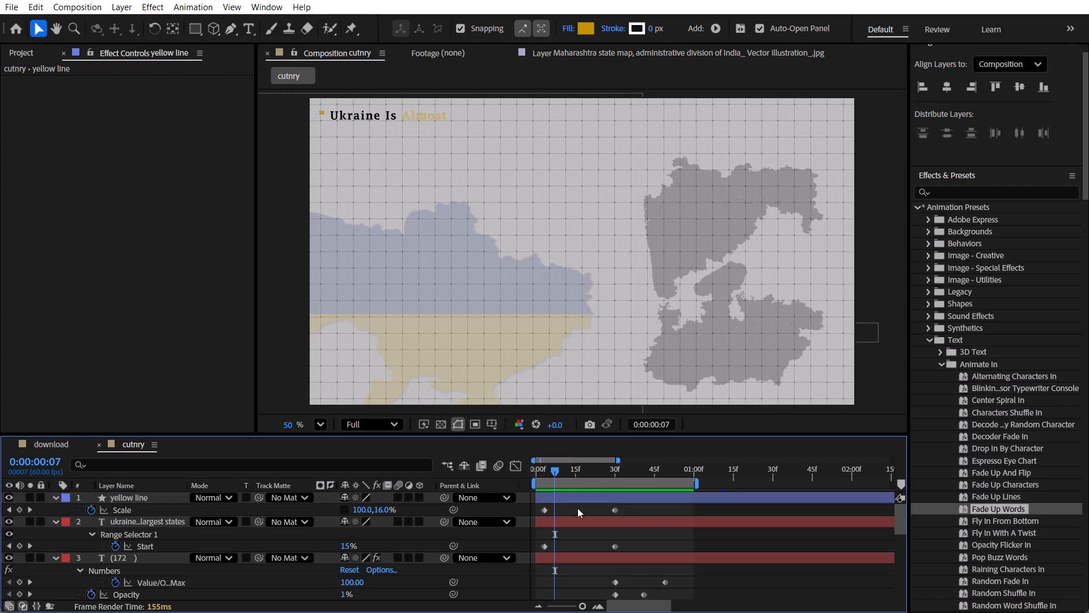
left_click_drag(577, 508, 529, 506)
key("F9")
In the Graph Editor, keep Auto-Select Graph Type and enable Show Audio Waveforms and Show Layer In/Out Points for the yellow line's Scale curve.
left_click(520, 467)
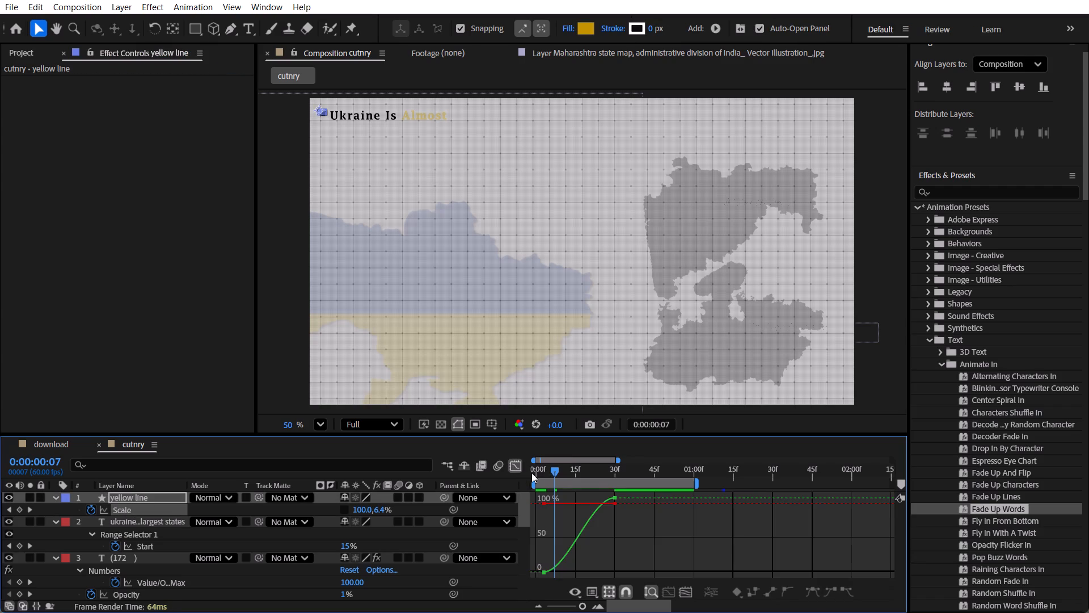
left_click_drag(573, 565, 531, 573)
left_click_drag(531, 573, 631, 538)
left_click(596, 590)
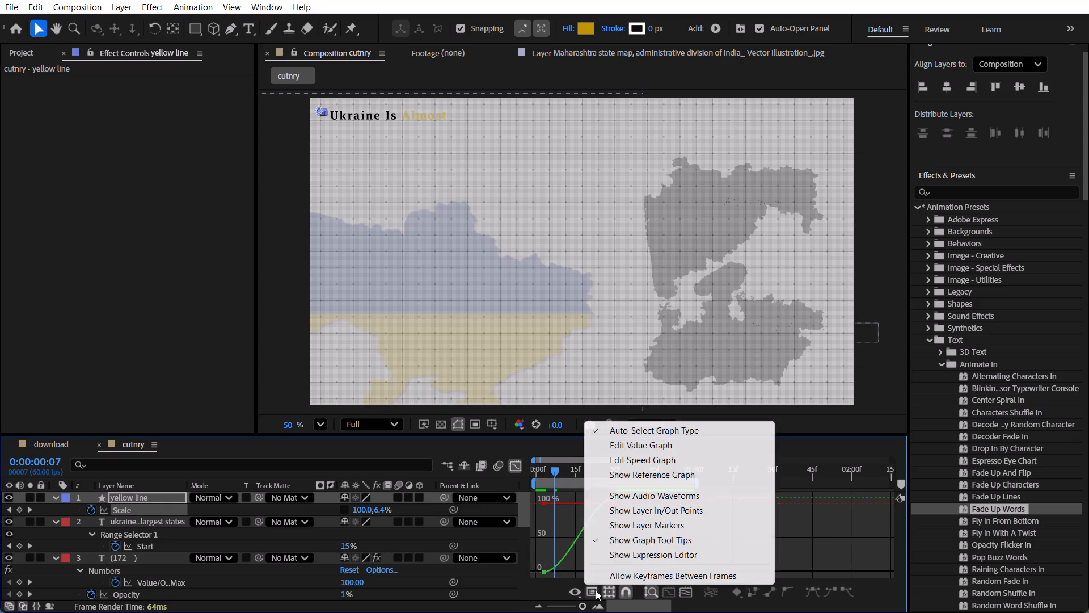
left_click(661, 447)
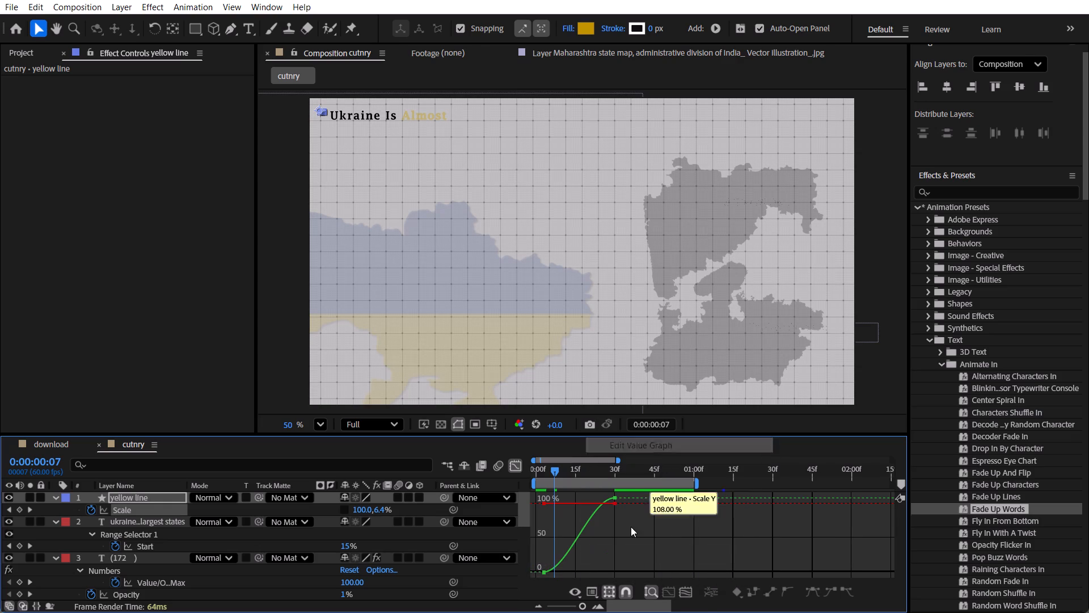
left_click(591, 591)
left_click(652, 431)
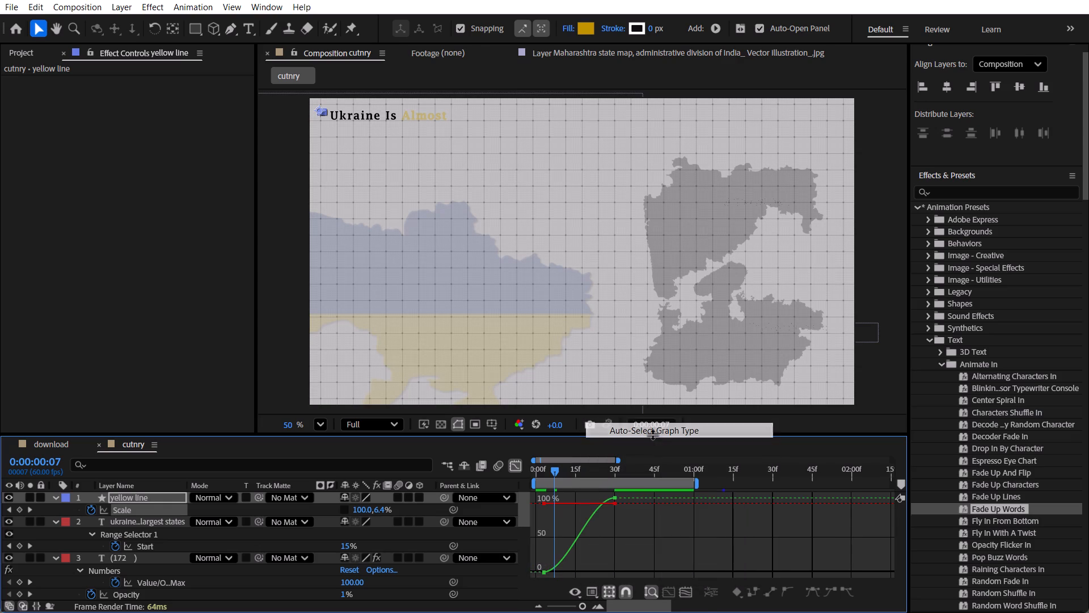
left_click(593, 589)
left_click(644, 497)
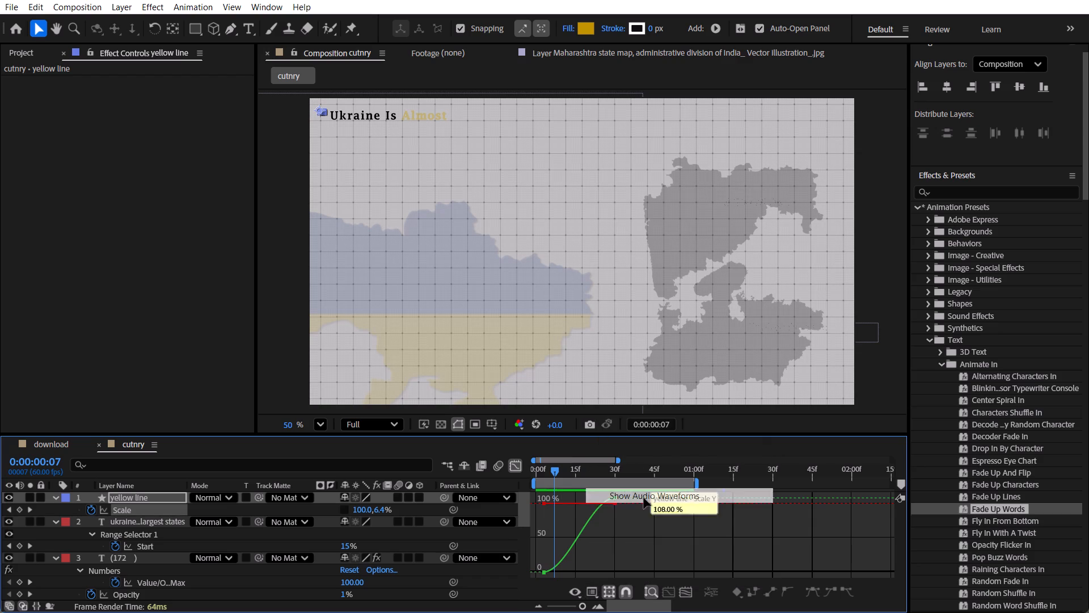
left_click(588, 587)
left_click(635, 512)
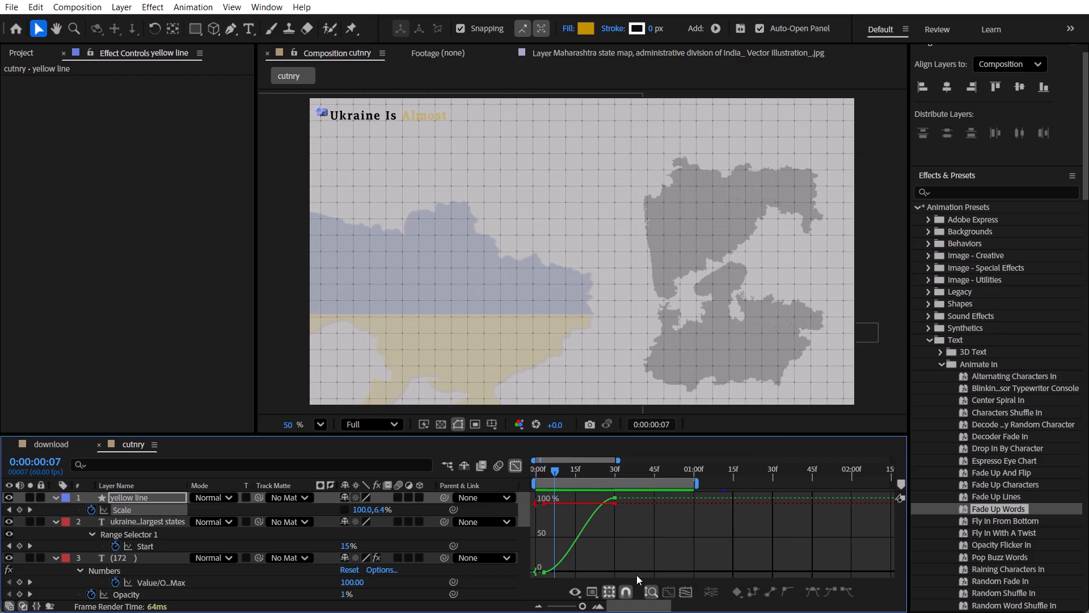
left_click(610, 589)
left_click(610, 590)
Reshape the yellow line's Y Scale curve into a steep S, extending the end handle back to about frame 11 and the start handle to about frame 26.
left_click(19, 607)
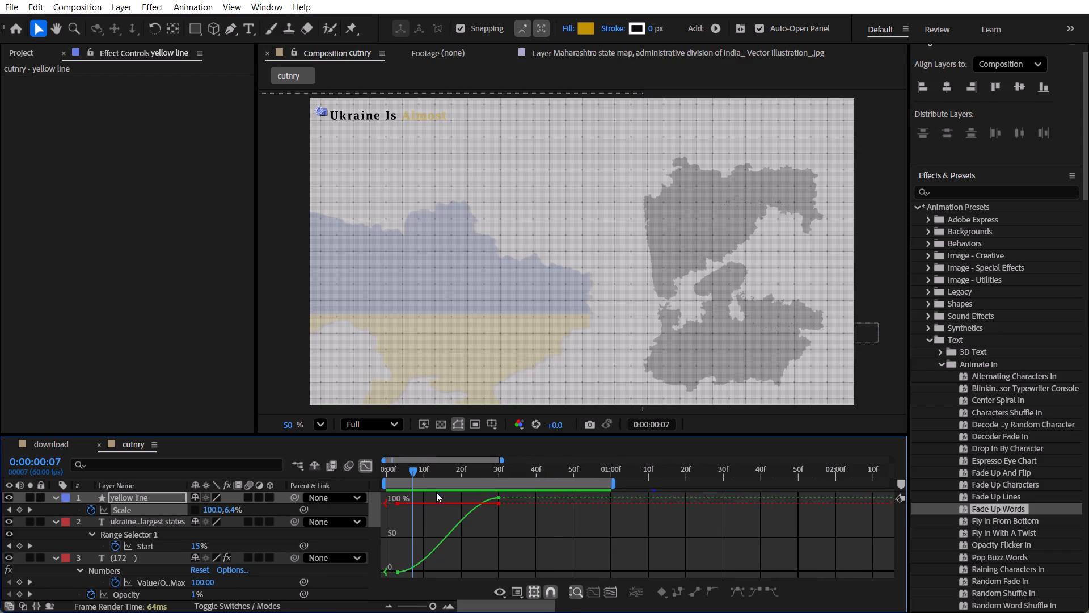
left_click_drag(404, 467, 372, 470)
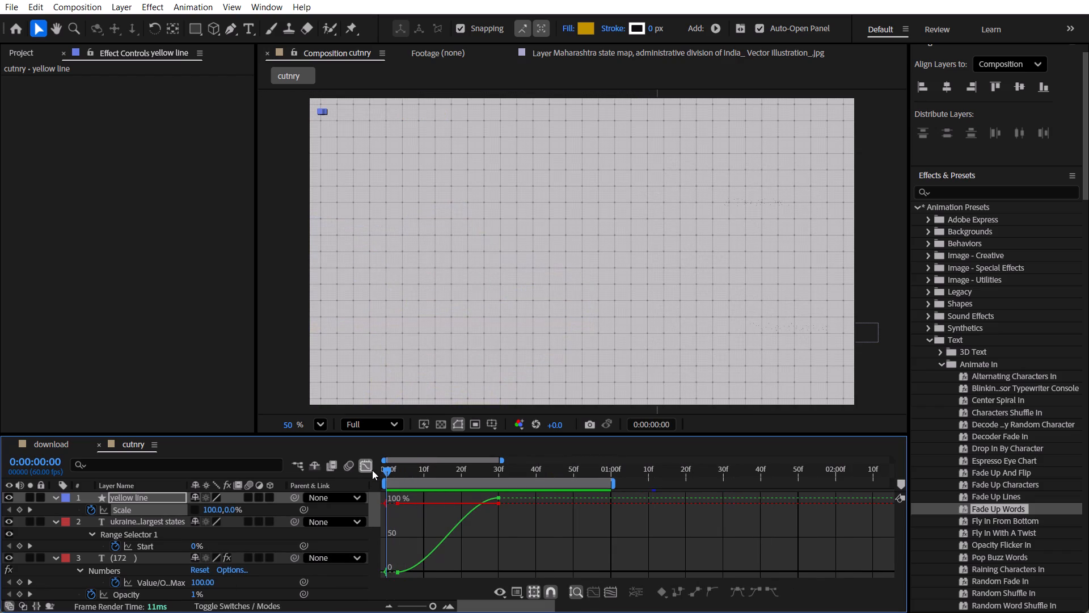
key("equal")
left_click_drag(632, 520, 577, 481)
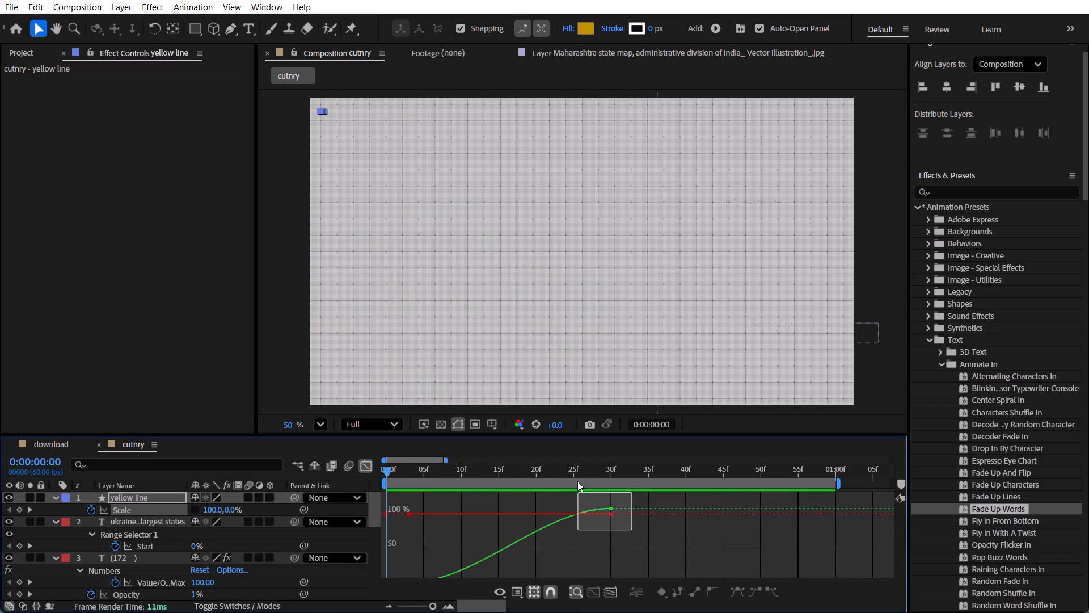
left_click_drag(577, 481, 579, 497)
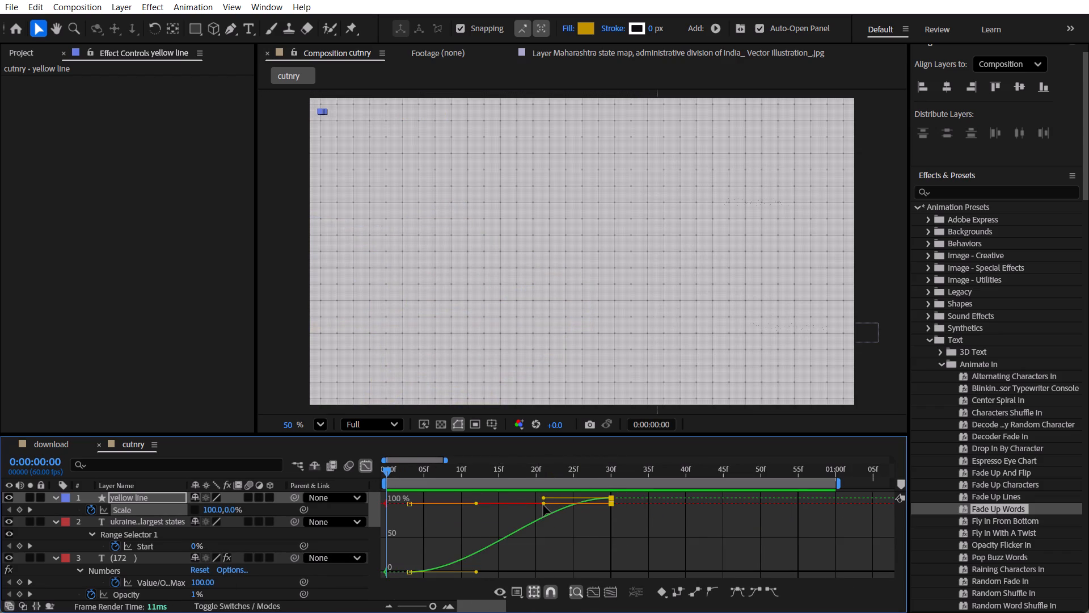
left_click_drag(543, 503, 478, 502)
key("ctrl+z")
left_click_drag(543, 497, 447, 496)
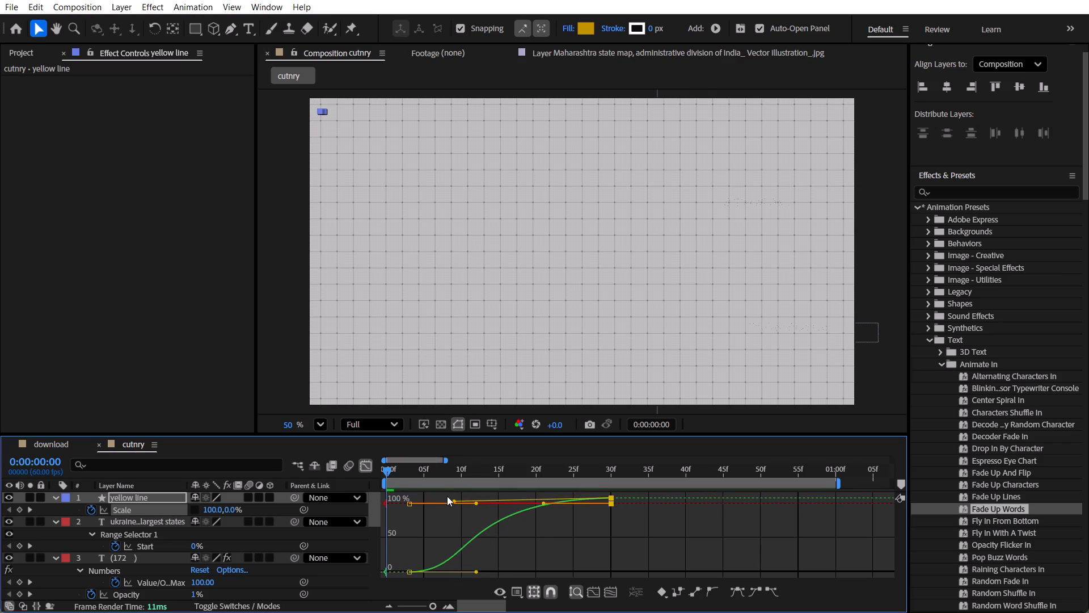
left_click_drag(447, 496, 454, 495)
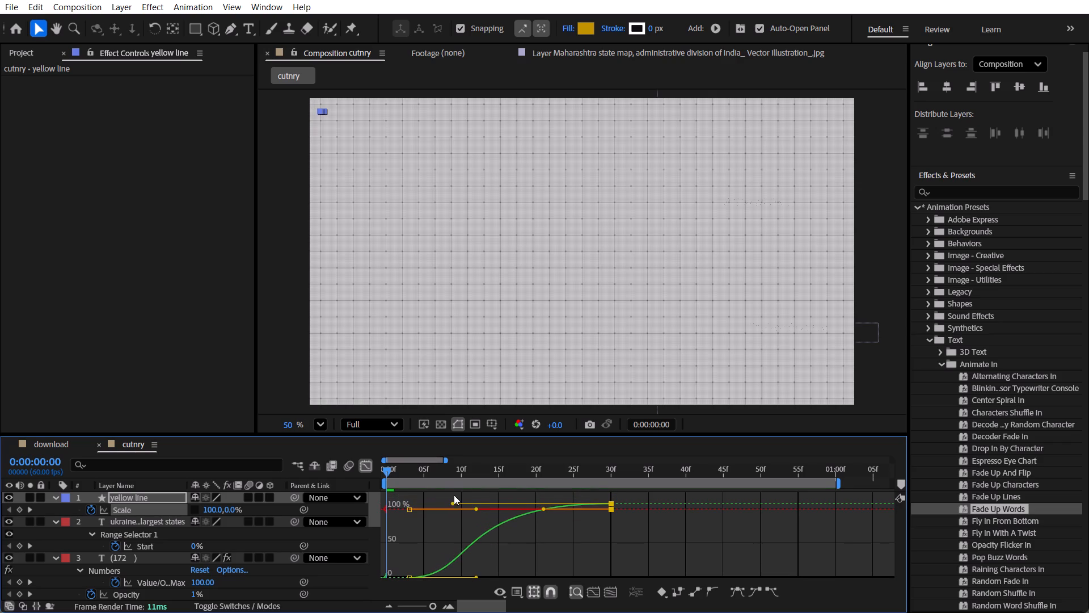
left_click_drag(454, 495, 467, 497)
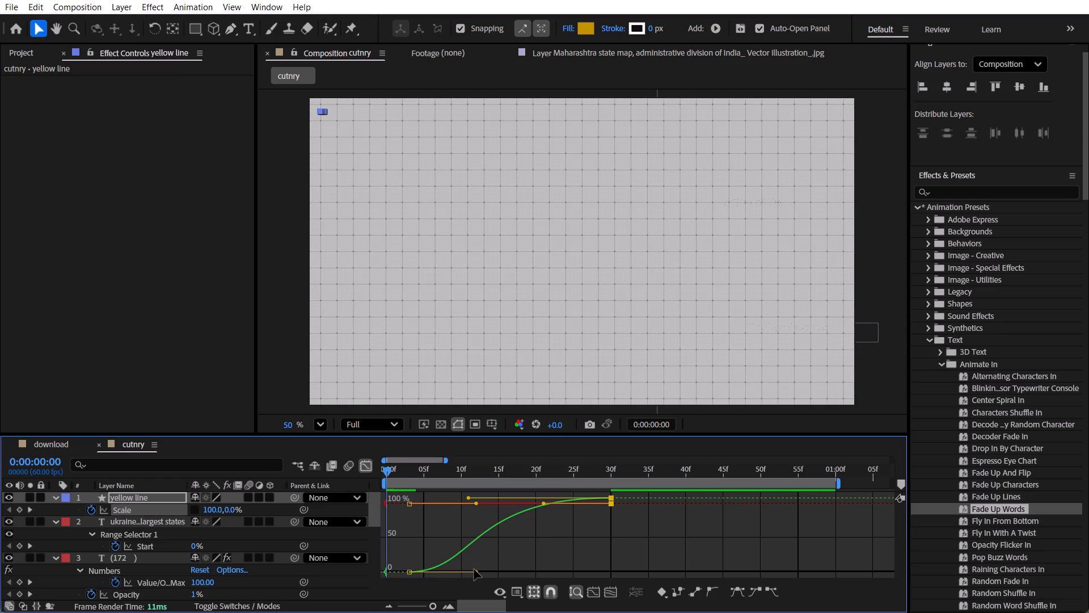
left_click_drag(476, 572, 584, 572)
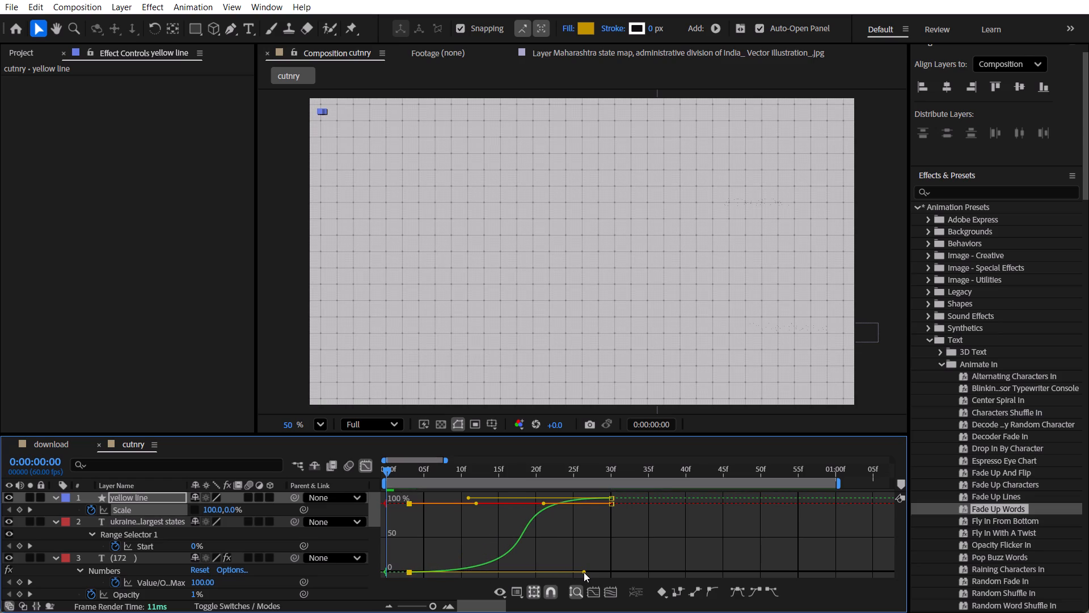
left_click_drag(584, 572, 583, 572)
Scrub through the reshaped yellow line growth, close the Graph Editor, and play the animation from 0:00:00:00.
left_click_drag(416, 469, 421, 471)
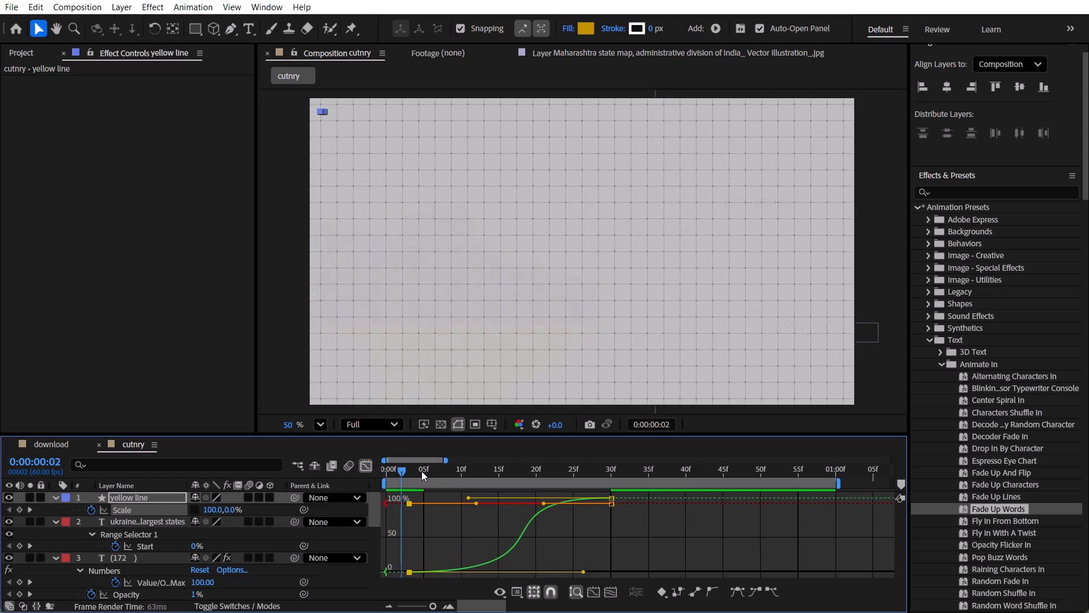
left_click_drag(421, 471, 634, 502)
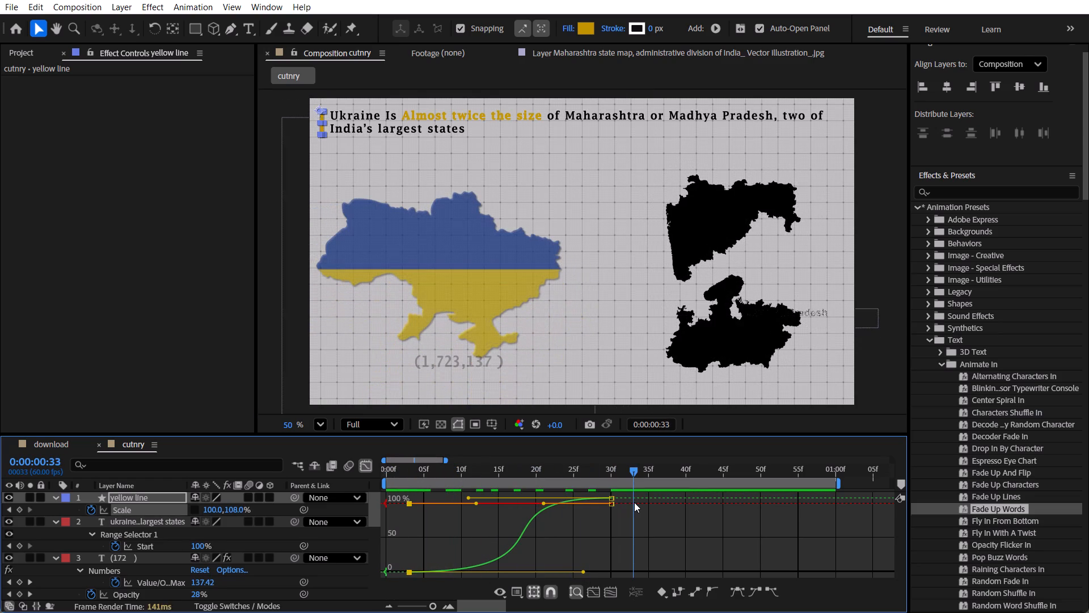
left_click_drag(634, 502, 315, 495)
left_click(373, 466)
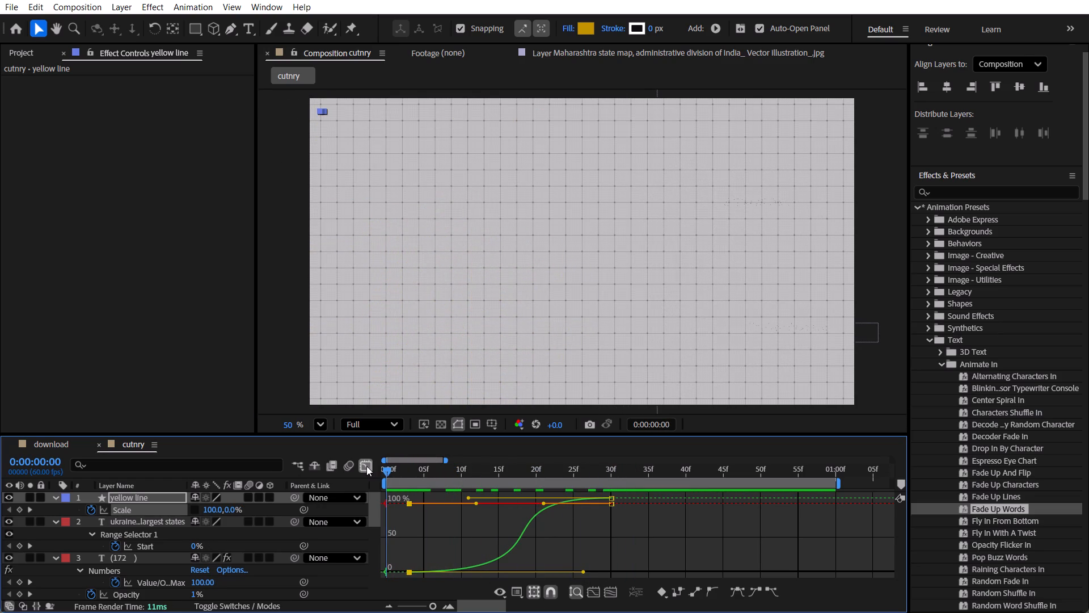
left_click(366, 466)
left_click(554, 531)
key("space")
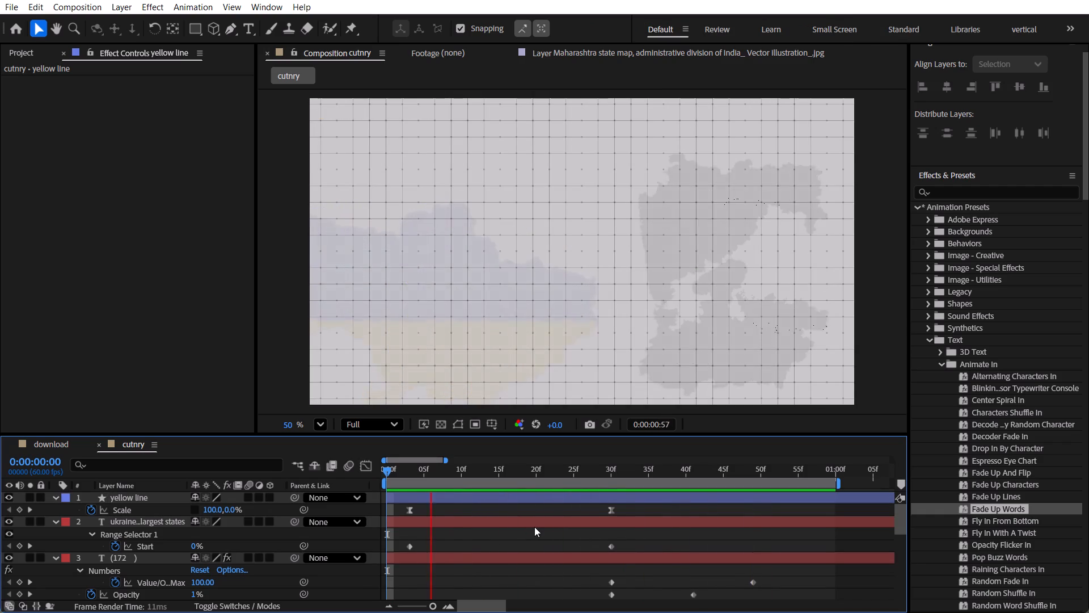
key("space")
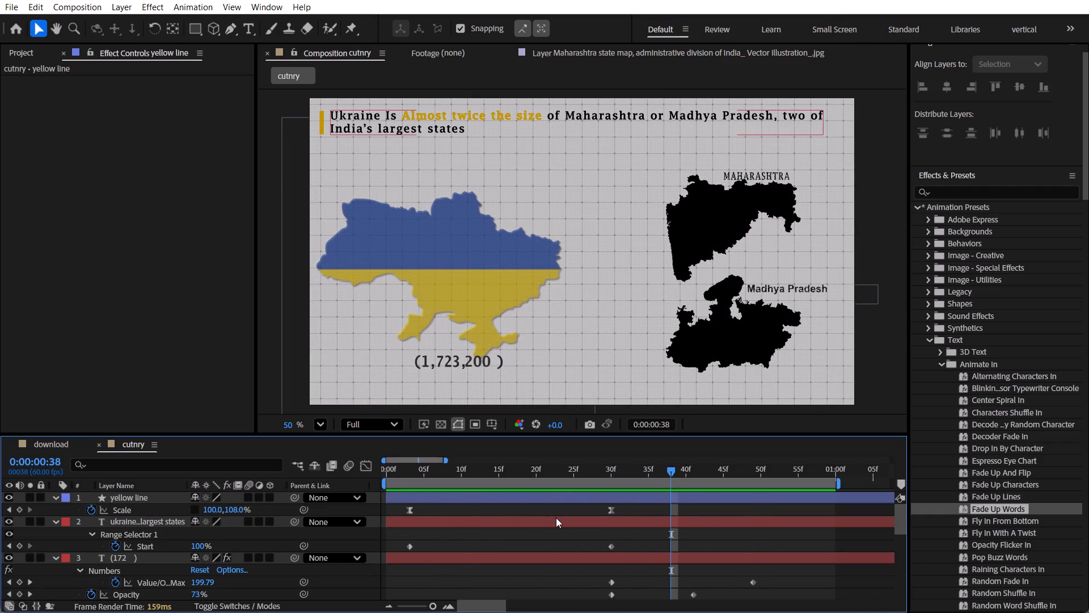
Scrub between about 0:00:00:03 and 0:00:00:30 to compare the yellow line's growth with the headline's word reveal.
left_click(533, 509)
left_click_drag(621, 507, 491, 507)
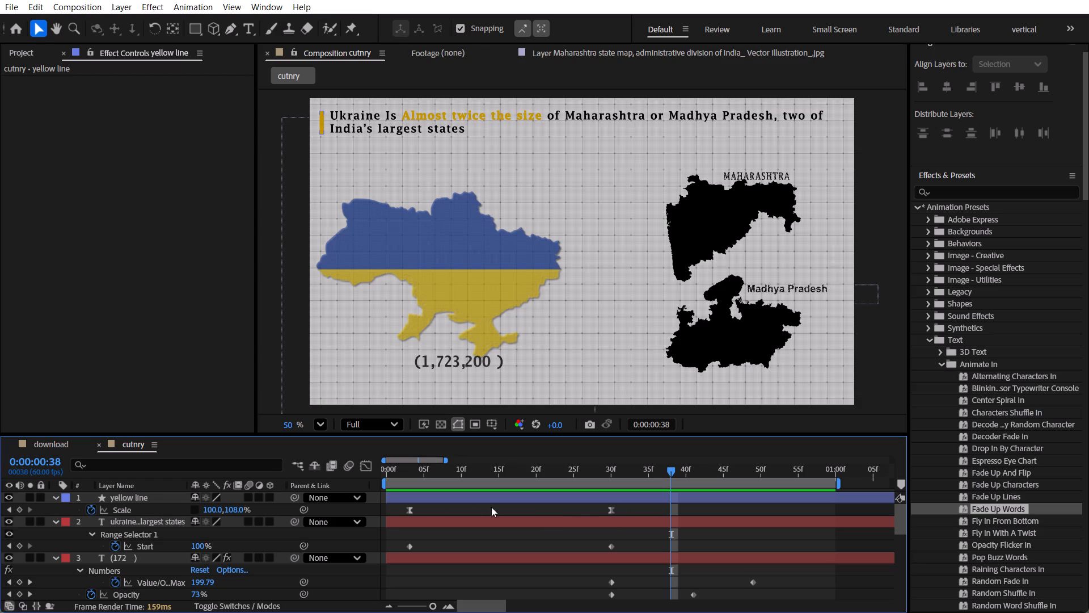
left_click_drag(491, 507, 366, 507)
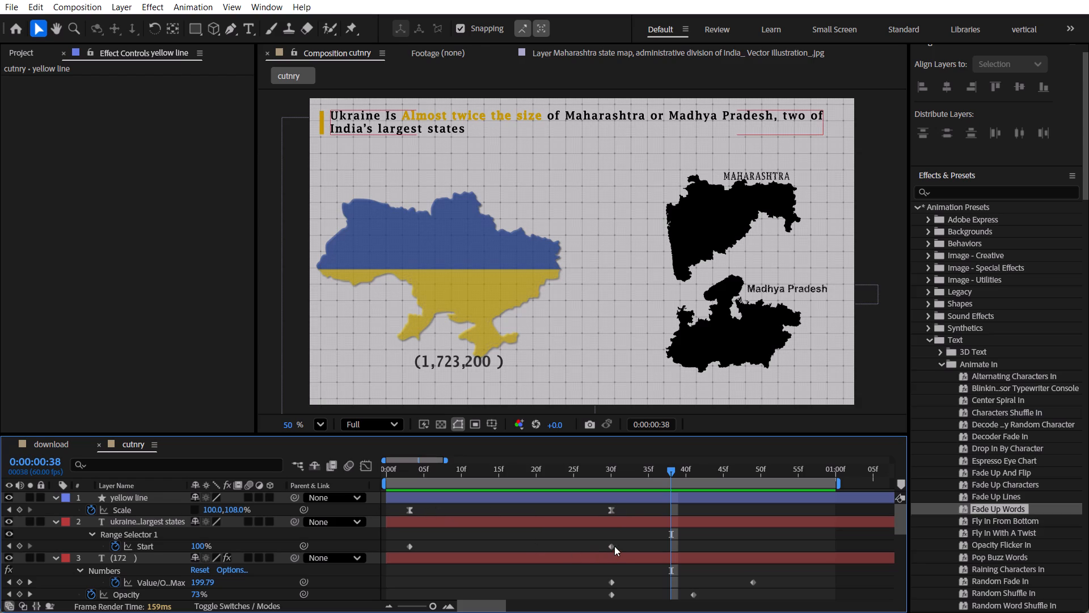
left_click_drag(619, 469, 421, 473)
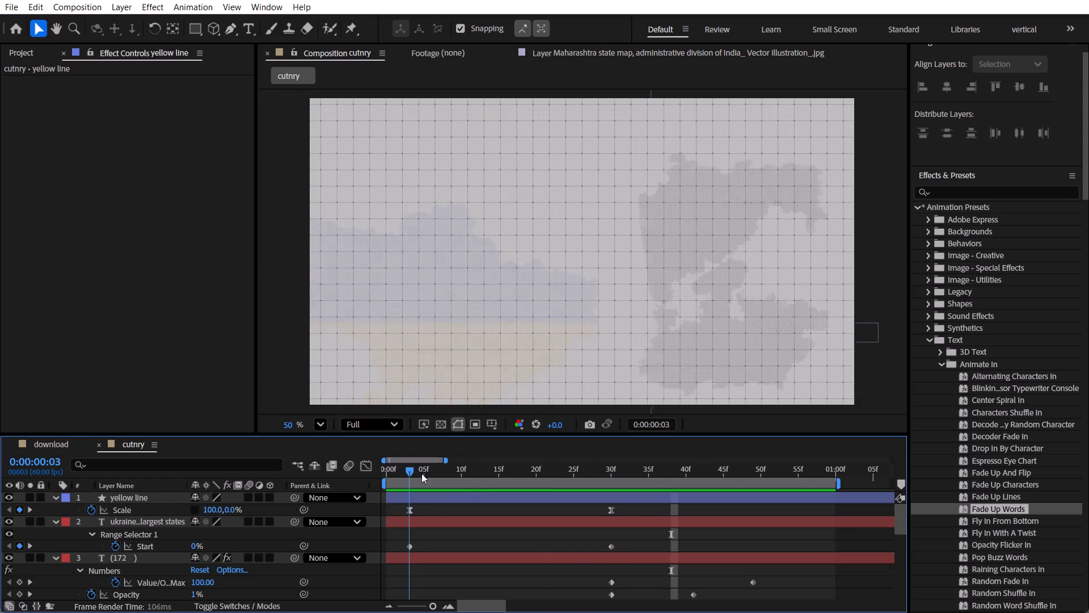
left_click_drag(421, 473, 611, 489)
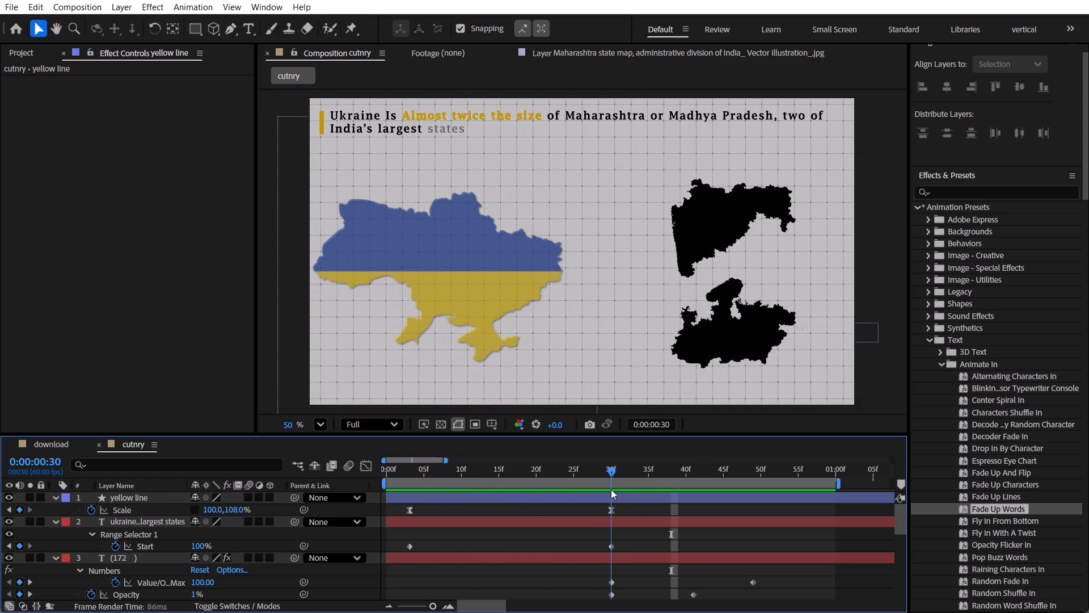
left_click_drag(611, 489, 553, 490)
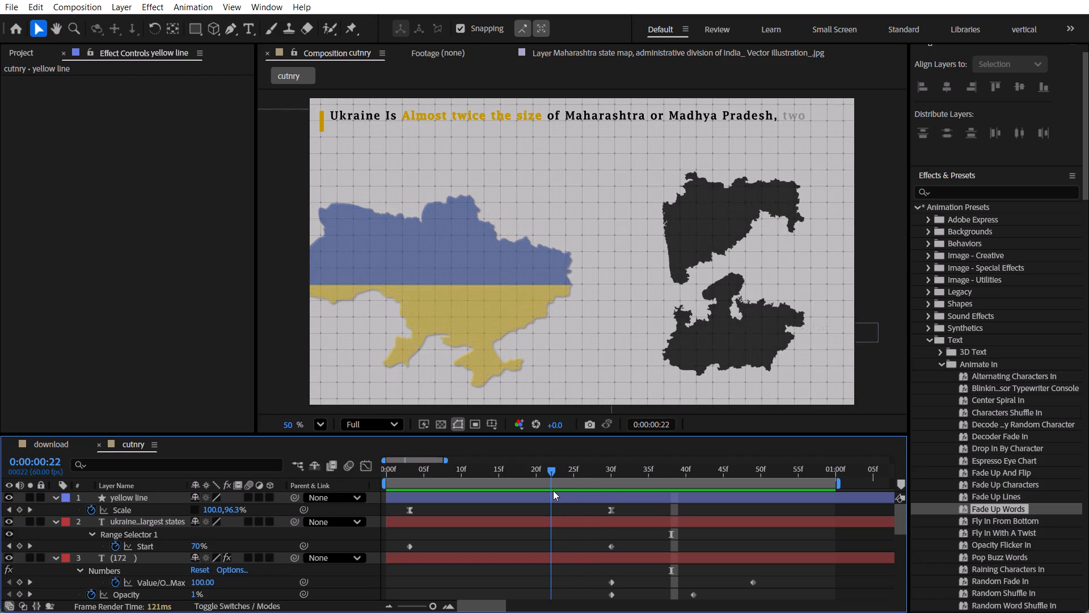
left_click_drag(553, 490, 558, 490)
Apply Easy Ease to the headline's two Range Selector Start keyframes.
left_click_drag(625, 547, 387, 538)
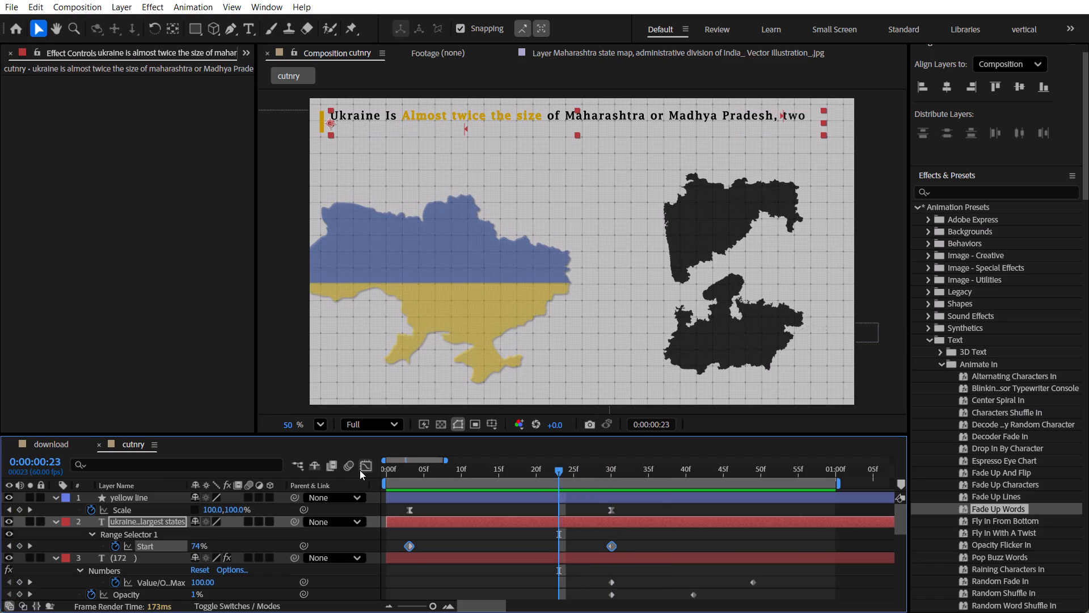
key("F9")
Reshape the headline's Range Selector Start curve in the Graph Editor, extending its end handle back to about frame 13.
left_click(366, 468)
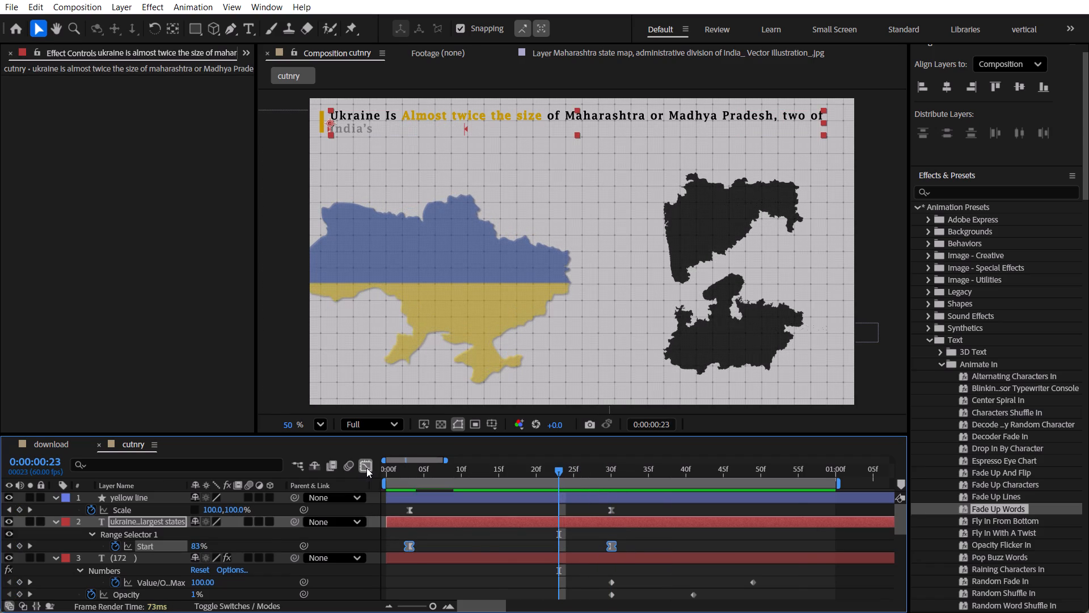
left_click_drag(441, 573, 385, 558)
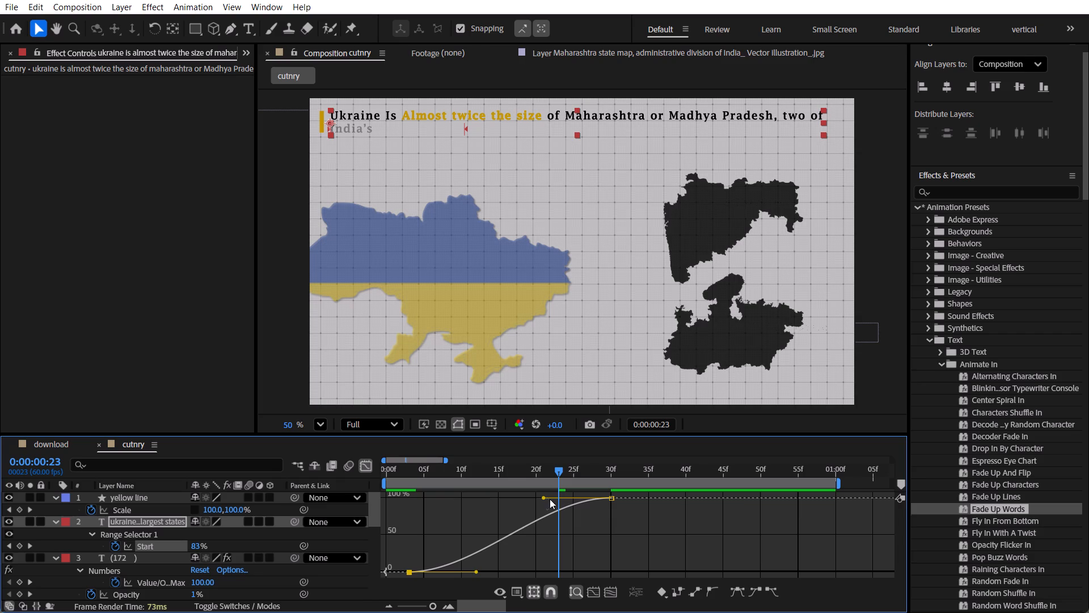
left_click_drag(541, 497, 462, 499)
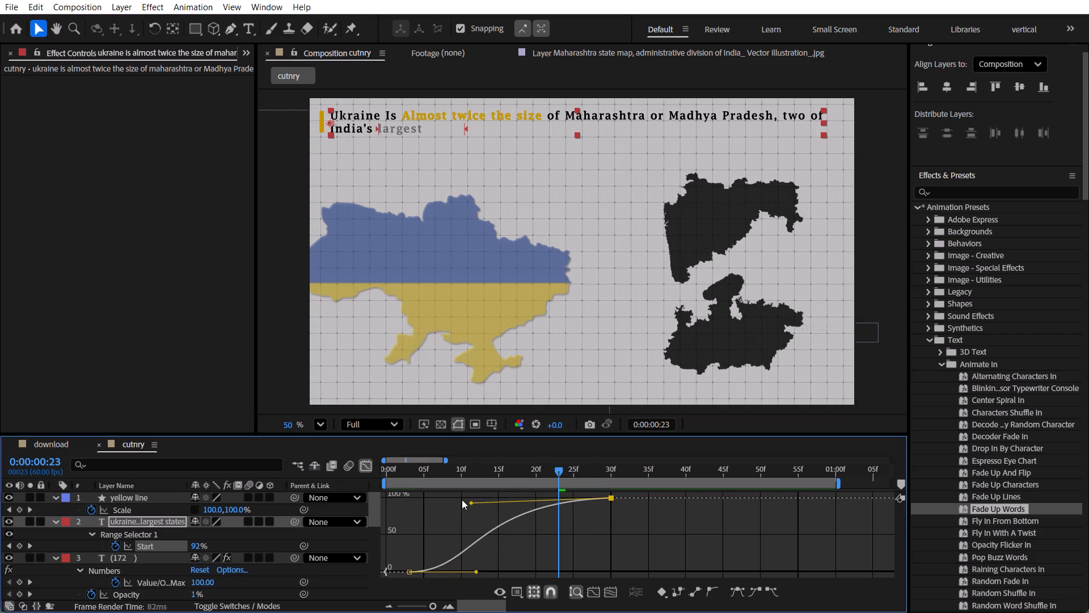
left_click_drag(462, 499, 483, 498)
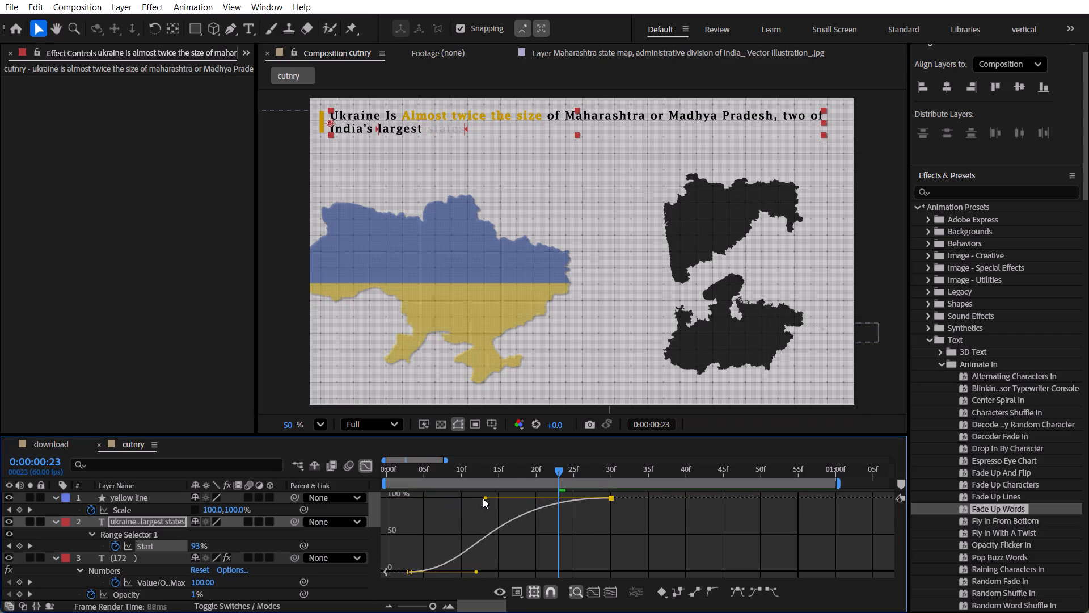
left_click_drag(483, 498, 482, 498)
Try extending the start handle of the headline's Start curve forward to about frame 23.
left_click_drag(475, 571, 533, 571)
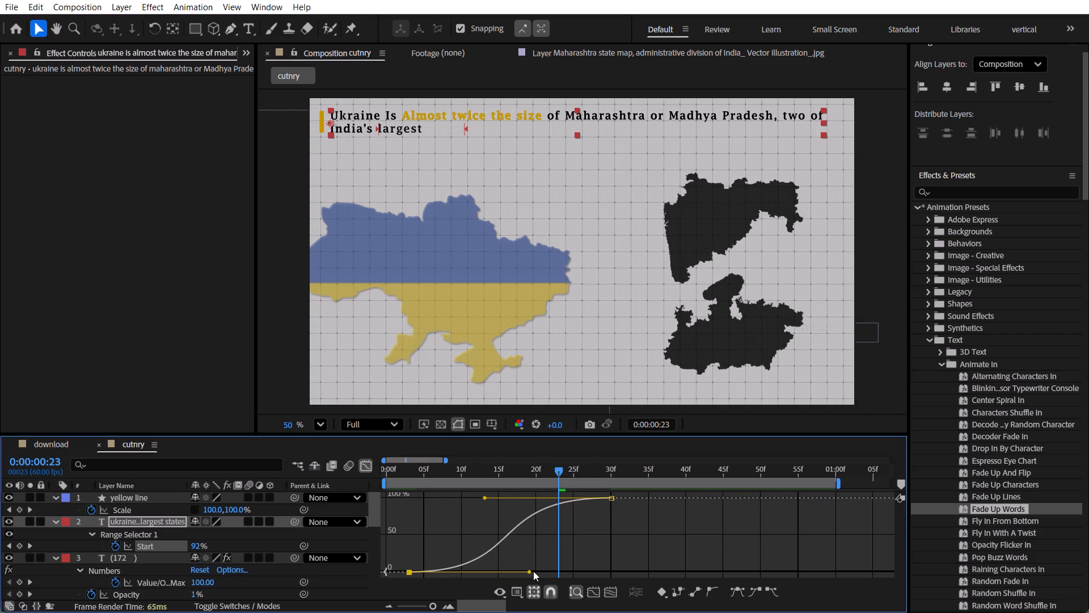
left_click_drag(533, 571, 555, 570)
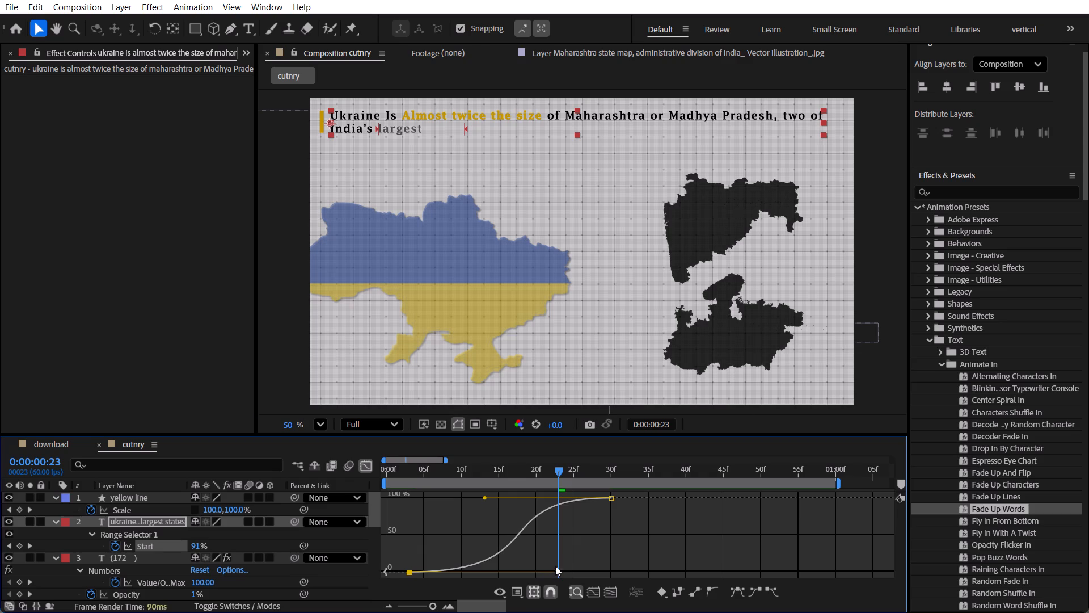
Close the Graph Editor and play the animation from 0:00:00:00 to check the headline's word reveal.
left_click(365, 463)
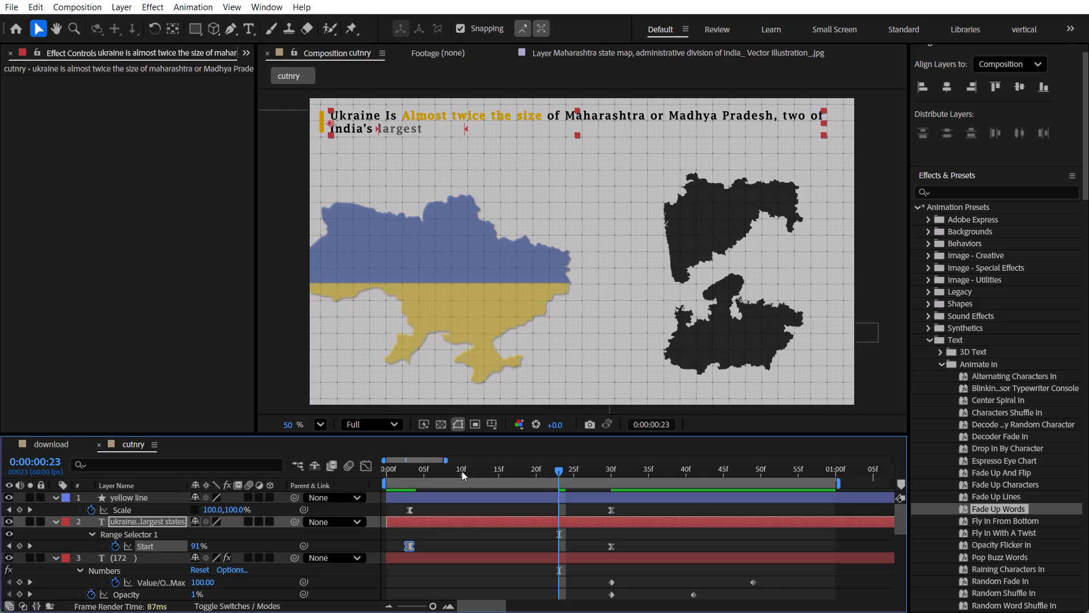
left_click_drag(454, 468, 344, 469)
key("space")
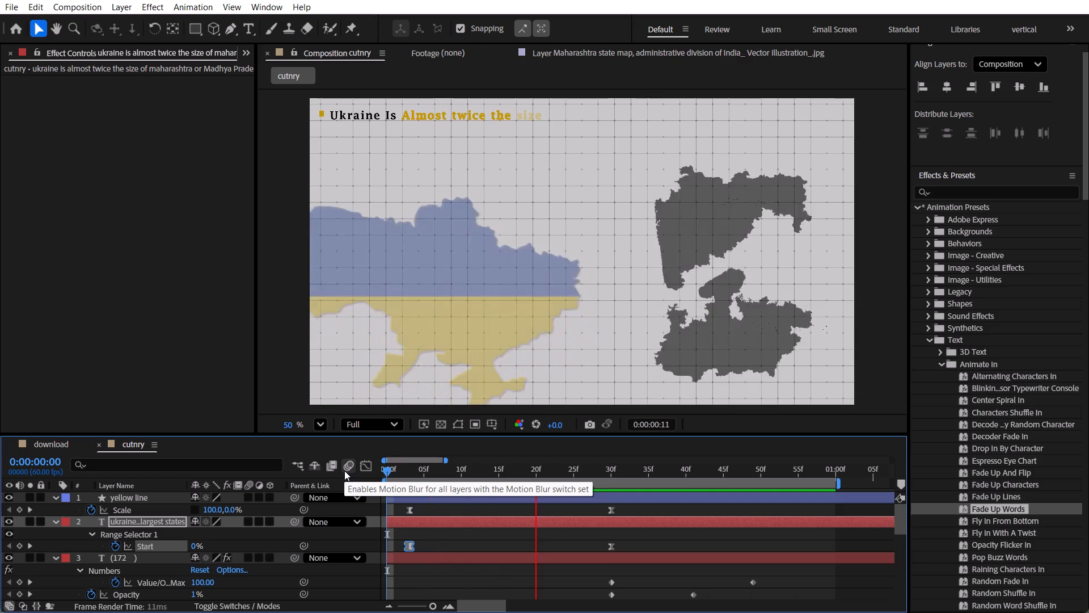
key("space")
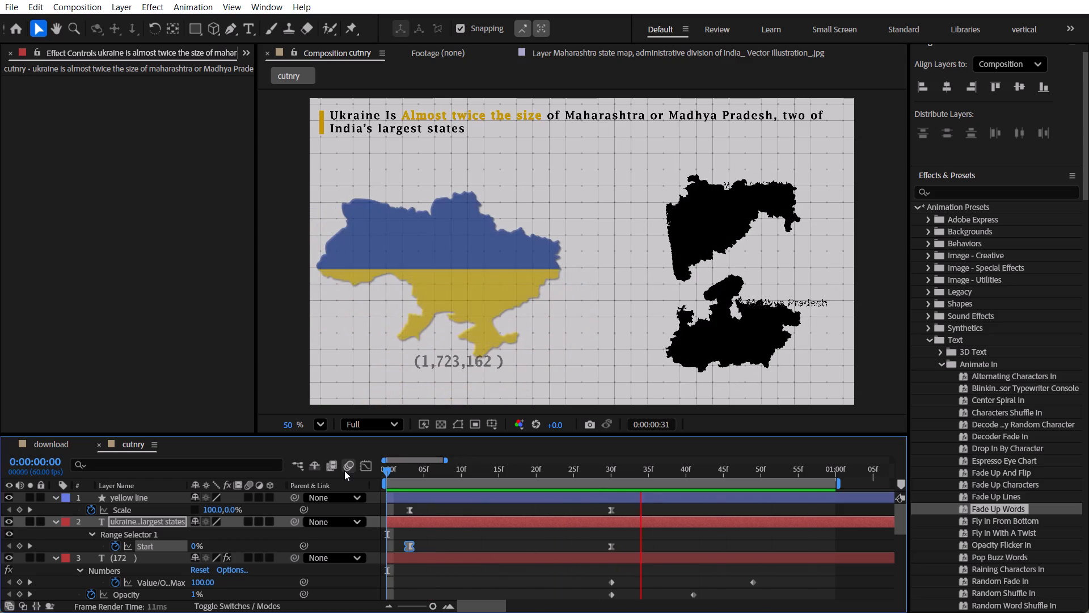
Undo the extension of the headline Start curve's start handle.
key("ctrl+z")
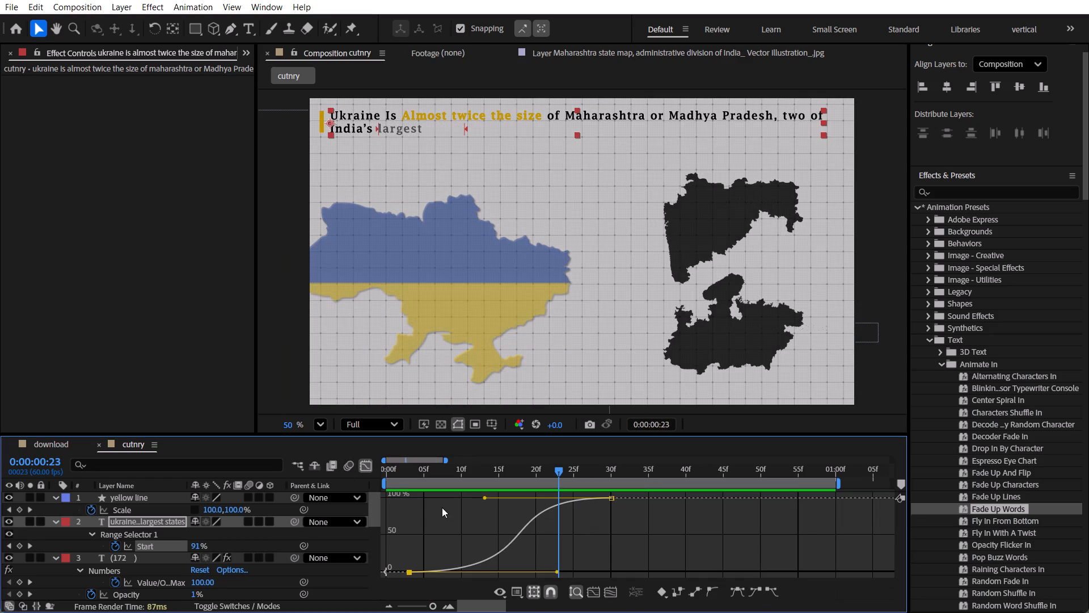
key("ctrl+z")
Play and scrub the headline reveal around 0:00:00:17 to 0:00:00:37 with the Graph Editor closed.
key("space")
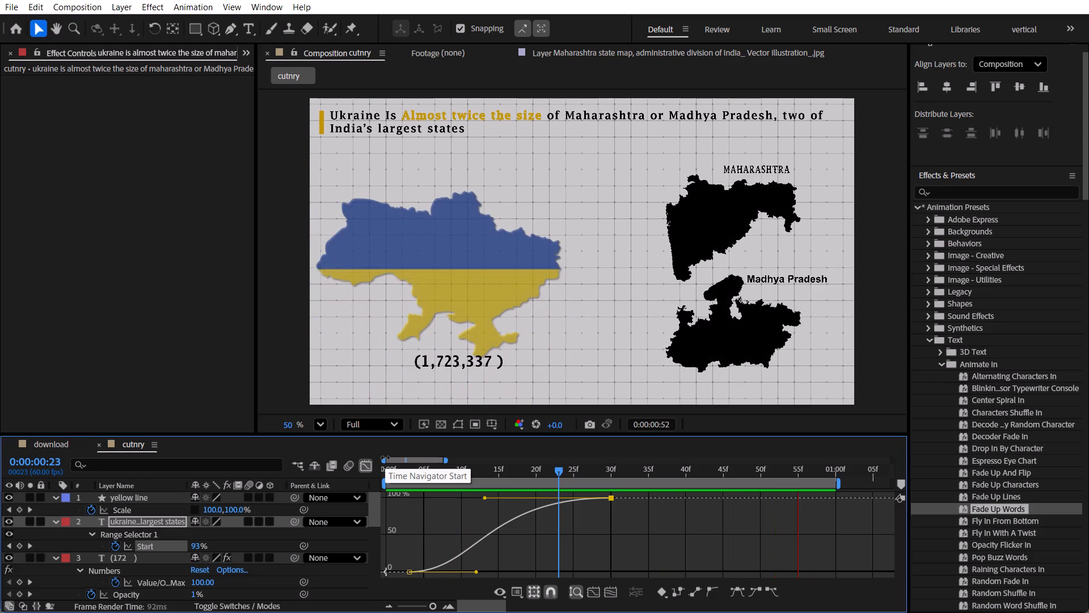
key("space")
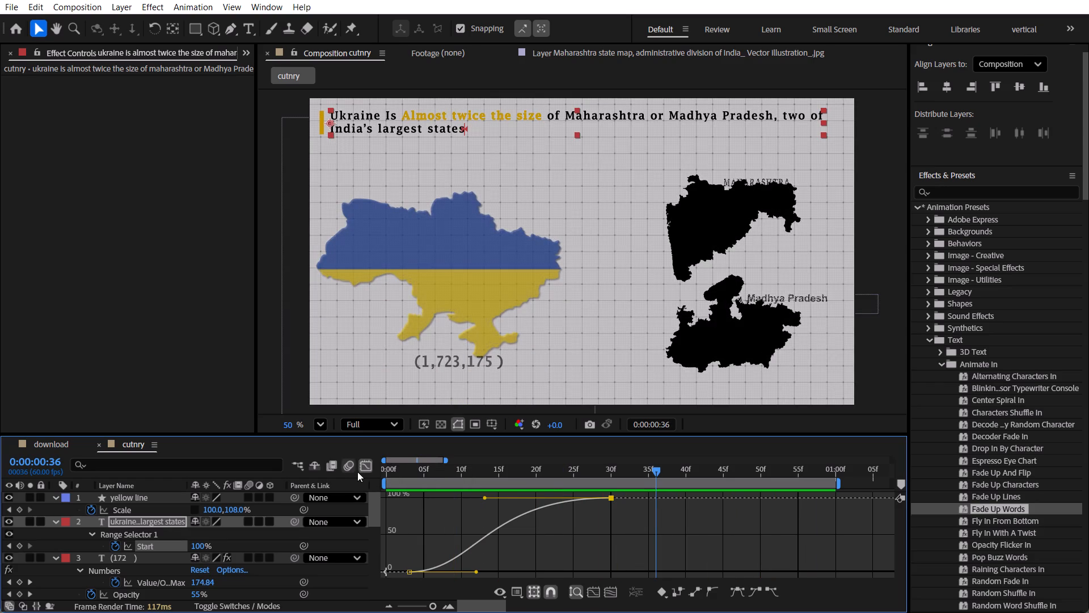
left_click(361, 470)
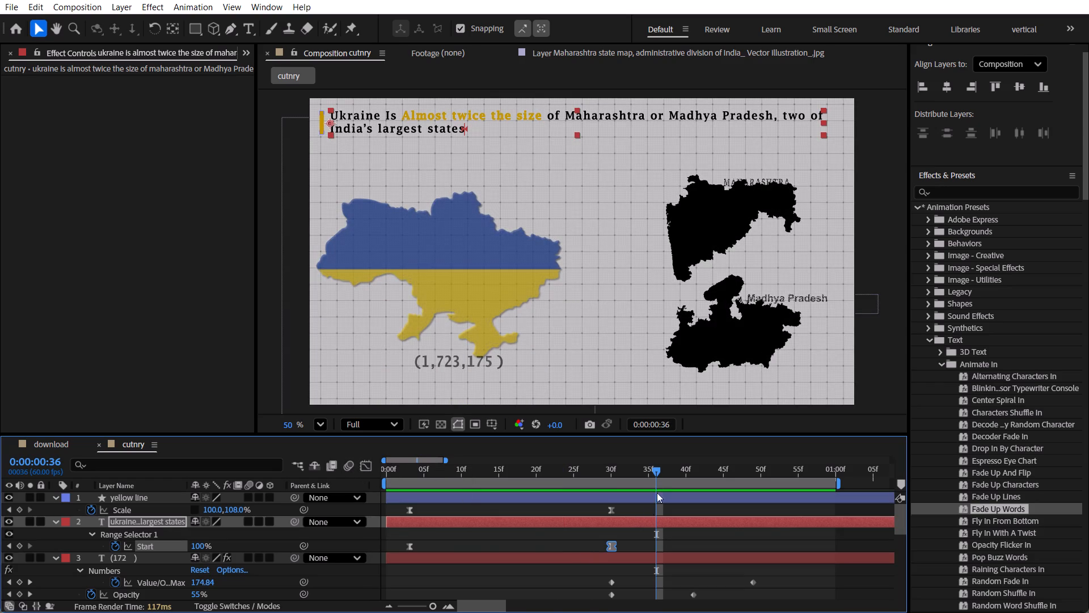
left_click_drag(656, 468, 618, 472)
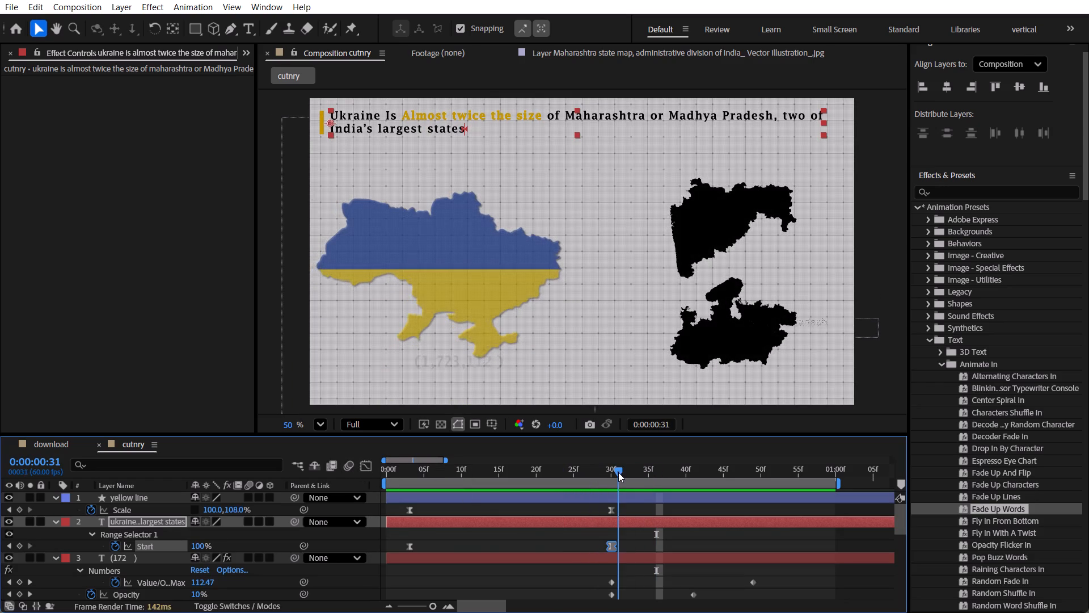
left_click_drag(618, 472, 588, 457)
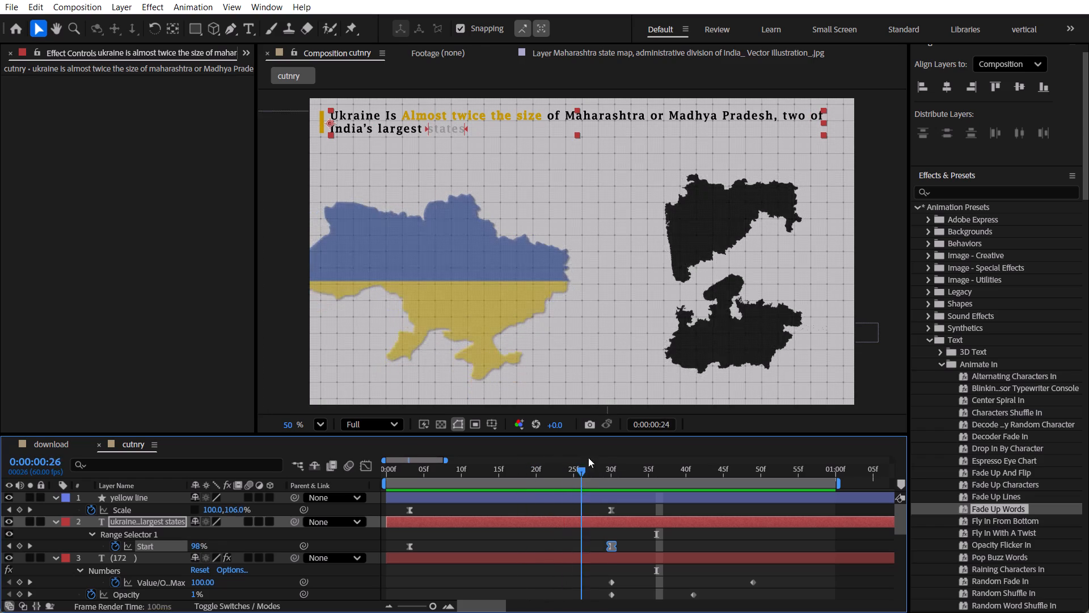
left_click_drag(588, 457, 672, 458)
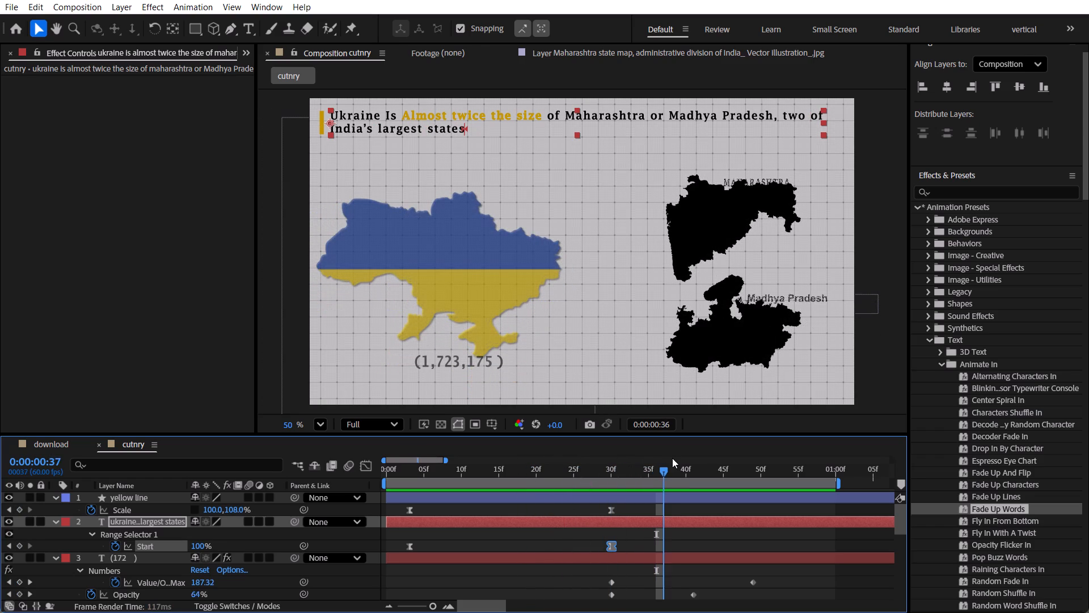
left_click_drag(672, 458, 517, 466)
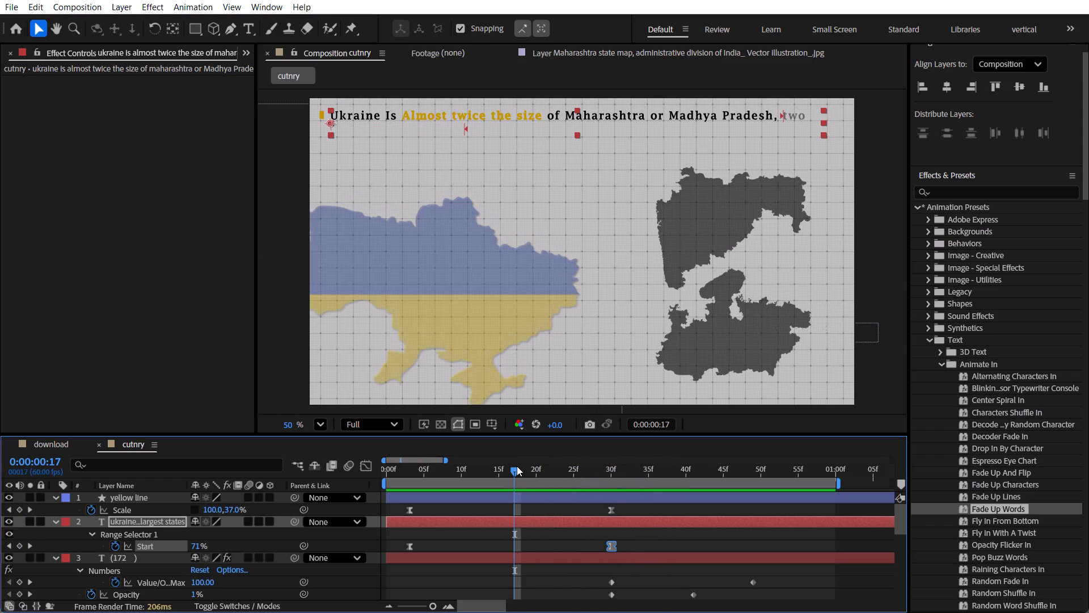
key("space")
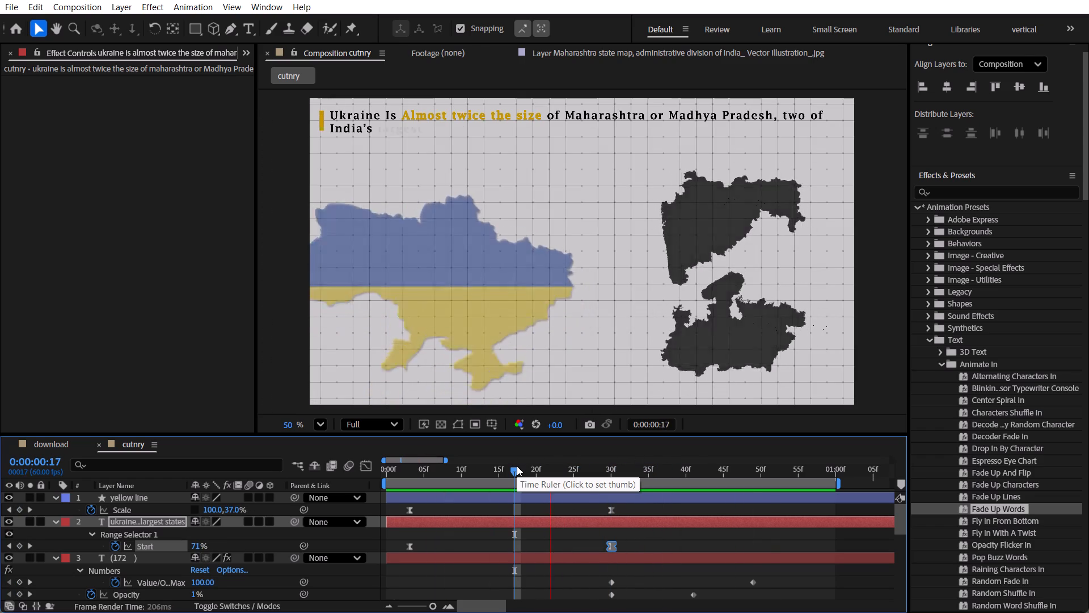
key("space")
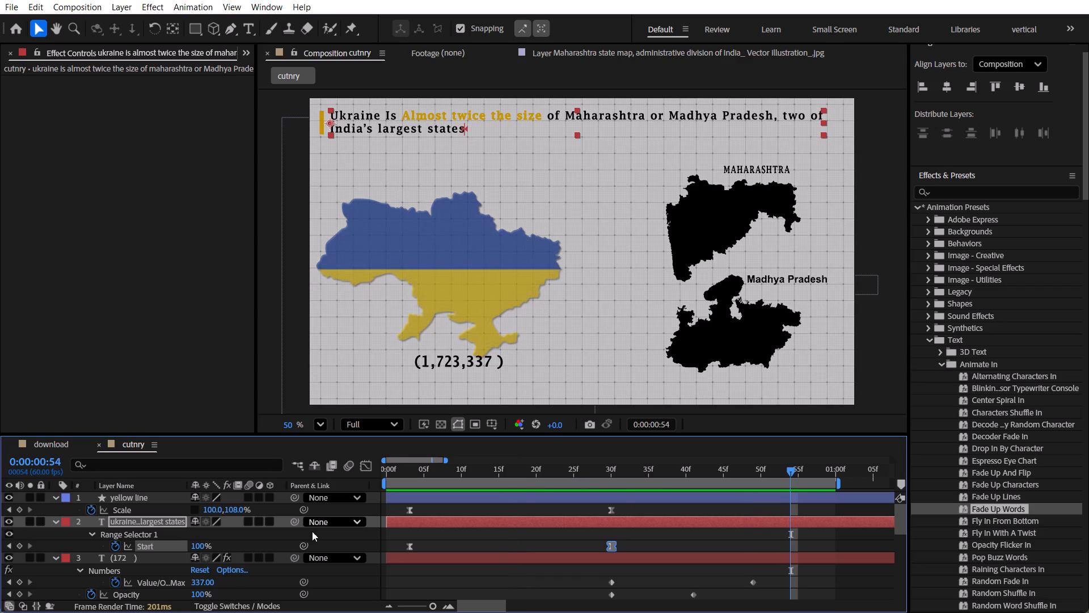
Collapse the revealed keyframed properties of all layers in the timeline.
key("u")
left_click(475, 551)
key("u")
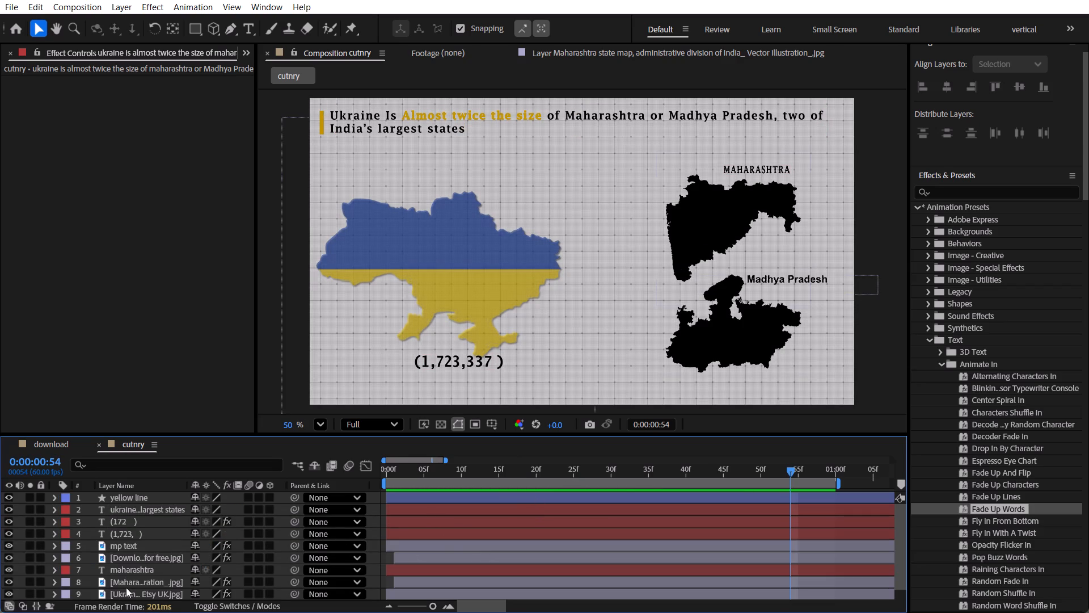
Add a 70% Scale keyframe at 0:00:00:36 to both the Madhya Pradesh and Maharashtra map layers.
left_click(725, 360)
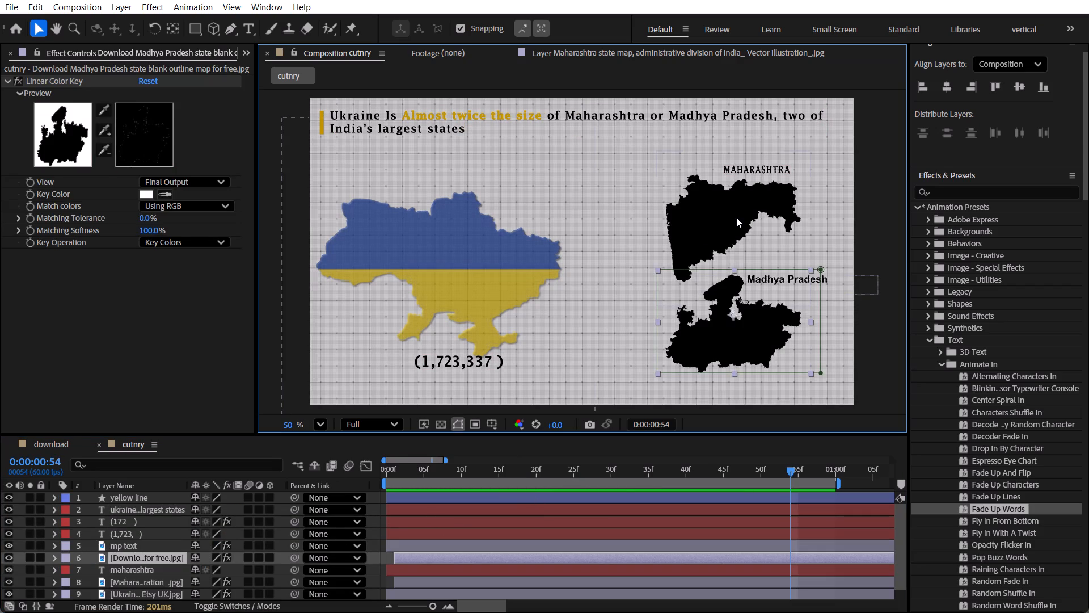
left_click(736, 217, "shift")
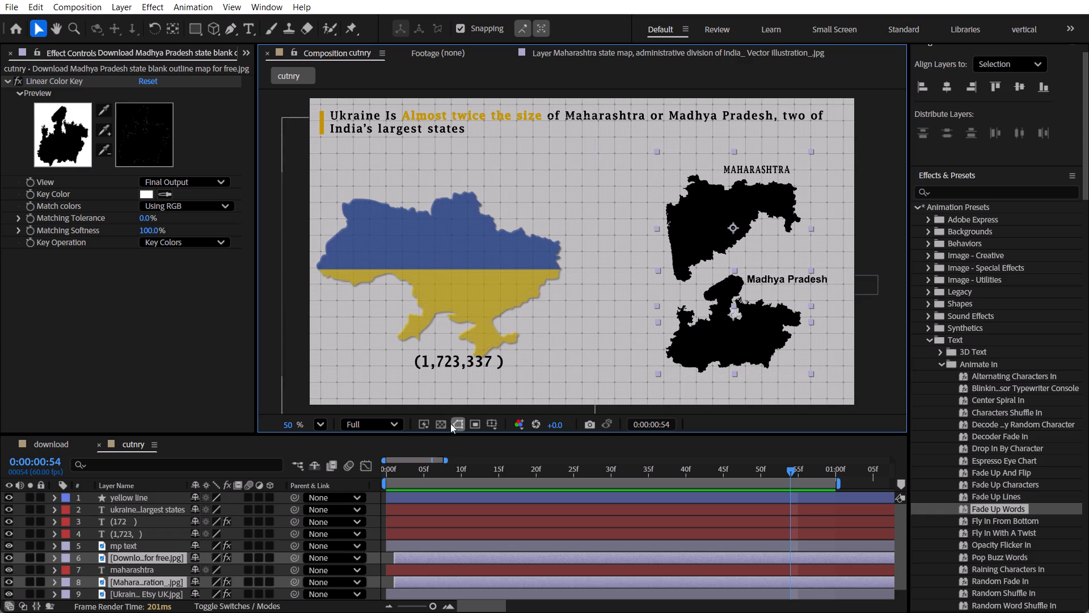
key("s")
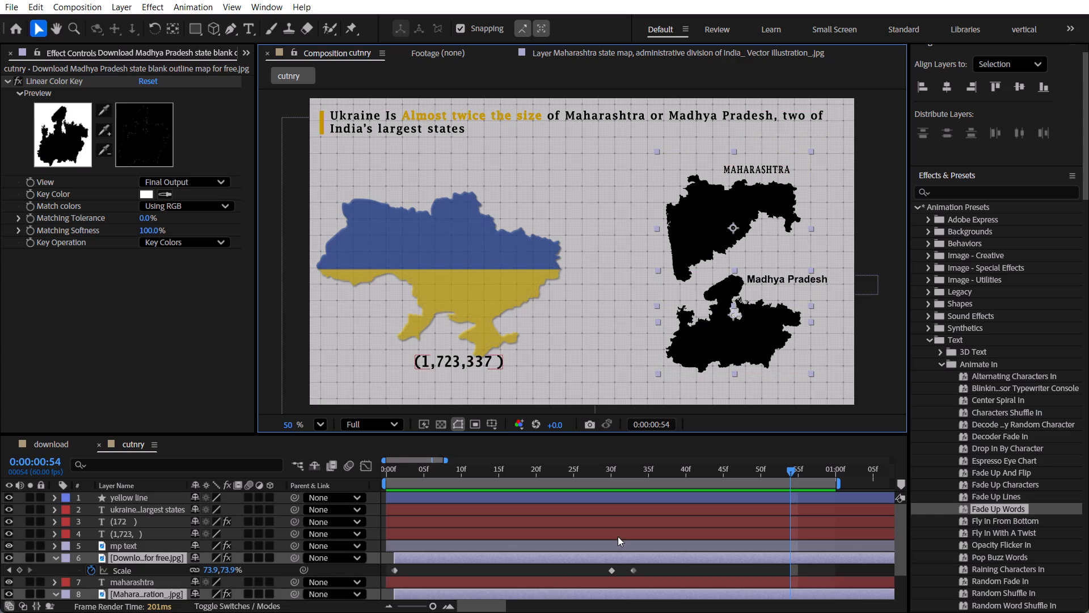
scroll(618, 534, "down", 3)
left_click_drag(651, 467, 635, 469)
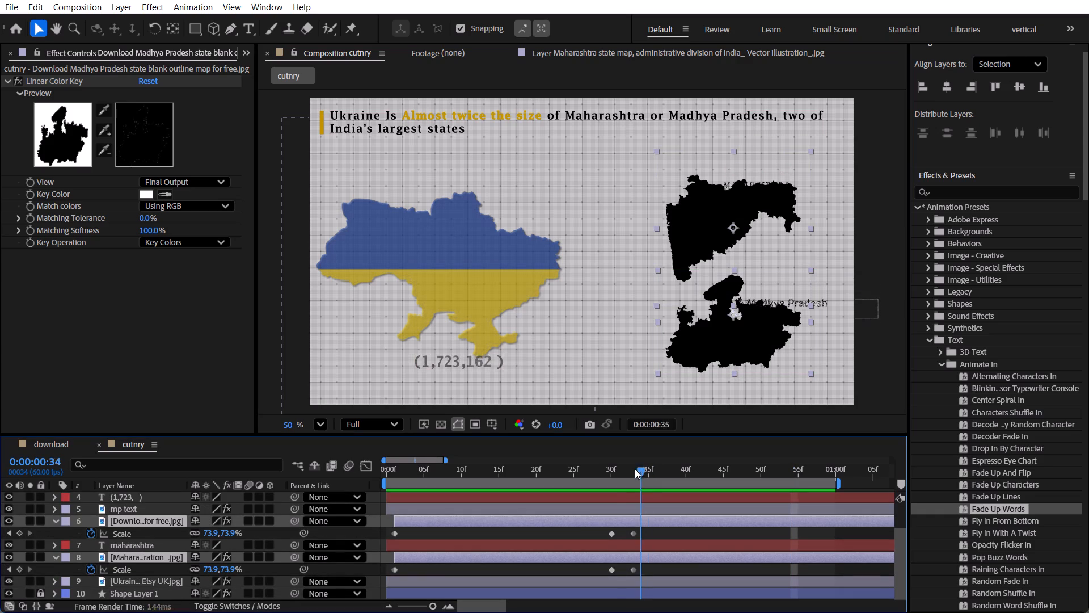
left_click_drag(635, 469, 633, 472)
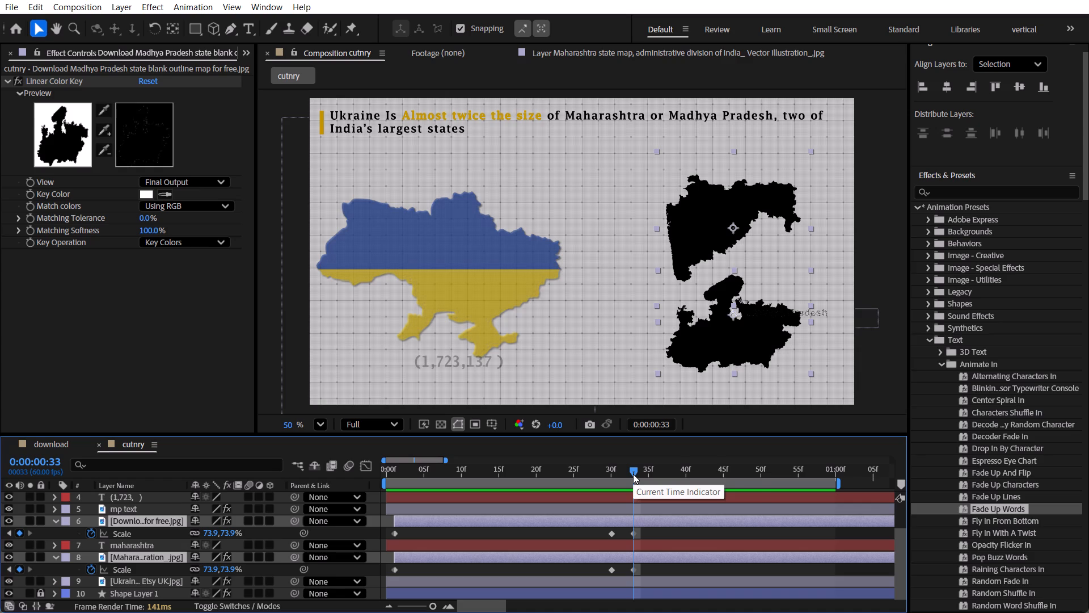
left_click_drag(609, 468, 612, 468)
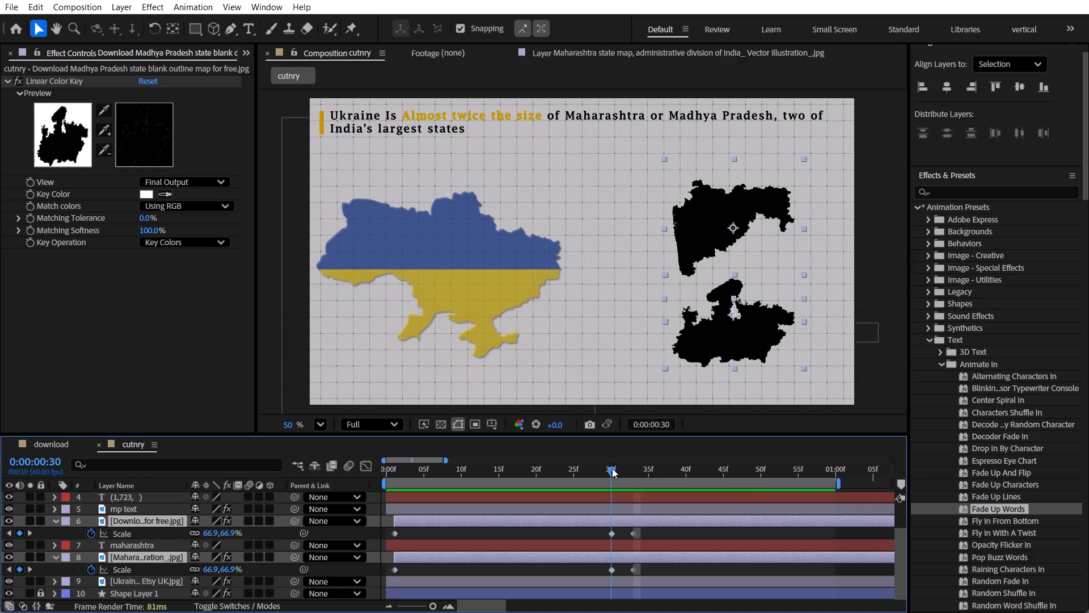
left_click_drag(612, 468, 649, 476)
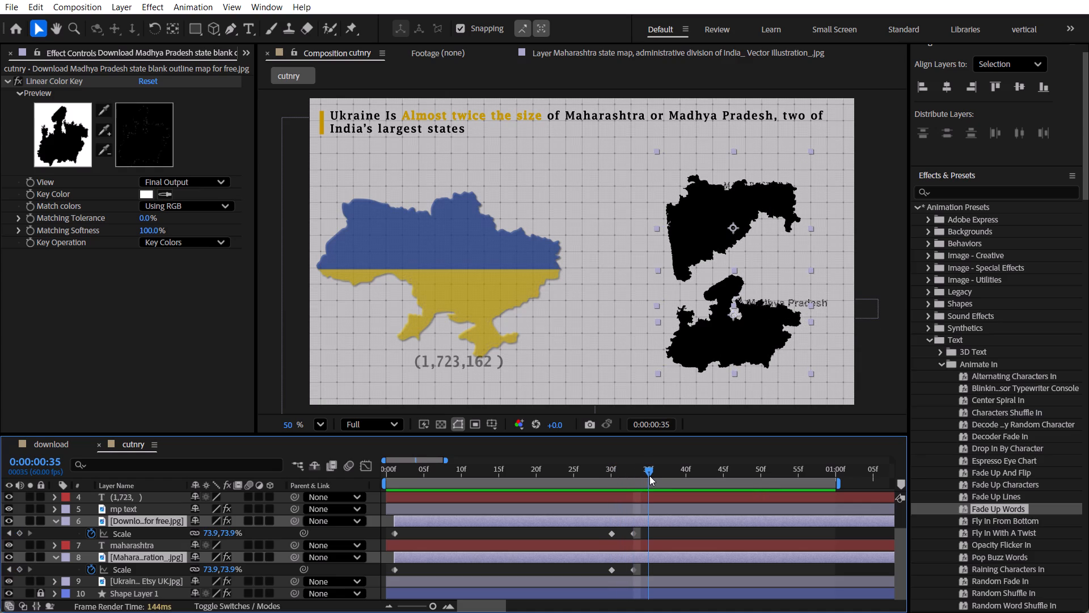
left_click_drag(649, 476, 653, 477)
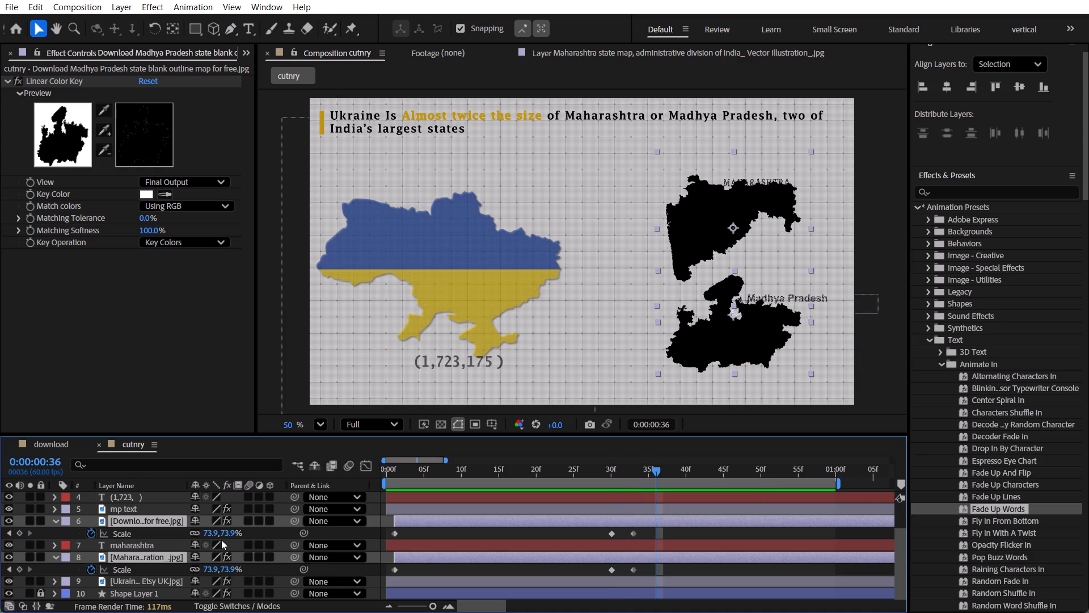
left_click(226, 535)
type("70")
key("Return")
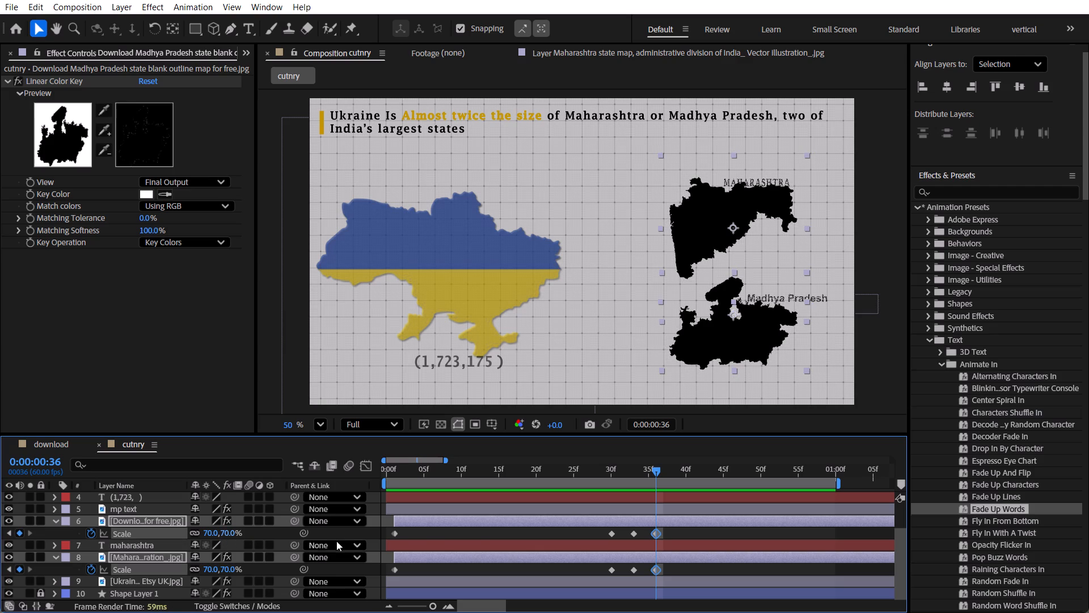
Apply Easy Ease to the last three Scale keyframes of both the Madhya Pradesh and Maharashtra map layers.
left_click_drag(677, 531, 577, 585)
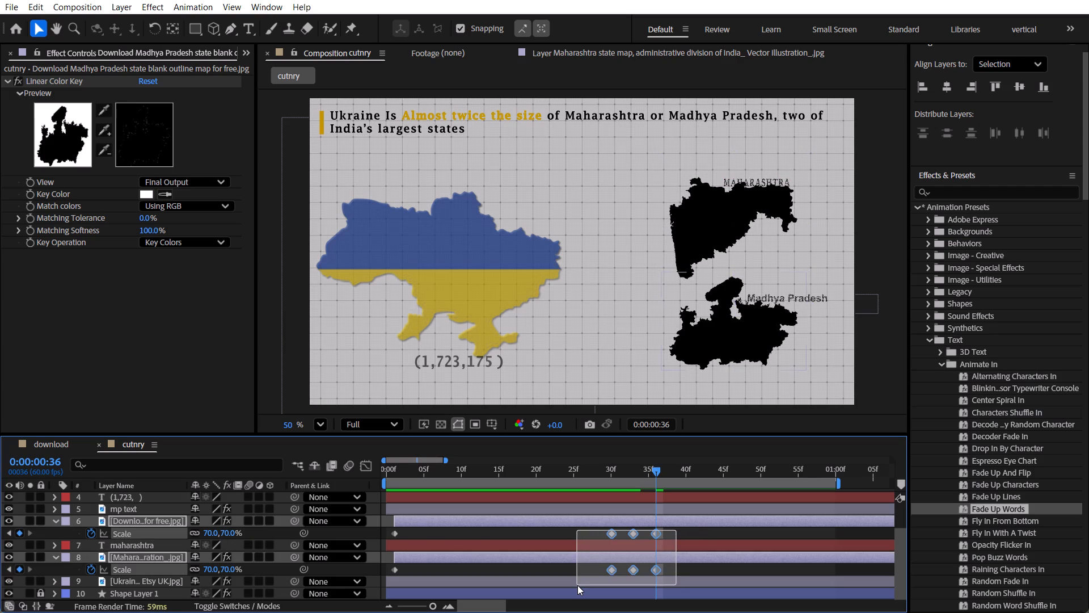
left_click_drag(577, 585, 590, 572)
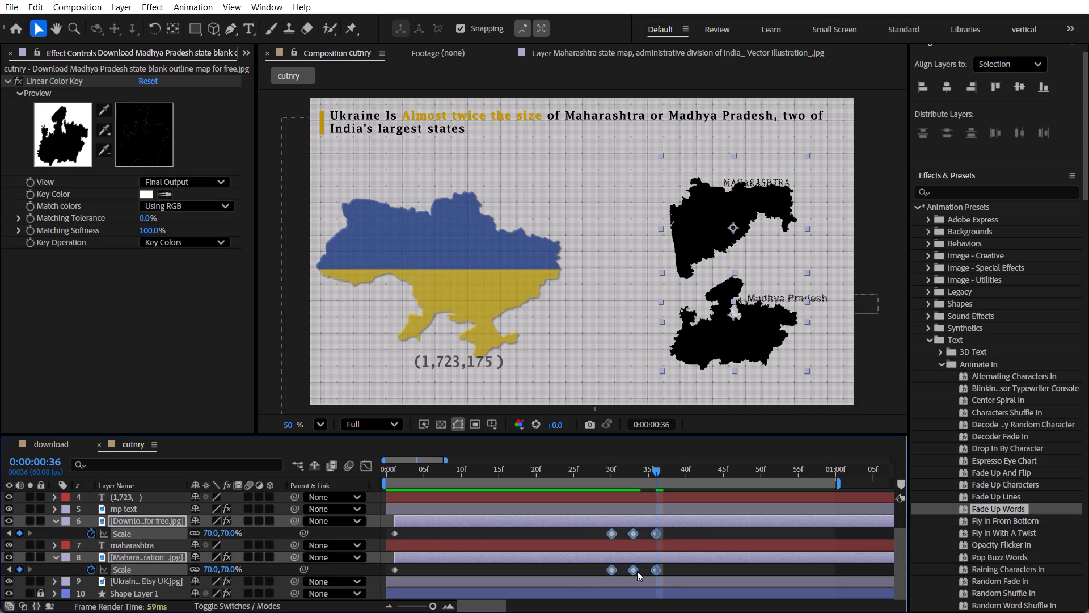
key("F9")
Play the animation from 0:00:00:00 to review the eased scaling of the two state maps.
left_click_drag(629, 472, 424, 481)
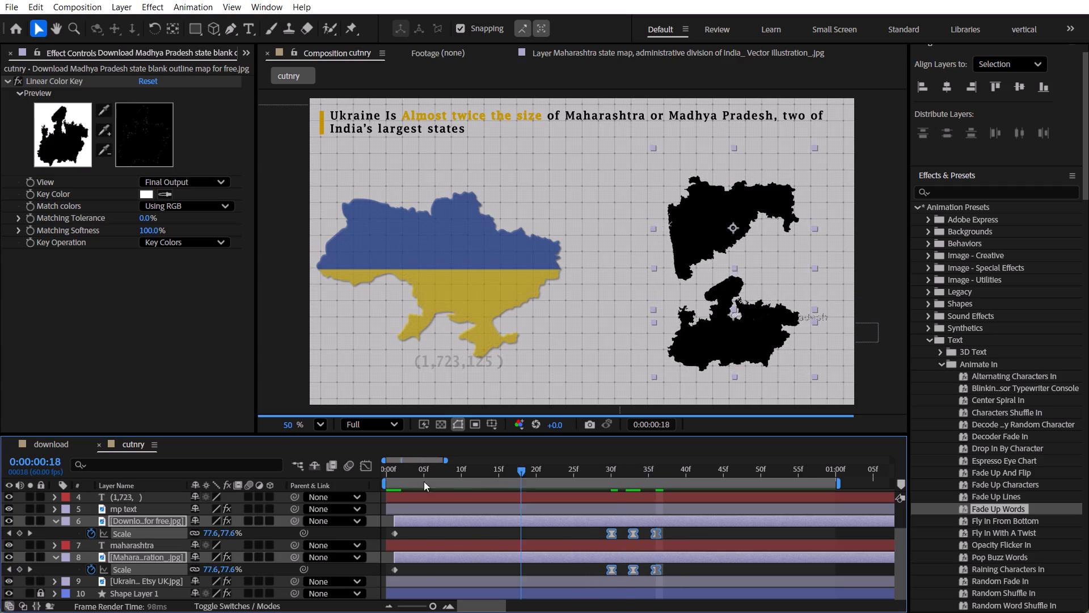
left_click_drag(424, 481, 335, 491)
left_click(486, 527)
key("space")
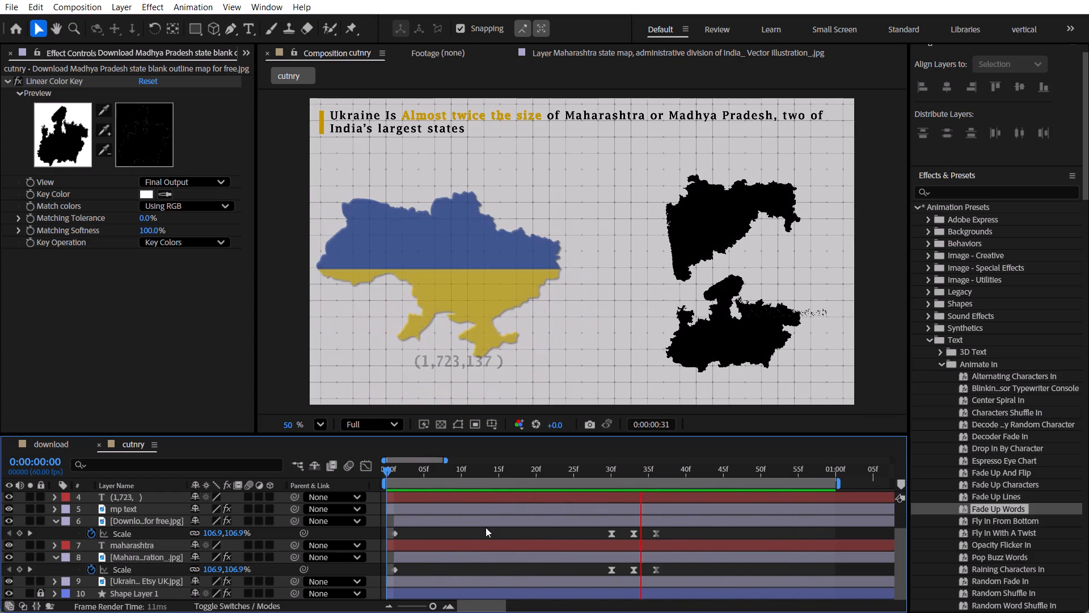
key("space")
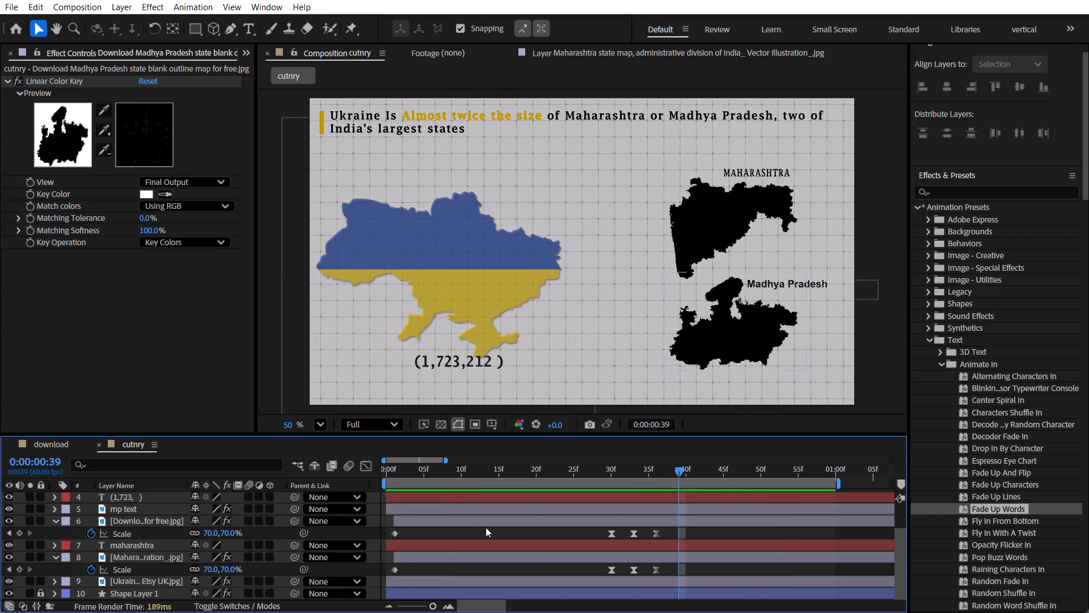
Stretch the last three Scale keyframes of both state map layers to fall at 0:00:00:30, 0:00:00:36 and 0:00:00:42.
left_click_drag(662, 531, 643, 531)
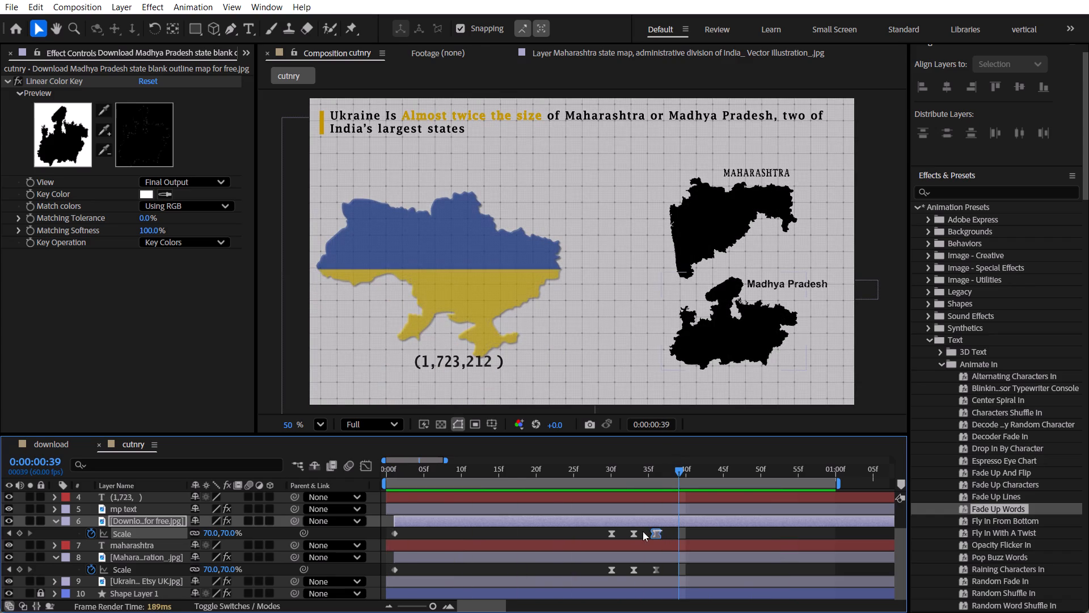
left_click_drag(643, 531, 603, 571)
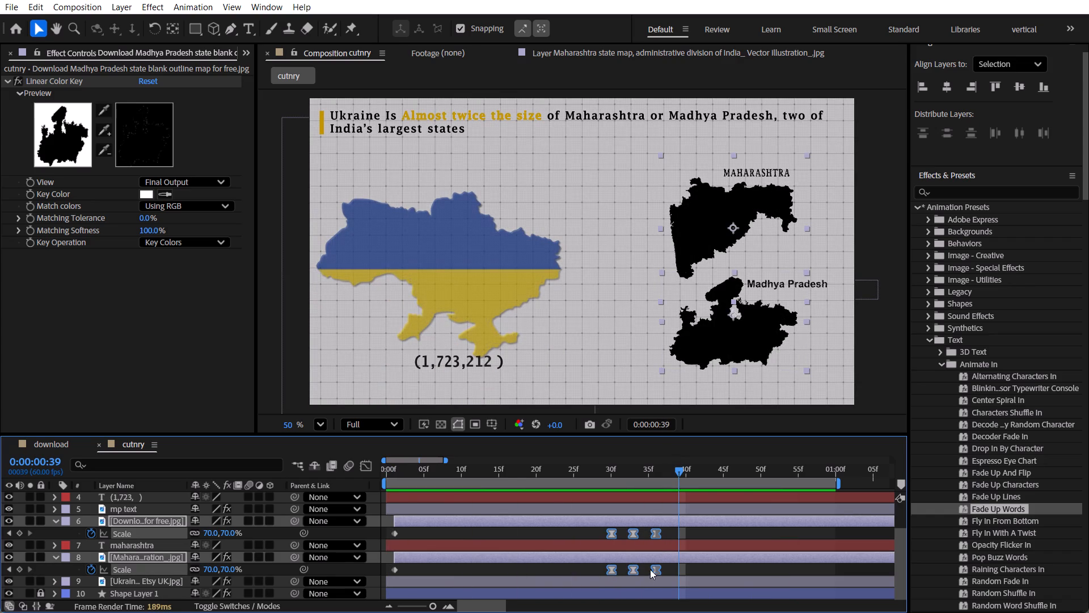
left_click_drag(655, 569, 698, 561, "alt")
Play the animation from the start and scrub through it to review the stretched Scale timing of the two state maps.
left_click_drag(668, 471, 657, 471)
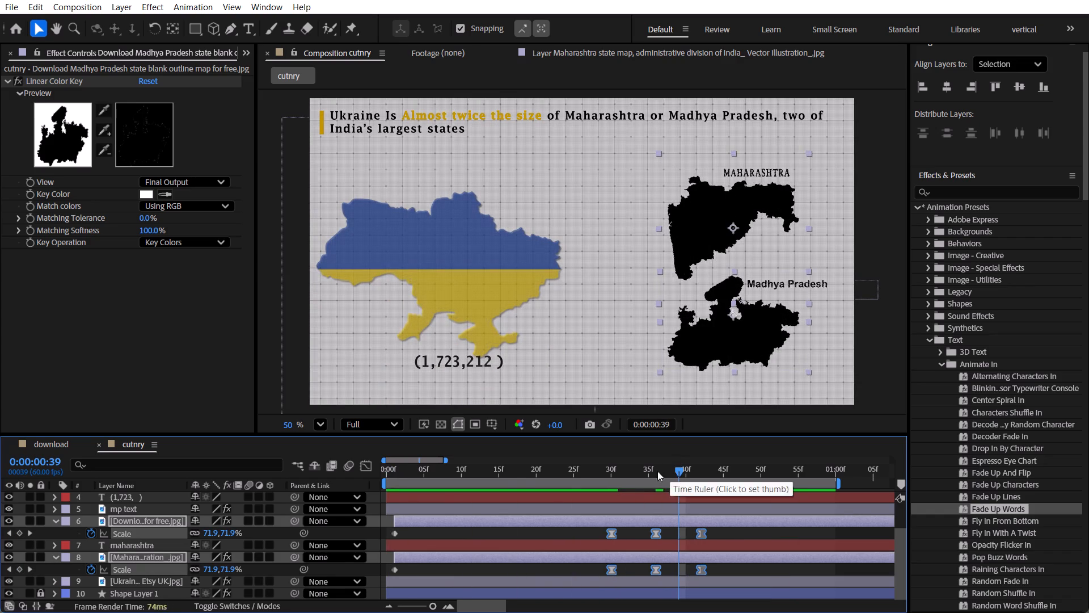
left_click_drag(657, 471, 396, 478)
key("space")
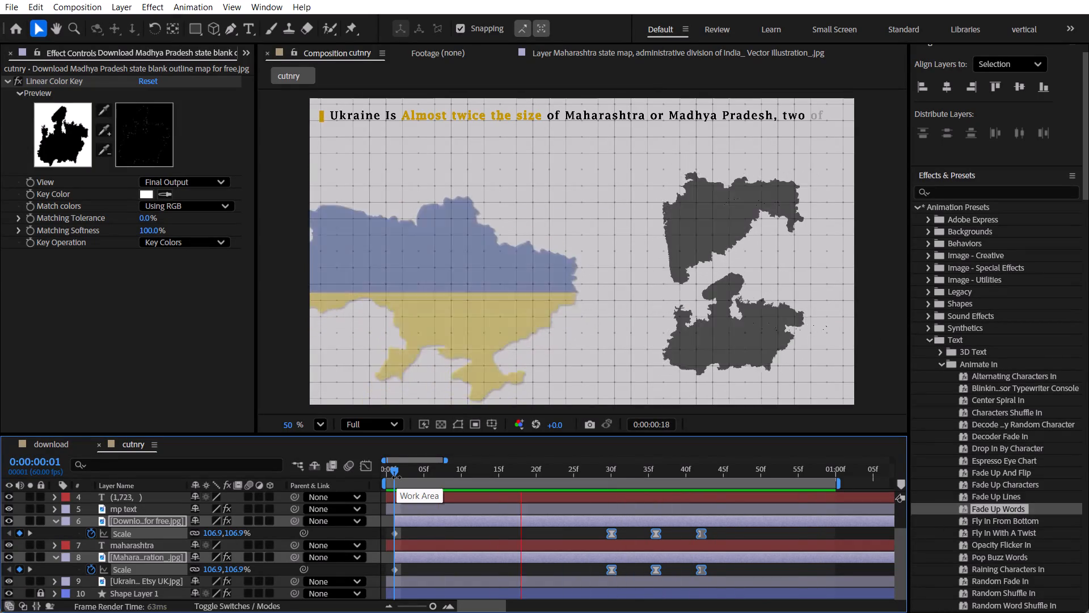
key("space")
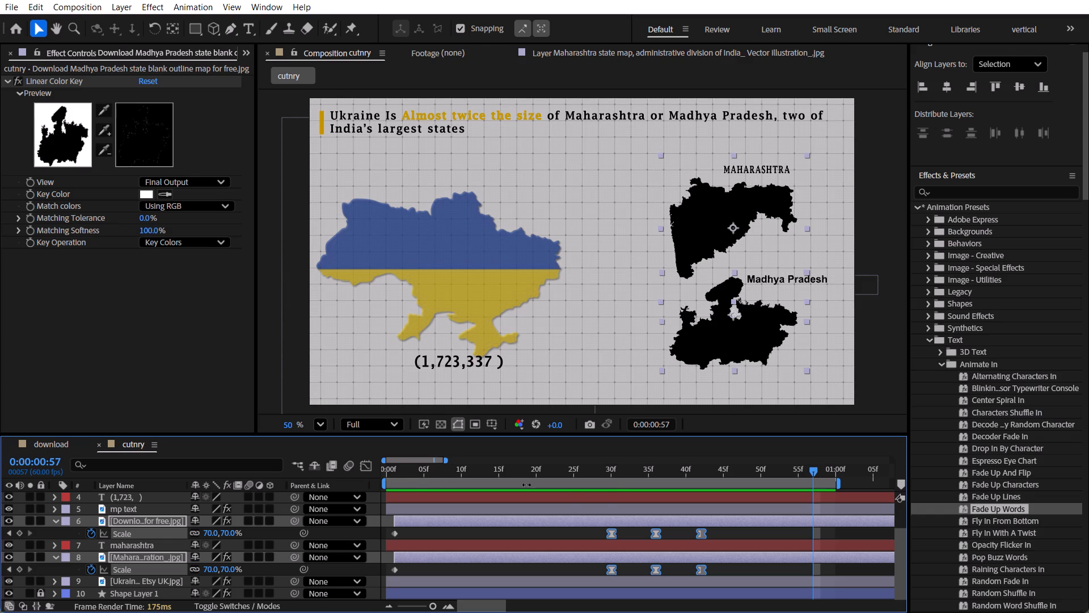
left_click_drag(606, 472, 645, 488)
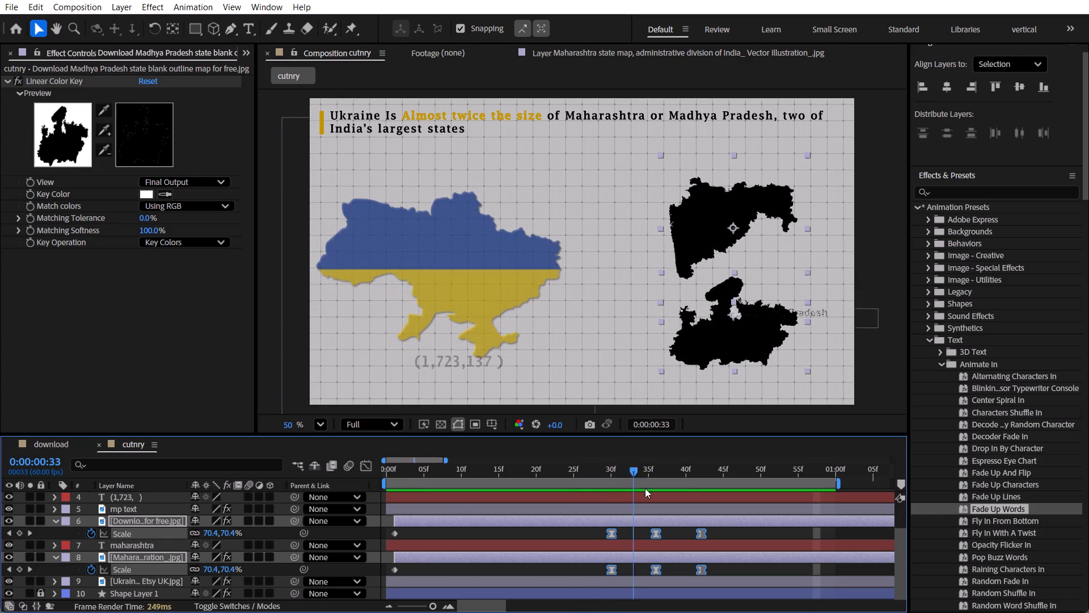
left_click_drag(645, 488, 562, 535)
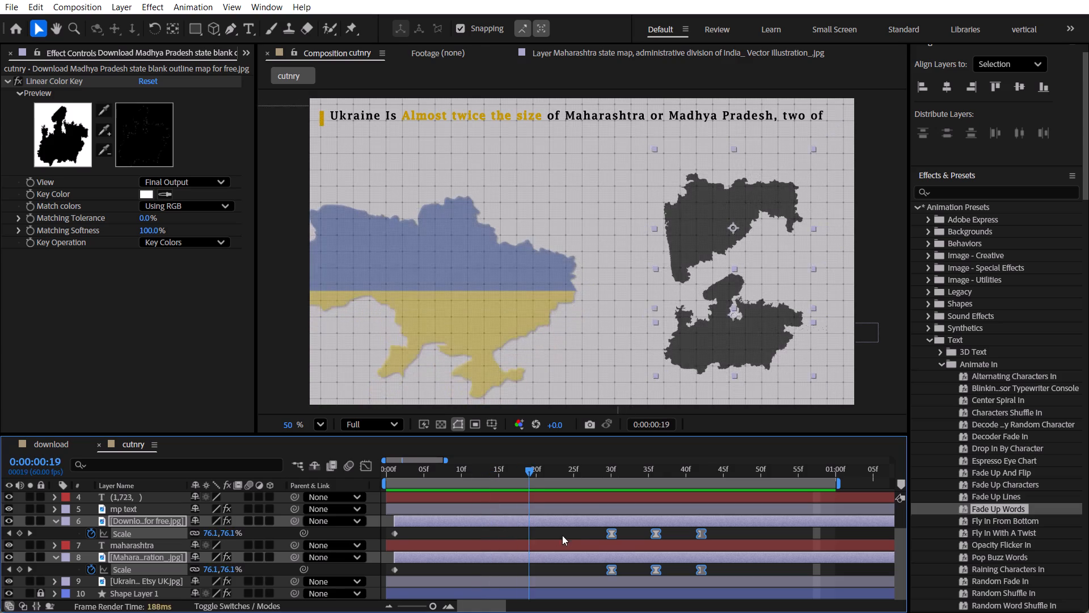
left_click_drag(562, 535, 710, 547)
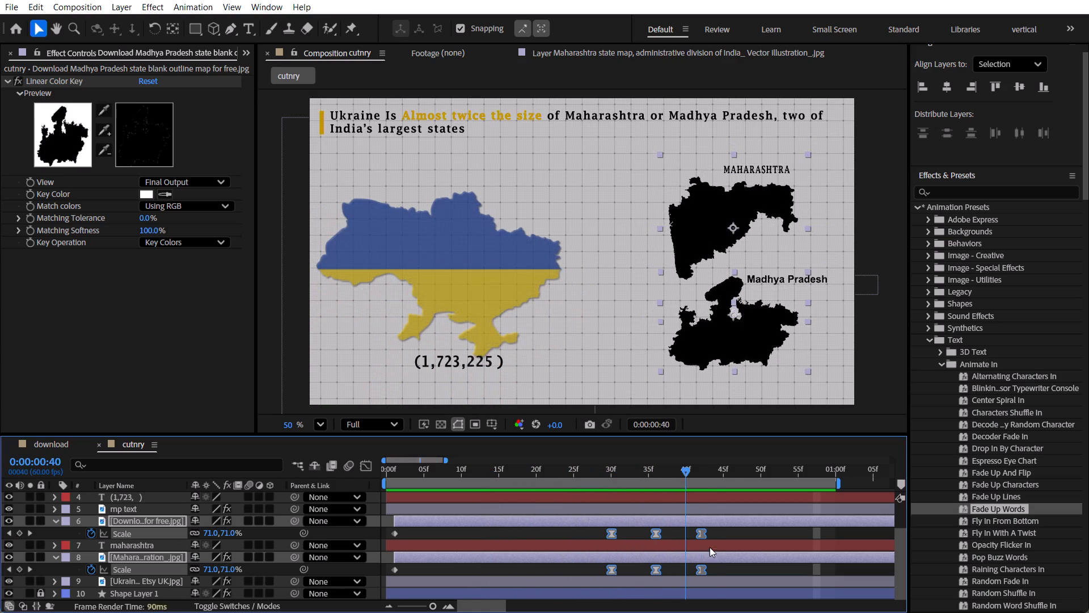
left_click_drag(710, 547, 449, 535)
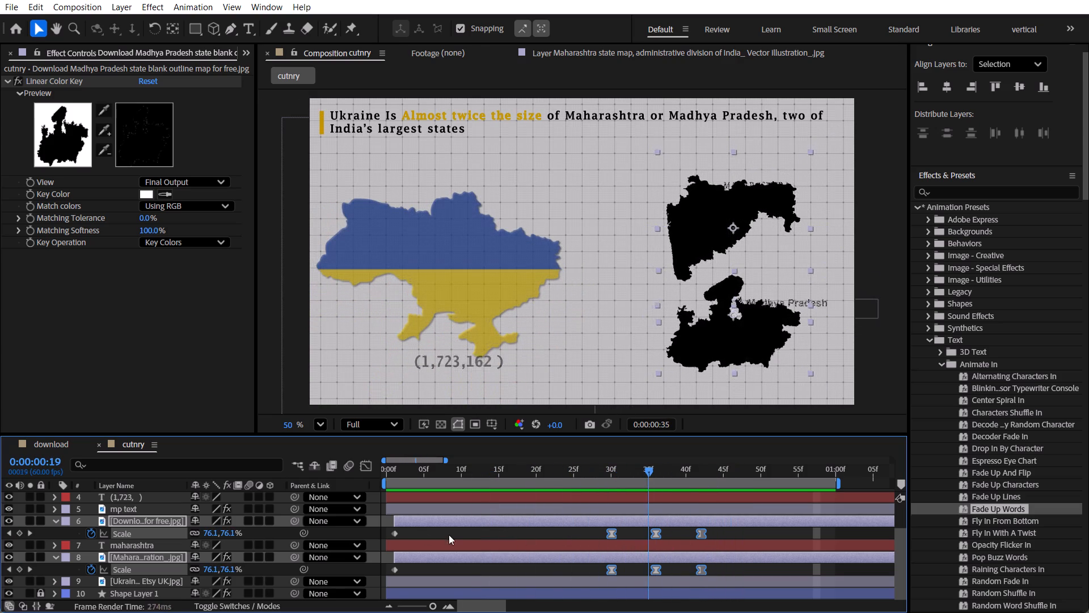
left_click_drag(449, 535, 355, 531)
key("space")
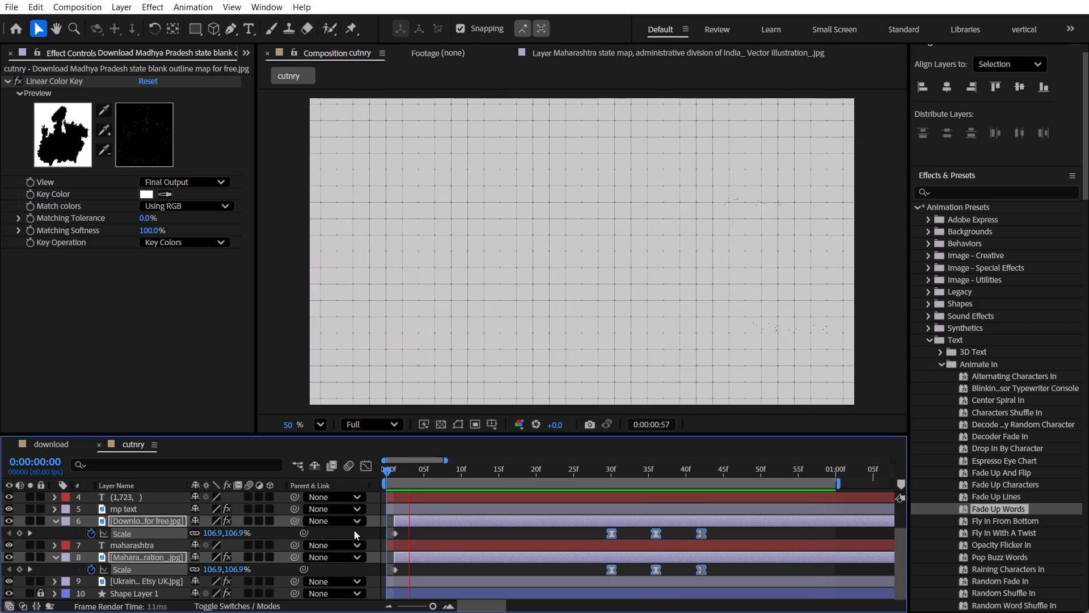
key("space")
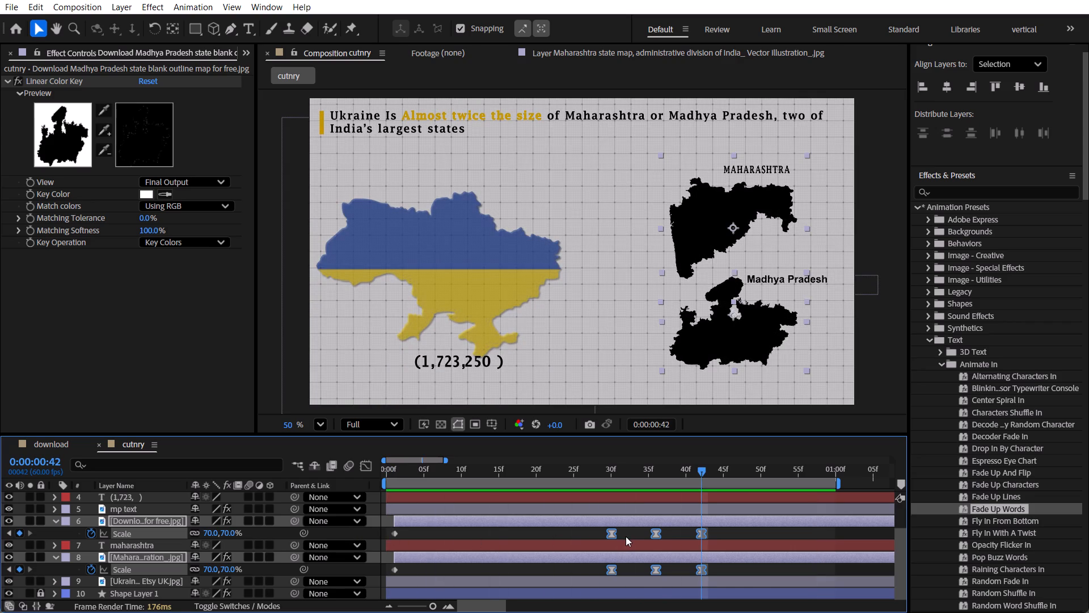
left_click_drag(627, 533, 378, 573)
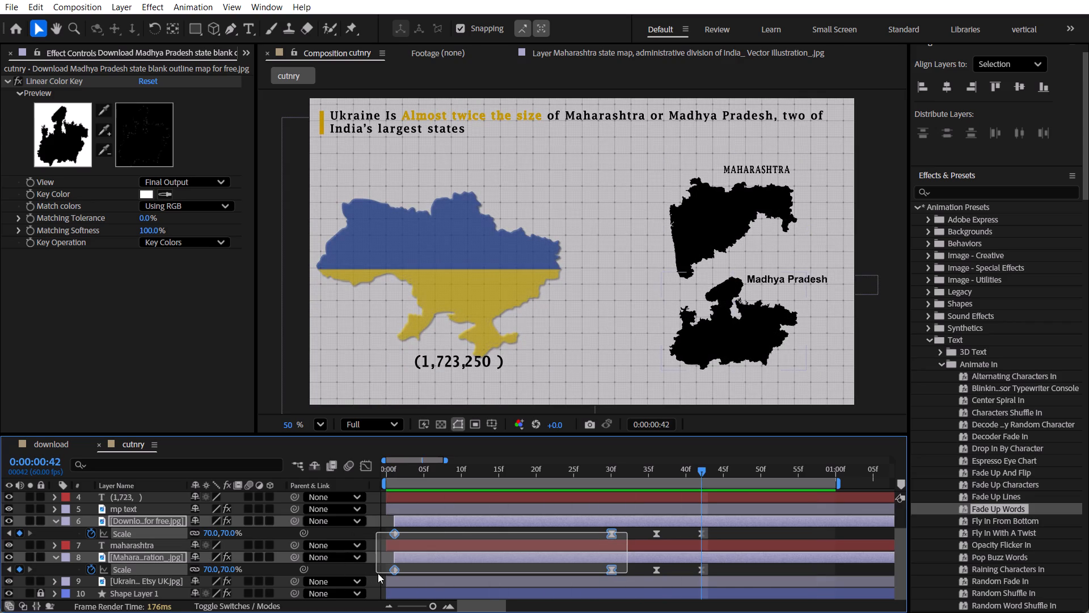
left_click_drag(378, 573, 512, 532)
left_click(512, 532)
Scrub back and forth across the Scale keyframes to examine how the two state maps shrink and settle.
left_click_drag(606, 460, 596, 460)
left_click_drag(589, 472, 433, 480)
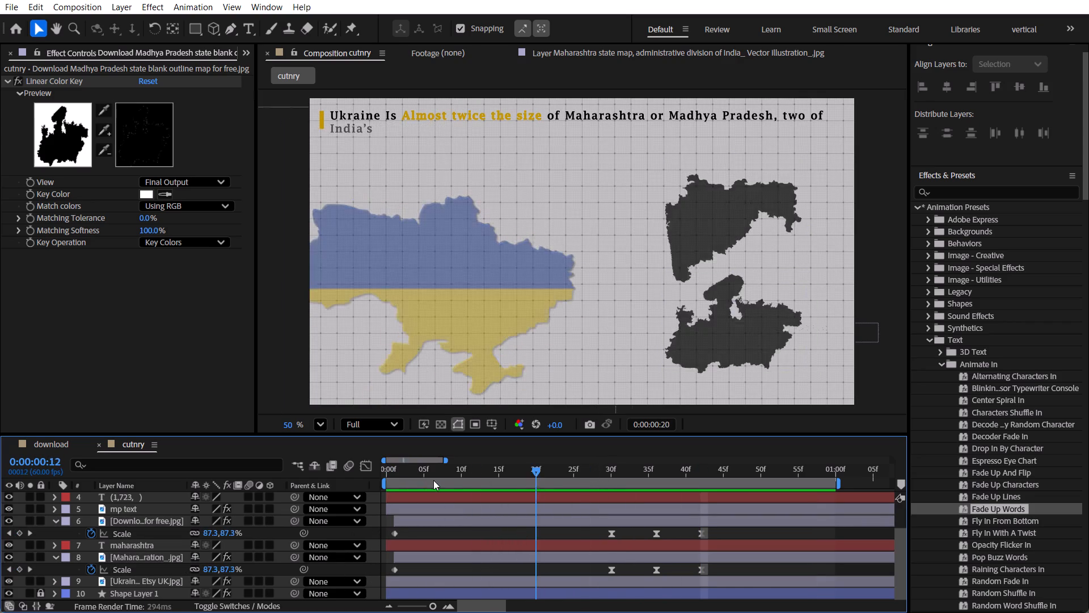
left_click_drag(433, 480, 481, 575)
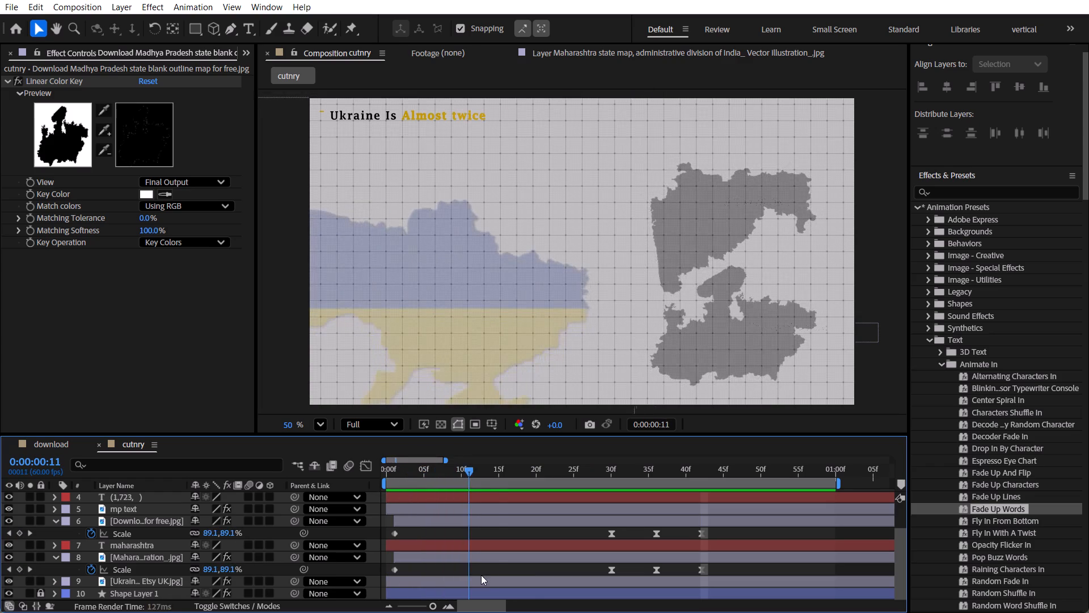
left_click_drag(481, 575, 619, 559)
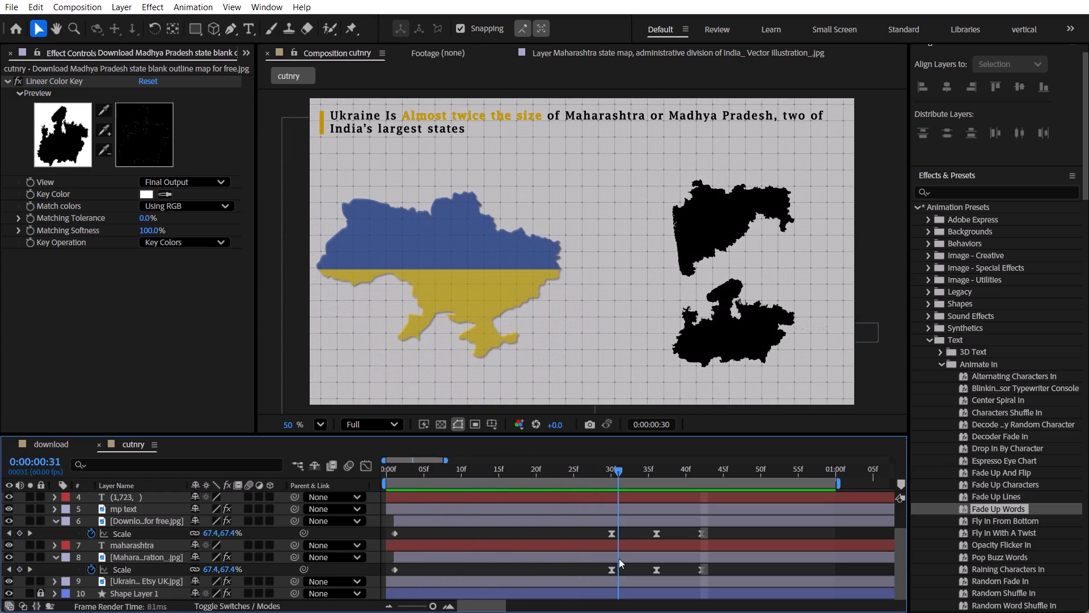
left_click_drag(619, 559, 613, 559)
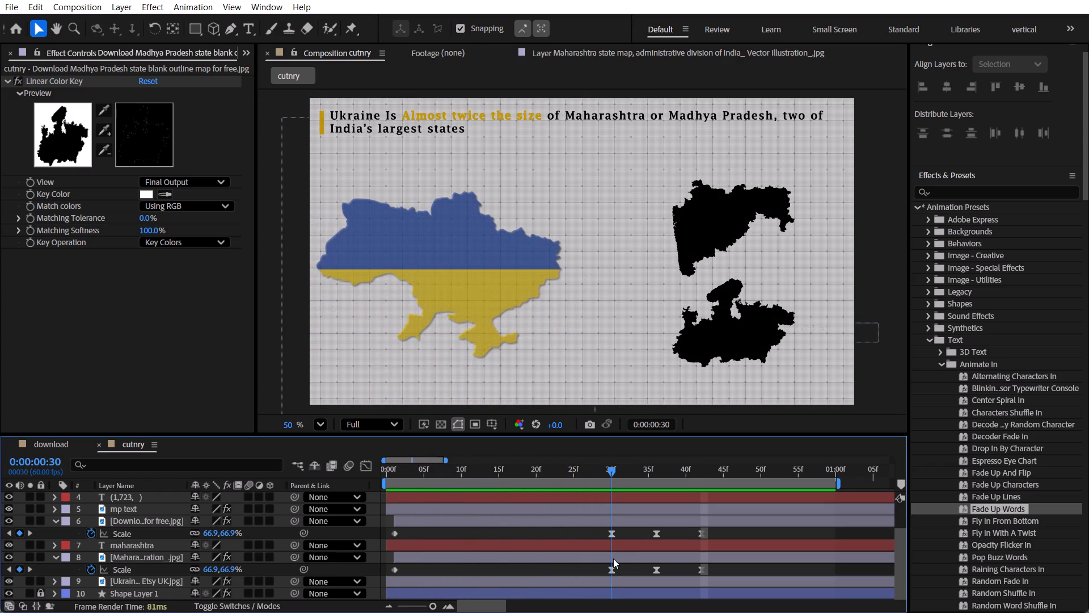
left_click_drag(613, 559, 583, 537)
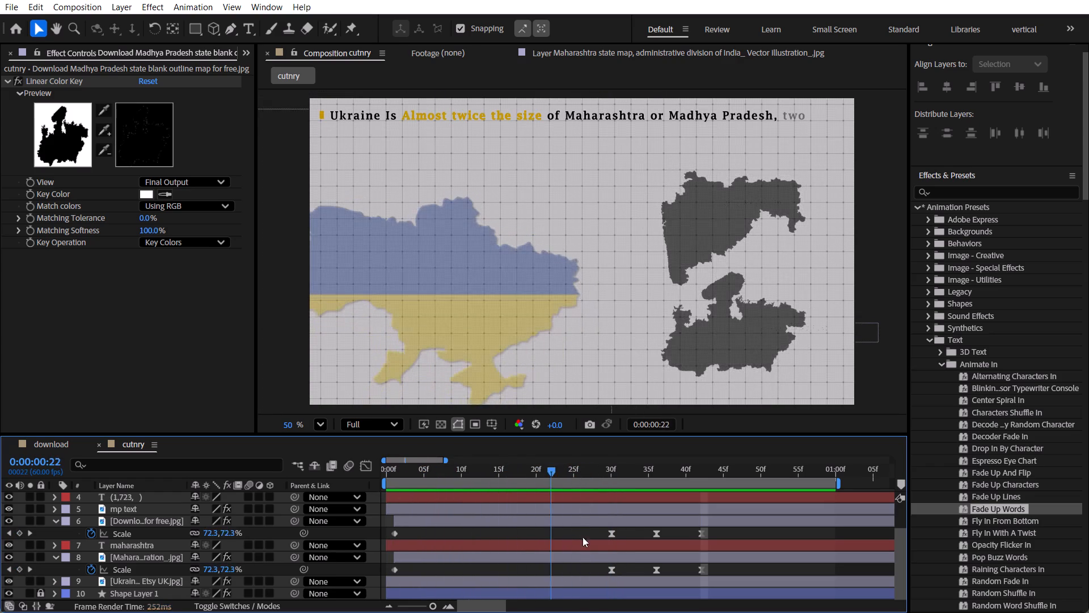
left_click_drag(583, 537, 698, 540)
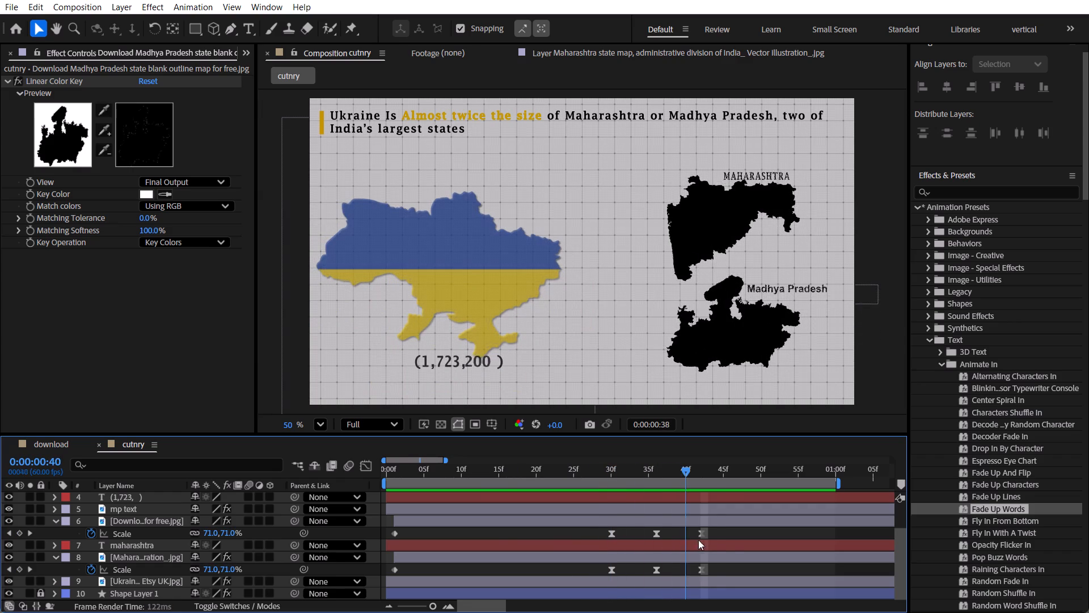
left_click_drag(698, 540, 603, 527)
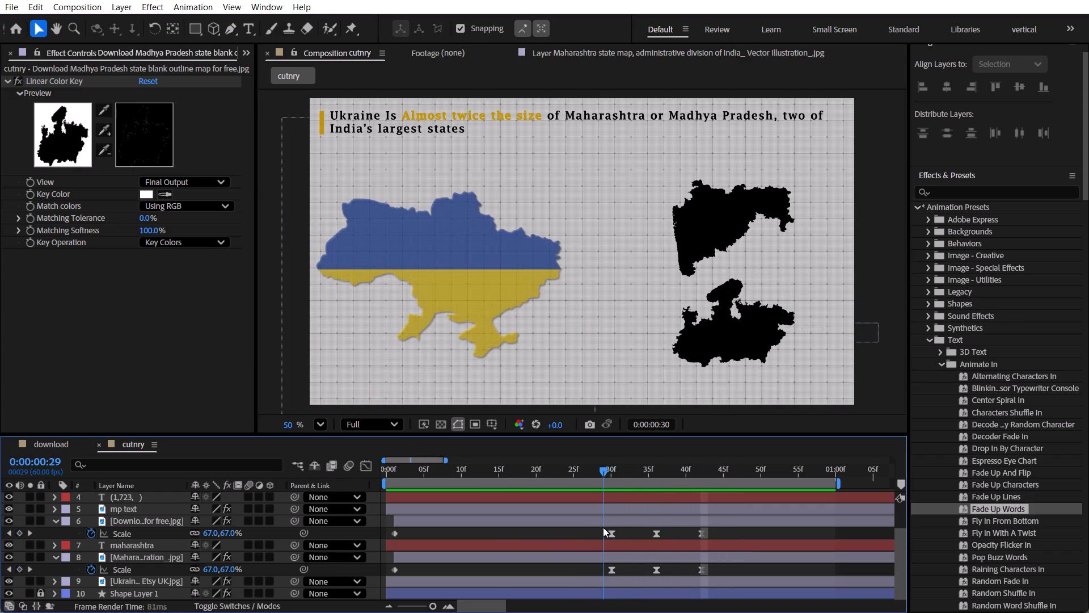
left_click_drag(603, 527, 719, 543)
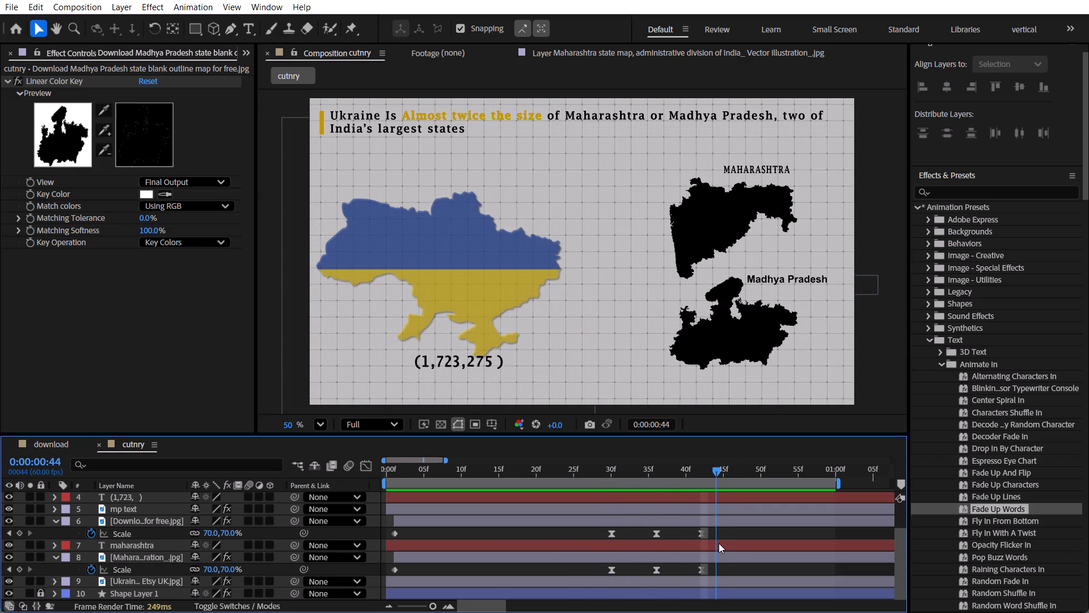
left_click_drag(719, 543, 645, 539)
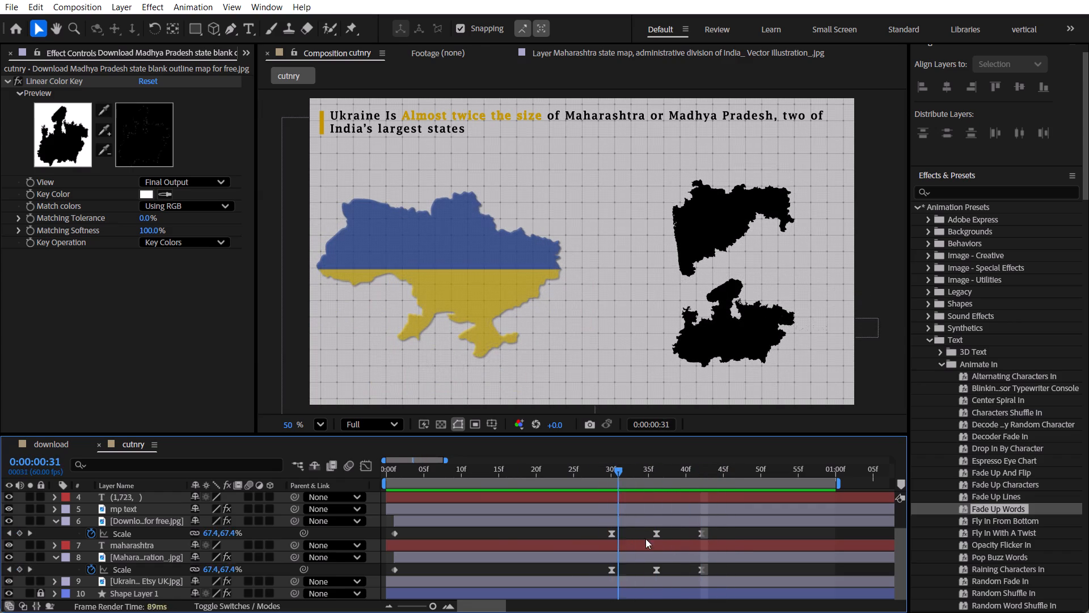
left_click_drag(645, 539, 611, 540)
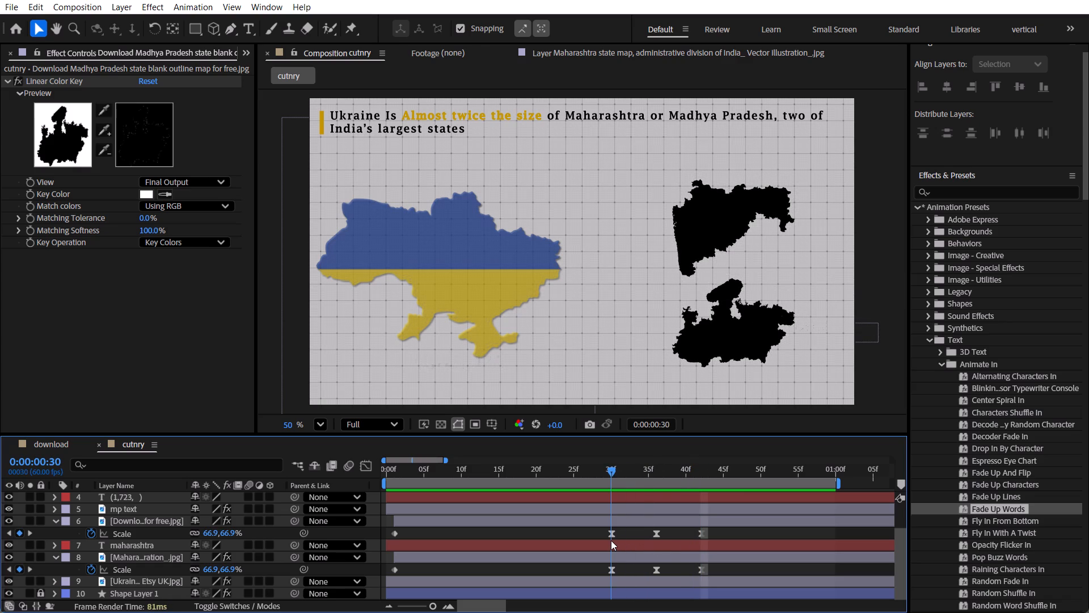
left_click_drag(611, 540, 538, 546)
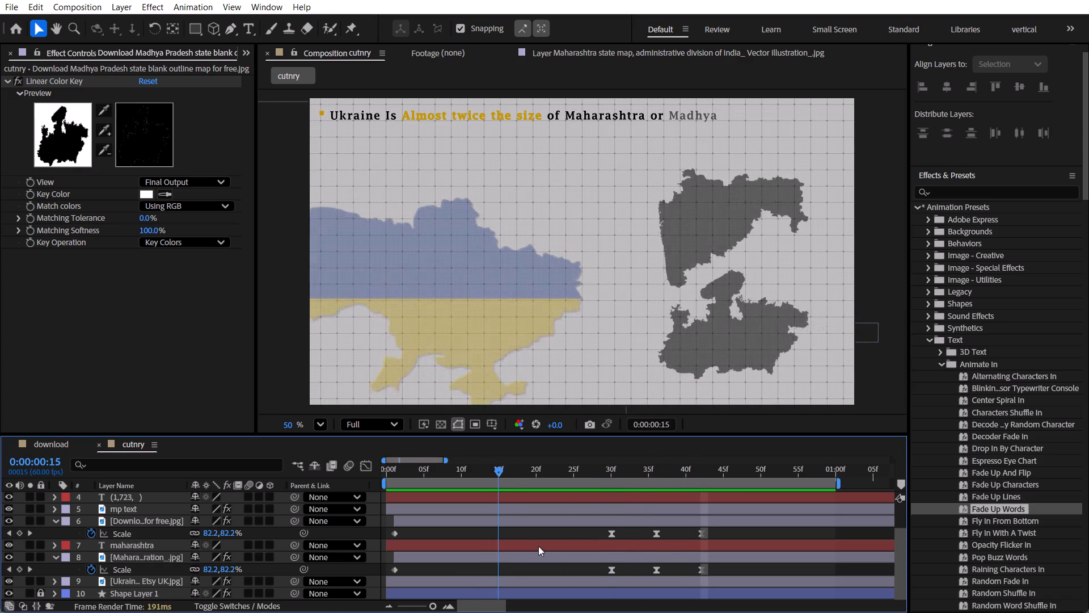
left_click_drag(538, 546, 695, 548)
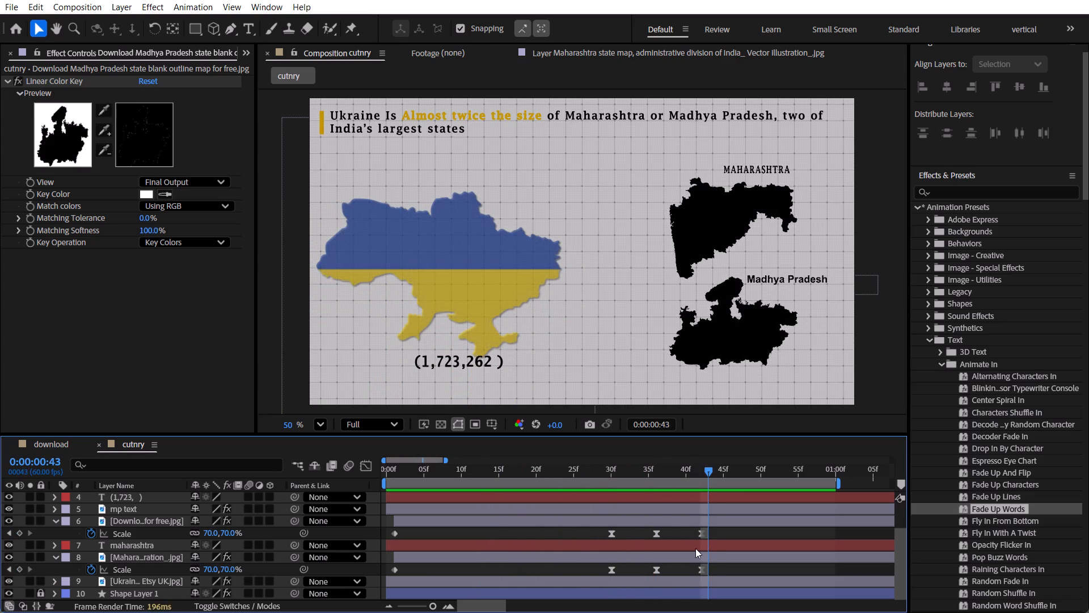
left_click_drag(695, 548, 588, 561)
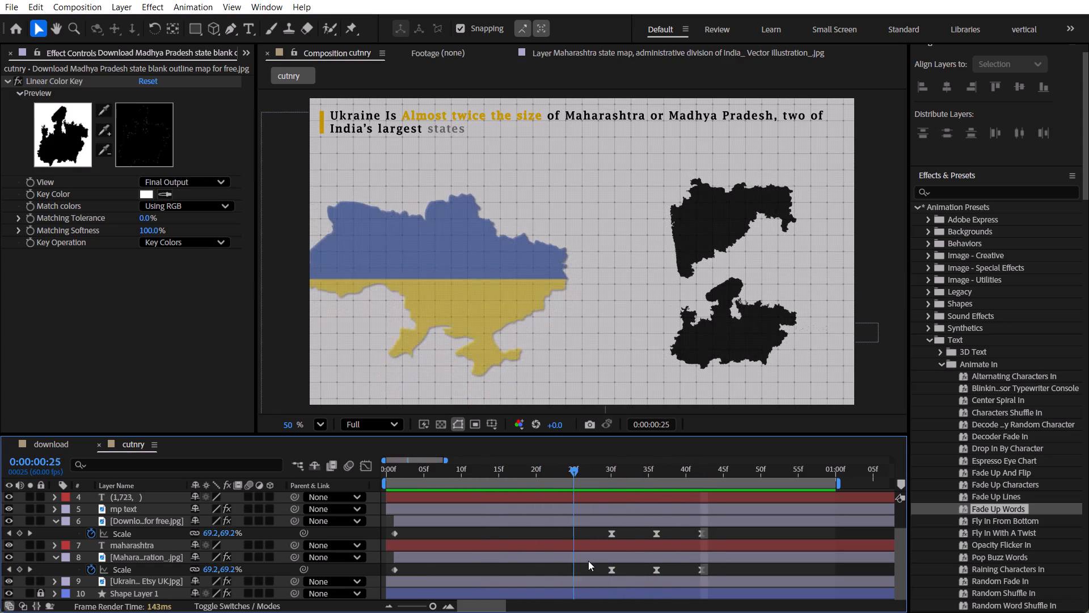
left_click_drag(588, 561, 615, 564)
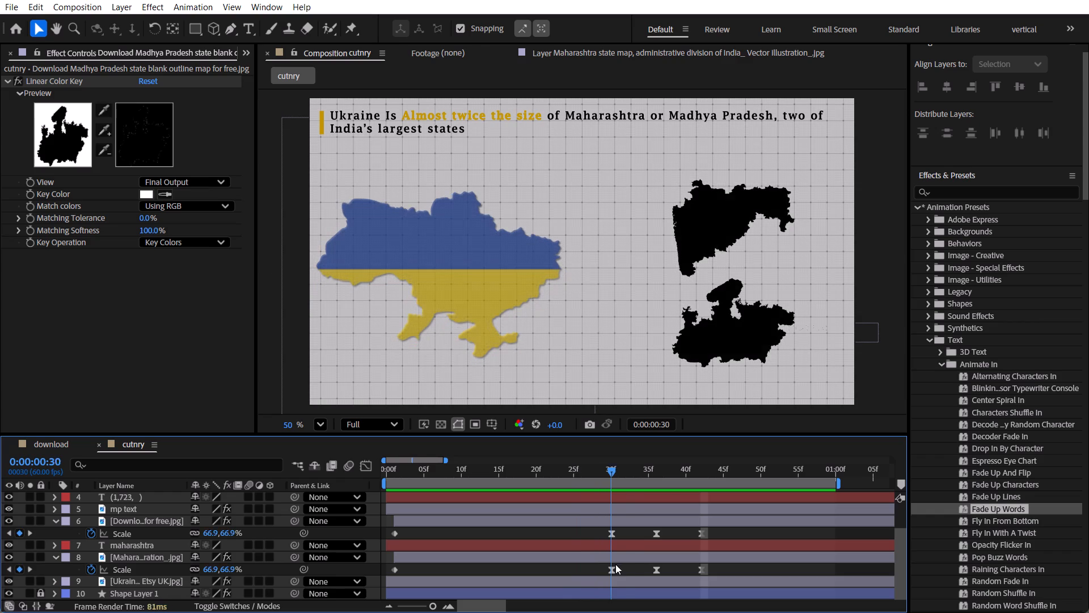
left_click_drag(615, 564, 704, 562)
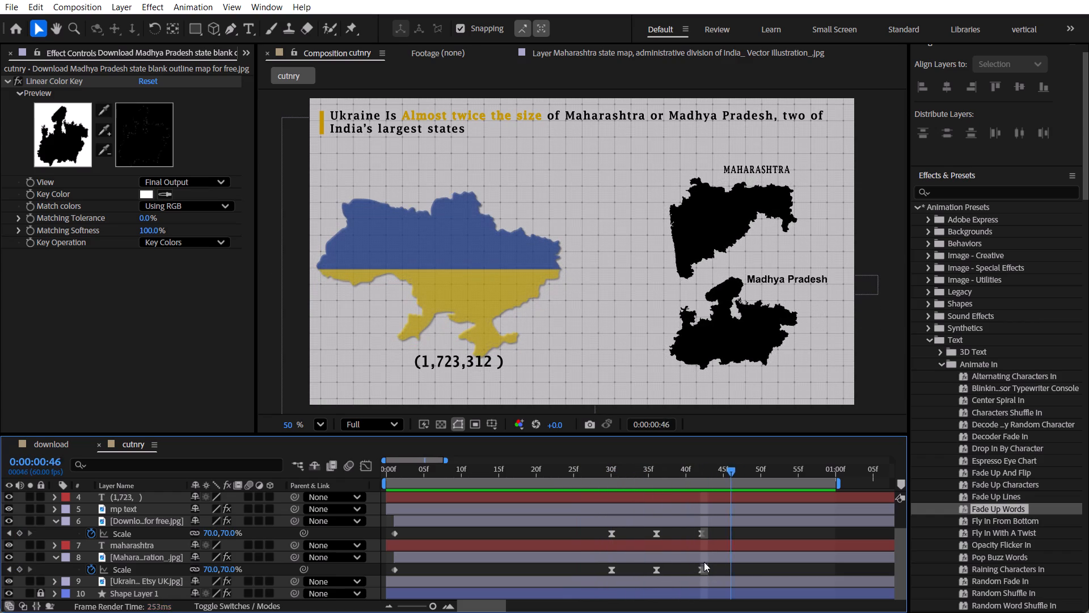
Set the Madhya Pradesh map layer's Scale keyframe at 0:00:00:30 to 70%.
left_click_drag(704, 562, 609, 553)
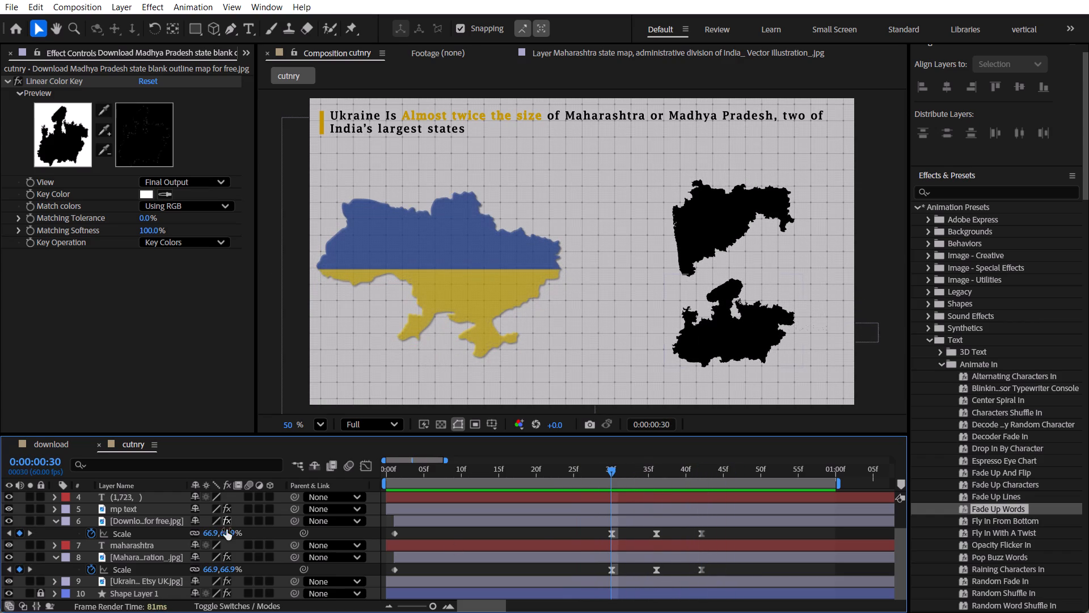
left_click(209, 531)
type("70")
key("Return")
Scrub through the animation and play it from the start to review the adjusted scaling of the two state maps.
left_click_drag(594, 470, 582, 486)
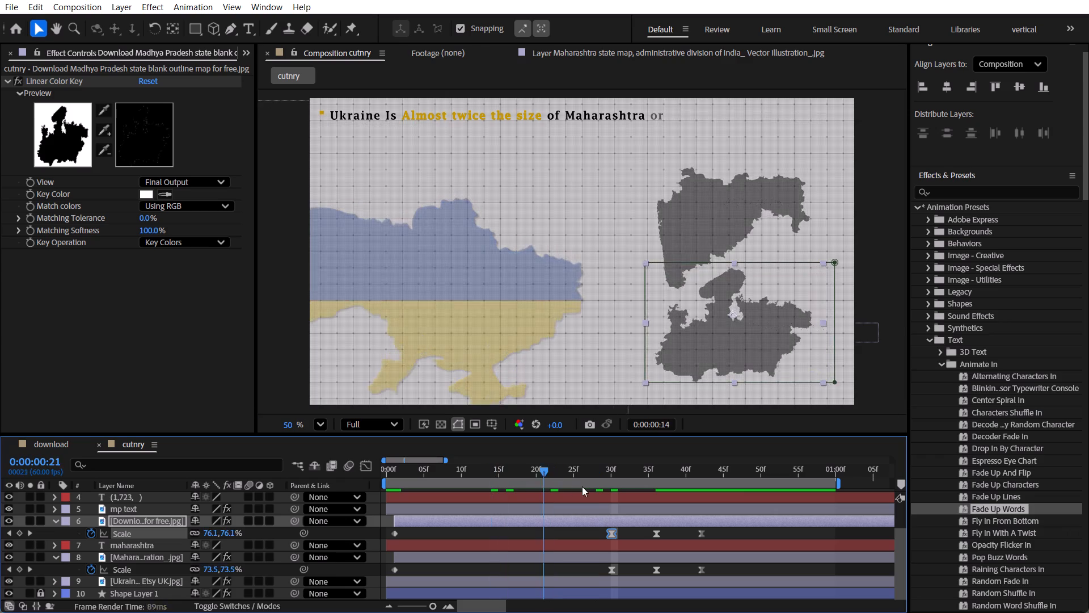
left_click_drag(582, 486, 559, 504)
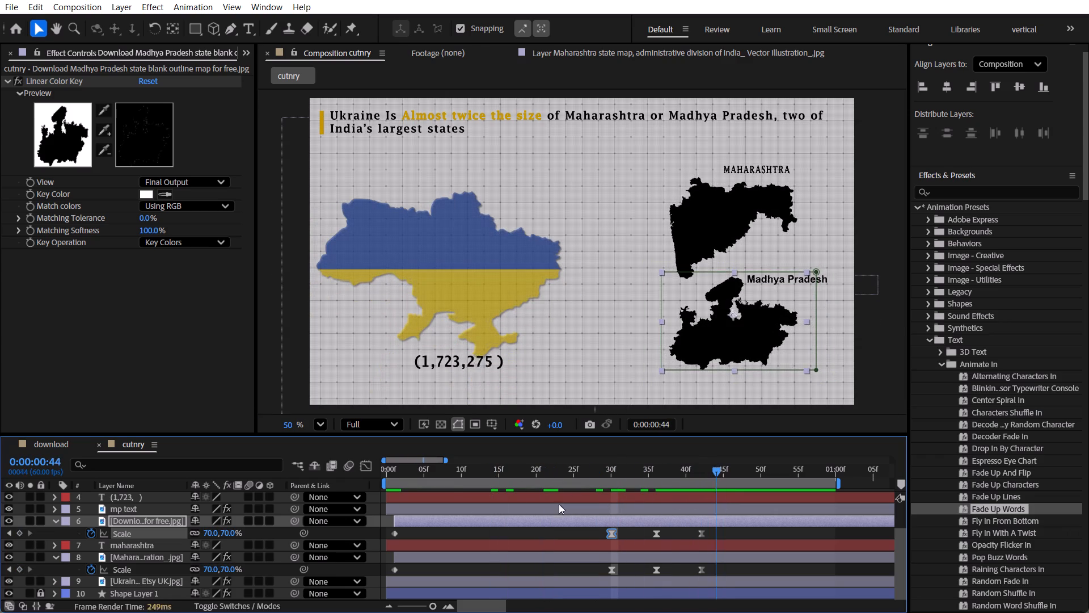
left_click_drag(559, 504, 322, 506)
key("space")
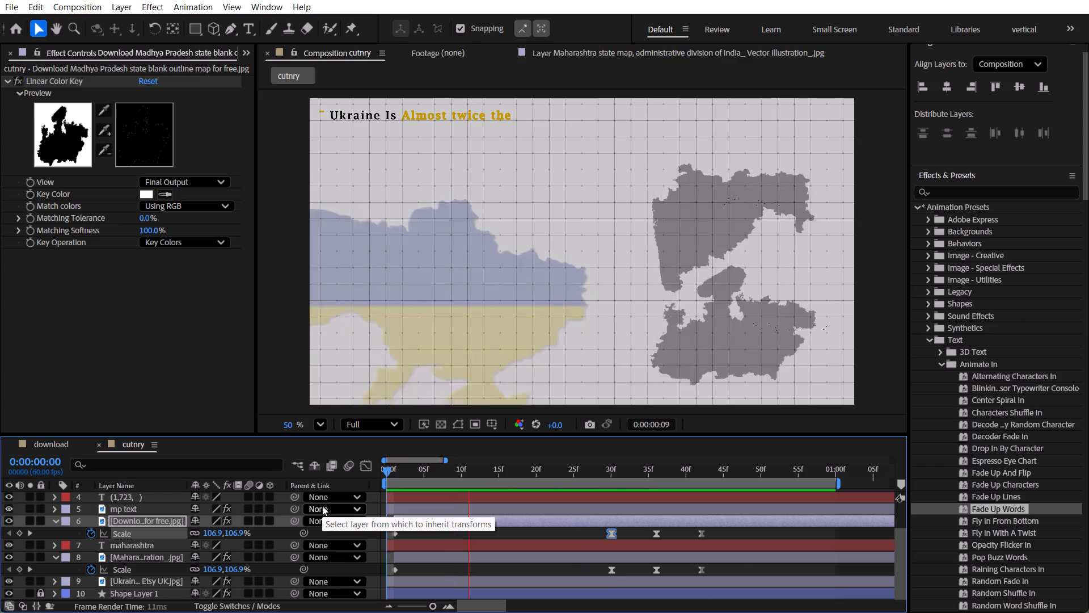
key("space")
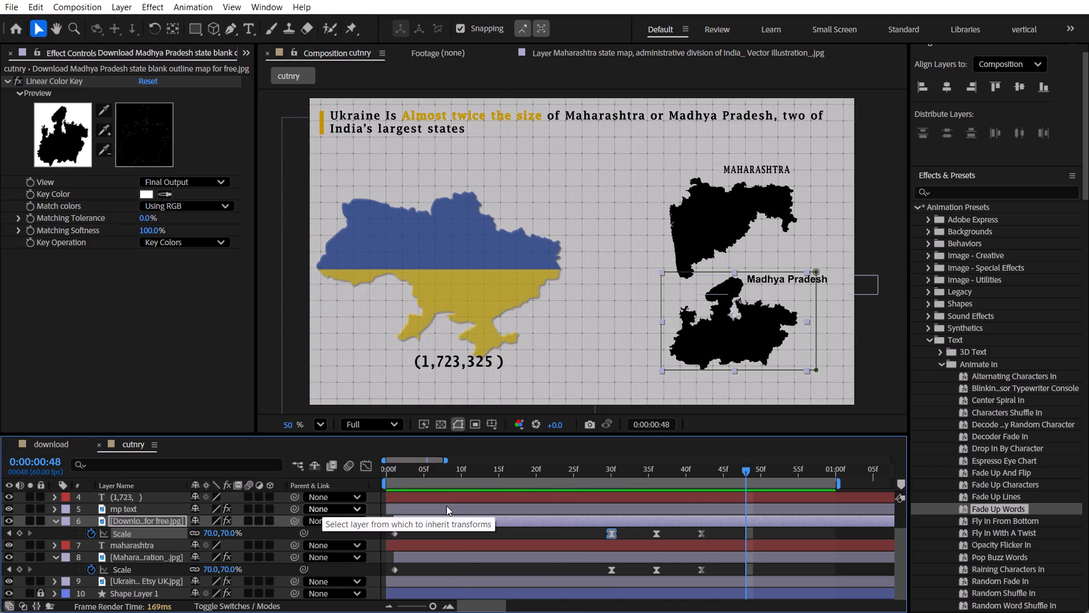
left_click_drag(584, 467, 442, 474)
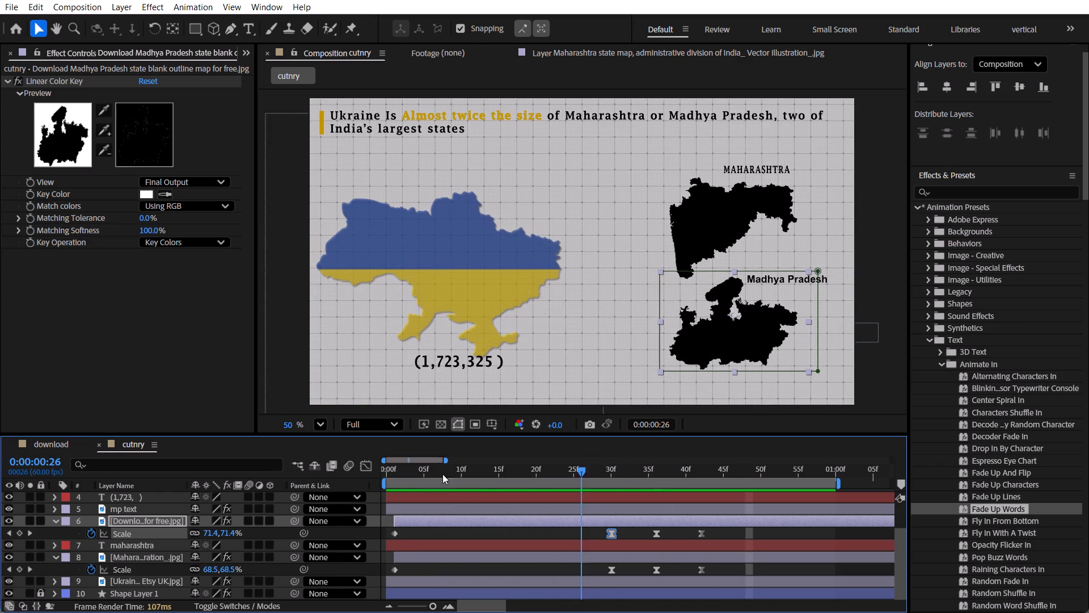
left_click_drag(442, 474, 385, 481)
key("space")
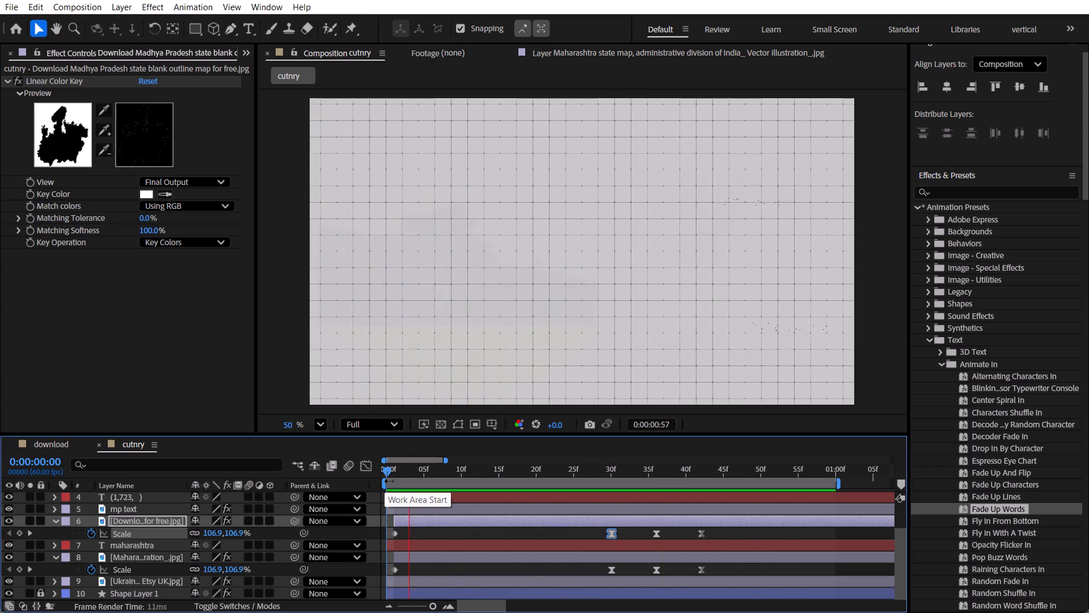
key("space")
key("space")
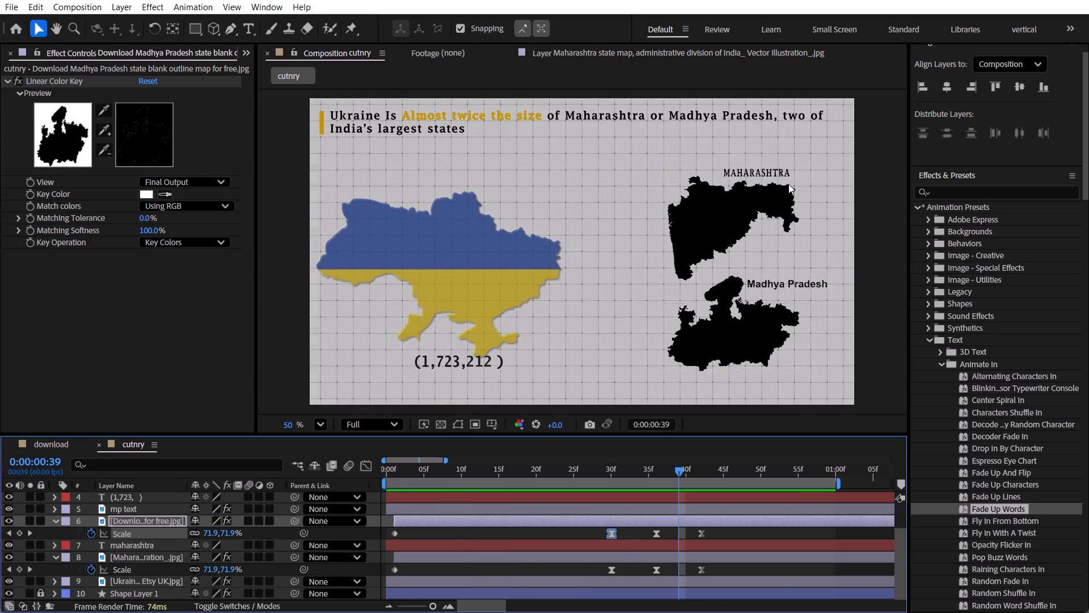
key("space")
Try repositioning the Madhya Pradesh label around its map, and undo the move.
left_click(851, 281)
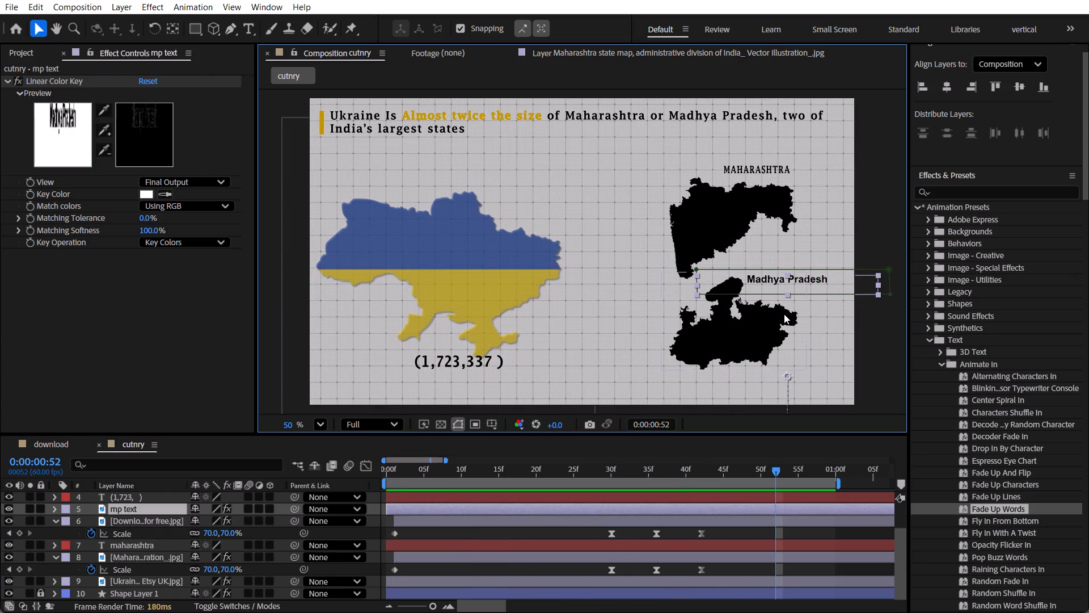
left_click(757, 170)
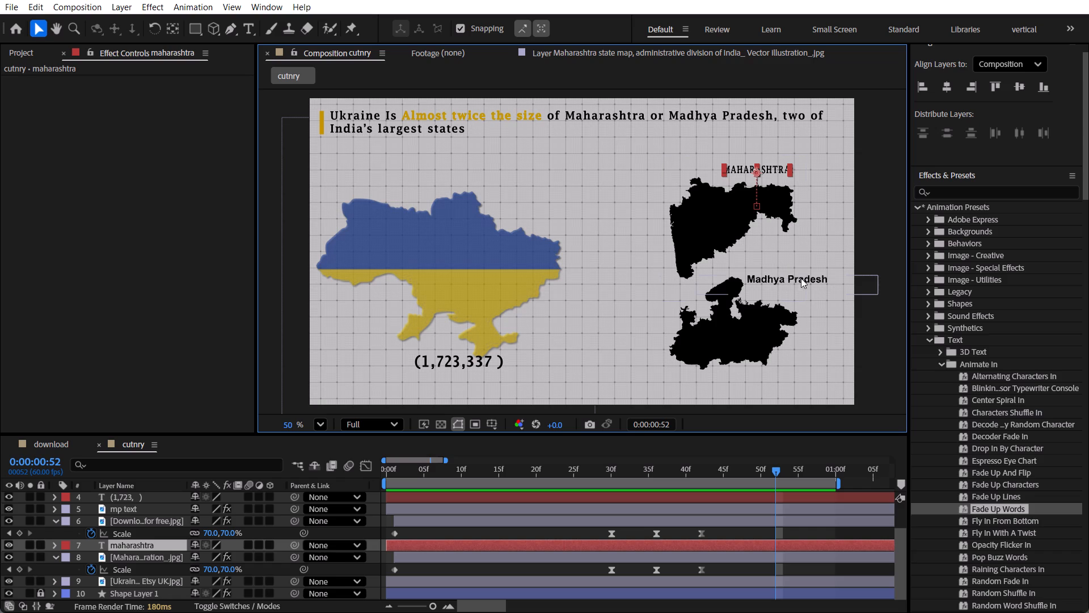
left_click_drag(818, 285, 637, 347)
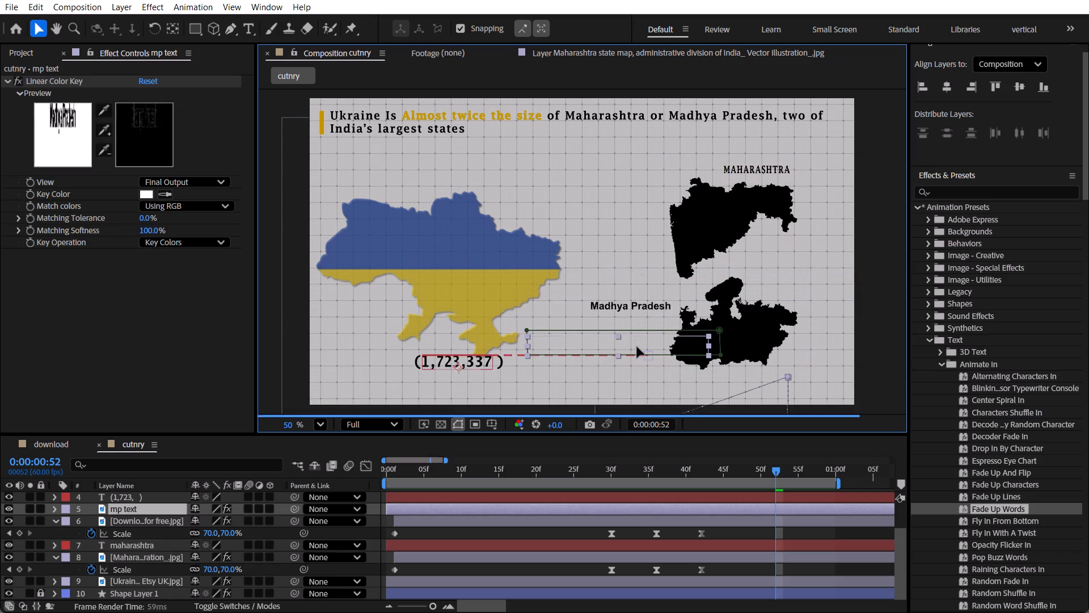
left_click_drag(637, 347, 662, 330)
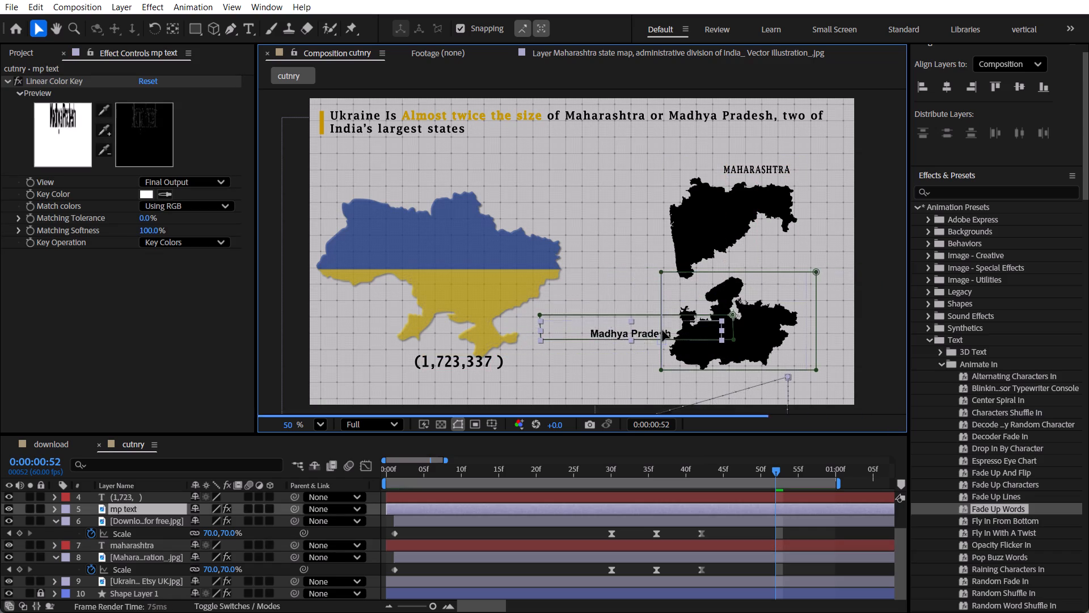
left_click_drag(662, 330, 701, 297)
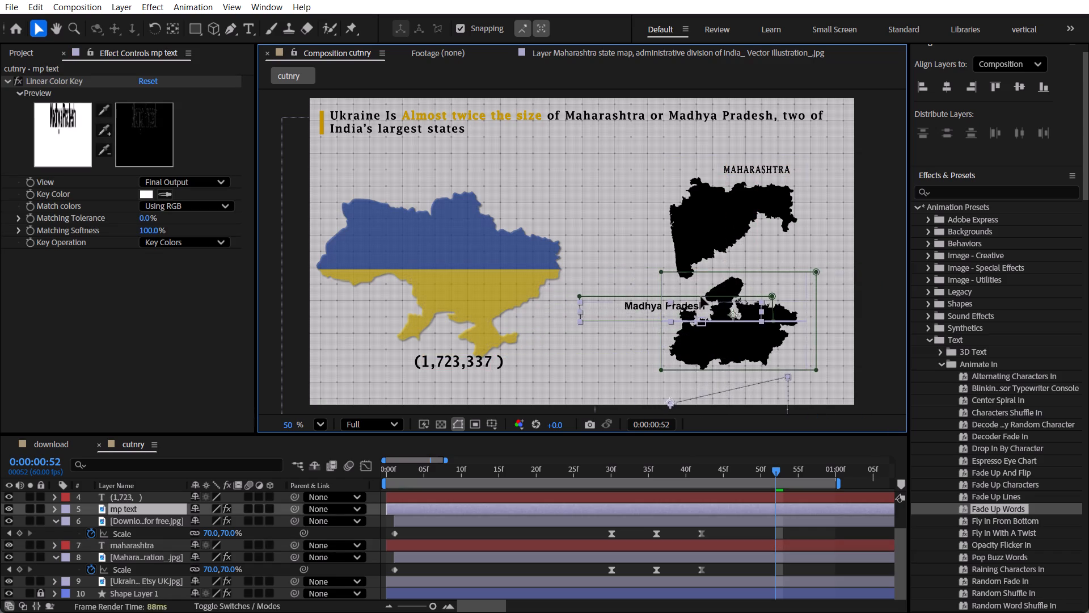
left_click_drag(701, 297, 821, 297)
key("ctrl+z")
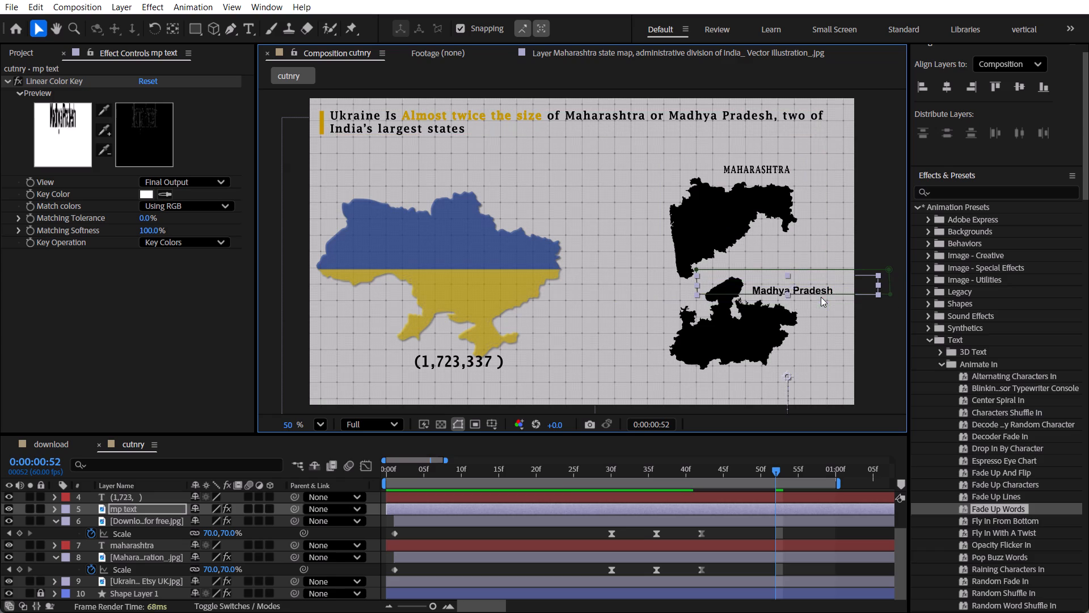
At 0:00:00:50, move the Madhya Pradesh label slightly lower beside its map's northern tip, to about 1694, 1007.
left_click_drag(700, 472, 618, 474)
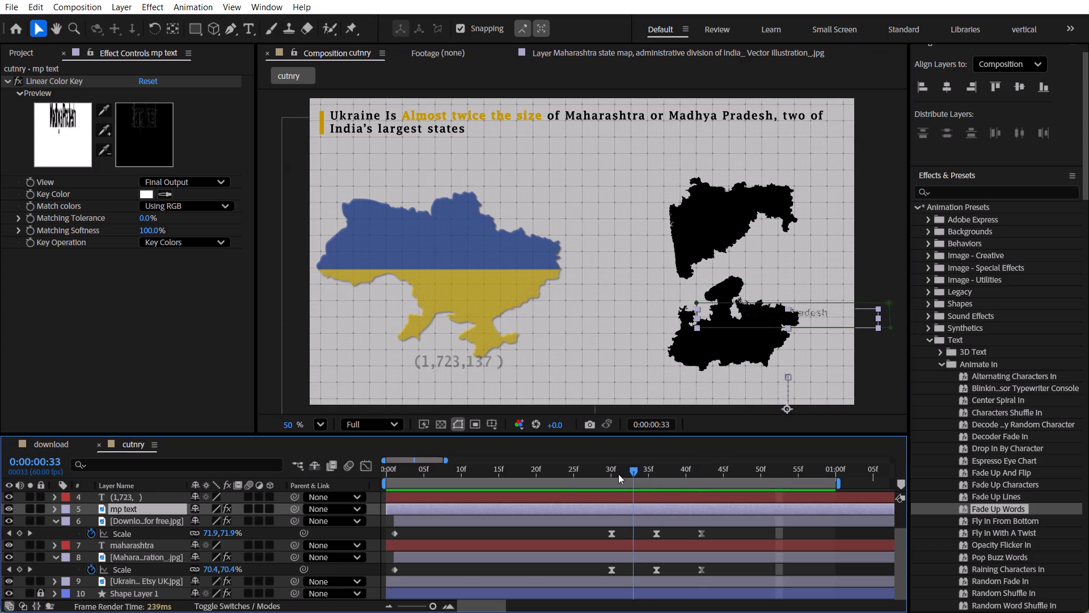
left_click_drag(618, 474, 689, 477)
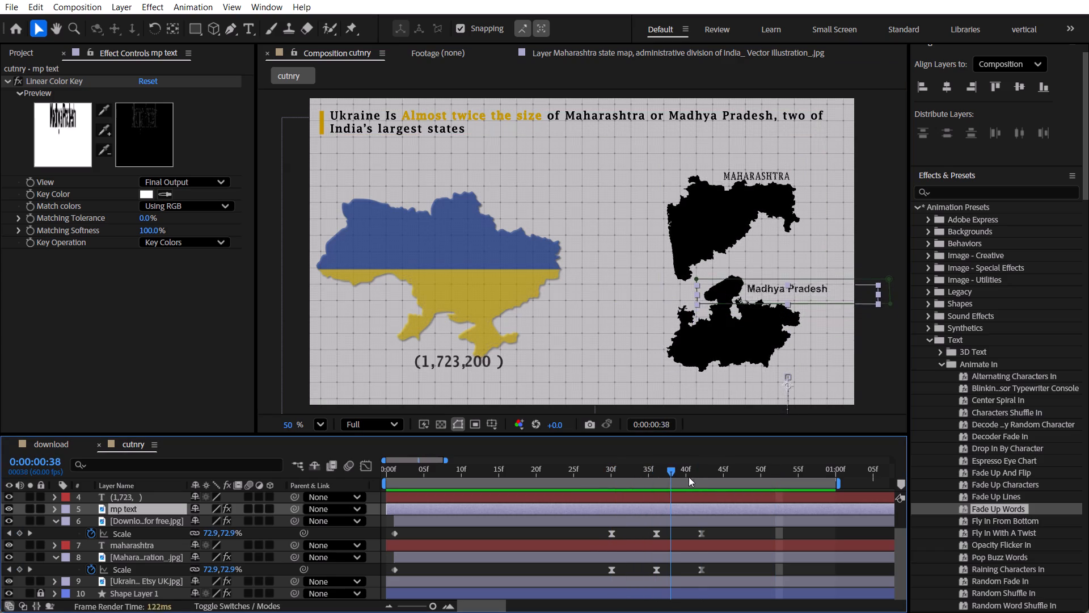
left_click_drag(689, 477, 740, 483)
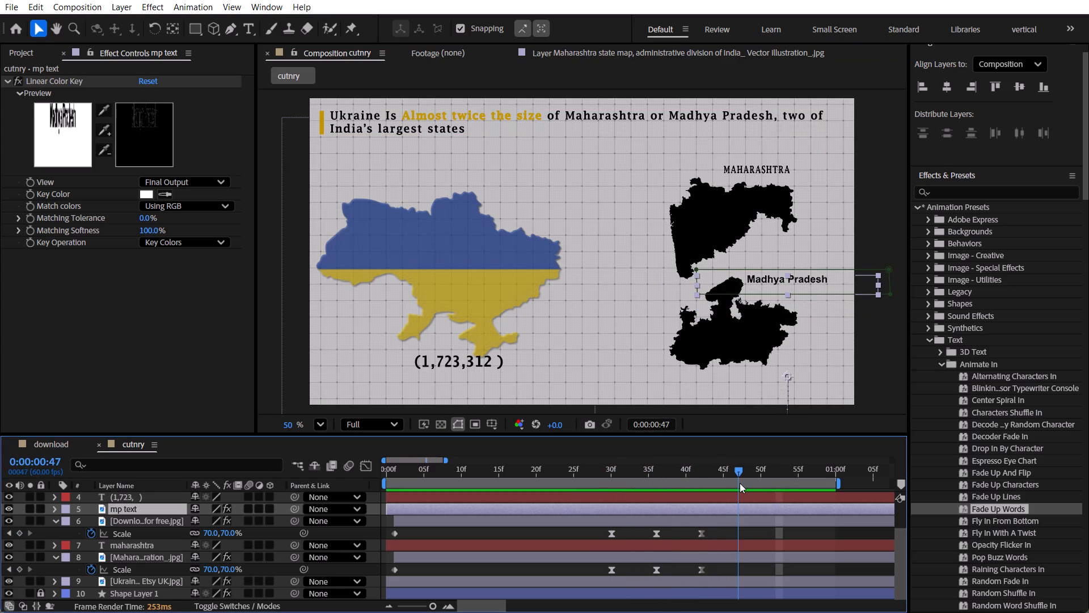
left_click_drag(740, 483, 771, 489)
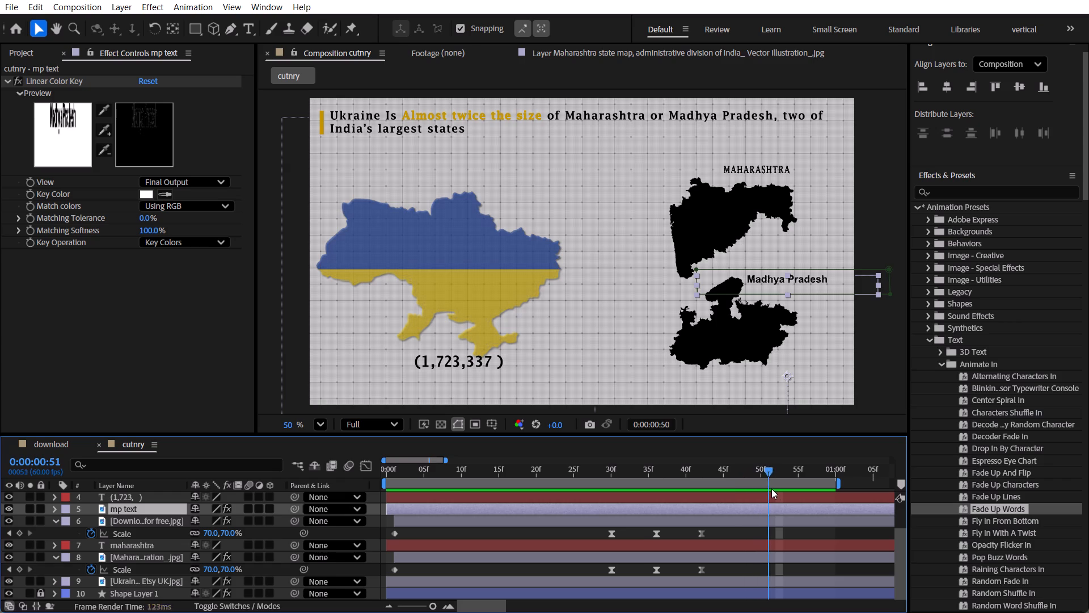
left_click_drag(771, 489, 763, 491)
left_click_drag(830, 284, 830, 300)
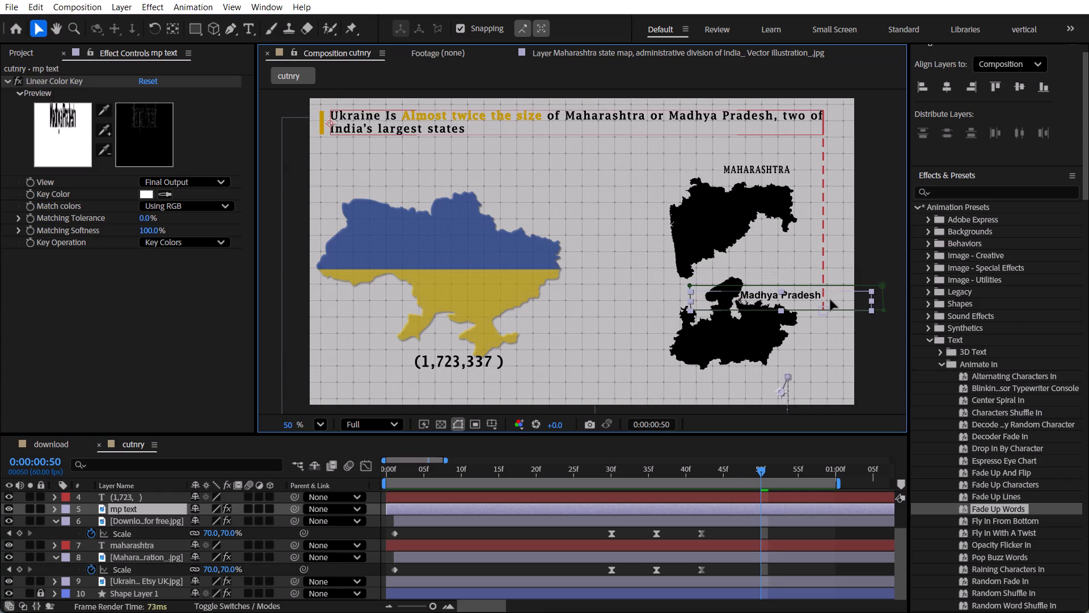
left_click_drag(830, 300, 848, 299)
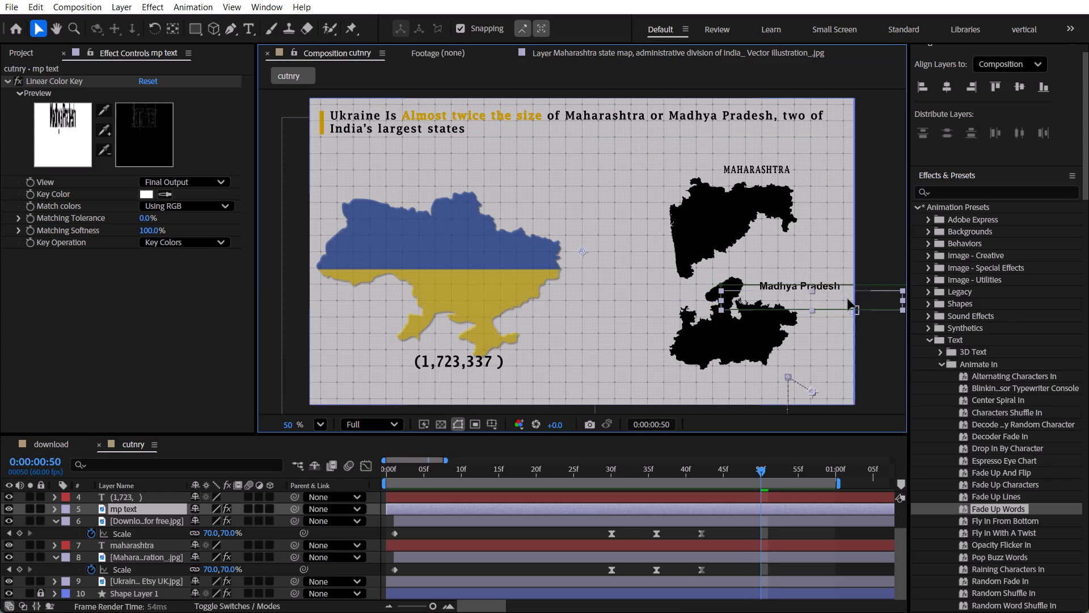
left_click_drag(848, 299, 849, 299)
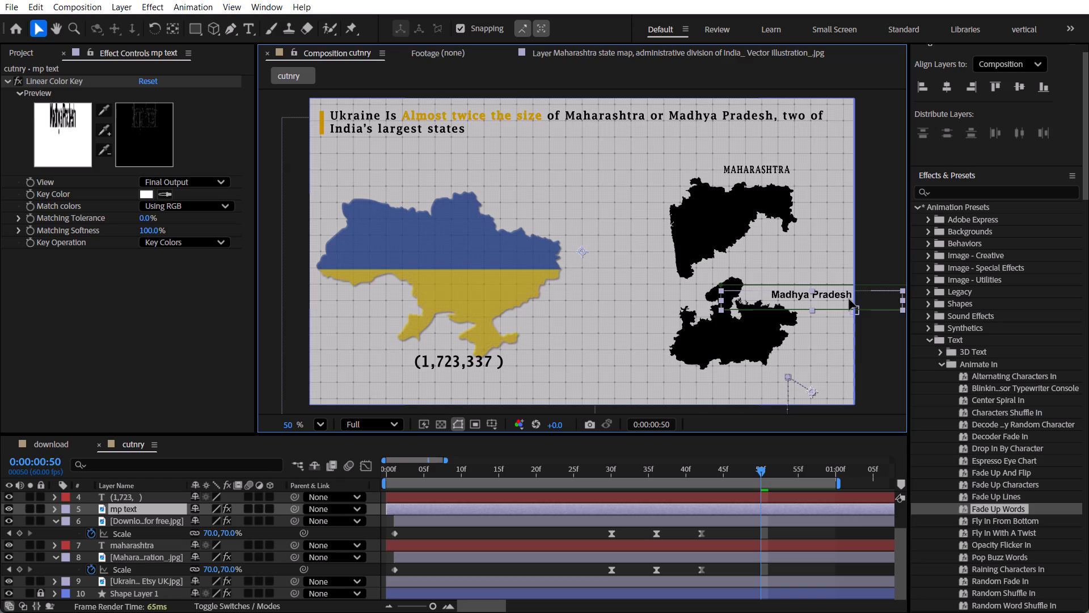
left_click_drag(849, 299, 858, 304)
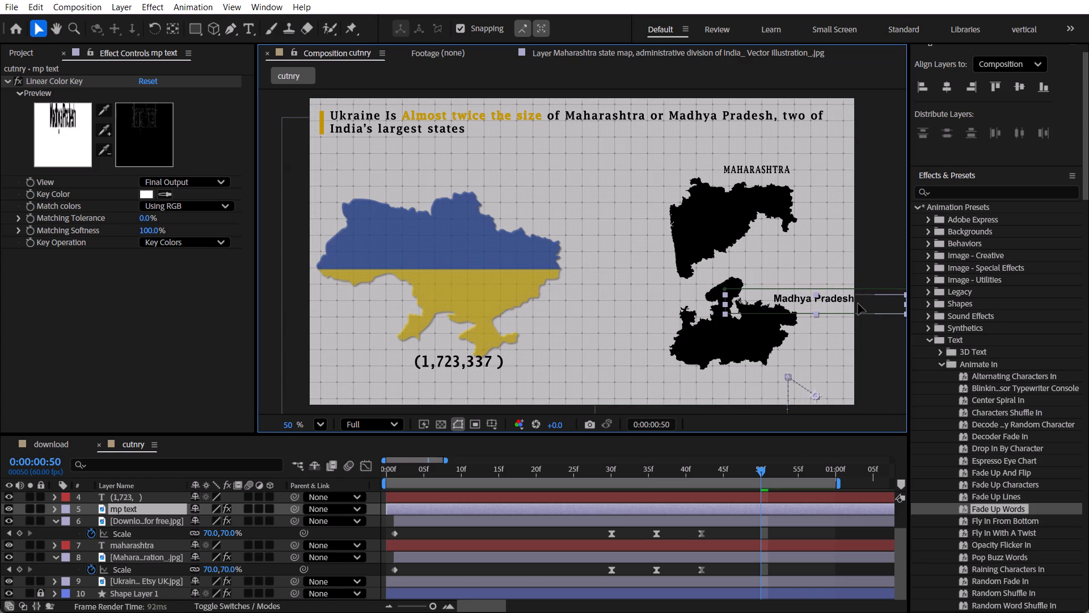
left_click_drag(858, 304, 830, 300)
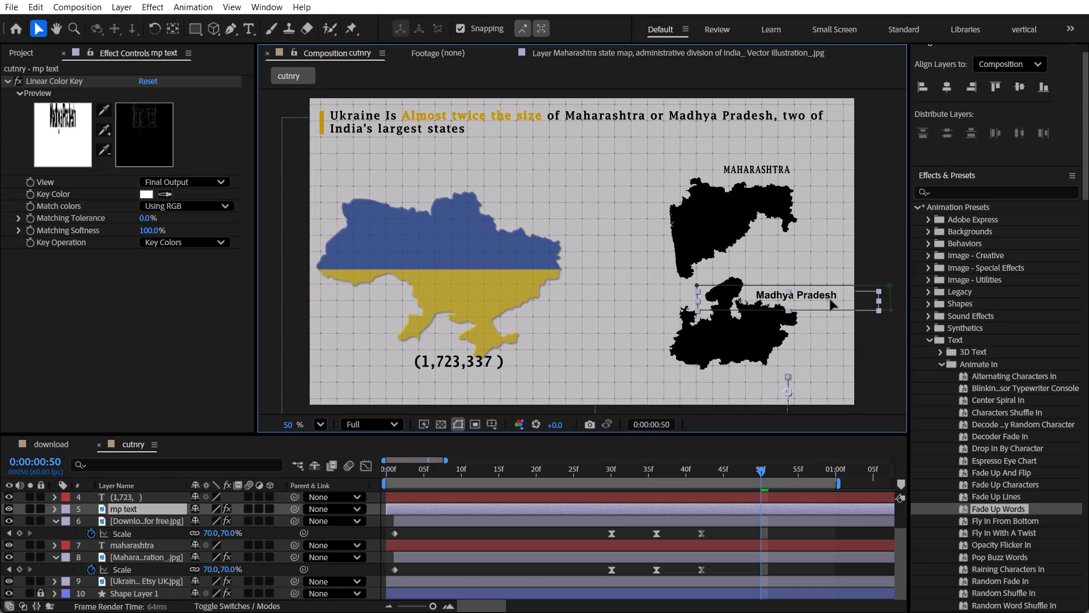
left_click_drag(830, 300, 833, 296)
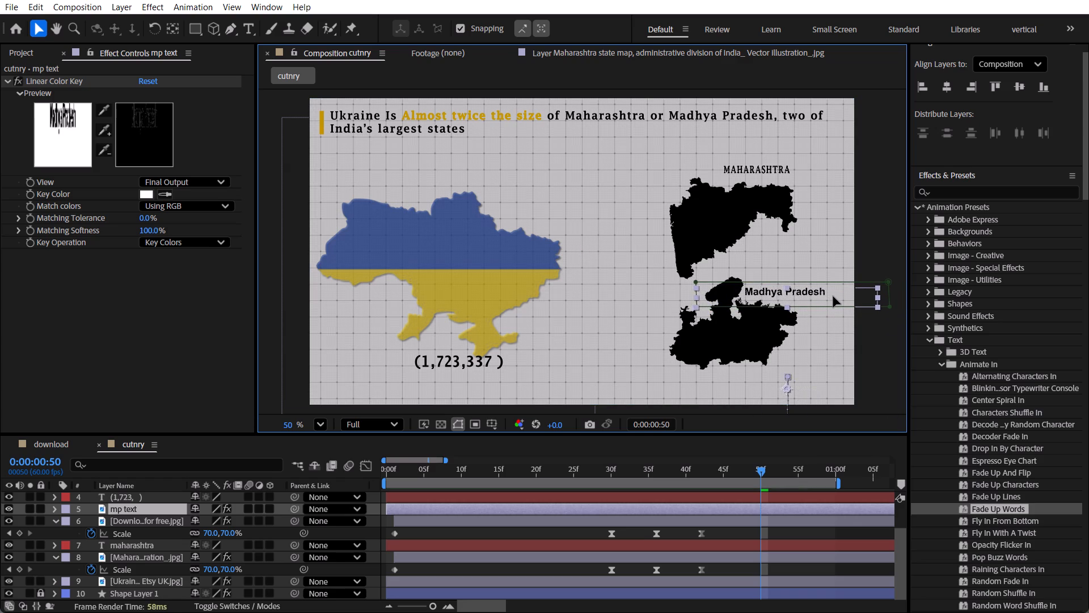
left_click_drag(833, 296, 837, 292)
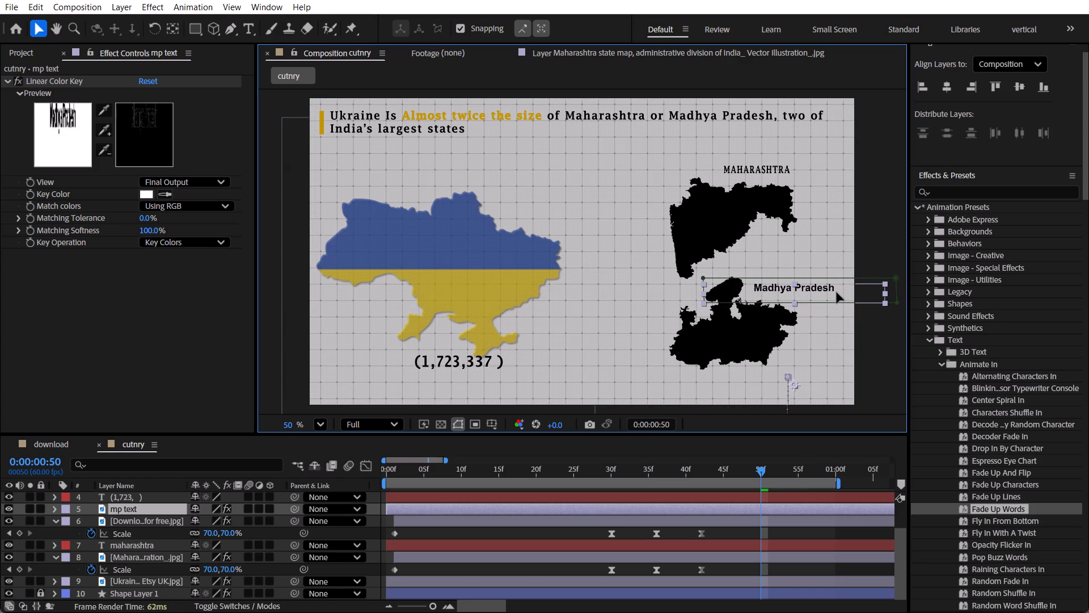
left_click_drag(837, 292, 834, 291)
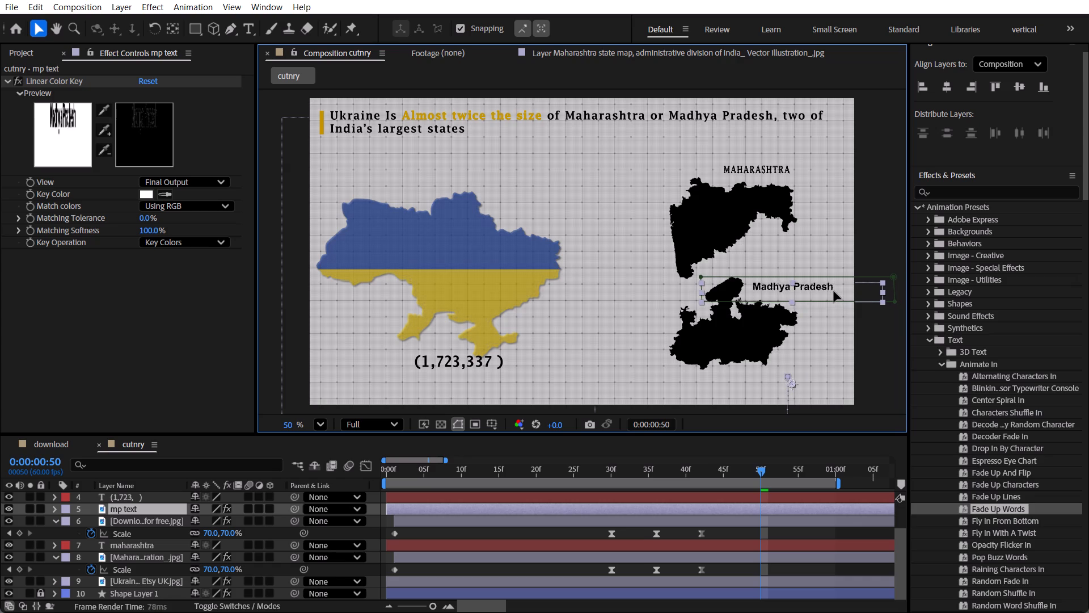
left_click_drag(834, 291, 833, 292)
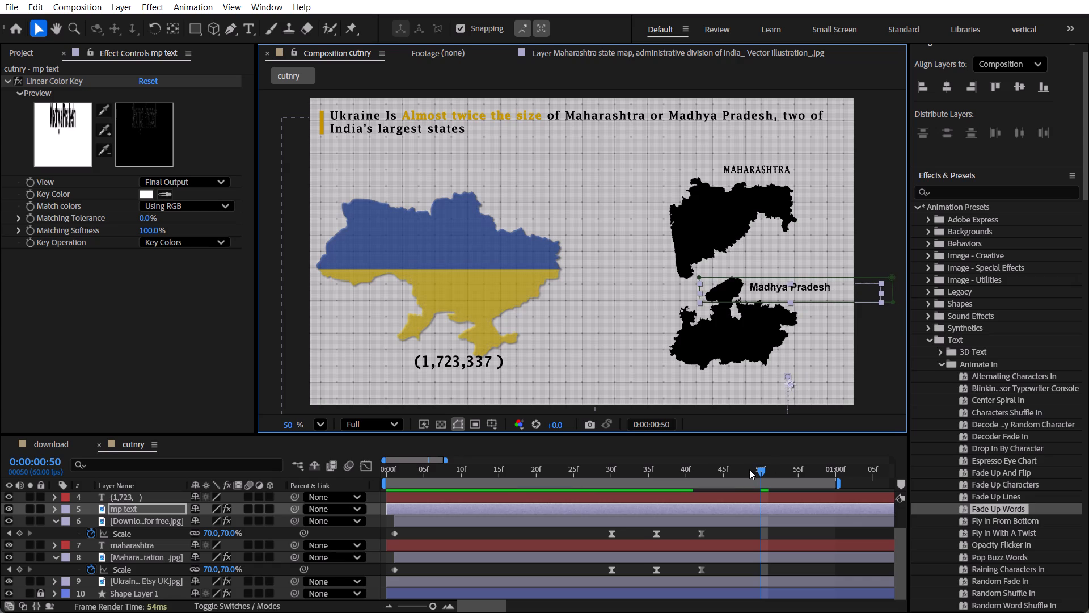
Reveal the mp text layer's keyframes and delete its Position keyframe at 0:00:00:40.
left_click_drag(749, 469, 681, 475)
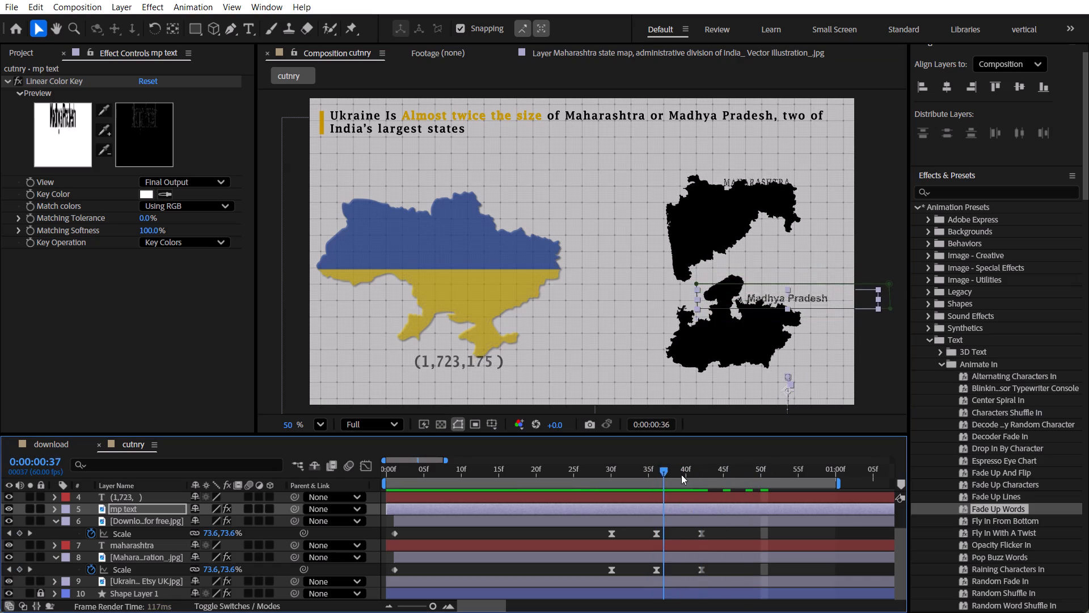
left_click_drag(681, 475, 747, 486)
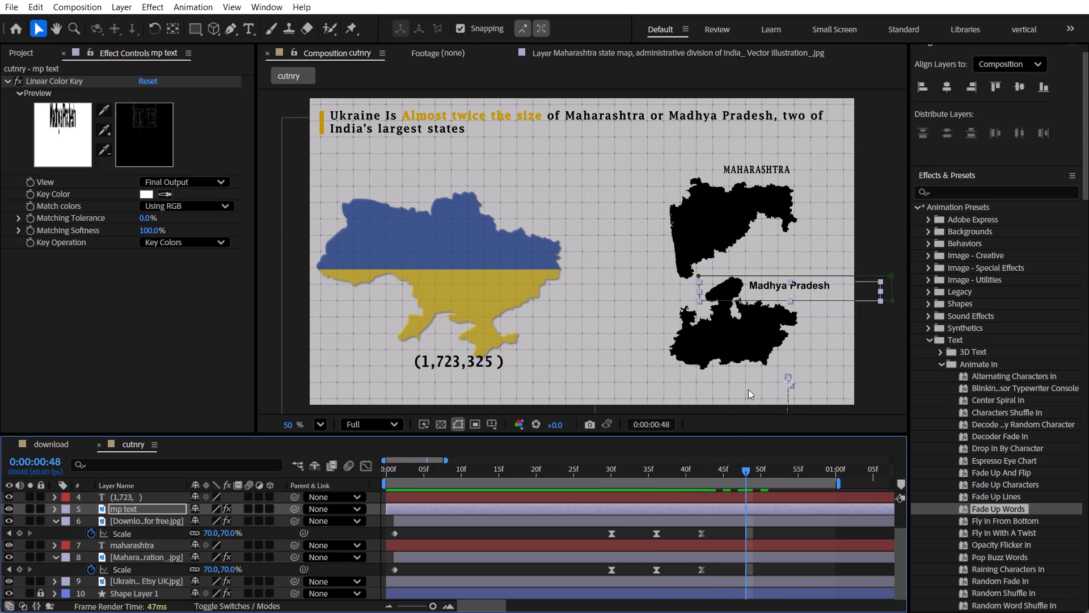
left_click_drag(750, 467, 757, 470)
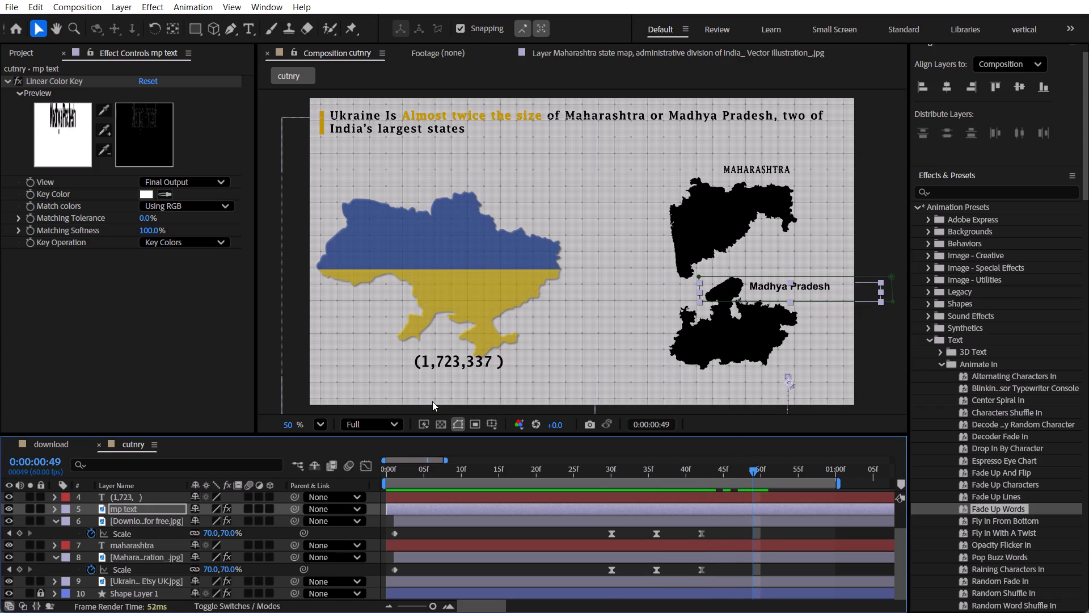
key("u")
left_click(717, 521)
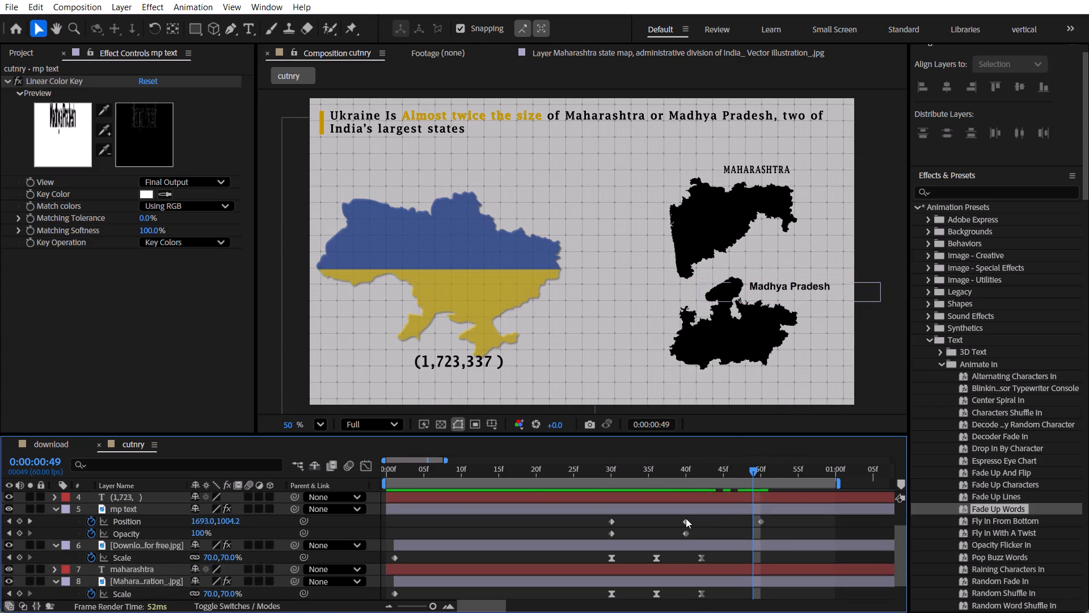
left_click(686, 519)
key("Delete")
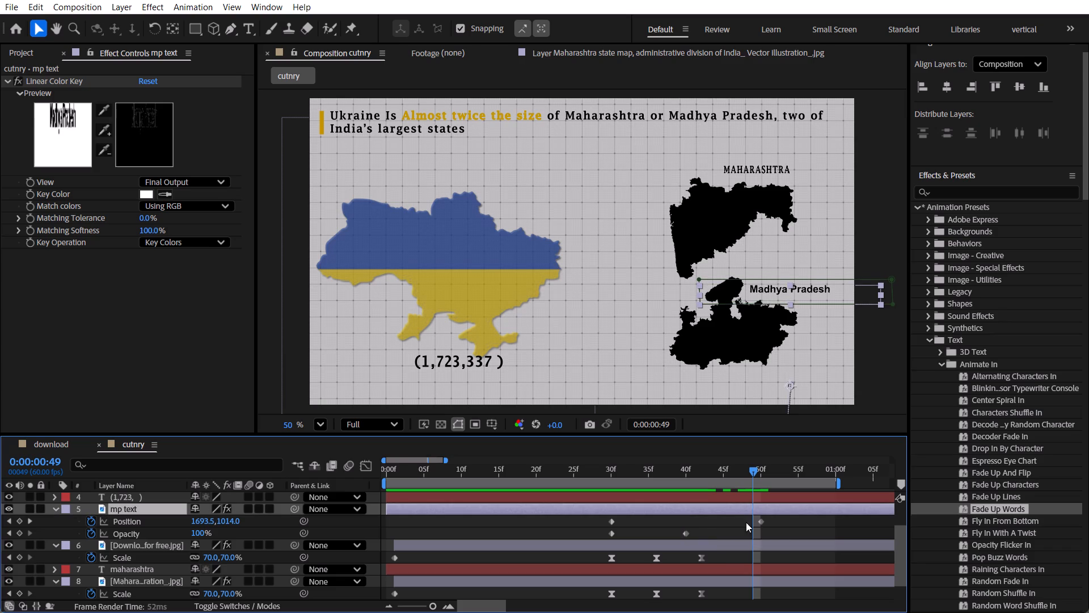
Move the mp text layer's last Position keyframe to 0:00:00:40 and scrub through the label's rise to check it.
left_click_drag(761, 523, 685, 517)
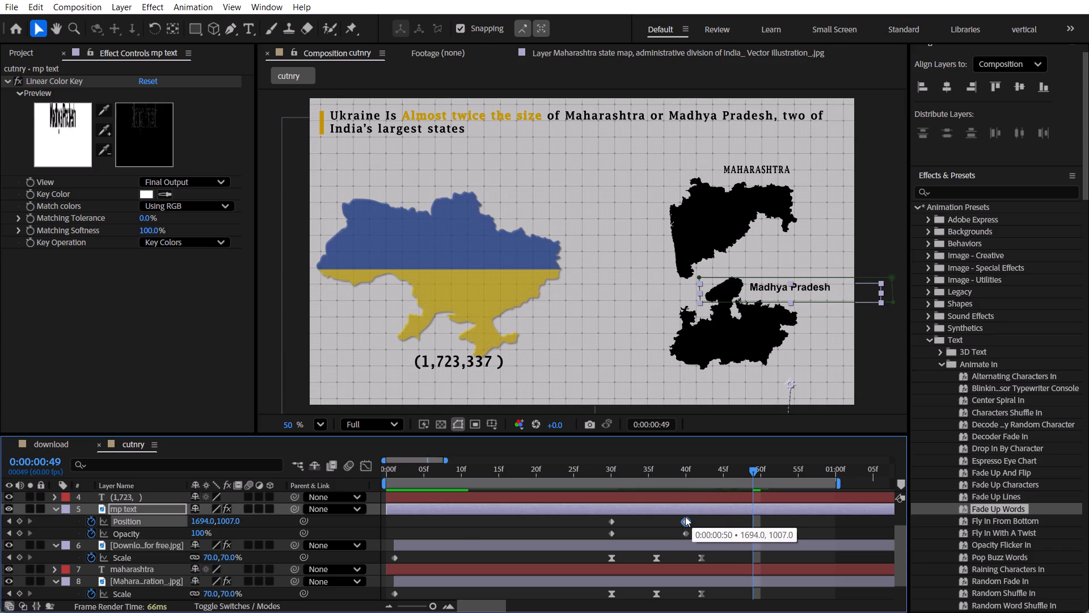
left_click_drag(685, 517, 685, 515)
left_click_drag(686, 470, 607, 467)
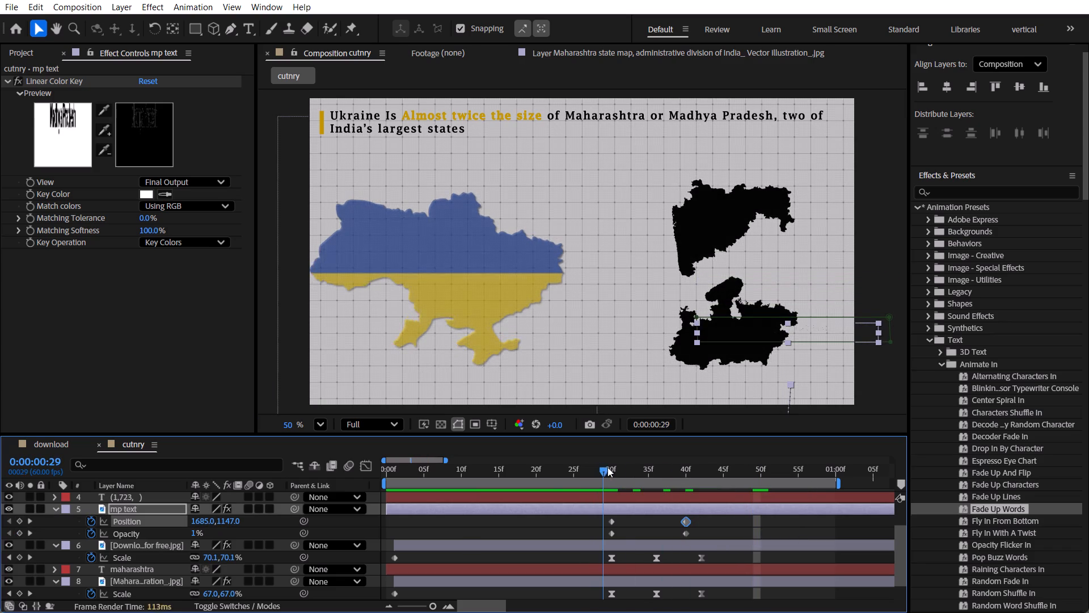
left_click_drag(607, 467, 679, 472)
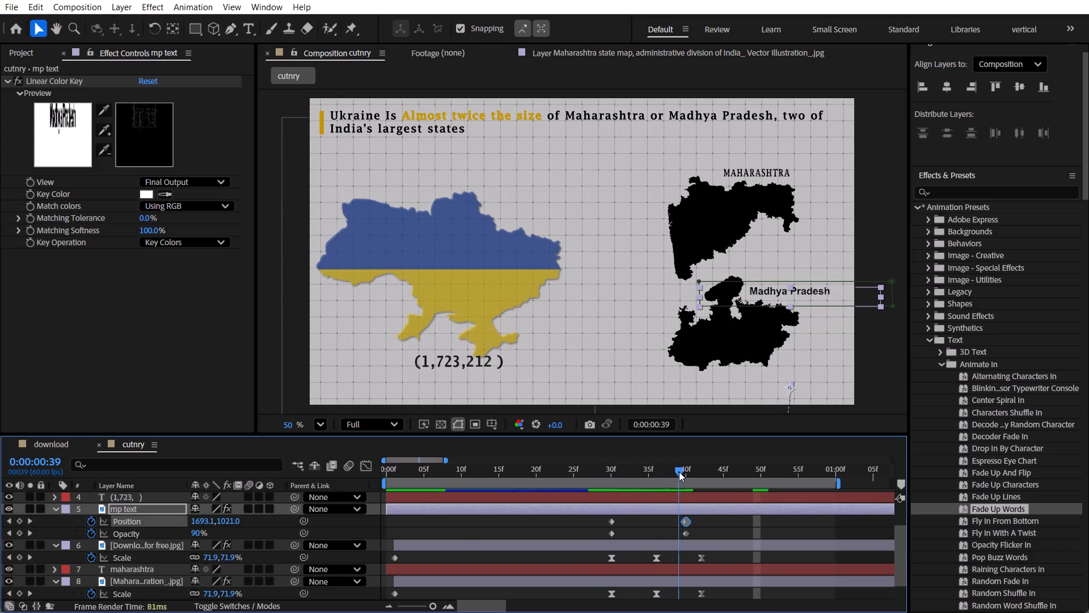
left_click_drag(679, 472, 705, 477)
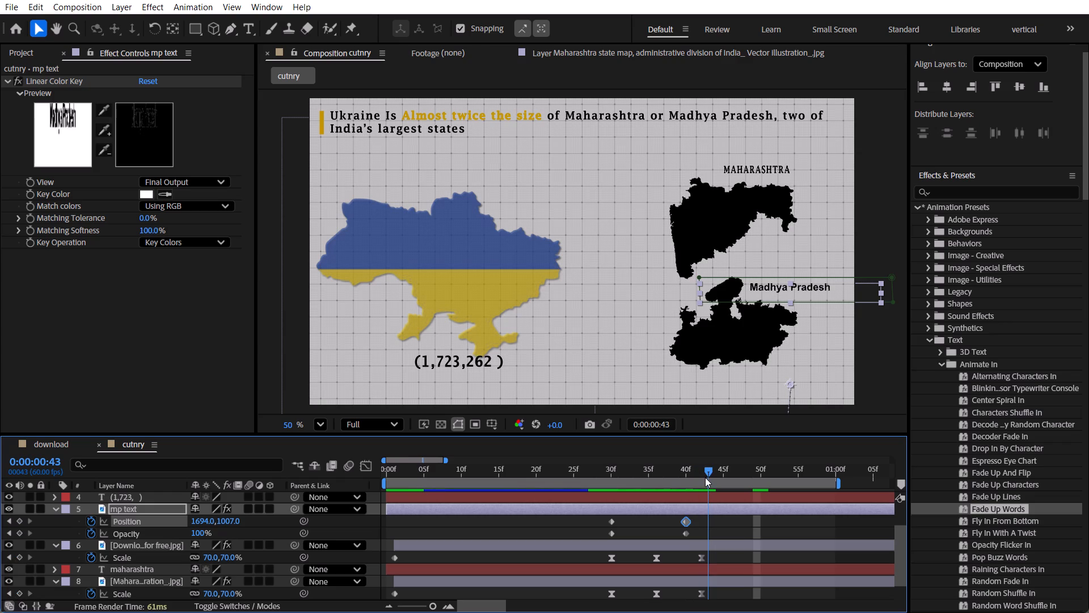
At 0:00:00:40, collapse the expanded layers and reveal only the maharashtra text layer's keyframes.
left_click_drag(705, 477, 711, 484)
left_click_drag(711, 484, 689, 484)
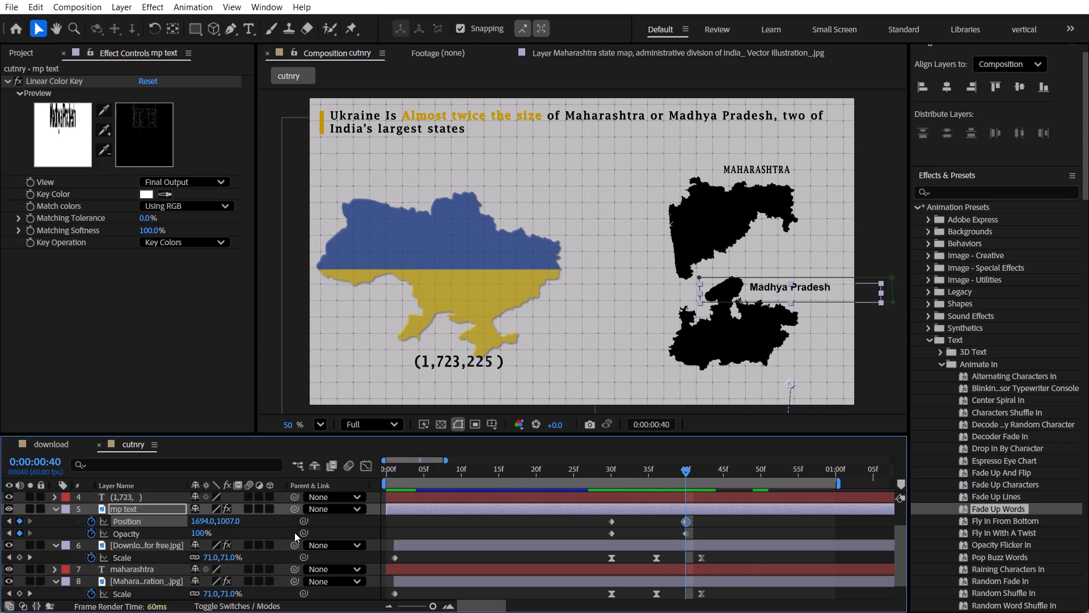
left_click(294, 533)
key("u")
key("u")
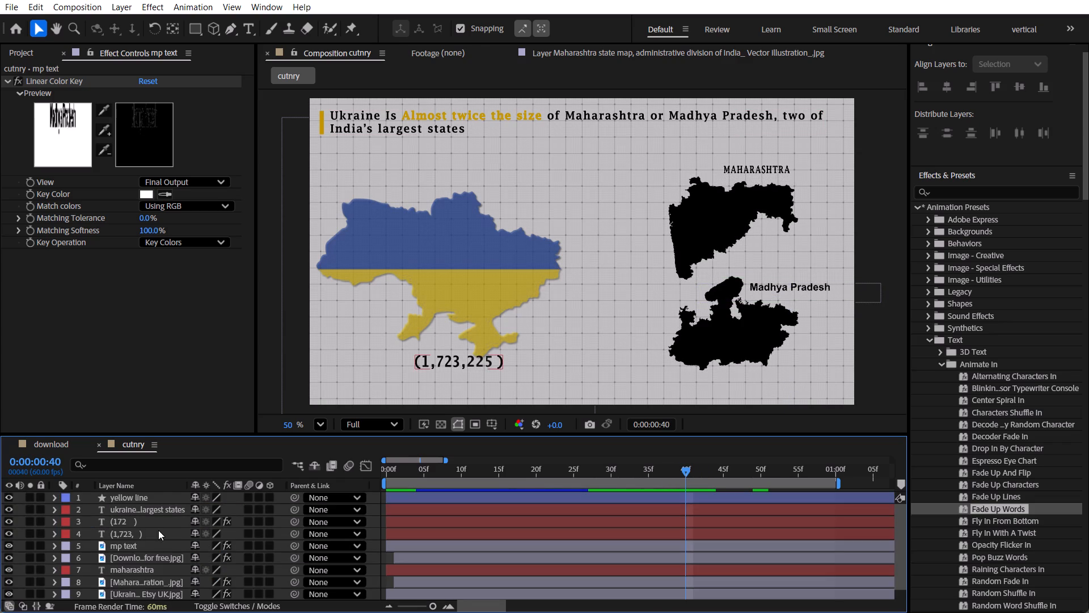
left_click(147, 568)
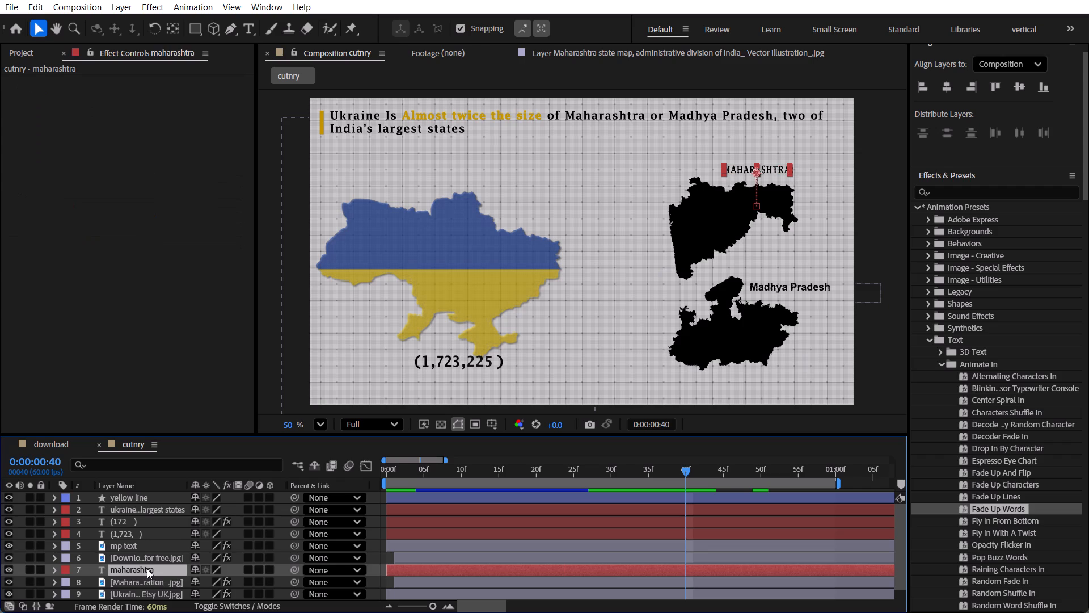
key("u")
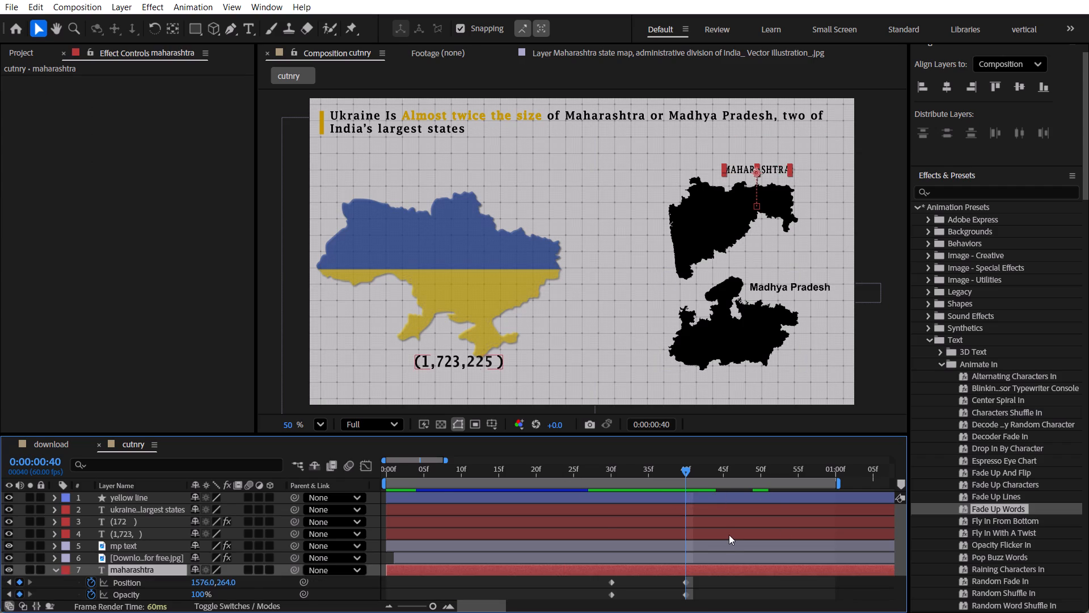
scroll(729, 535, "down", 1)
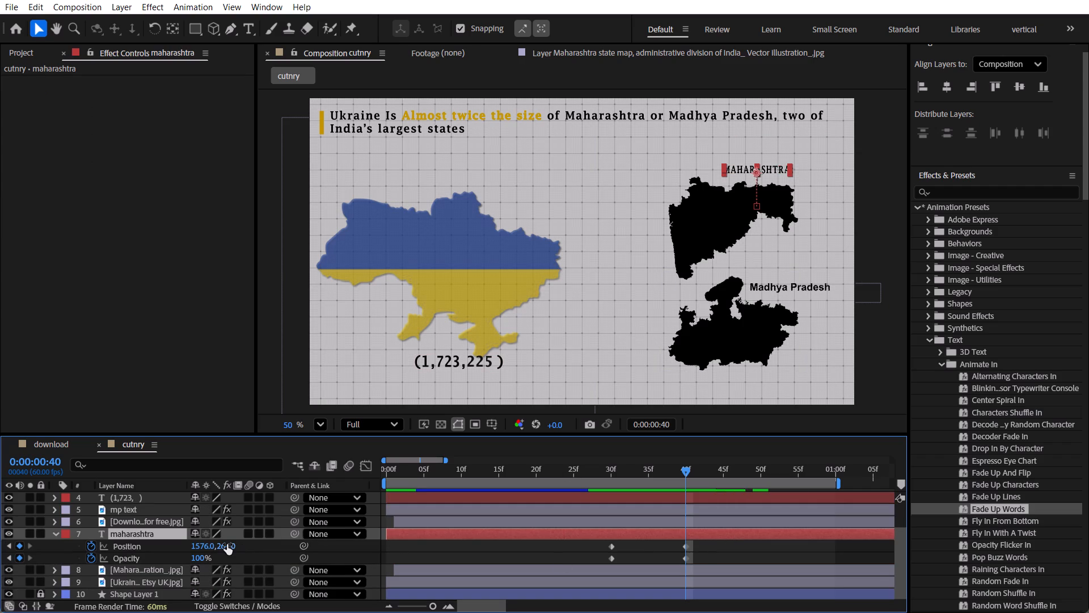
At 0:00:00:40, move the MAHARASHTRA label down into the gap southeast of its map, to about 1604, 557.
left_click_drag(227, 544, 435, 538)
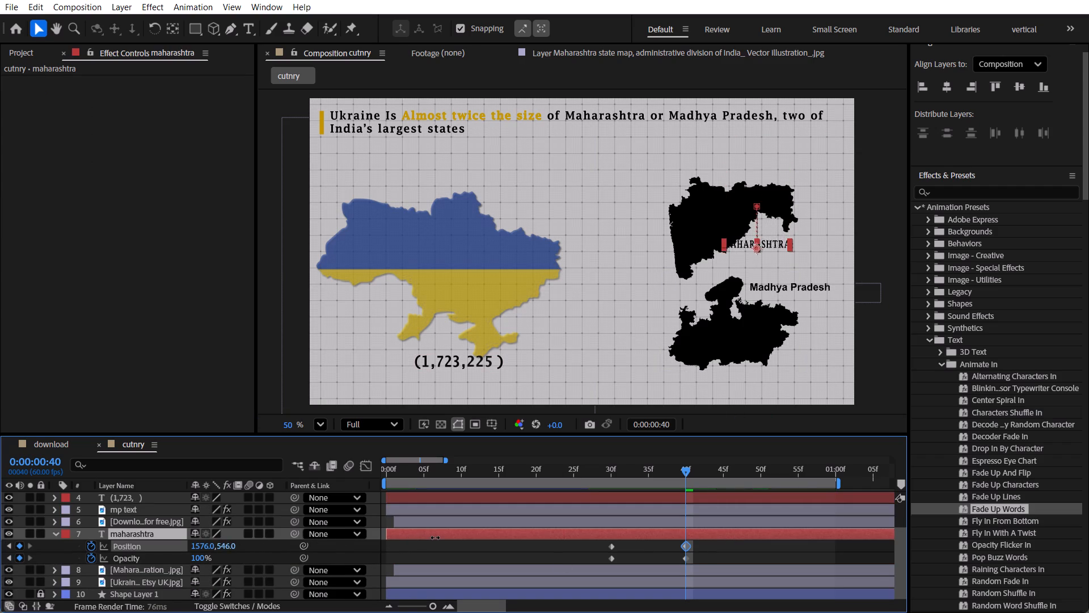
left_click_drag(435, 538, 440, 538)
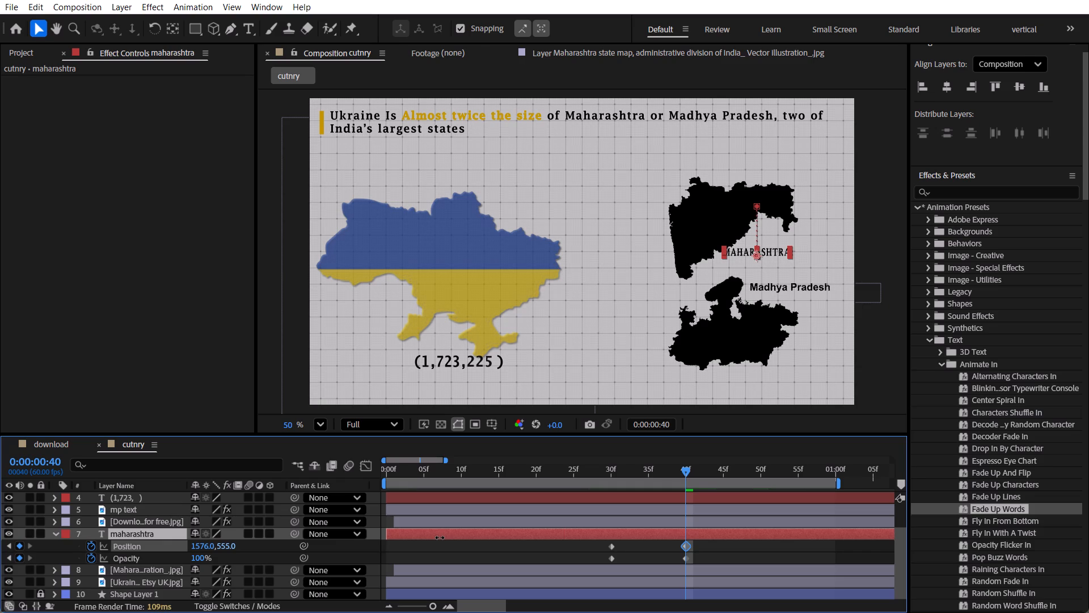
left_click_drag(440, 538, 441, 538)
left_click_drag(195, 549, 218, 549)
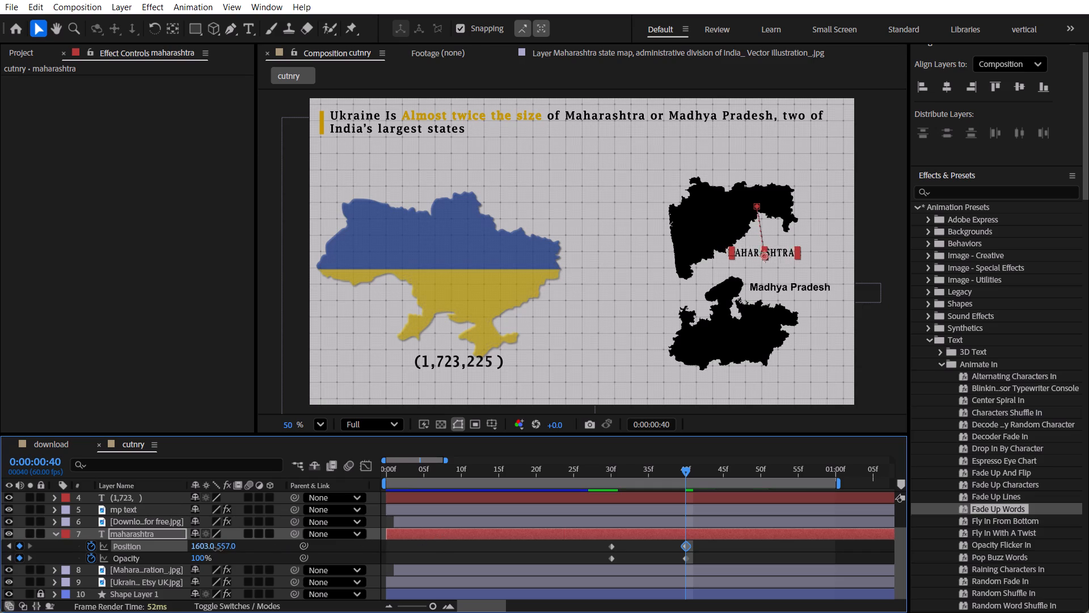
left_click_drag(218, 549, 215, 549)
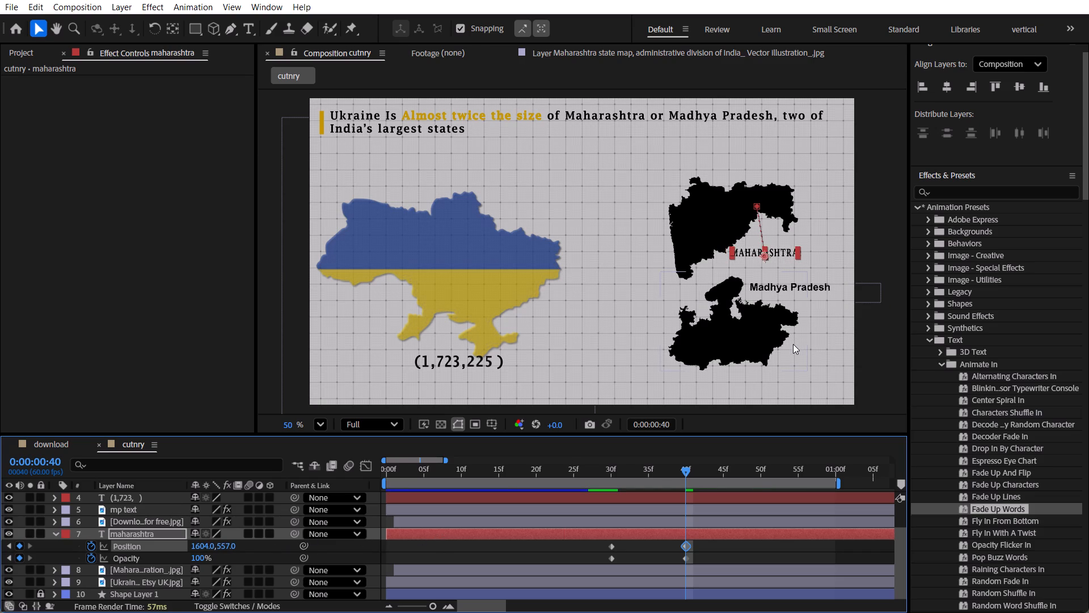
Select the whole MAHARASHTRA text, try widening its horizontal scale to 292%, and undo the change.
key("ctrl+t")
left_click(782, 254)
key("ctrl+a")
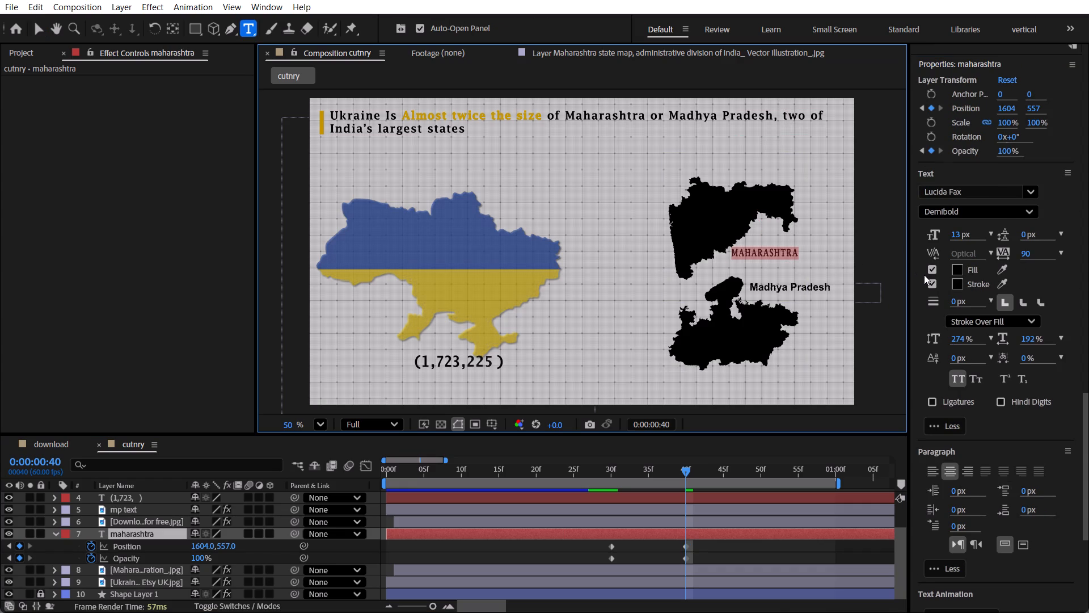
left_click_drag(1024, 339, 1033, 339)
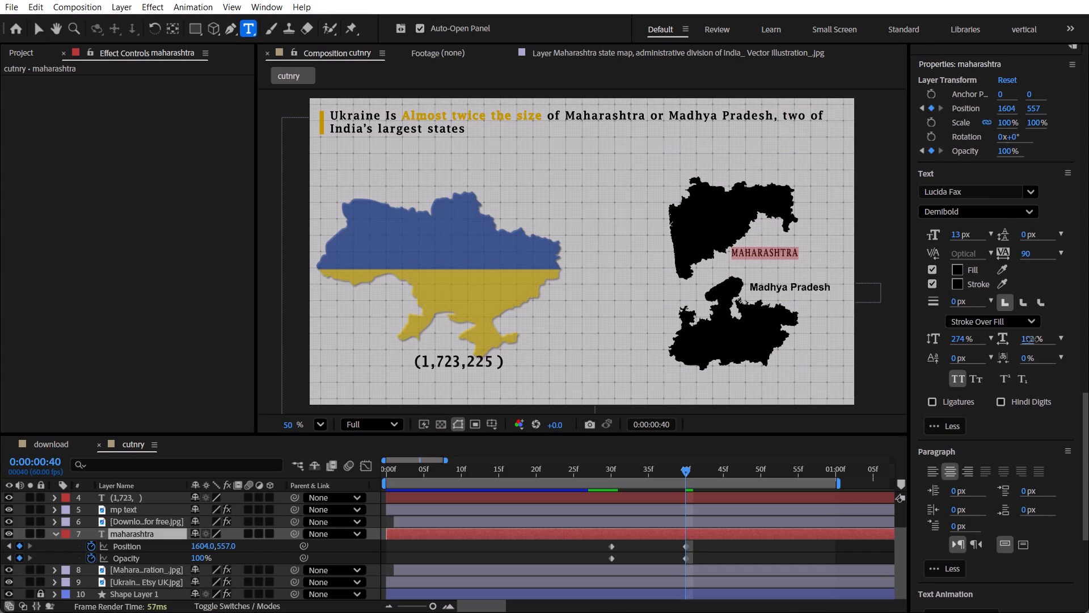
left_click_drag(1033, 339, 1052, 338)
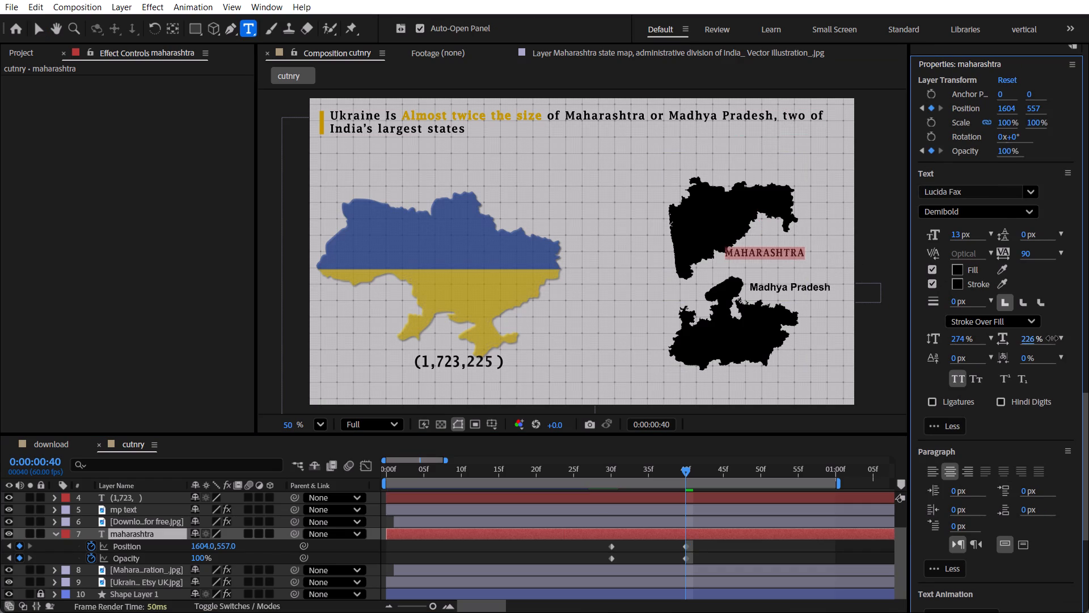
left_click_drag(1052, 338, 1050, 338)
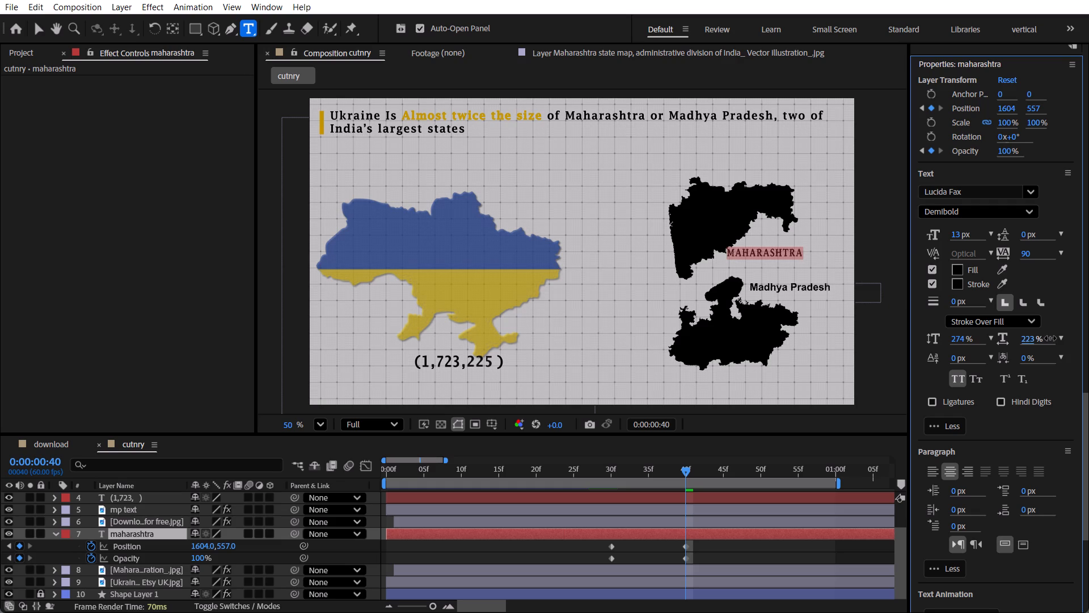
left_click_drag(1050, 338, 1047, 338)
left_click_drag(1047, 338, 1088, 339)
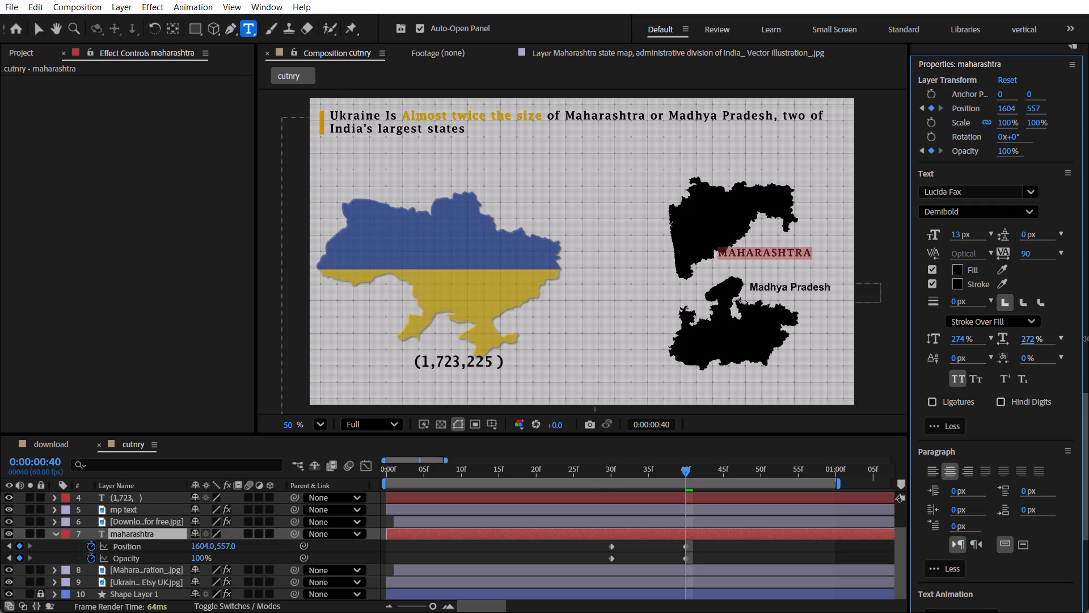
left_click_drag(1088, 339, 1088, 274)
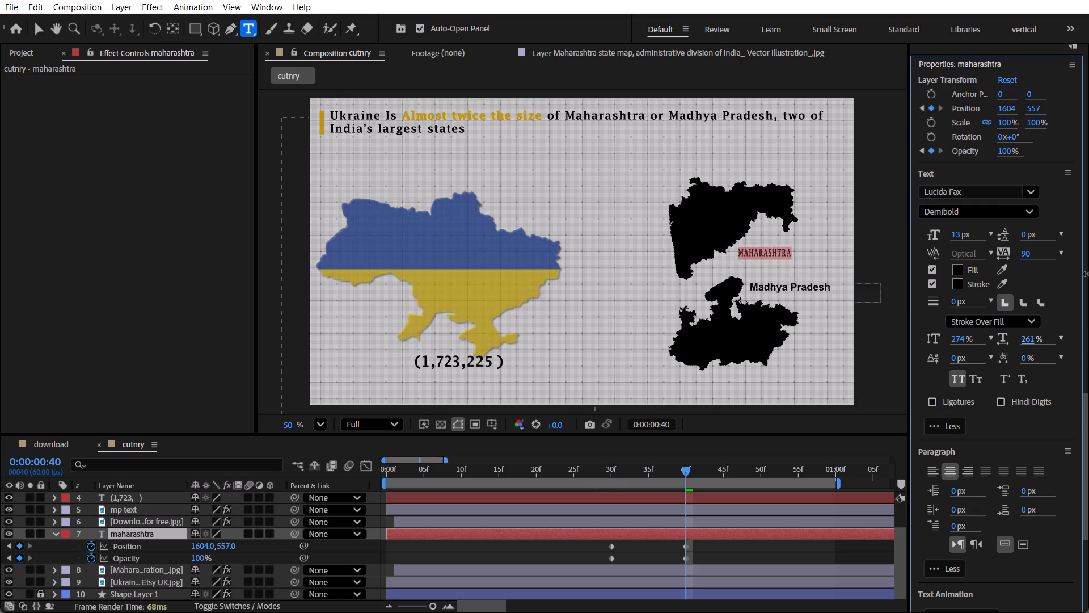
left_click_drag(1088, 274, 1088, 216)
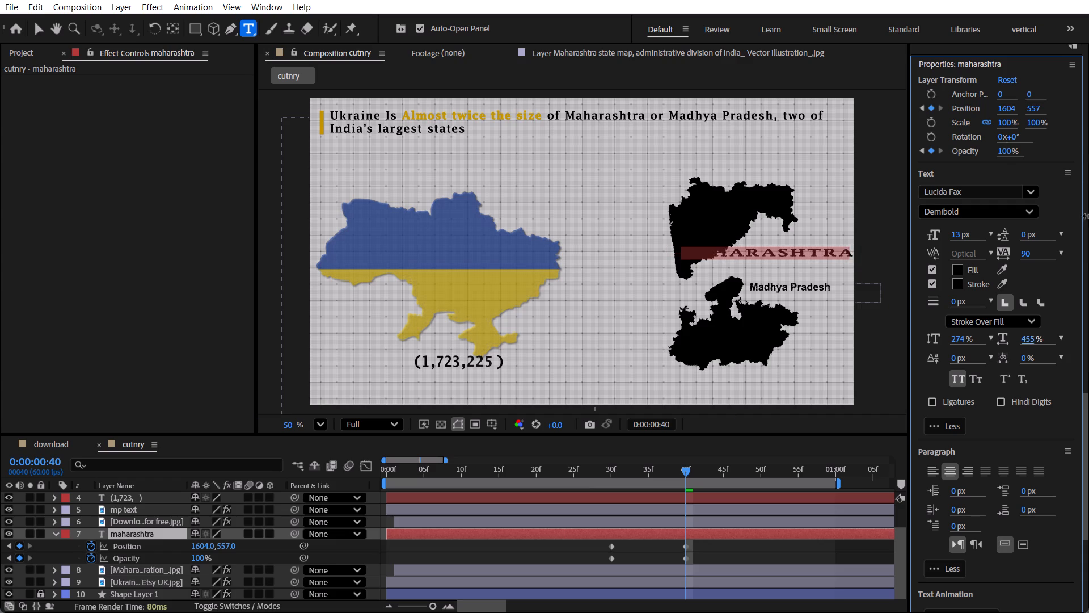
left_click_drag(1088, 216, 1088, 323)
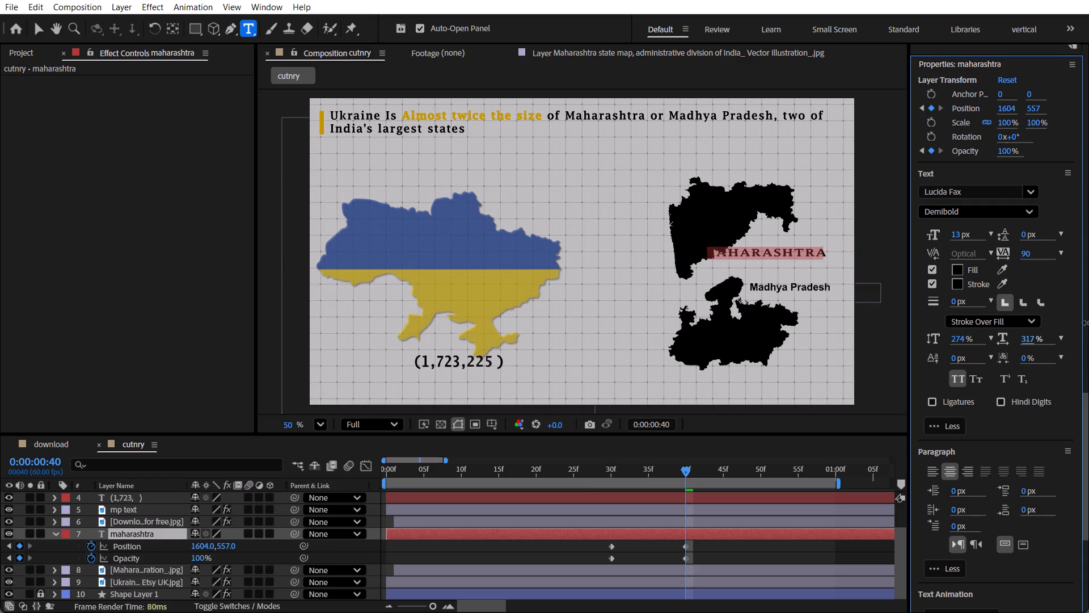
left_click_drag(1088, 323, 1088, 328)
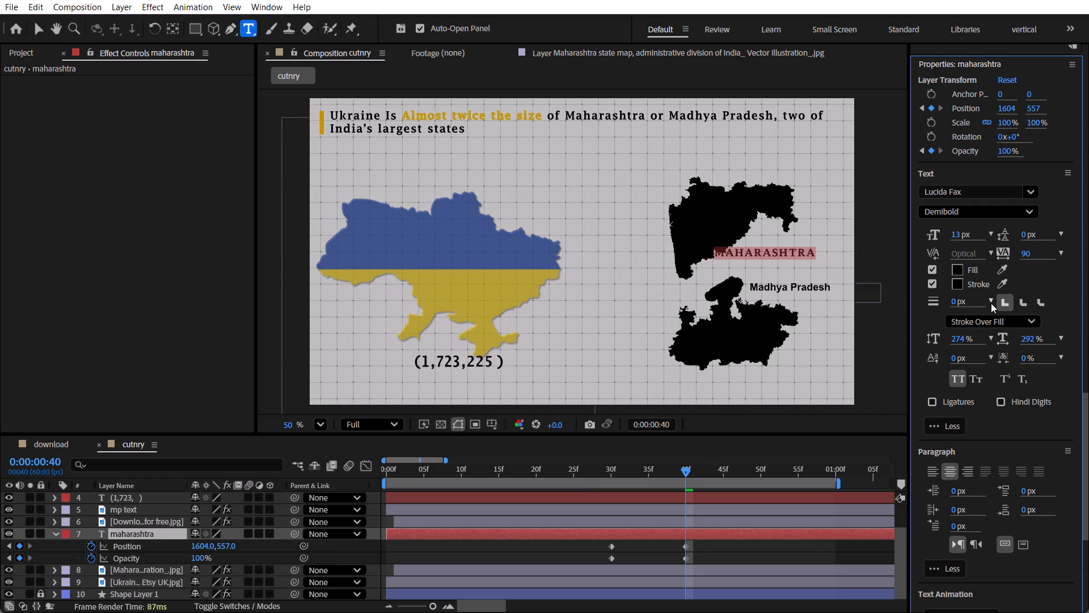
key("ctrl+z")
Set the MAHARASHTRA text's horizontal scale to 217% and deselect the label.
left_click_drag(1025, 335, 1047, 339)
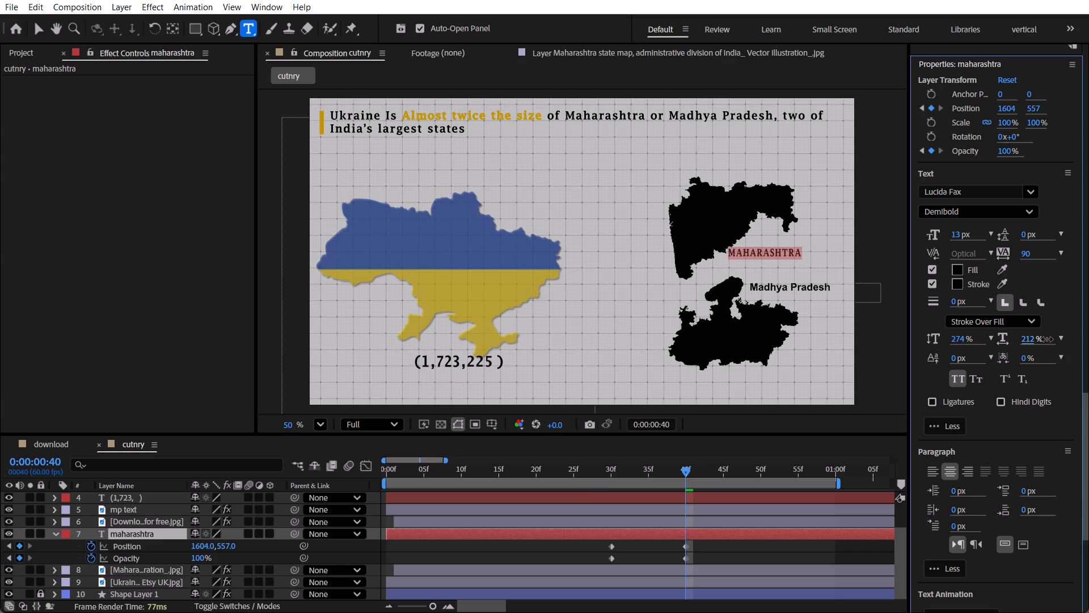
left_click_drag(1047, 339, 1049, 339)
left_click(561, 559)
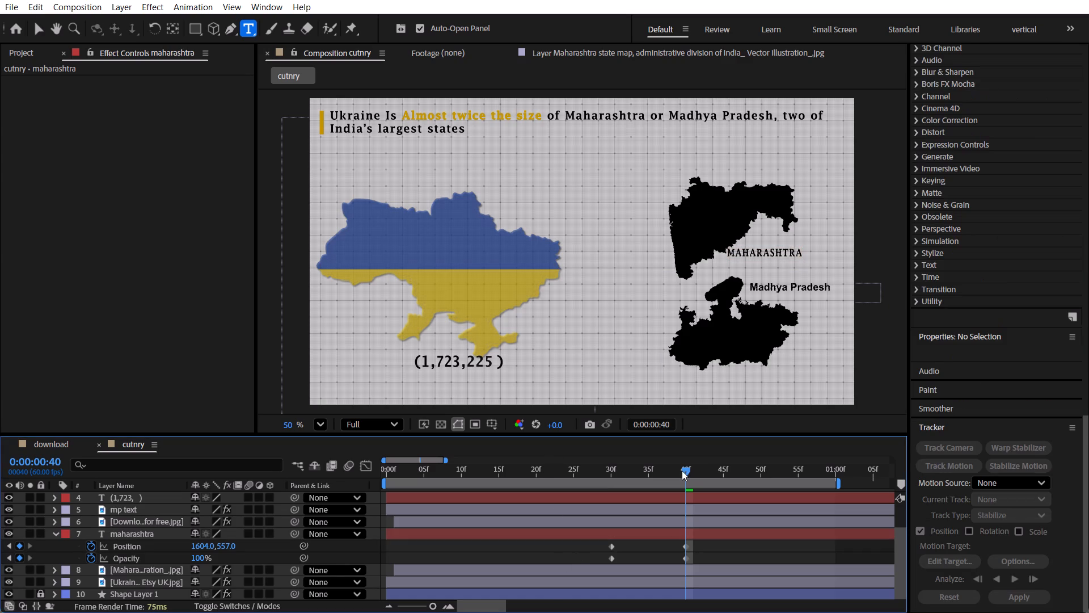
Scrub through the labels' entrance and preview the animation from the start to check the MAHARASHTRA label's placement.
left_click_drag(651, 469, 647, 478)
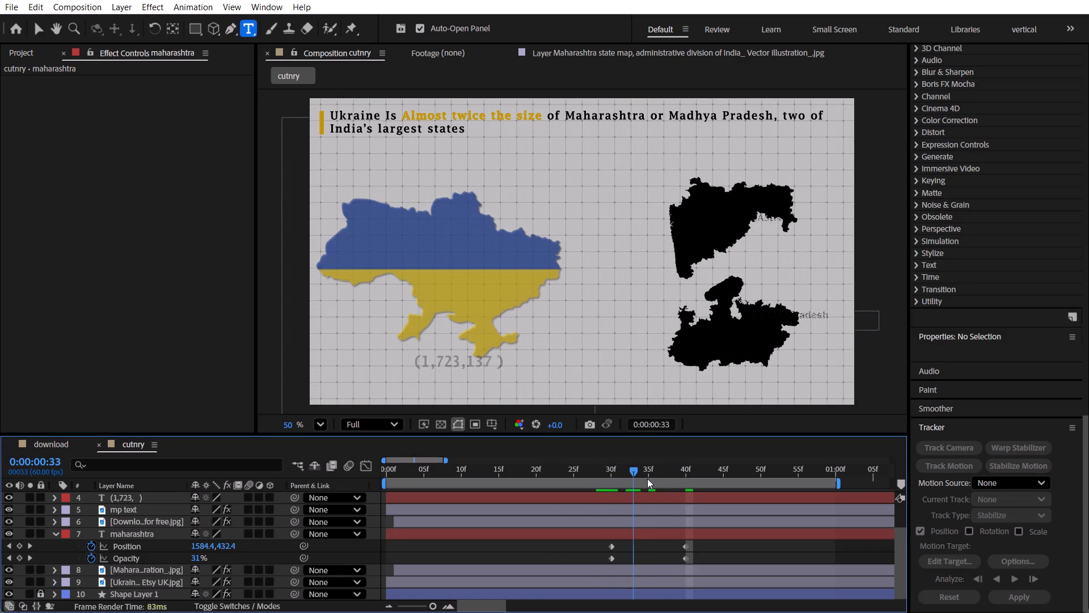
left_click_drag(647, 478, 712, 490)
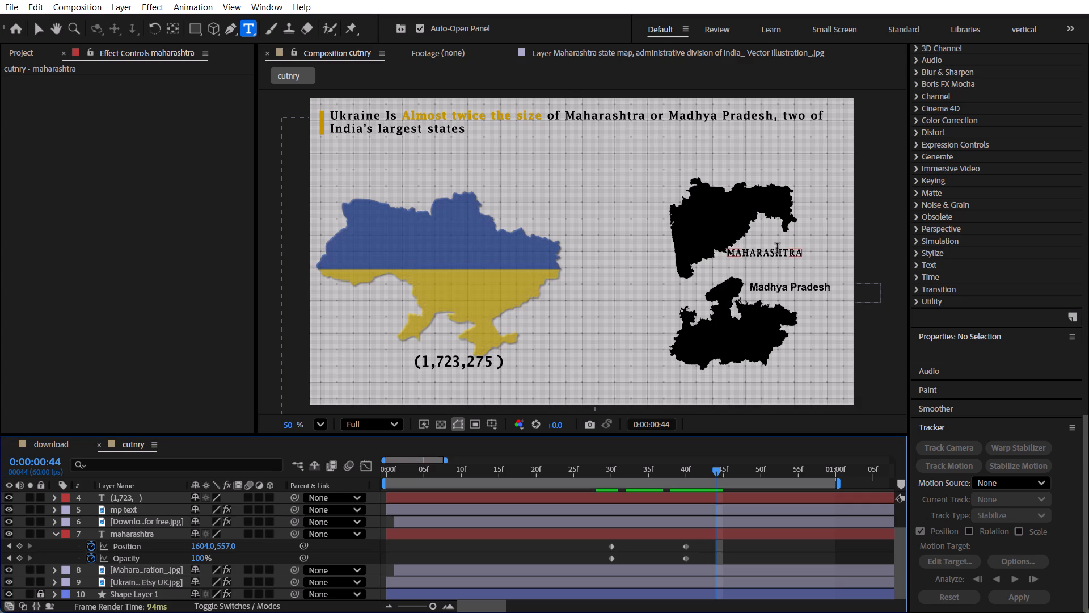
left_click_drag(394, 468, 347, 469)
key("space")
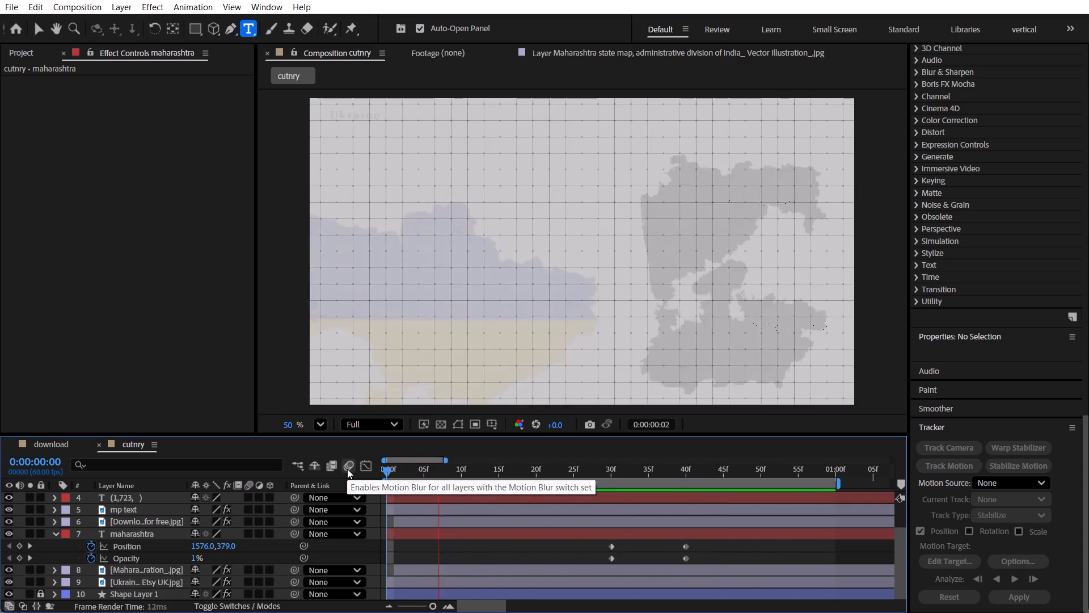
key("space")
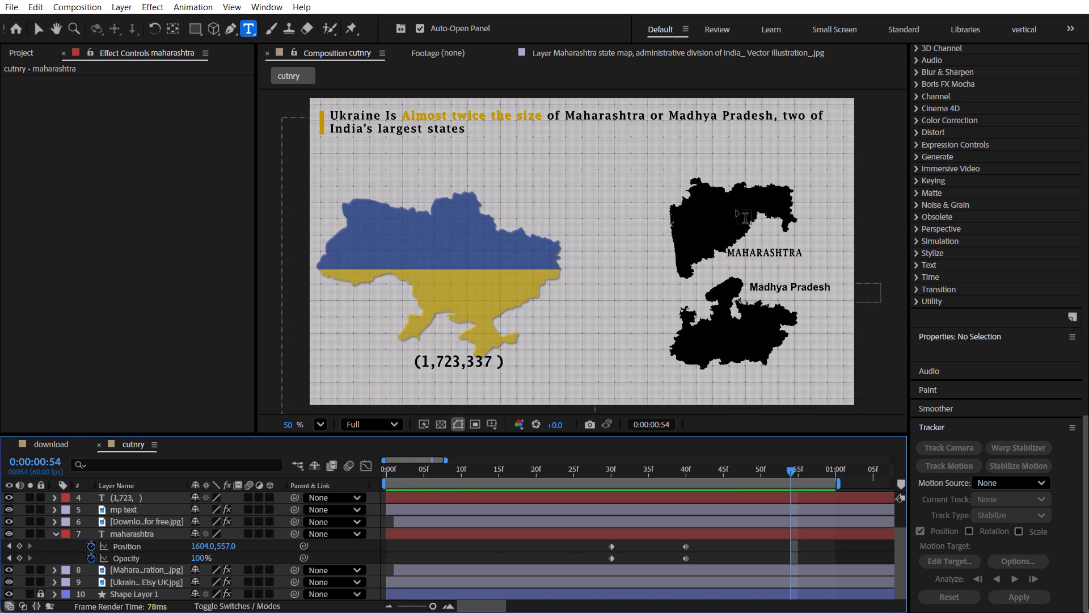
At 0:00:00:54, move the MAHARASHTRA label to 1290, 282, above its map's northwestern corner.
left_click(758, 256)
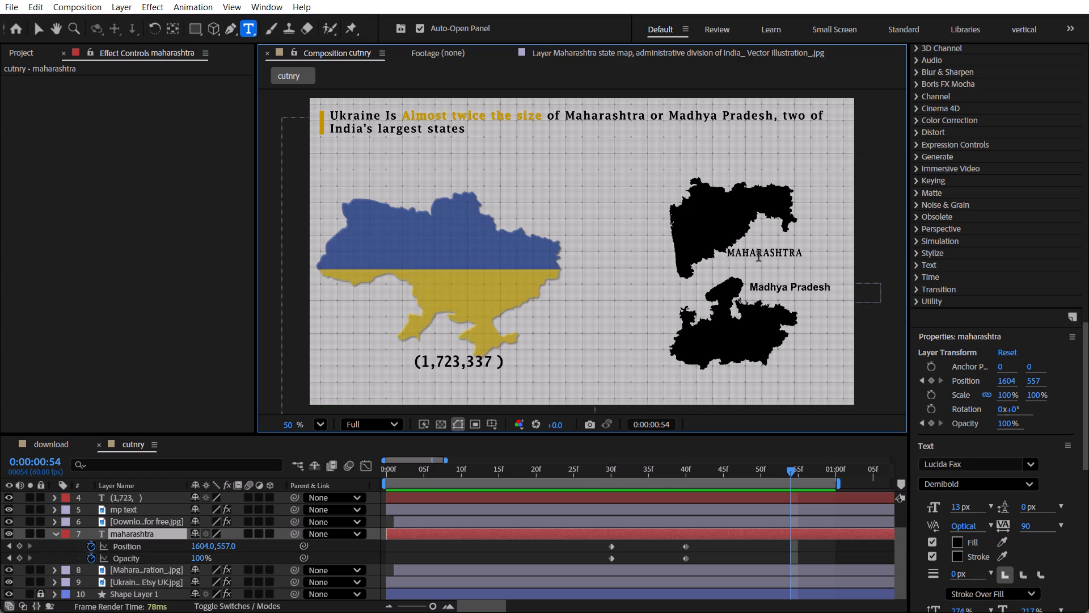
left_click_drag(226, 544, 206, 544)
left_click_drag(206, 544, 24, 551)
left_click_drag(200, 545, 0, 569)
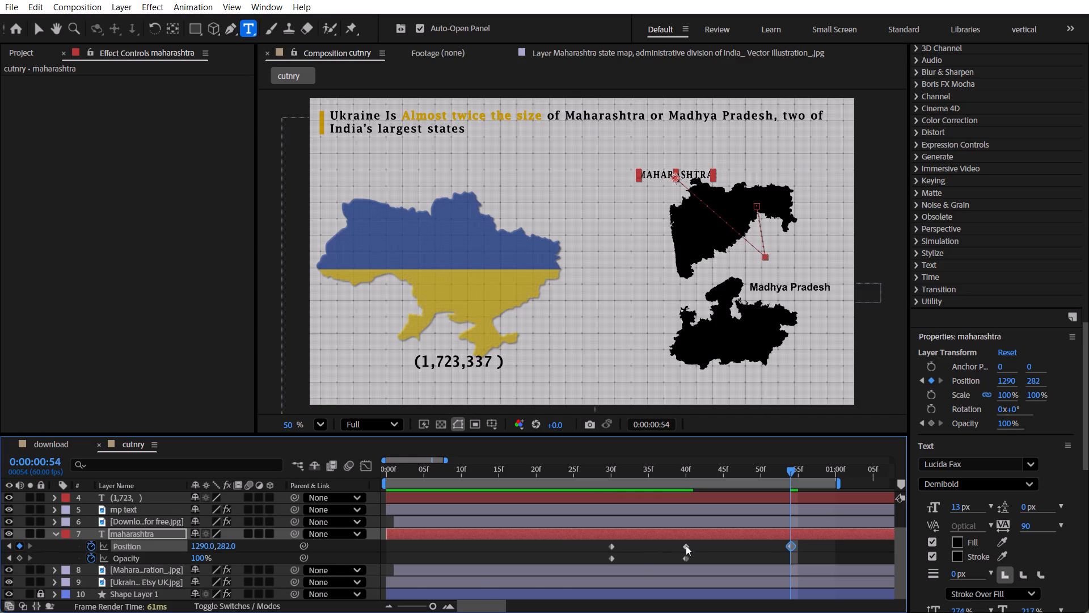
Delete the maharashtra text layer's Position keyframe at 0:00:00:40.
left_click(684, 544)
key("Delete")
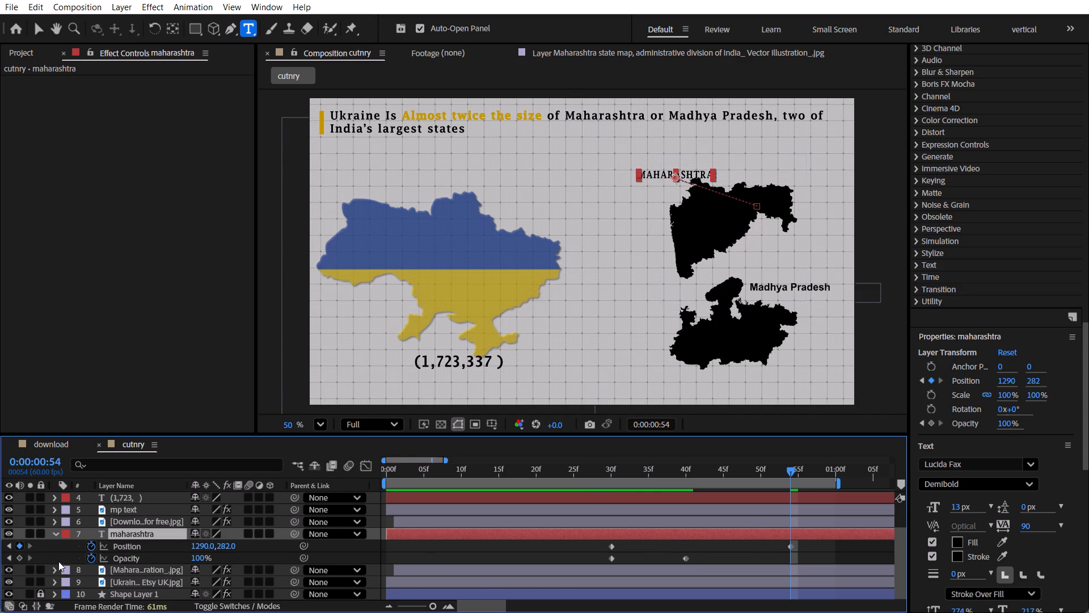
Return to 0:00:00:40 and shift the MAHARASHTRA label horizontally to the west of its map, to about 1153.8, 338.6.
left_click(11, 553)
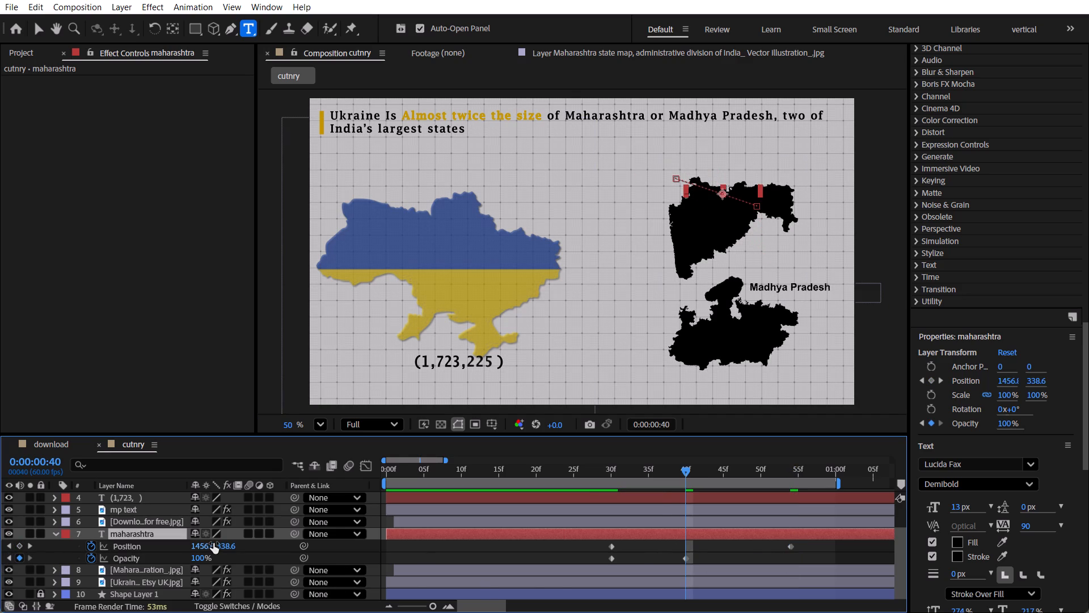
left_click_drag(213, 543, 0, 545)
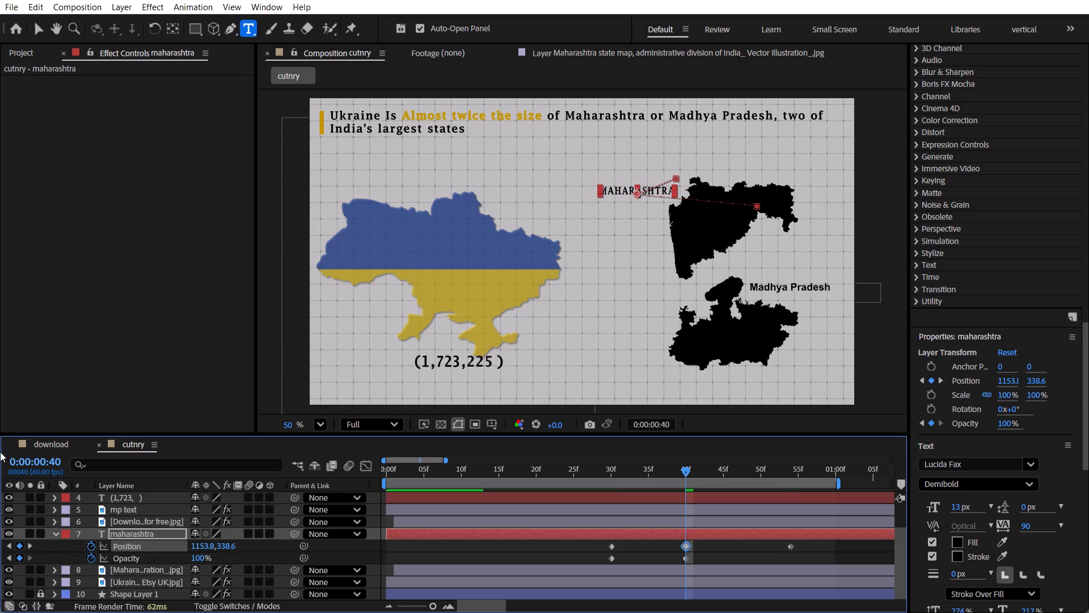
key("v")
left_click(274, 224)
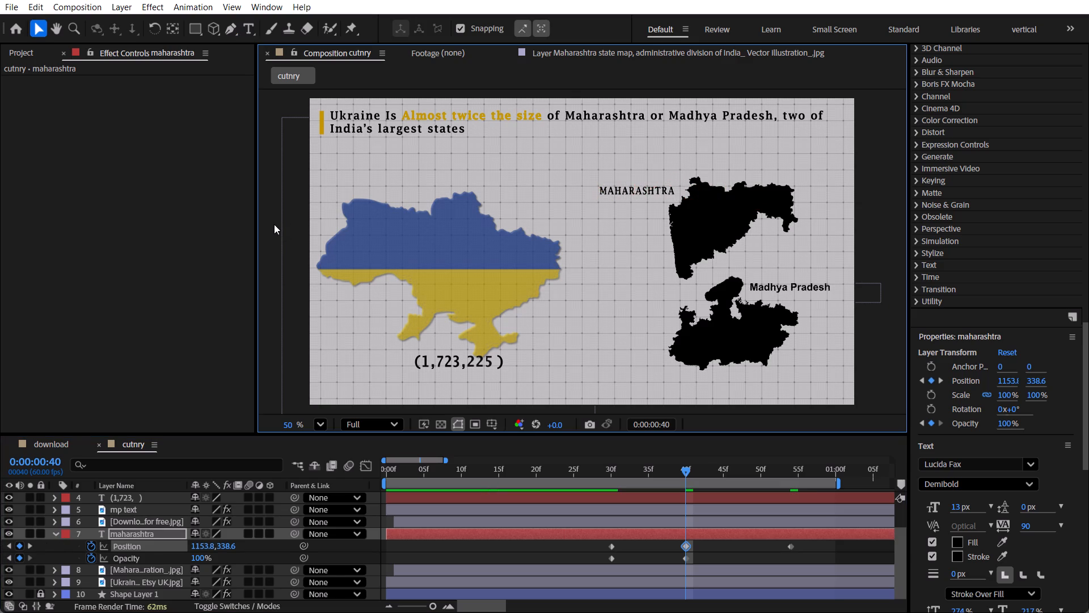
Examine the enlarged composition at 0:00:00:40 to judge the placement of the state labels beside their maps.
key("grave")
key("ctrl+backslash")
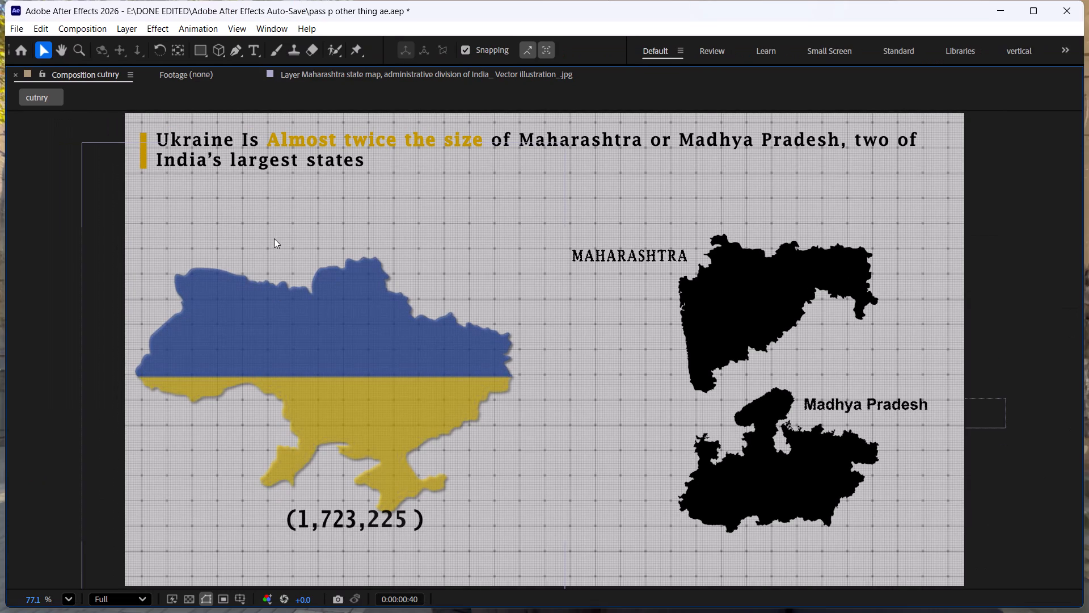
key("ctrl+backslash")
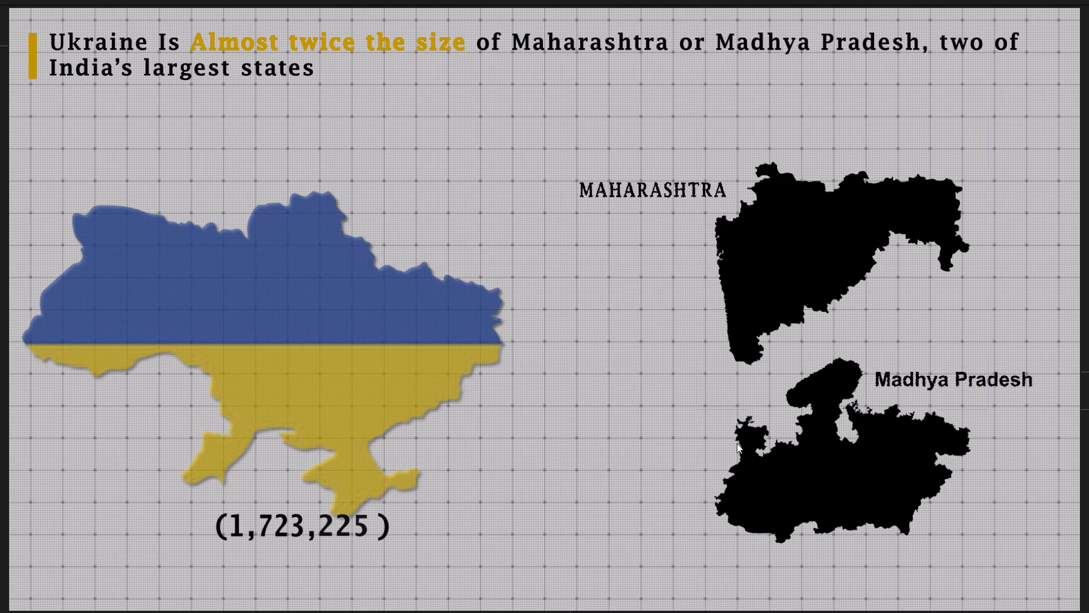
key("grave")
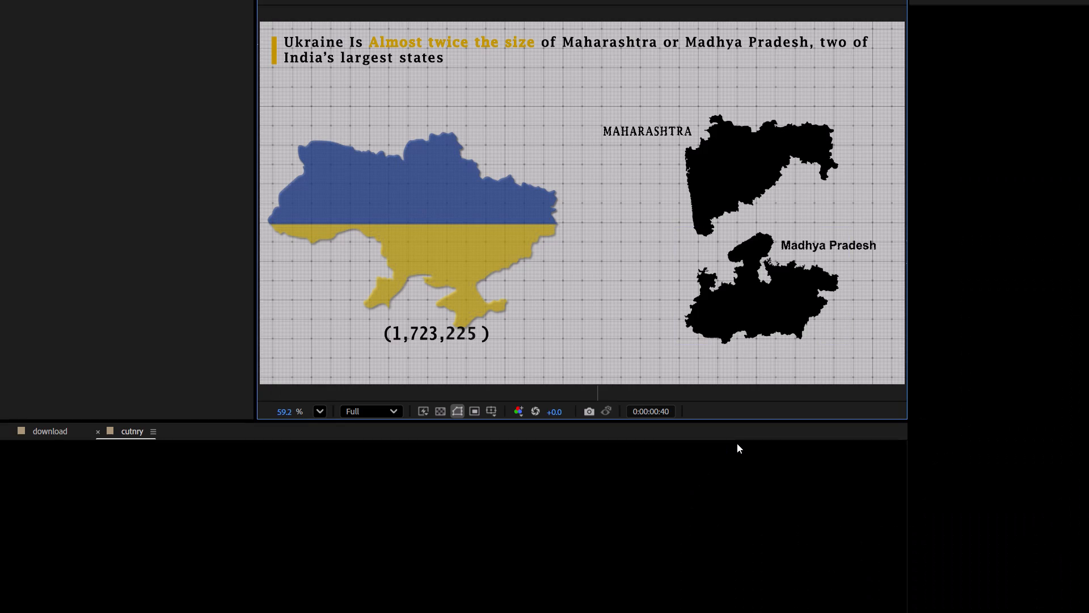
key("ctrl+backslash")
key("ctrl+backslash")
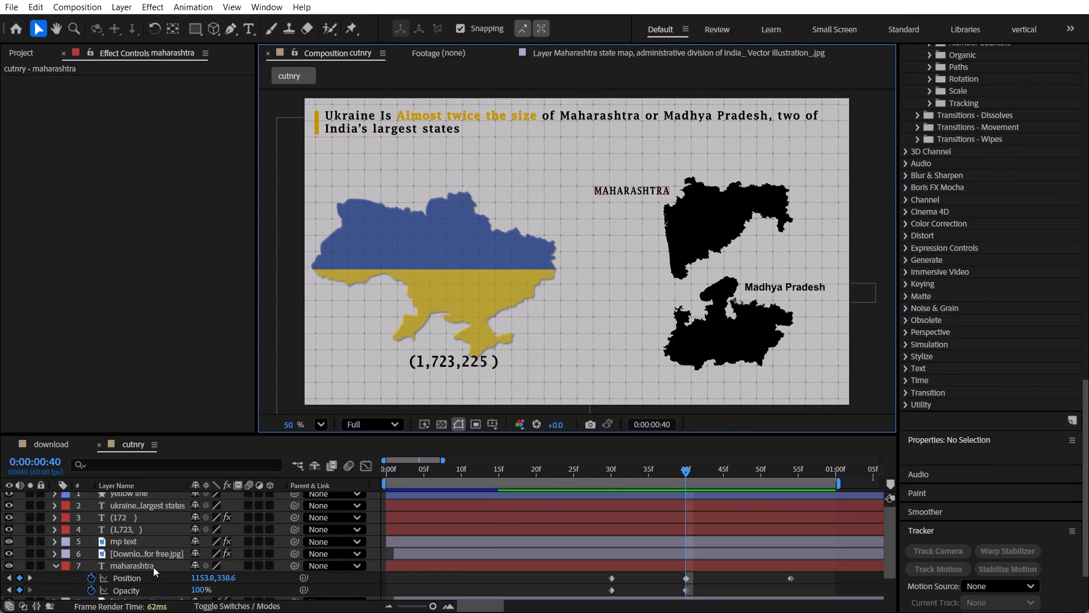
Collapse the layers' keyframed properties and undo the recent MAHARASHTRA label edits, back to its 1604, 557 placement at 0:00:00:54.
key("u")
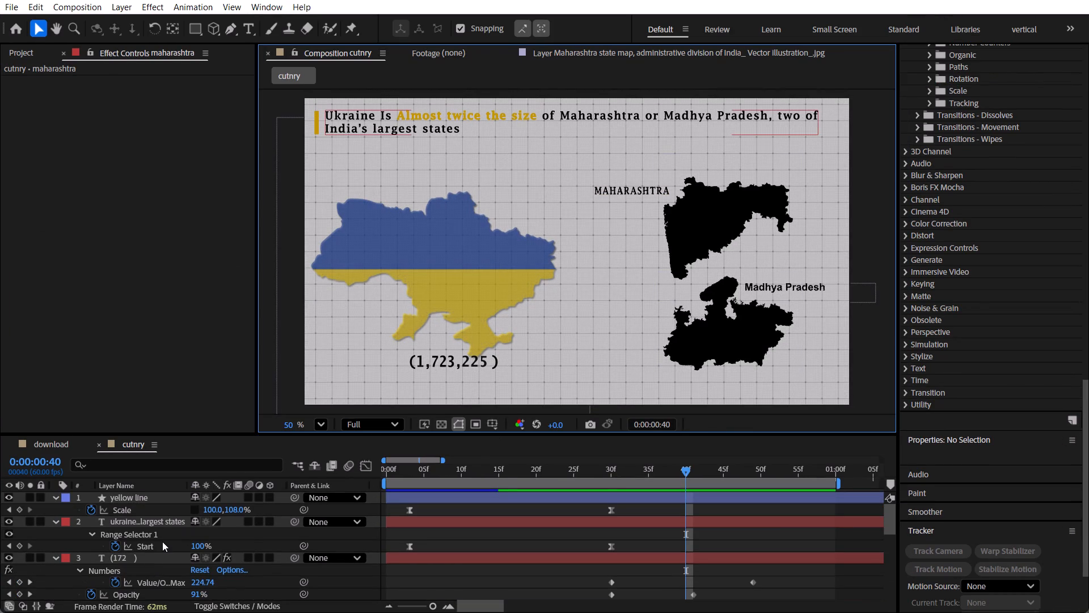
key("u")
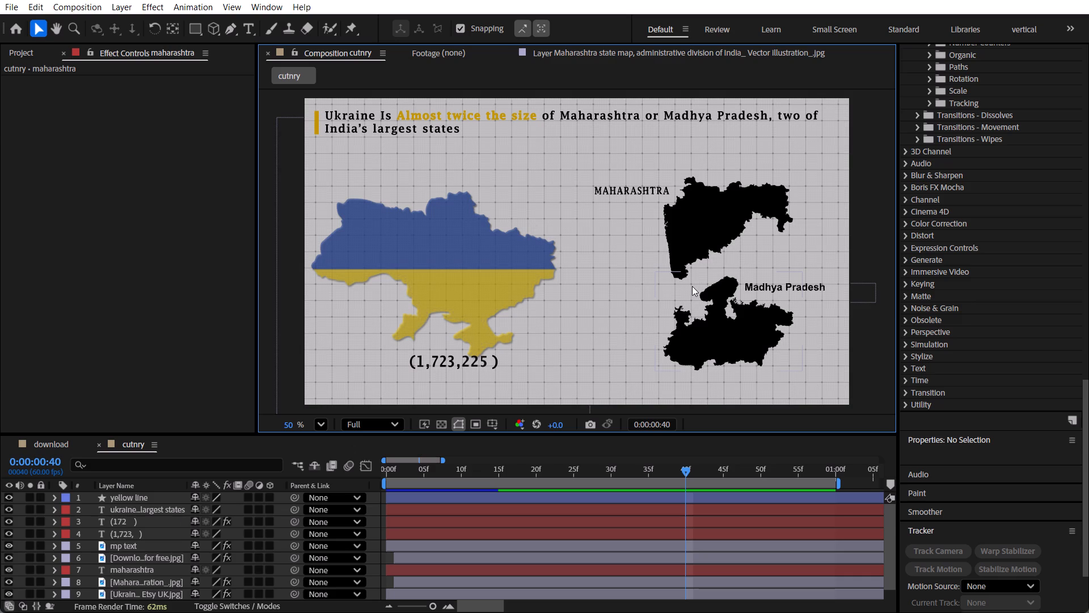
key("ctrl+z")
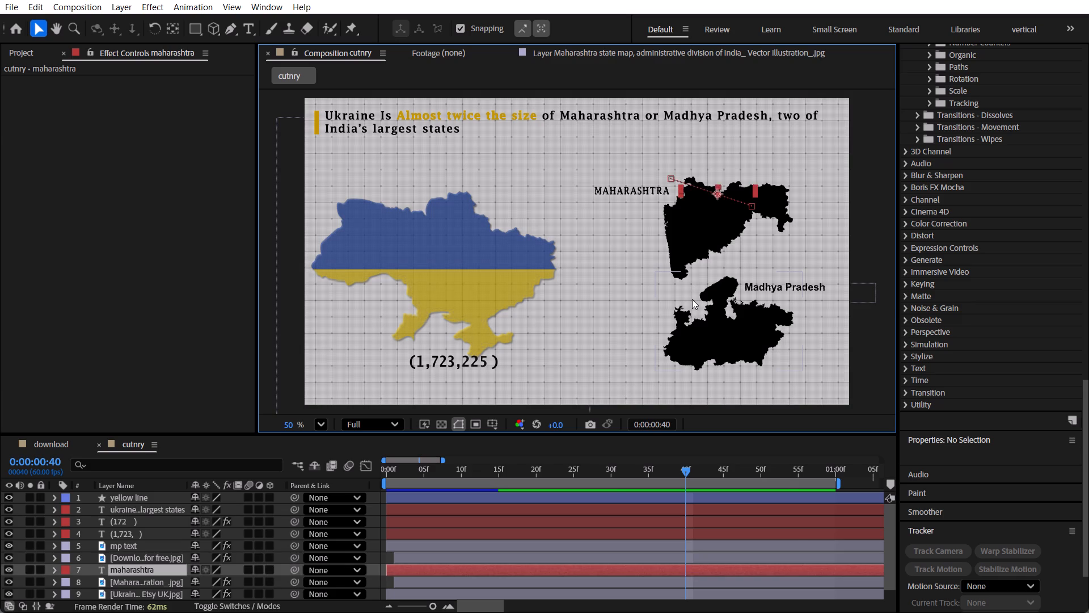
key("ctrl+z")
key("ctrl+z")
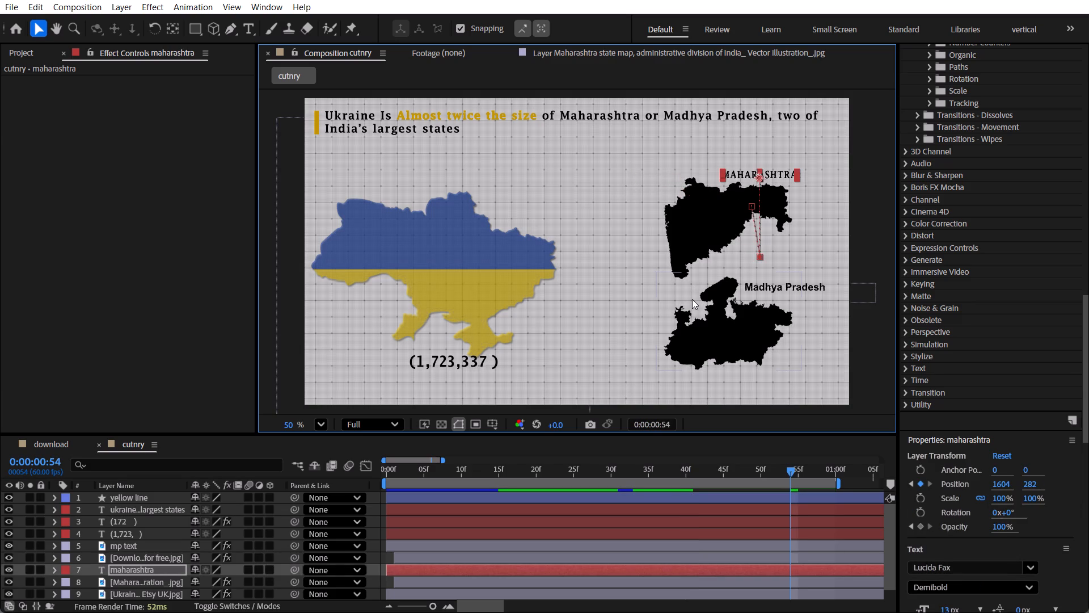
key("ctrl+z")
key("ctrl+z")
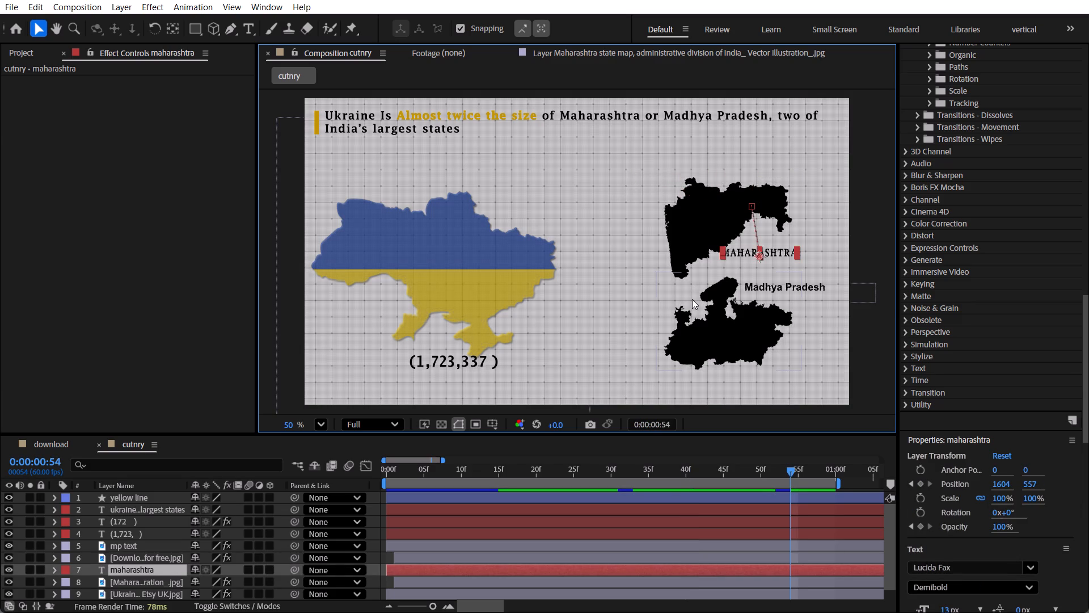
key("ctrl+shift+z")
At 0:00:00:54, move the Maharashtra map and its label down together until the label sits at 1604, 908.
left_click(151, 578)
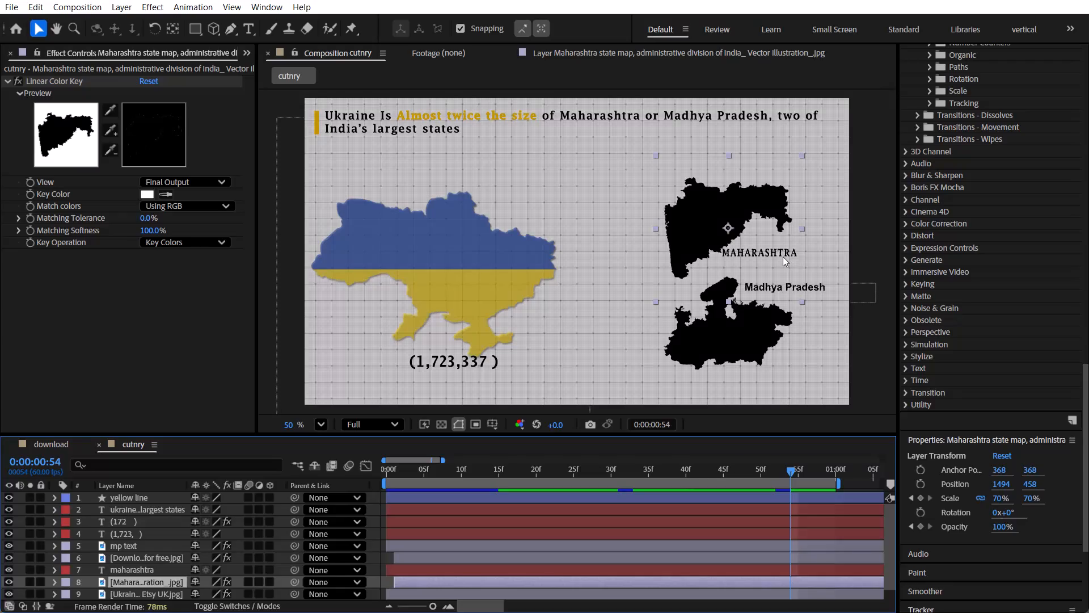
left_click(783, 257, "shift")
left_click(126, 574)
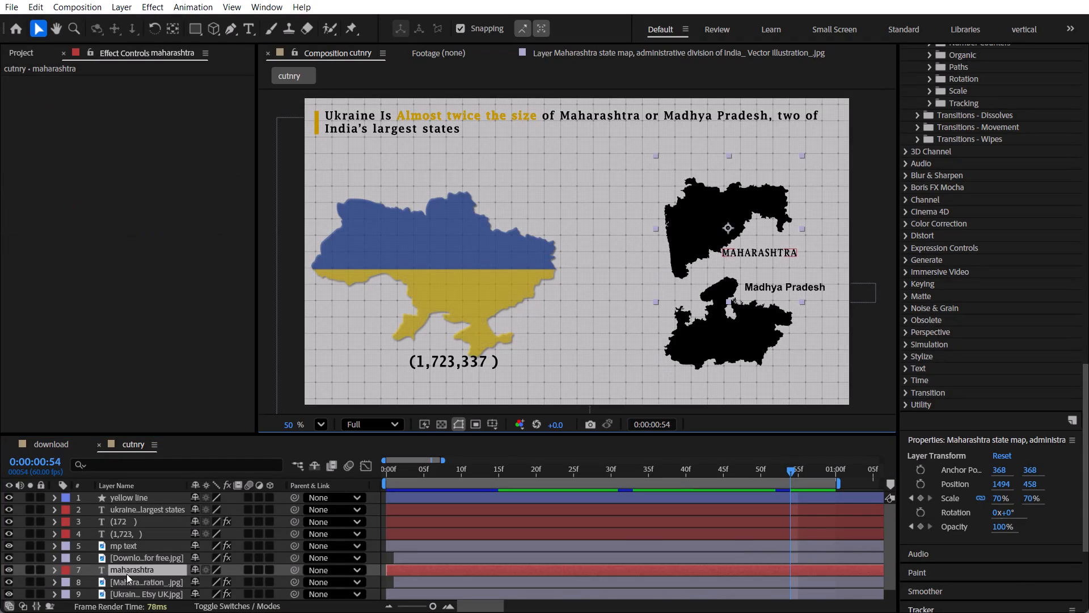
left_click(136, 580, "shift")
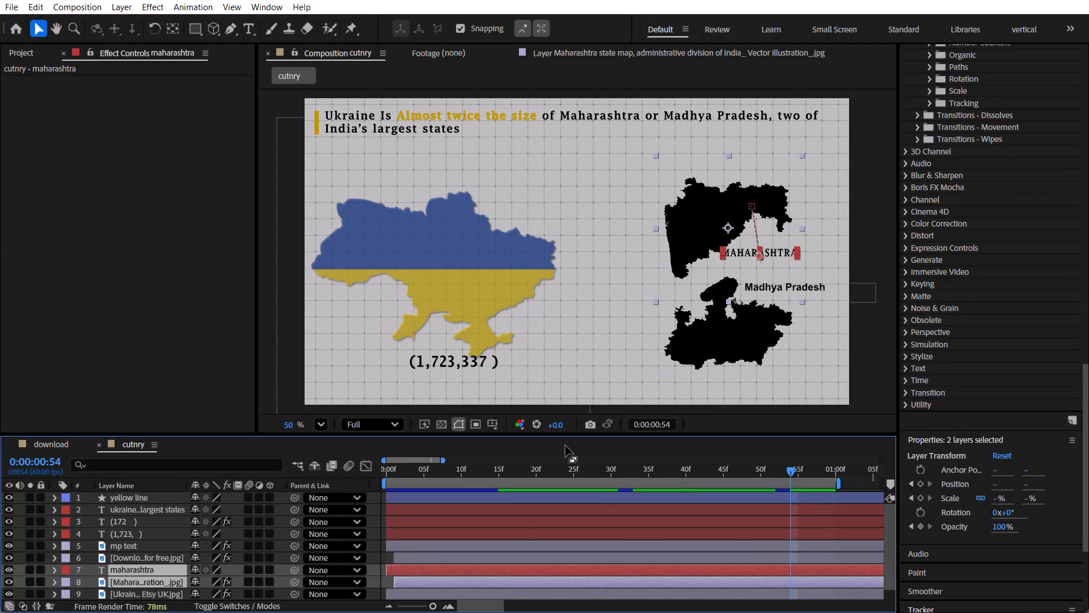
left_click_drag(1028, 481, 1088, 484)
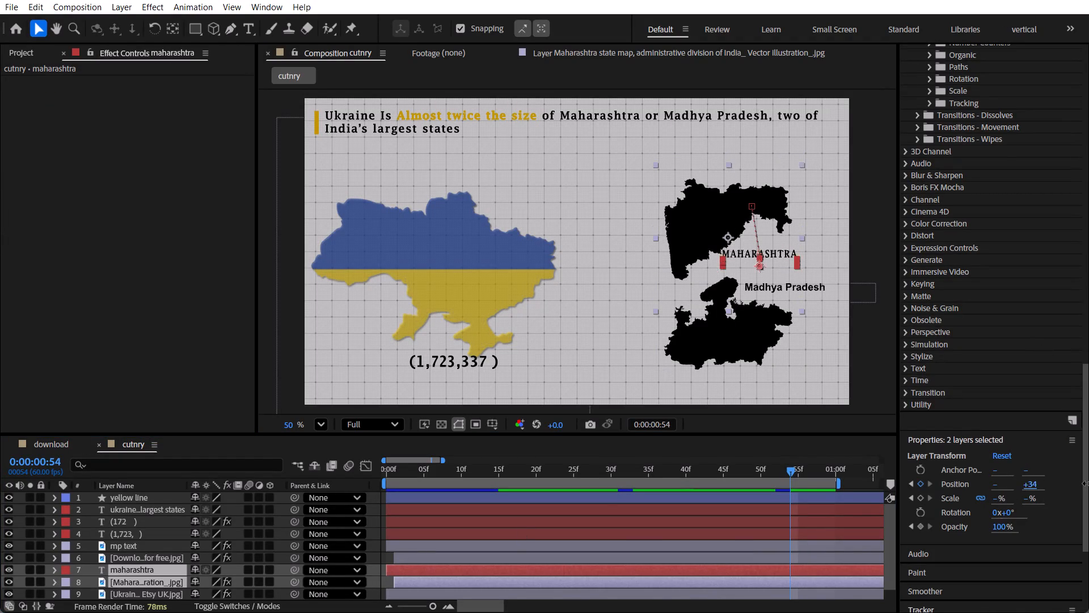
left_click_drag(1088, 484, 1088, 492)
left_click_drag(1027, 480, 1088, 486)
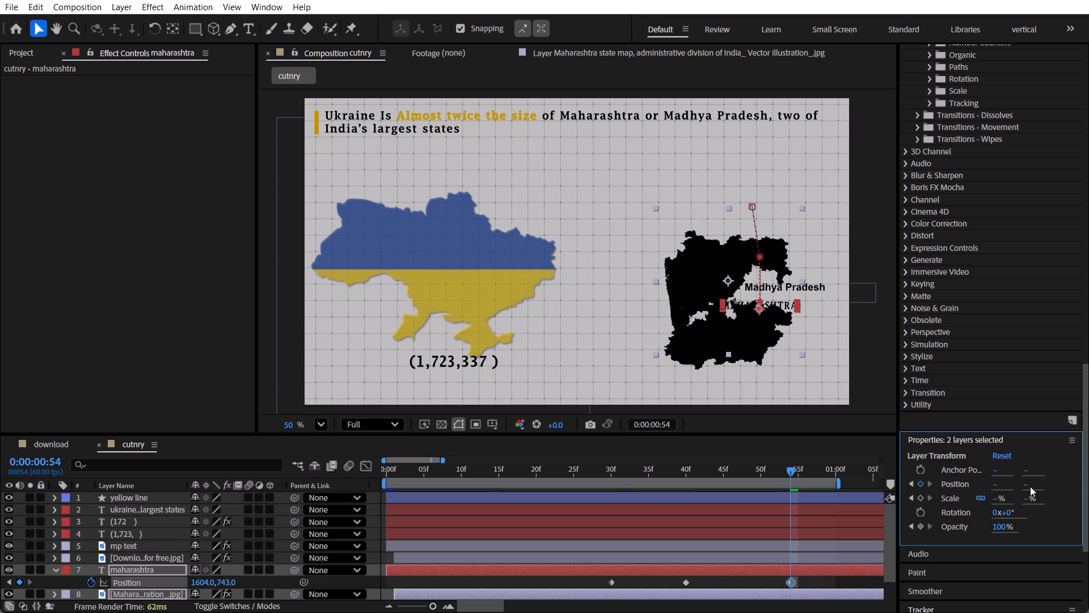
left_click_drag(1028, 486, 1088, 486)
left_click_drag(1028, 484, 1054, 484)
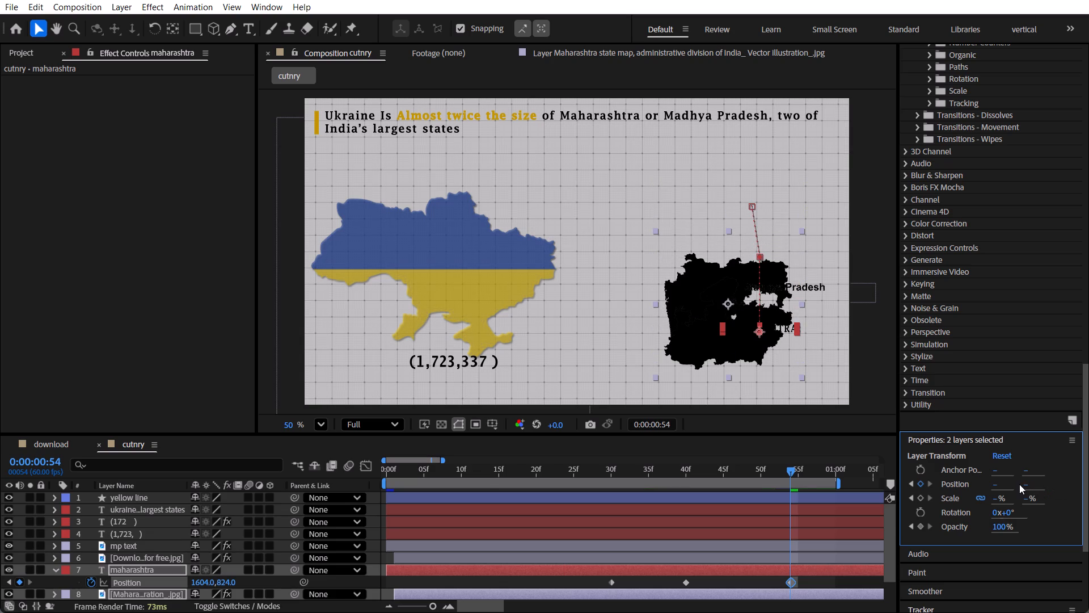
left_click_drag(1026, 484, 1088, 486)
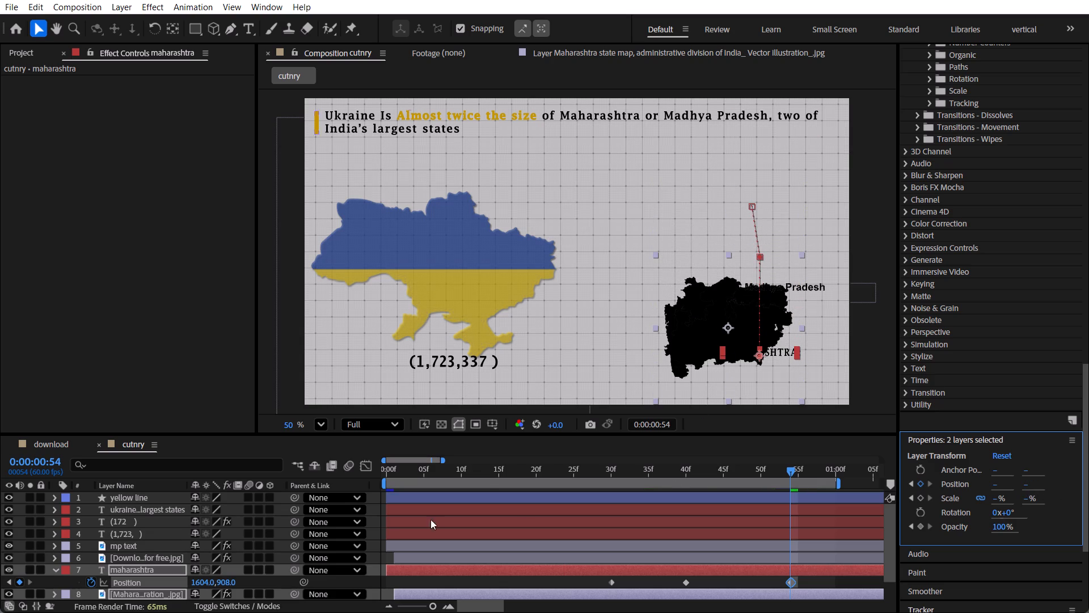
Move the Madhya Pradesh map and its mp text label up together, above the Maharashtra map, until the label sits at 1694, 605.
left_click(137, 553)
left_click(137, 547)
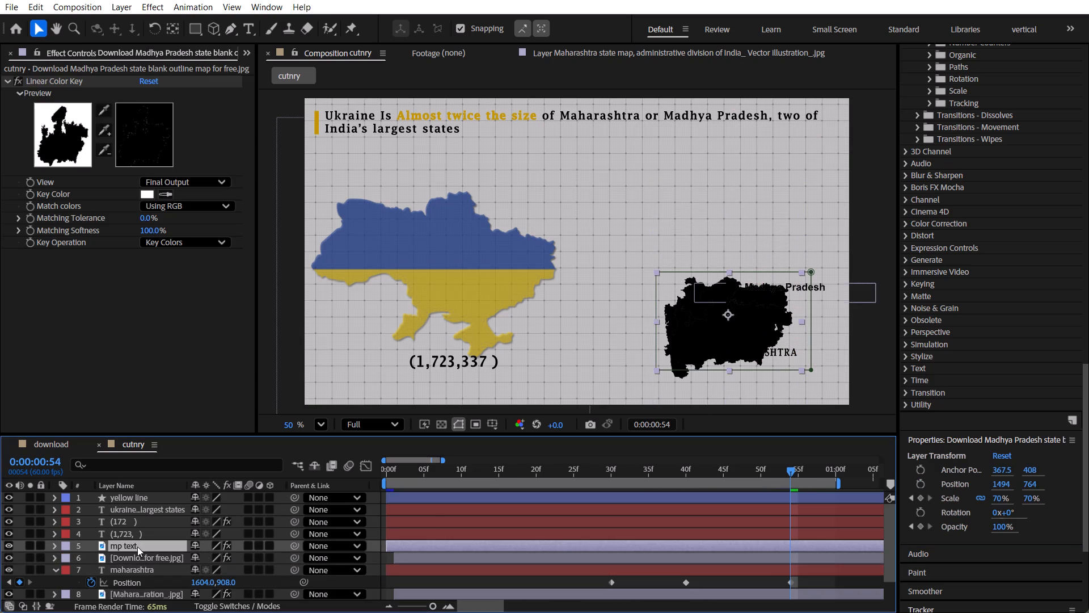
left_click(137, 560)
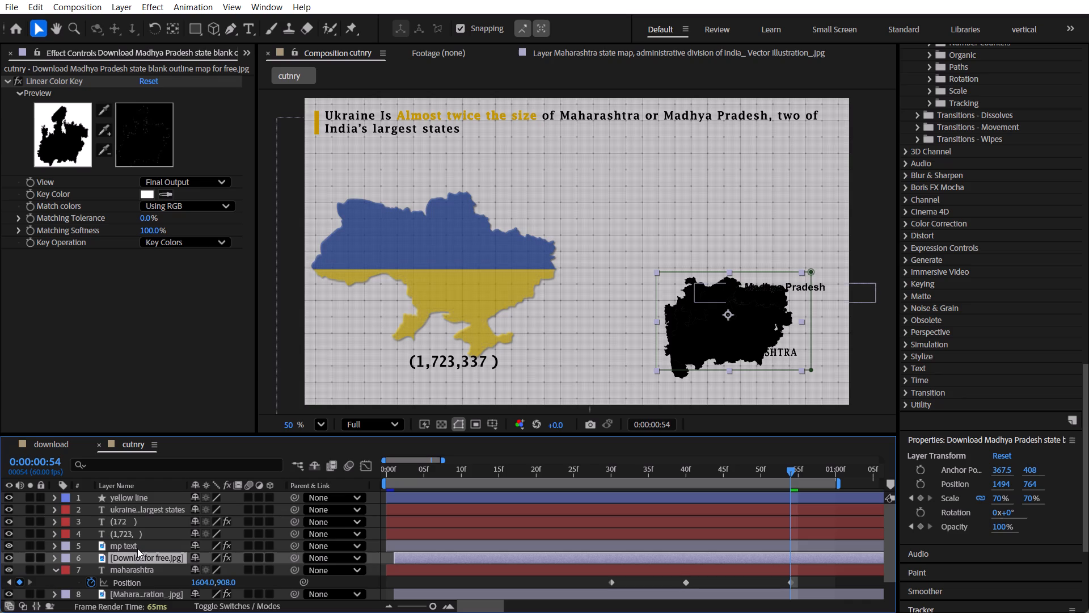
left_click(137, 548, "shift")
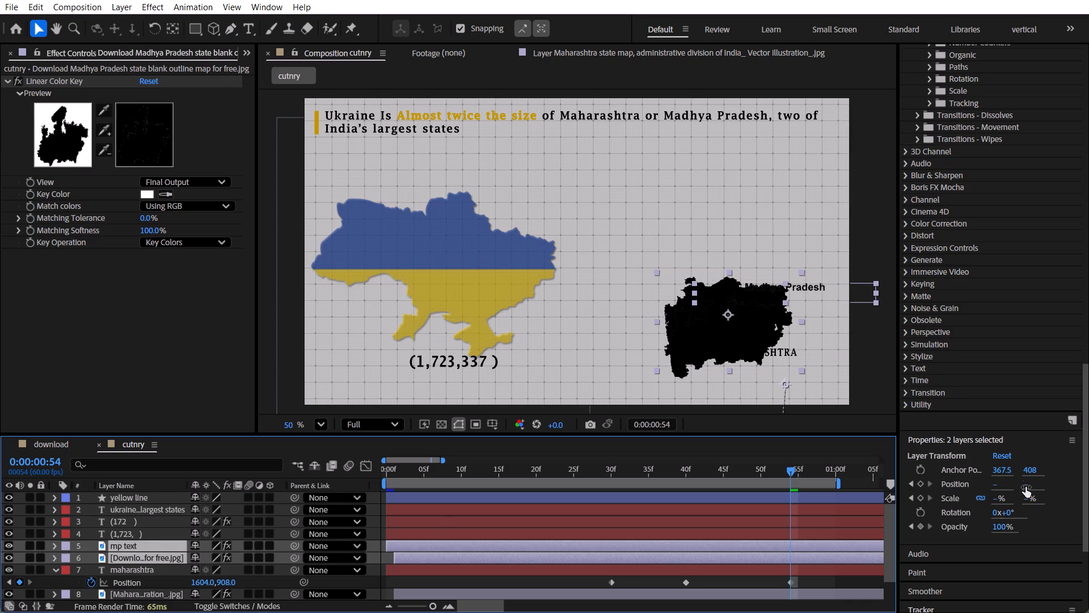
left_click_drag(1025, 487, 643, 463)
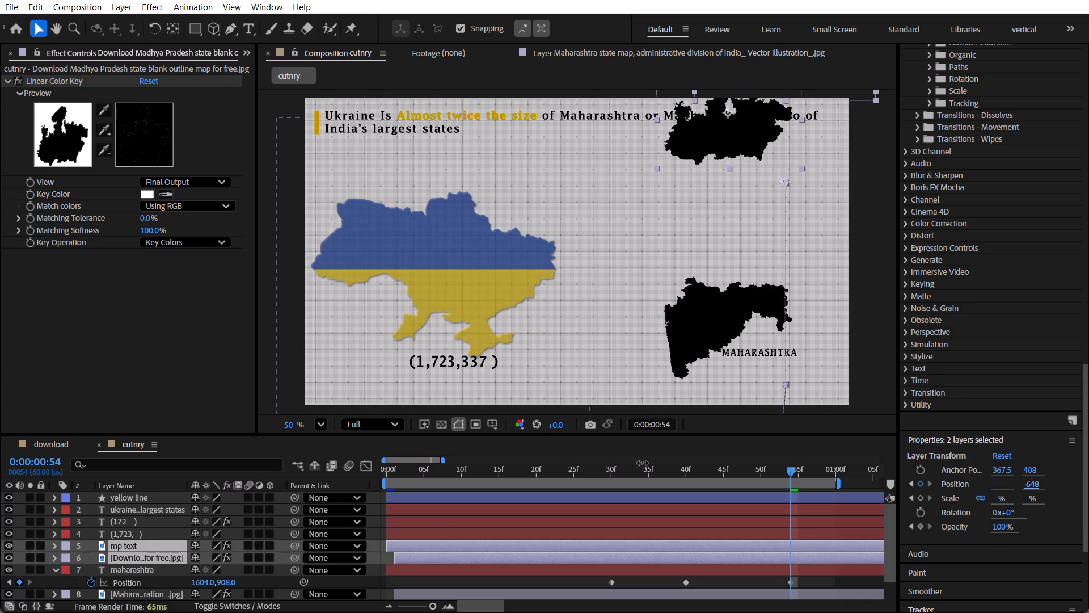
left_click_drag(643, 463, 755, 467)
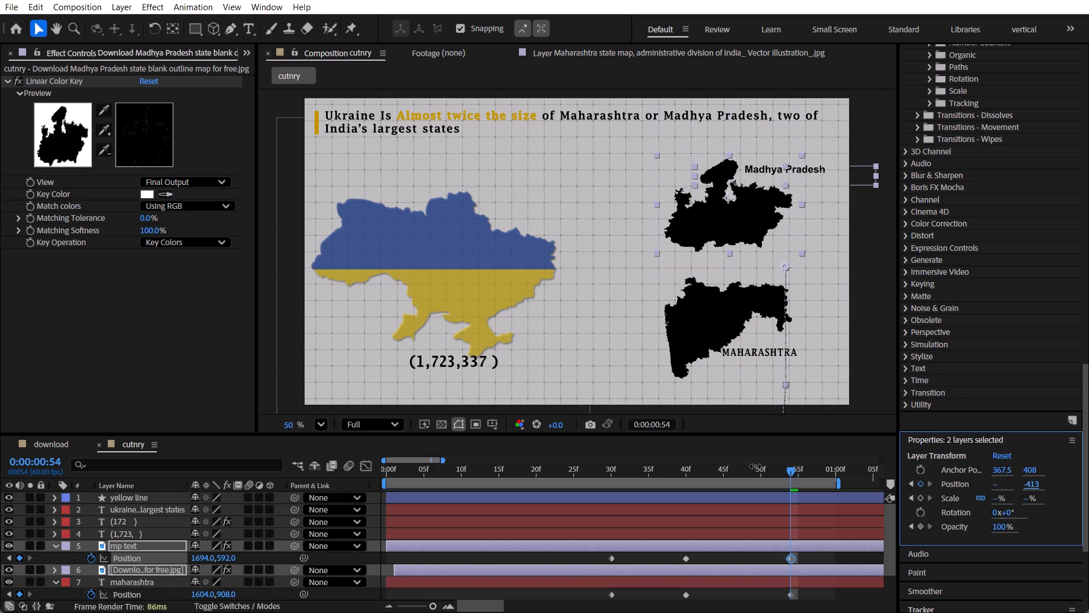
left_click_drag(755, 467, 761, 467)
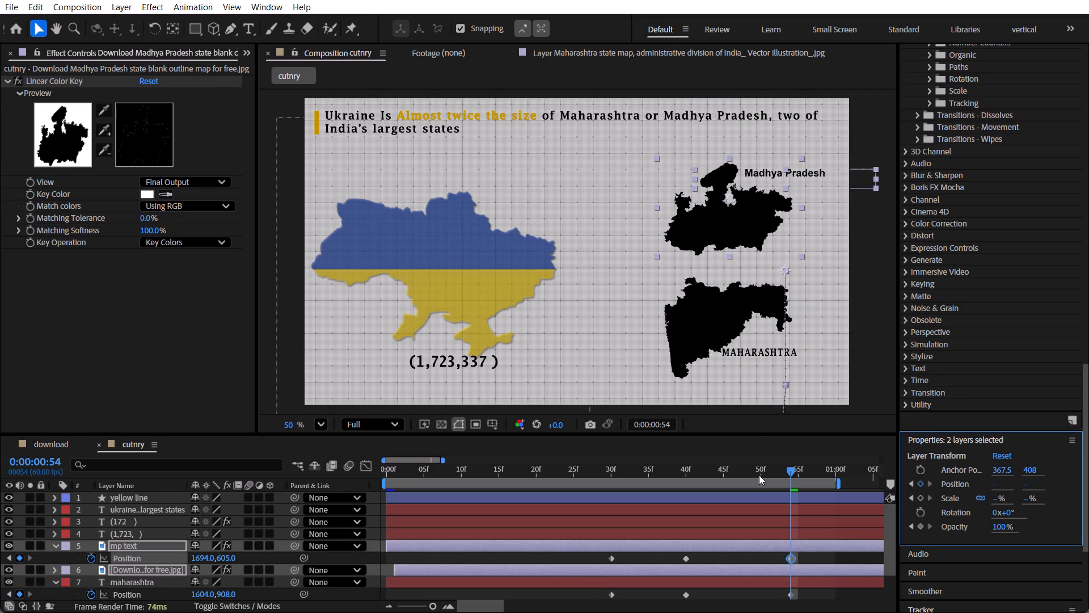
Scrub back through the labels' motion and preview the animation from the start to check the swapped maps.
left_click(759, 465)
left_click_drag(786, 465, 636, 465)
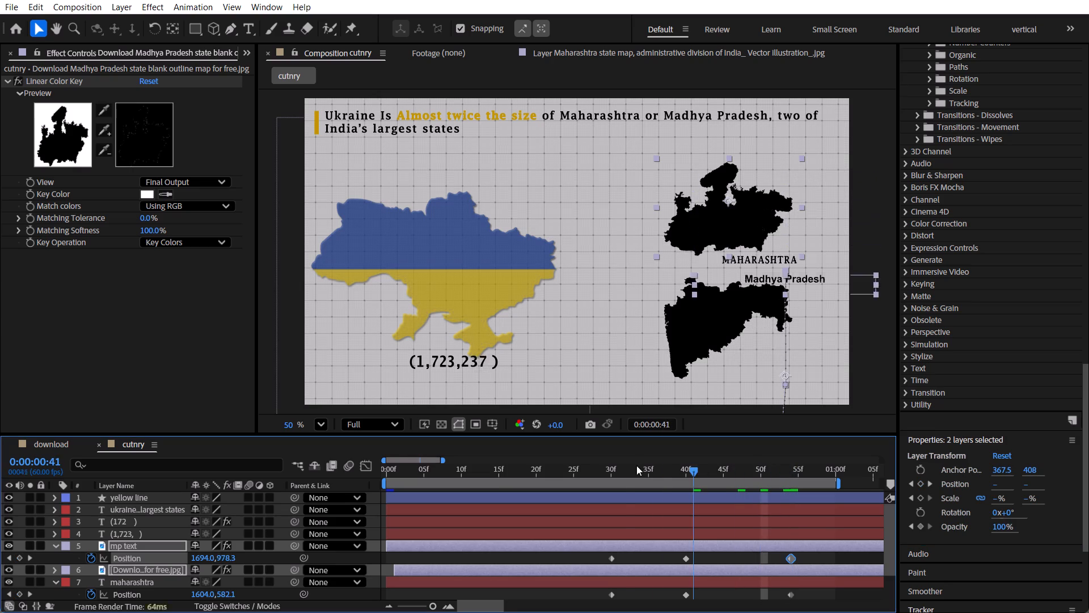
left_click_drag(636, 465, 618, 479)
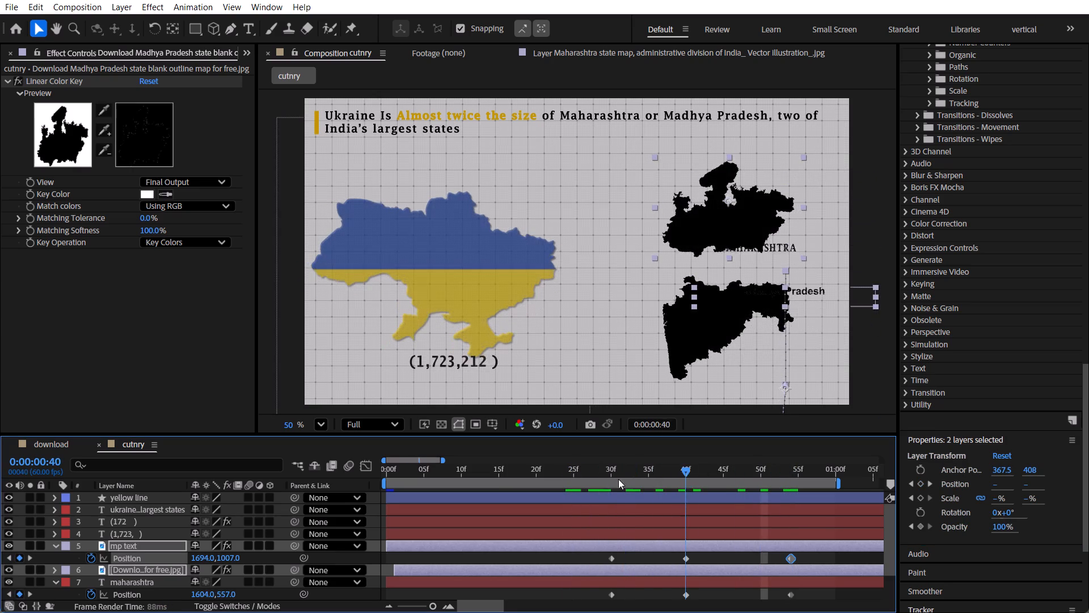
left_click_drag(618, 479, 357, 515)
key("space")
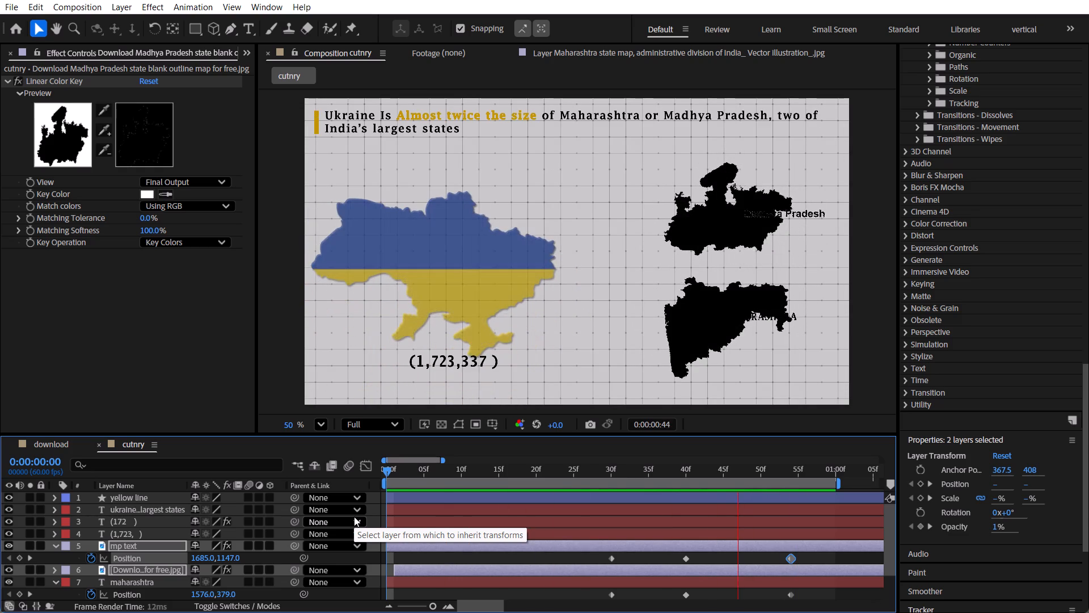
key("space")
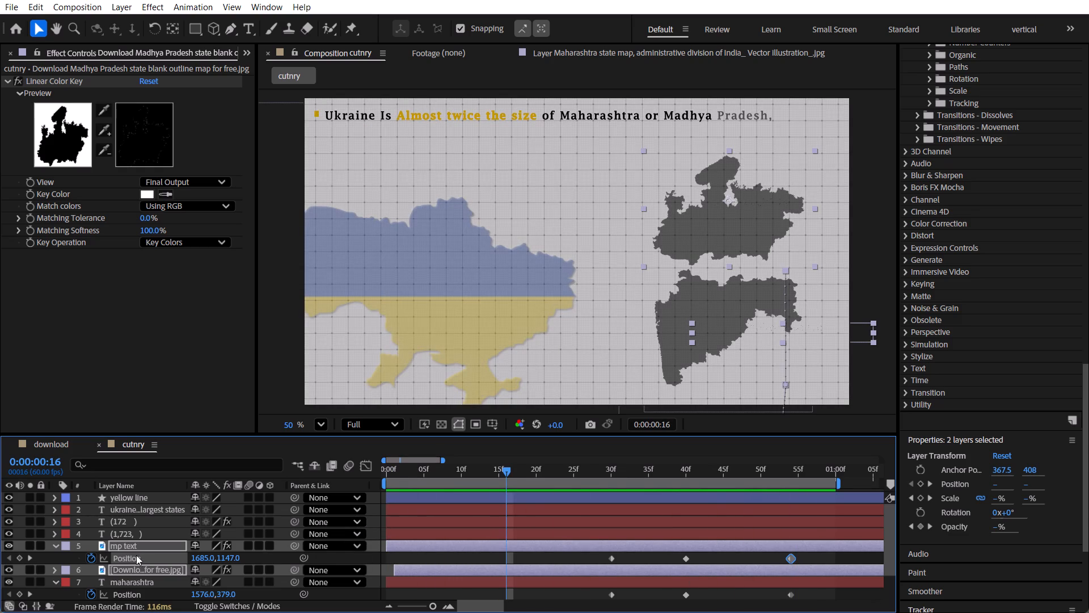
Delete the Position keyframes at 0:00:00:40 on both the mp text and maharashtra layers.
left_click(779, 556)
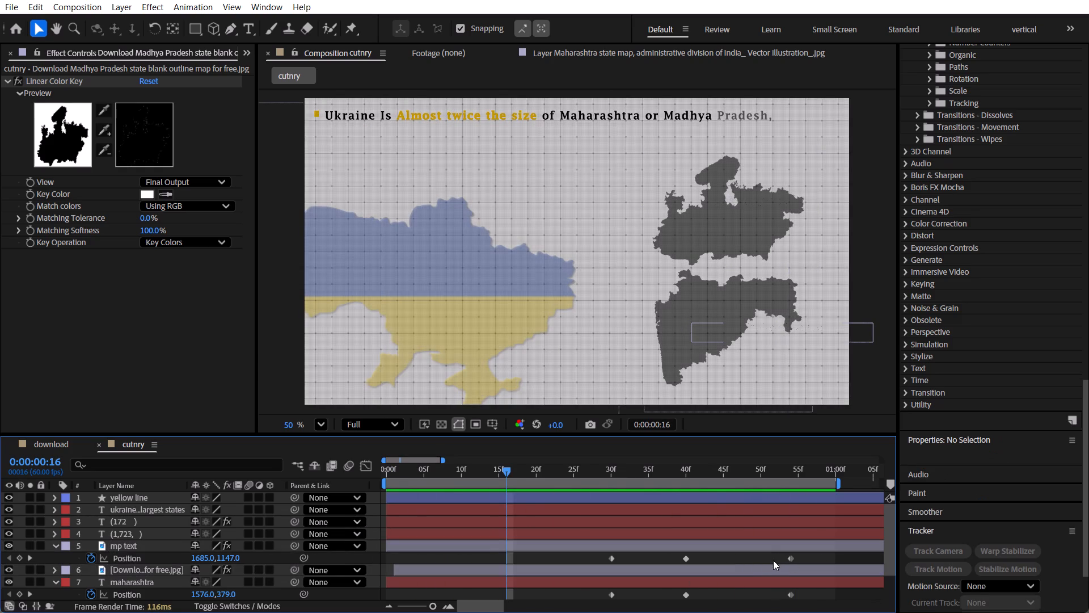
left_click_drag(757, 559, 666, 594)
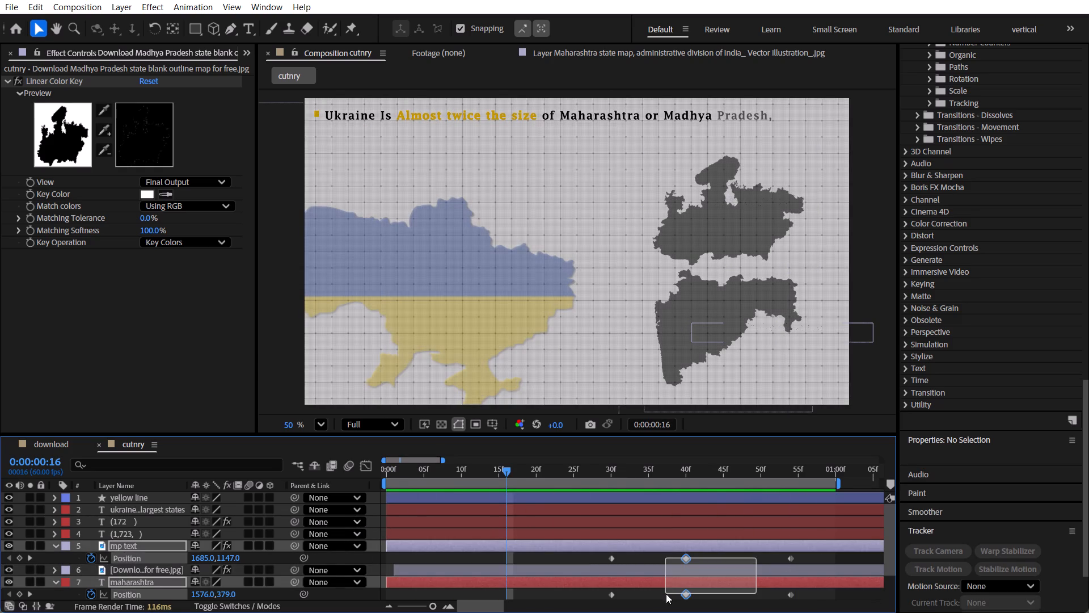
left_click_drag(666, 594, 666, 594)
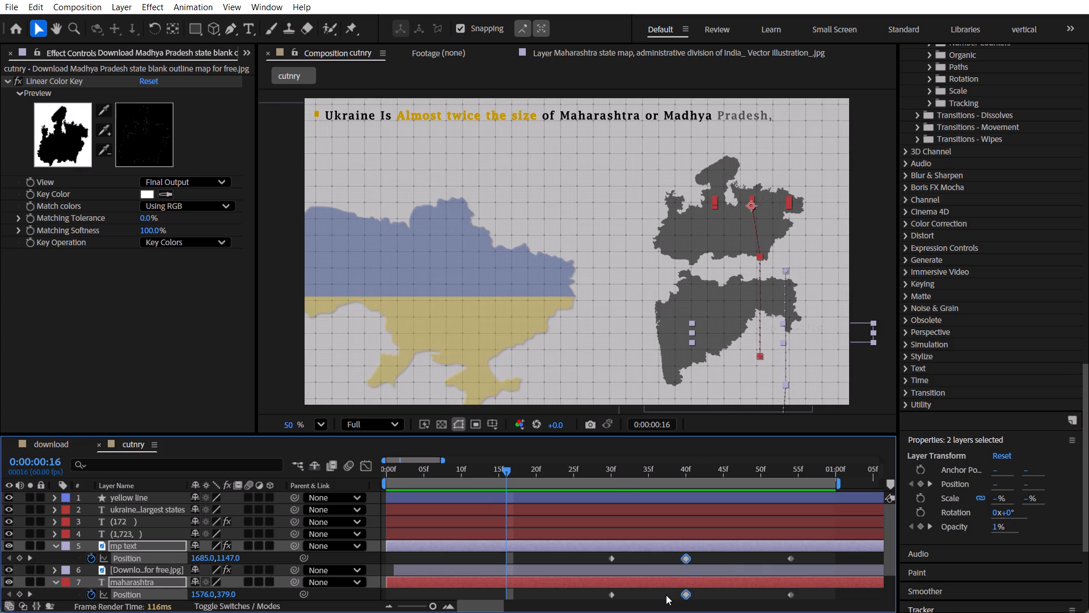
key("Delete")
Shift both labels' final Position keyframes from 0:00:00:54 to 0:00:00:37 and scrub through the shortened motion.
left_click_drag(780, 555, 800, 593)
left_click_drag(791, 562, 664, 546)
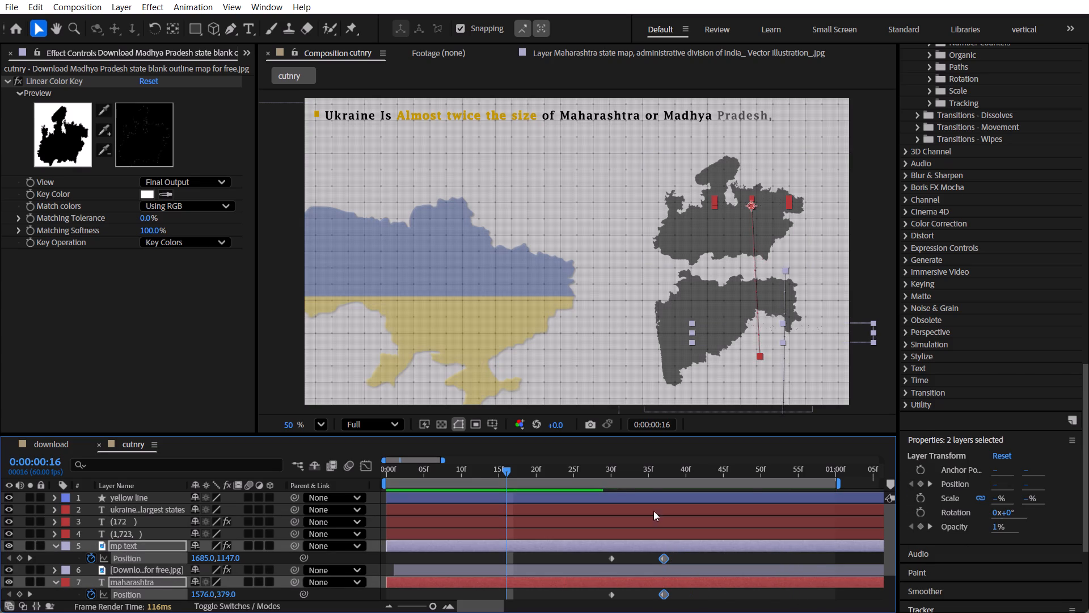
left_click_drag(626, 471, 645, 473)
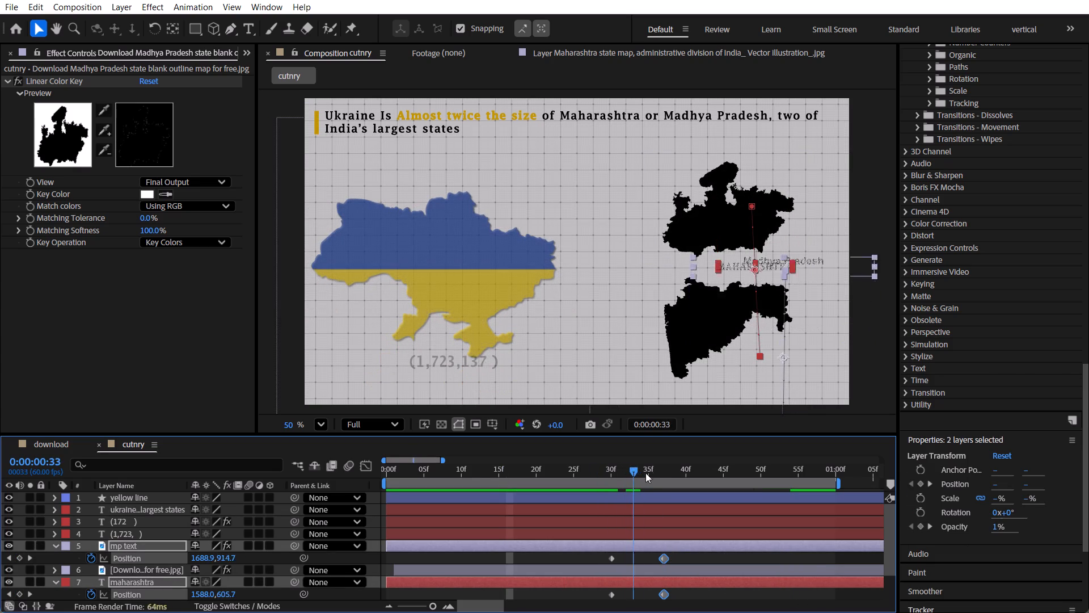
left_click_drag(645, 473, 662, 478)
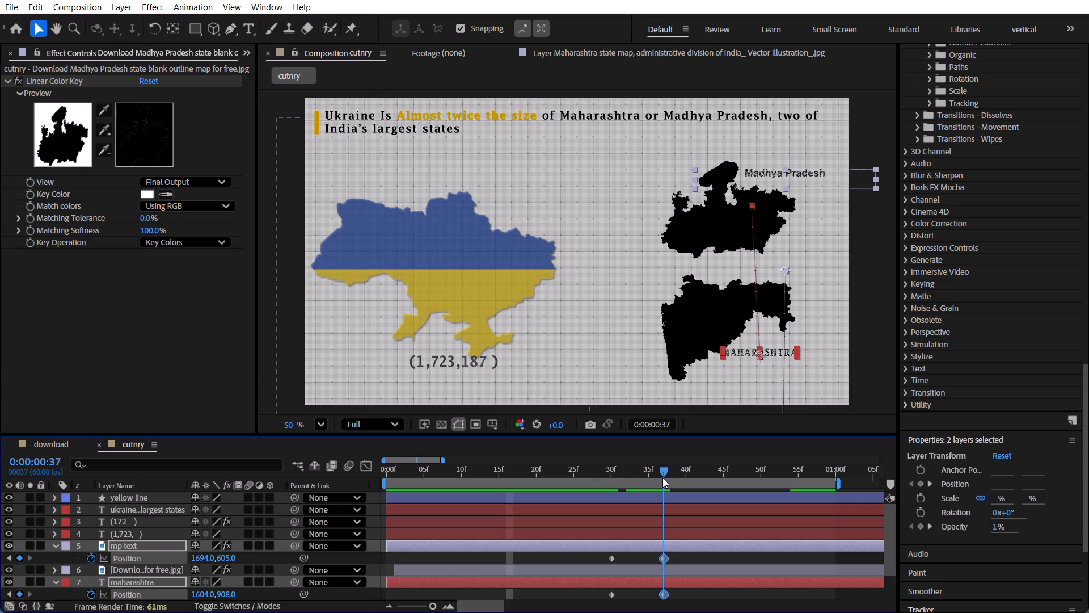
Add Position keyframes at 0:00:00:35 to the mp text and maharashtra layers.
left_click_drag(662, 478, 651, 478)
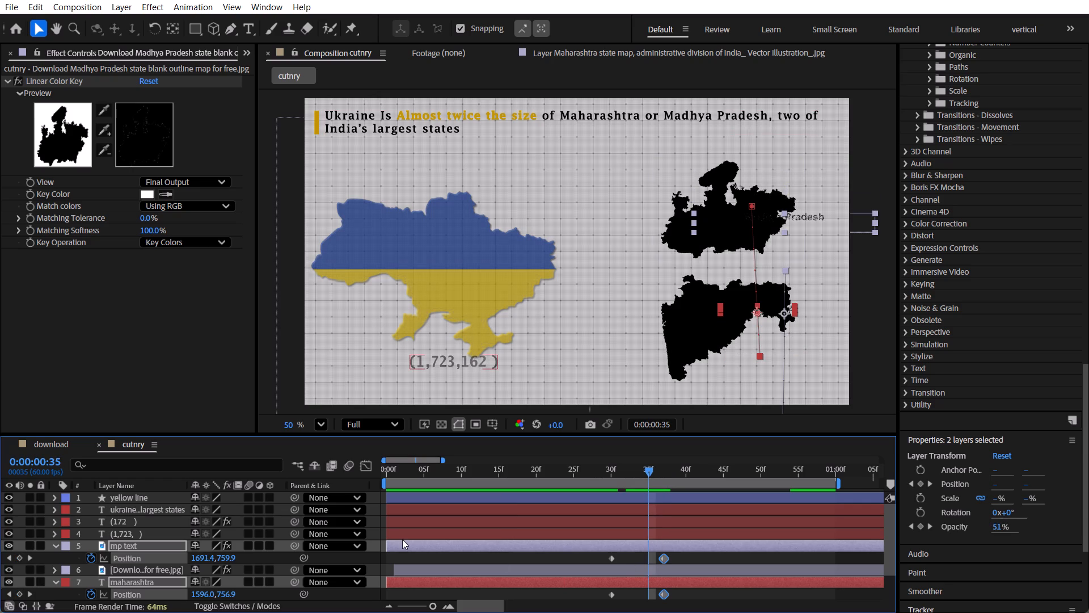
left_click(22, 554, "shift")
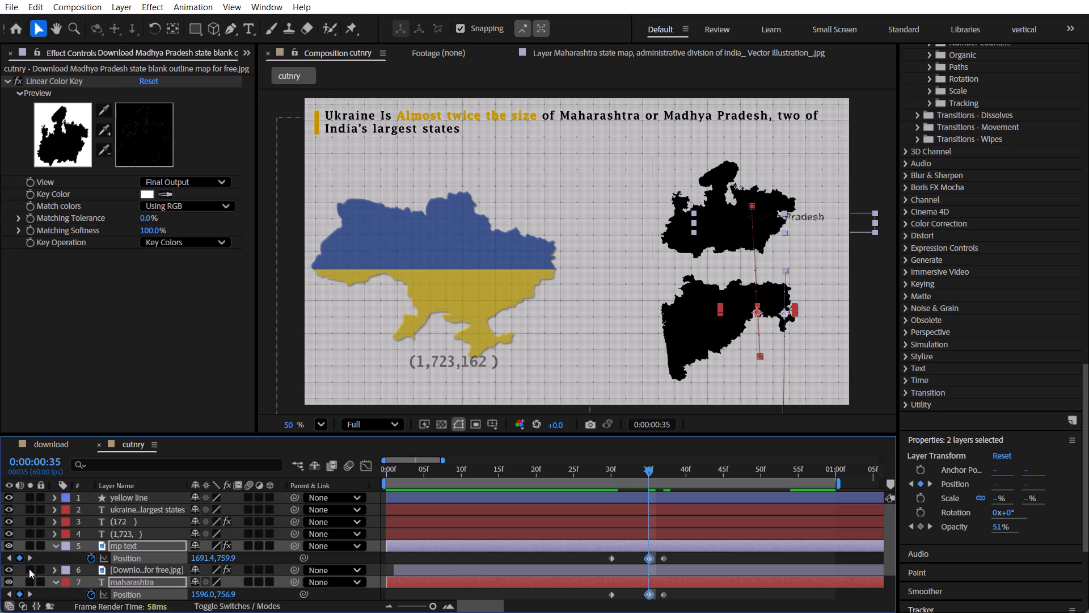
Move the 0:00:00:35 Position keyframes of the mp text and maharashtra layers onto their first keyframes at 0:00:00:30.
left_click_drag(641, 549, 644, 557)
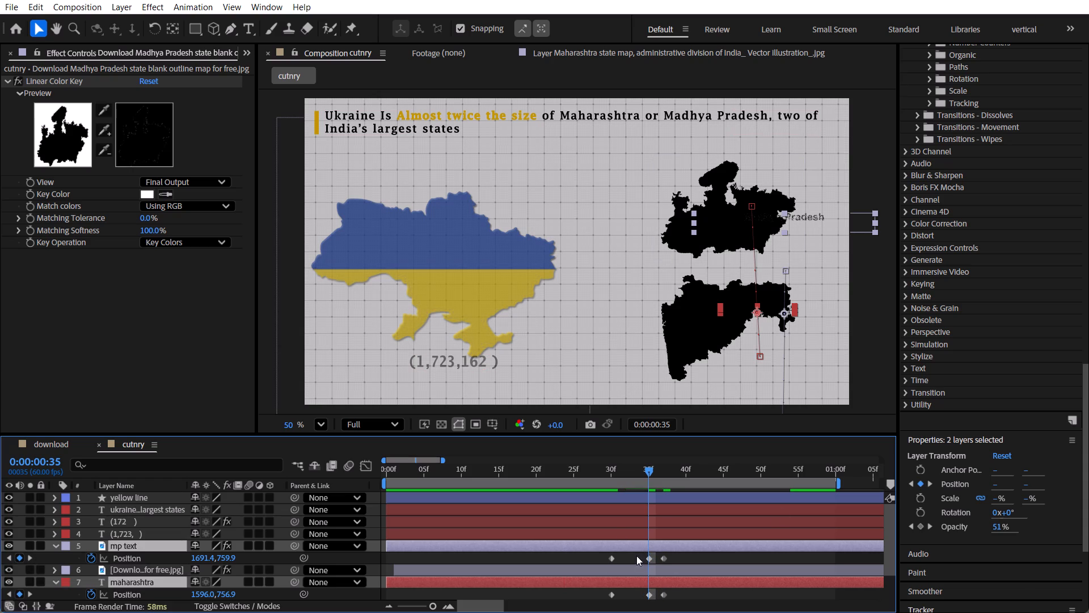
left_click_drag(636, 556, 652, 600)
left_click_drag(651, 556, 630, 556)
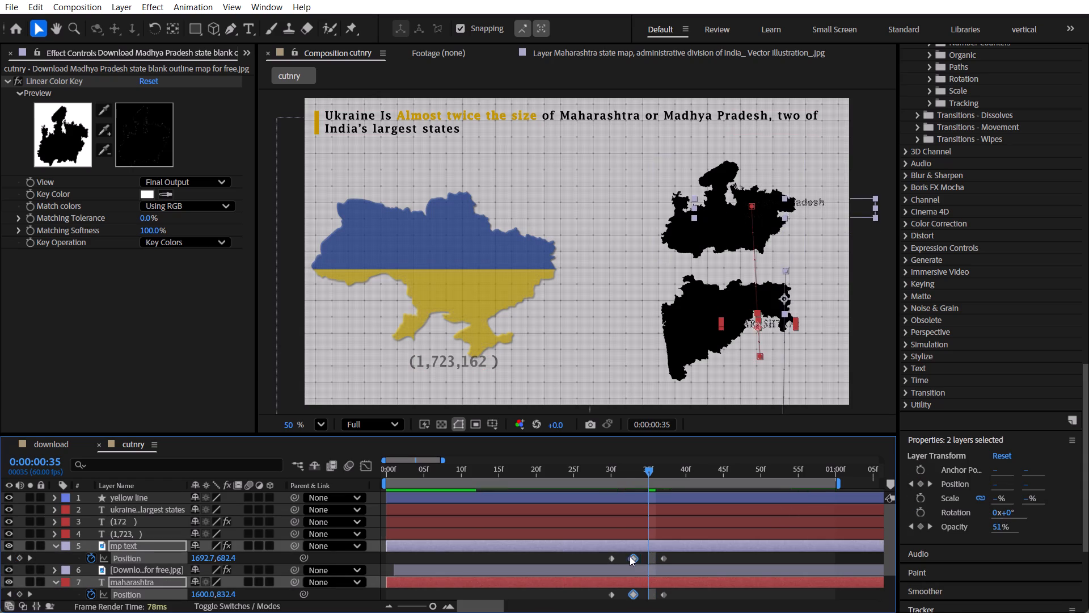
left_click_drag(630, 556, 617, 556)
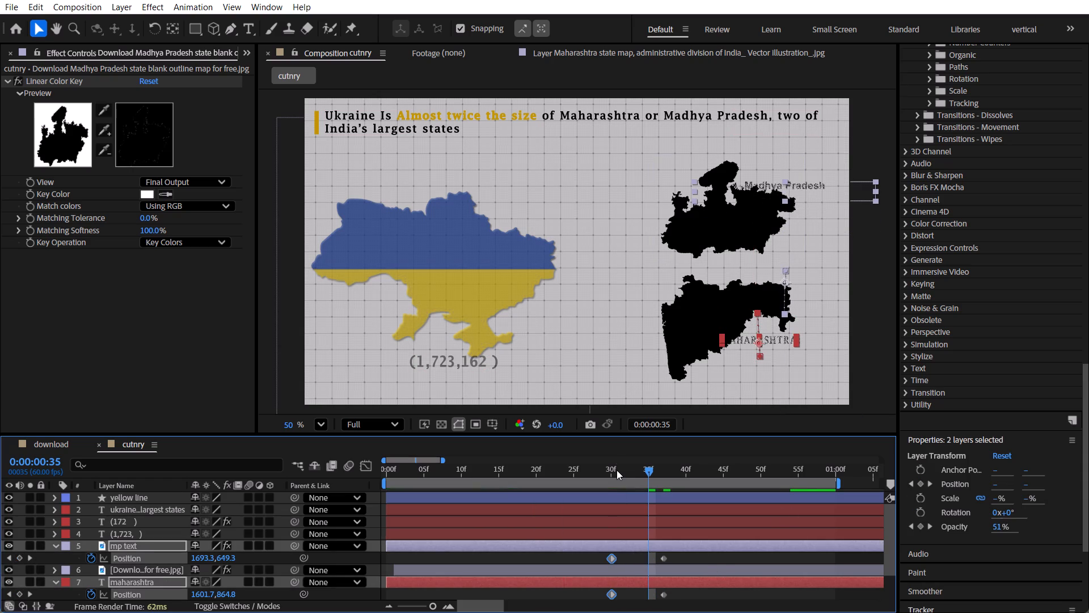
left_click(610, 470)
type("==")
key("equal")
key("equal")
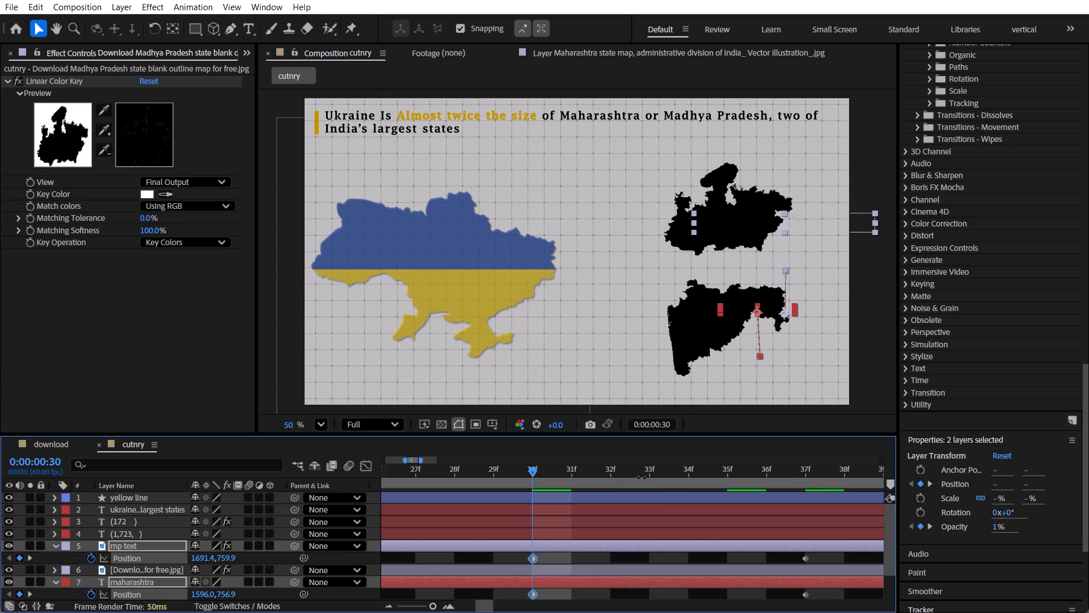
type("--")
key("minus")
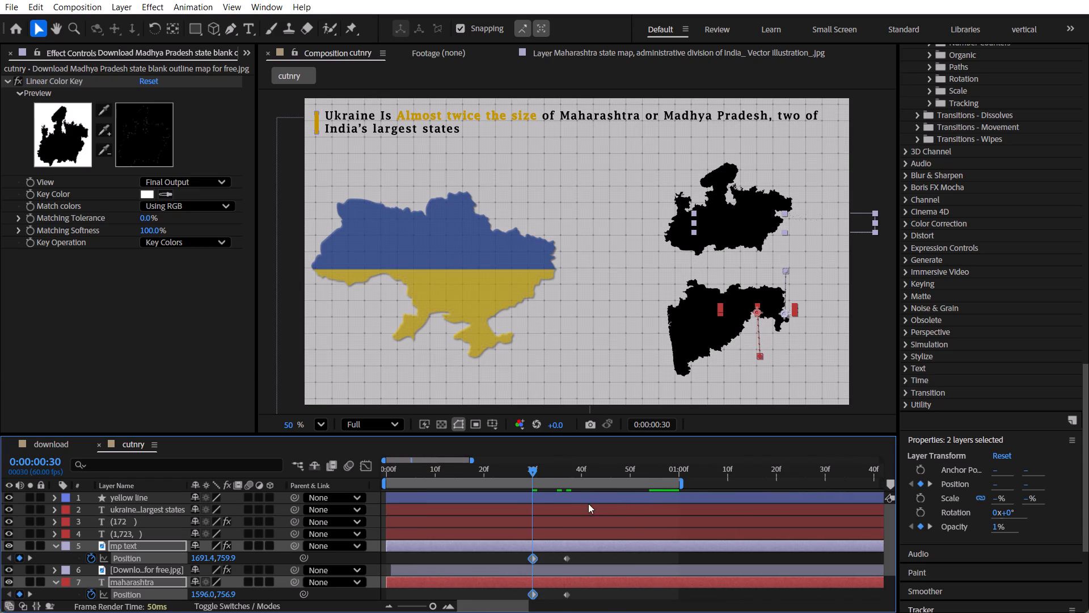
Preview the animation from the start to check the labels' motion.
left_click_drag(526, 471, 293, 497)
key("space")
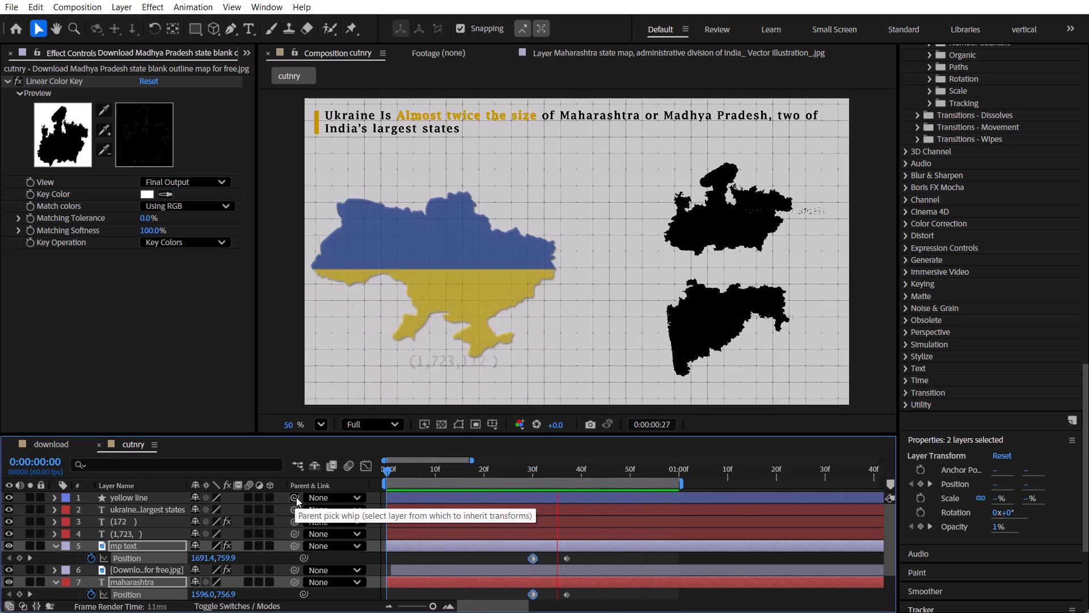
key("space")
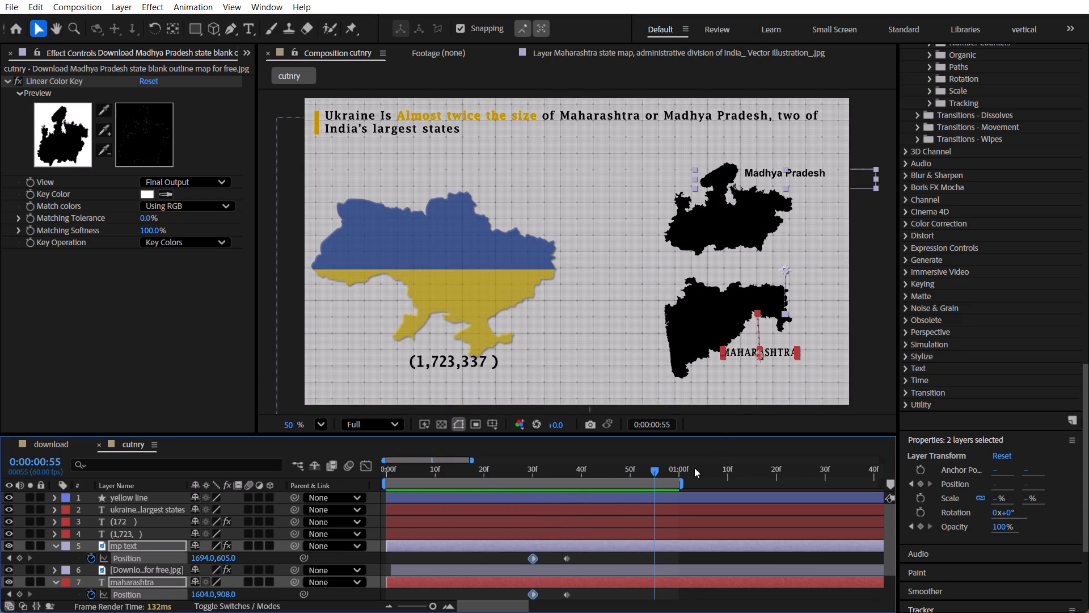
Duplicate the maharashtra text layer and place the copy directly above the mp text layer.
left_click(760, 561)
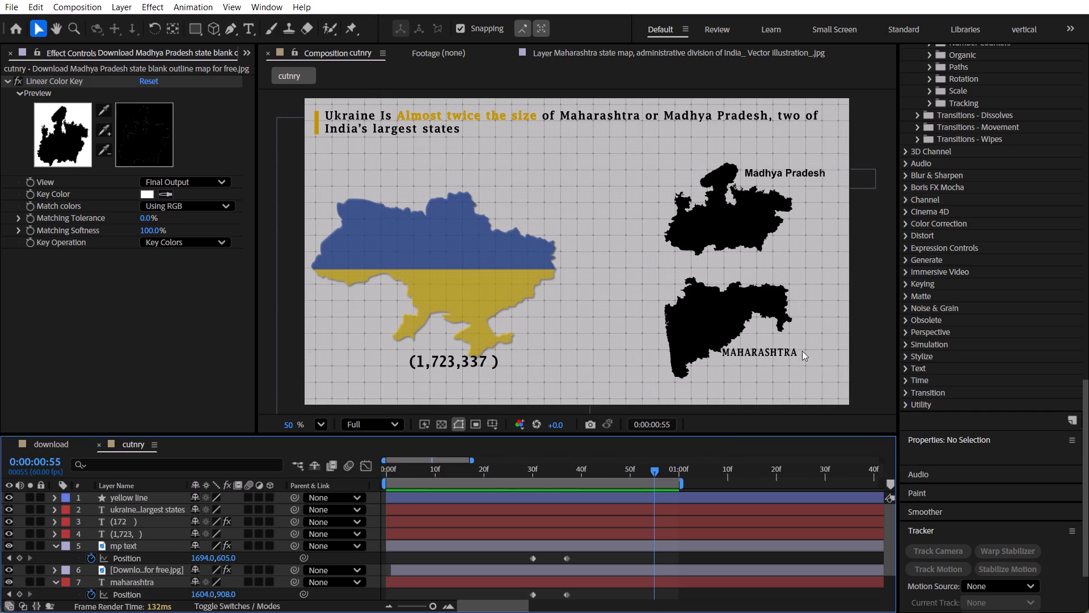
left_click(763, 355)
key("ctrl+d")
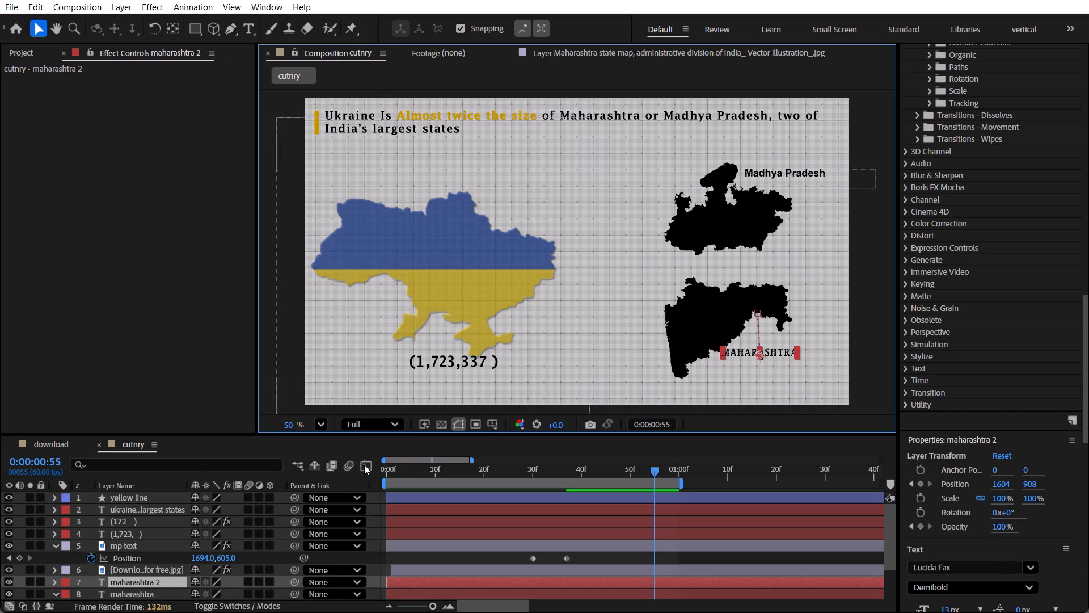
left_click_drag(136, 581, 148, 539)
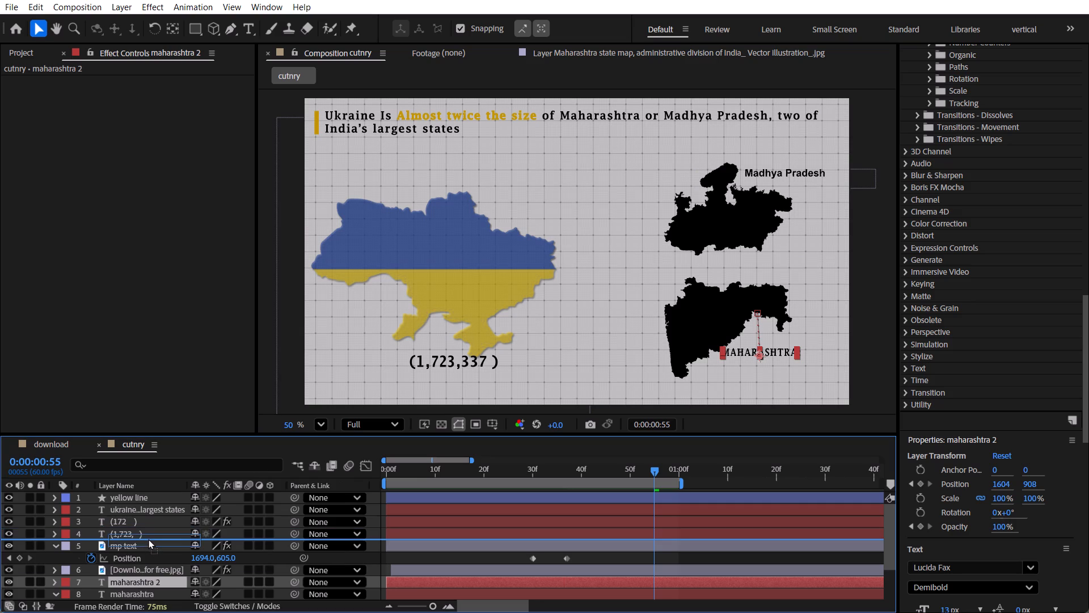
left_click_drag(148, 539, 148, 540)
left_click(148, 547)
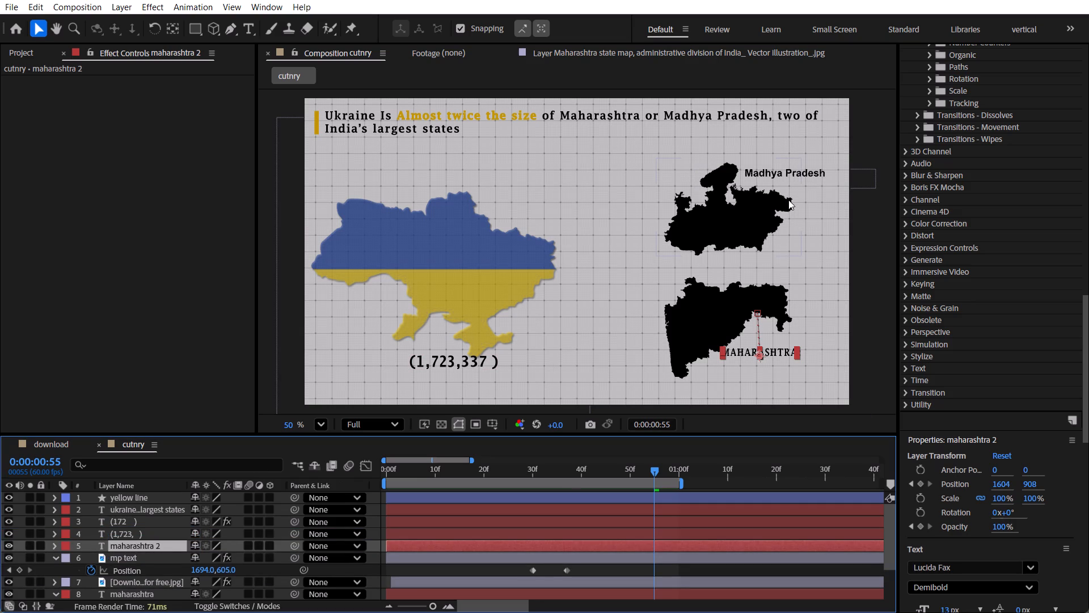
Replace the duplicated label's text with "madhya pradesh".
key("ctrl+t")
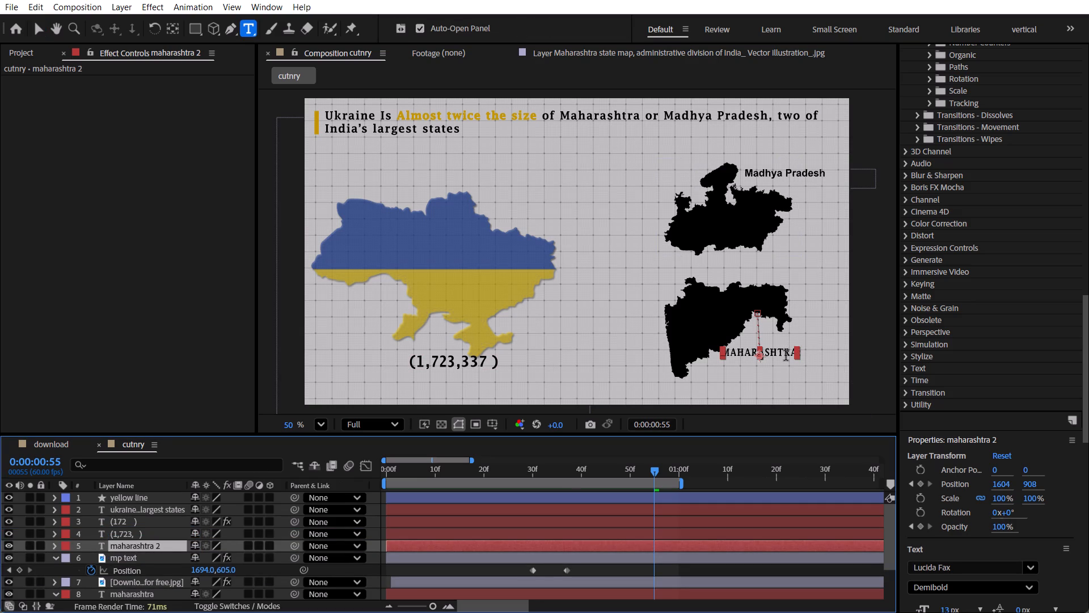
left_click(786, 355)
key("ctrl+a")
key("BackSpace")
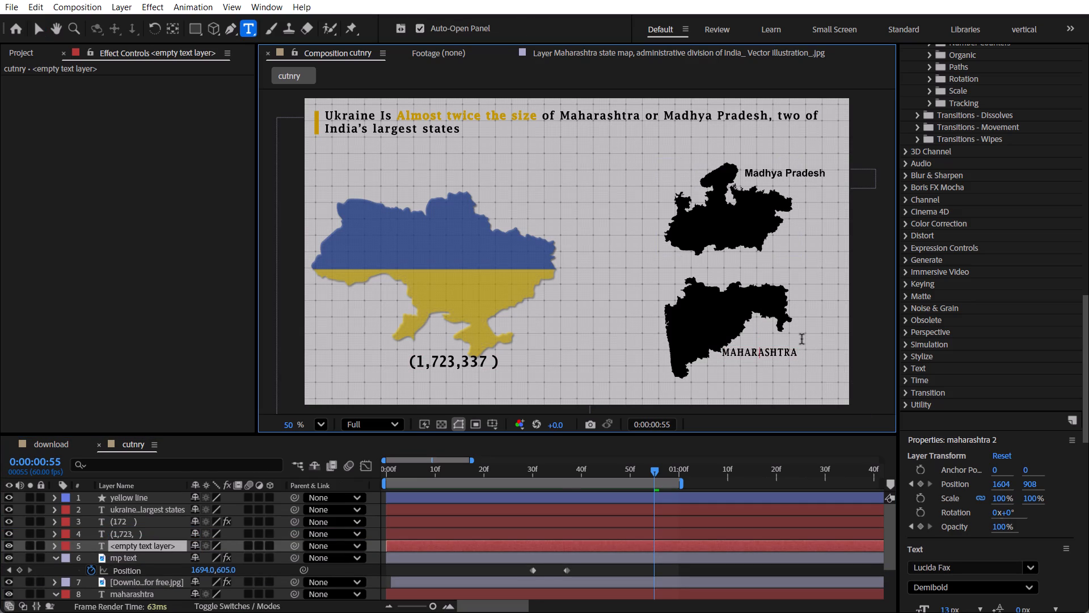
type("madhya pradesh")
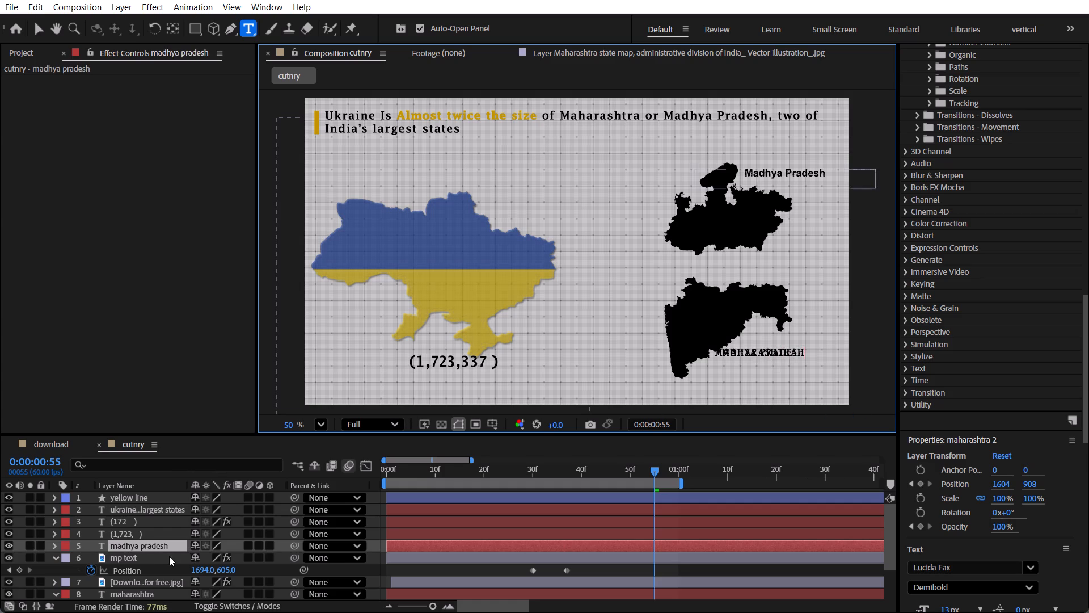
Delete all Position and Opacity keyframes from the madhya pradesh text layer.
left_click(157, 544)
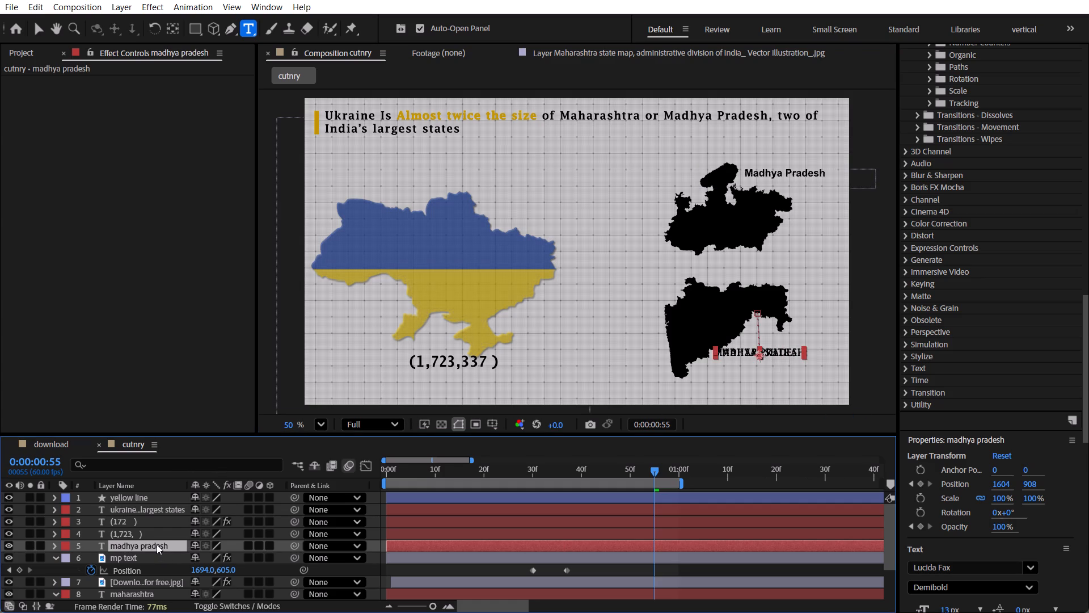
key("u")
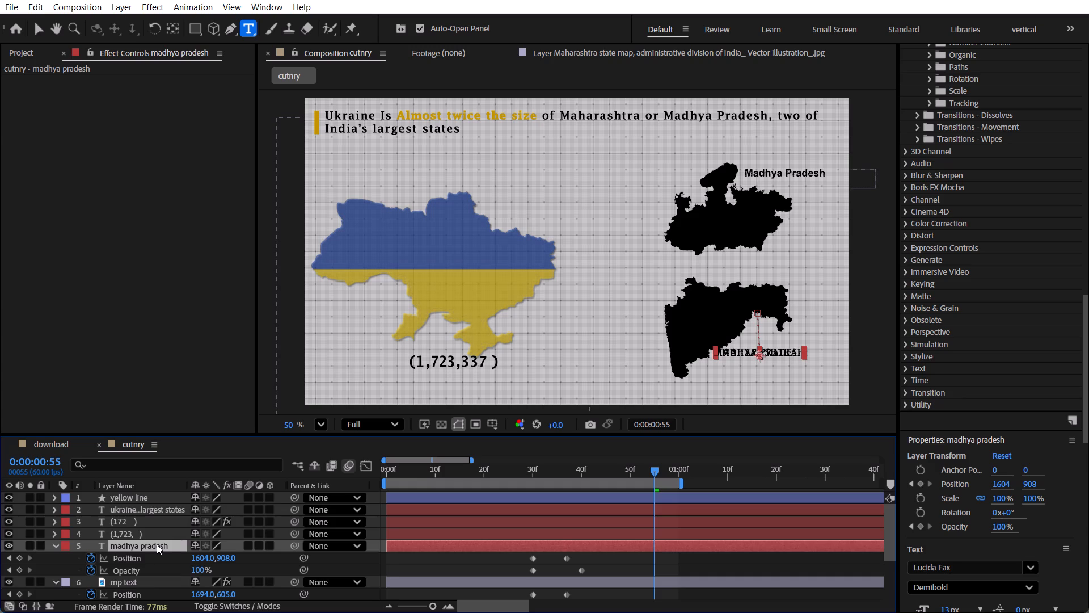
scroll(157, 544, "down", 1)
left_click(146, 551)
key("u")
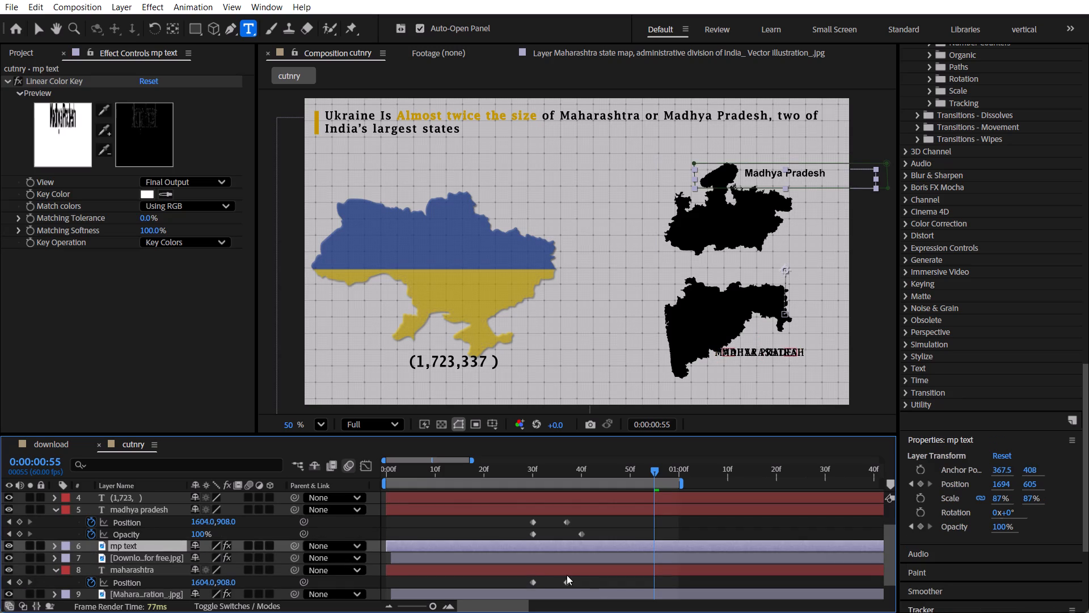
left_click_drag(597, 584, 521, 580)
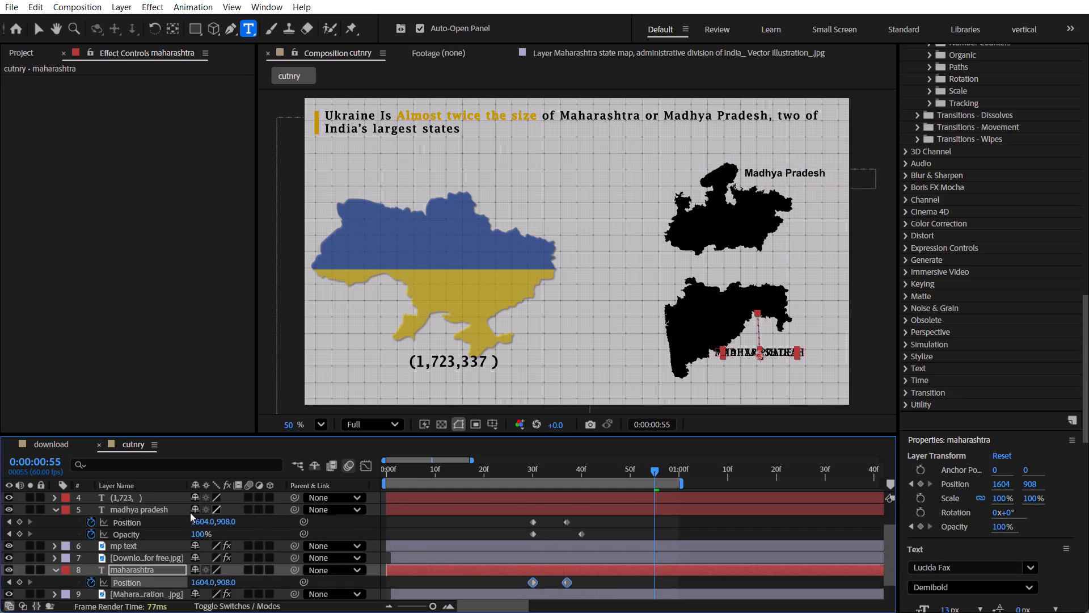
left_click(169, 509)
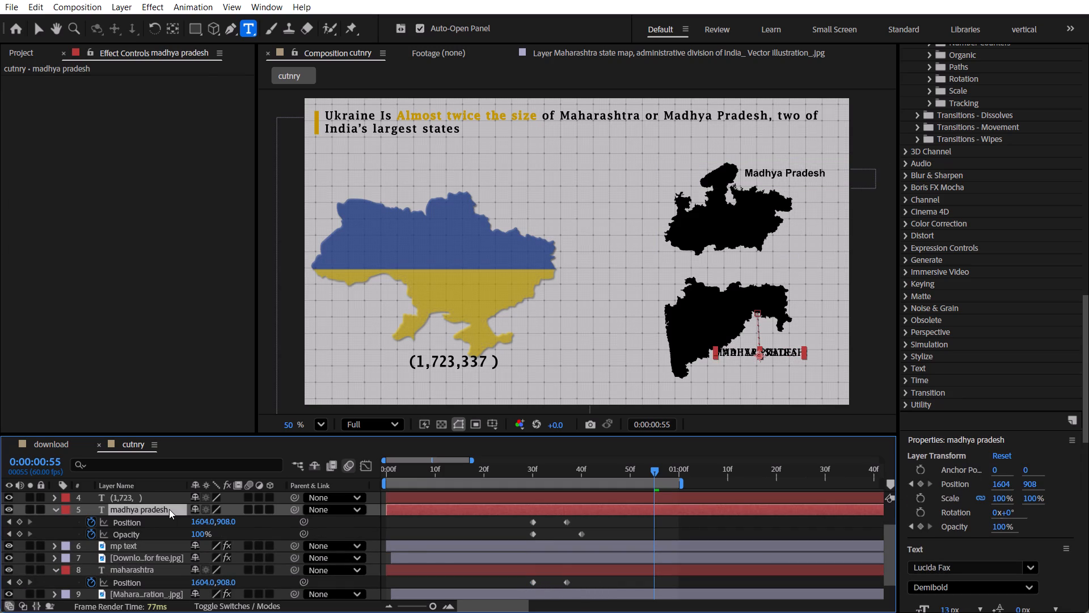
left_click_drag(598, 532, 517, 513)
key("Delete")
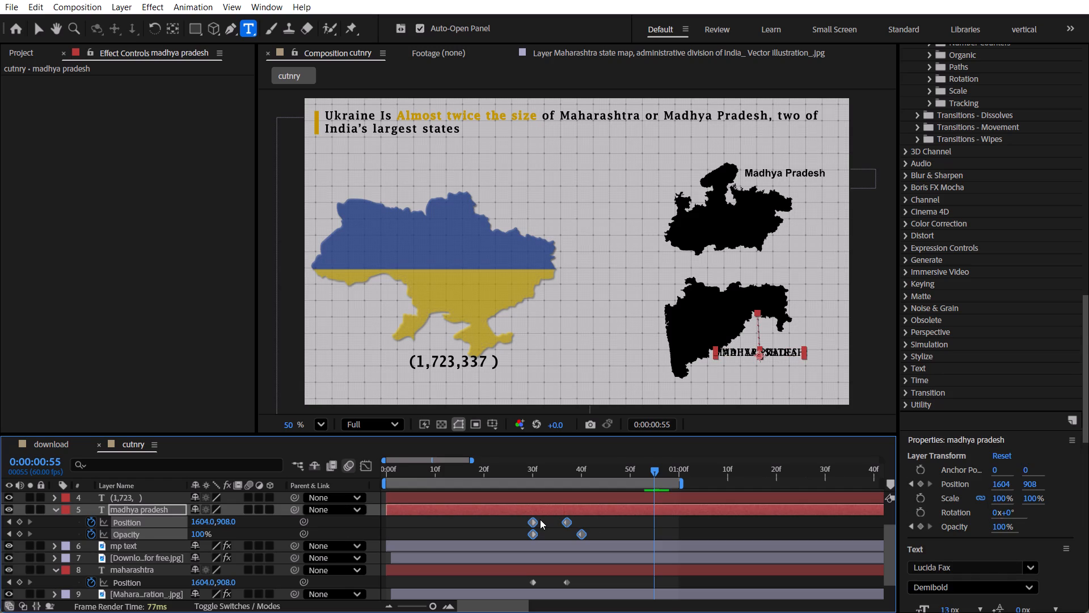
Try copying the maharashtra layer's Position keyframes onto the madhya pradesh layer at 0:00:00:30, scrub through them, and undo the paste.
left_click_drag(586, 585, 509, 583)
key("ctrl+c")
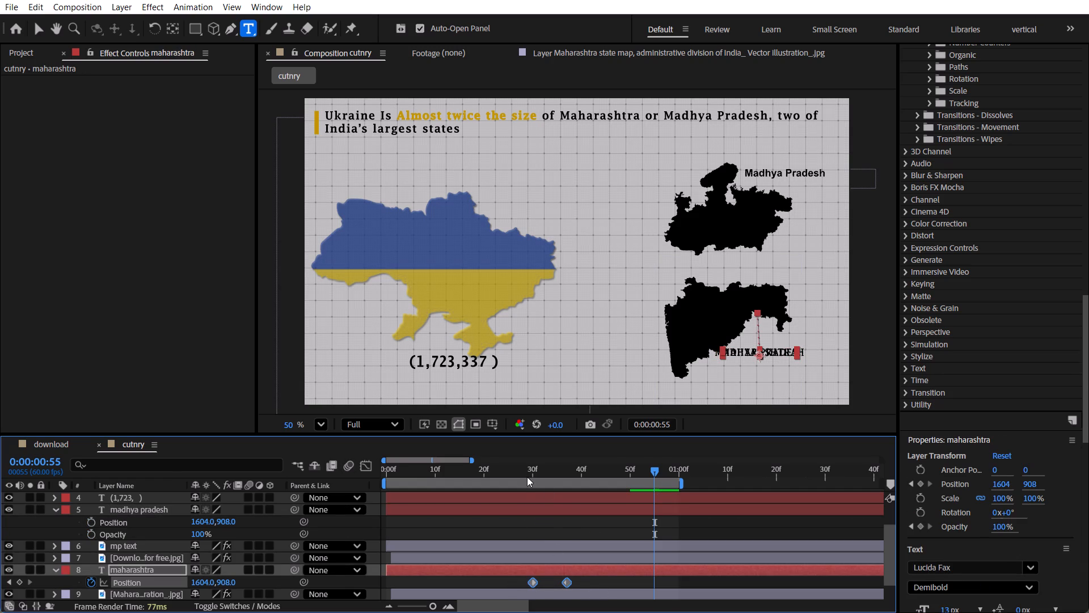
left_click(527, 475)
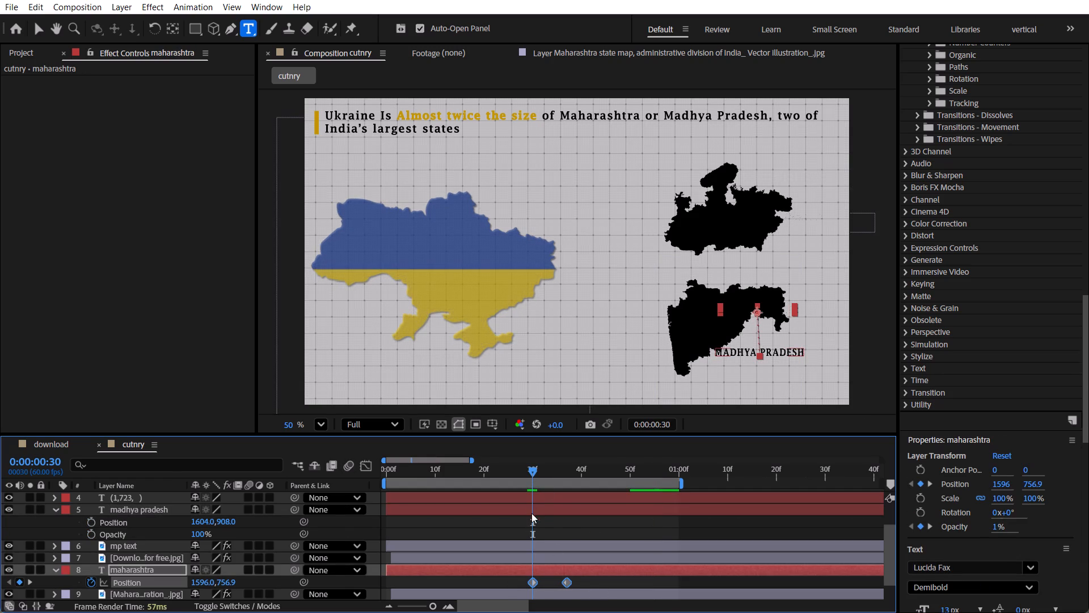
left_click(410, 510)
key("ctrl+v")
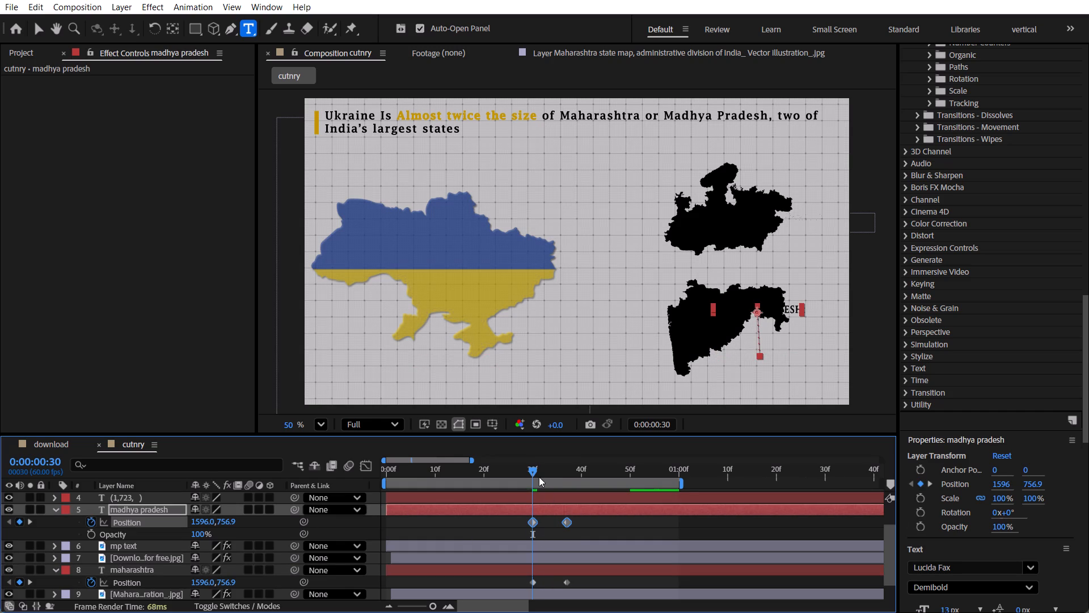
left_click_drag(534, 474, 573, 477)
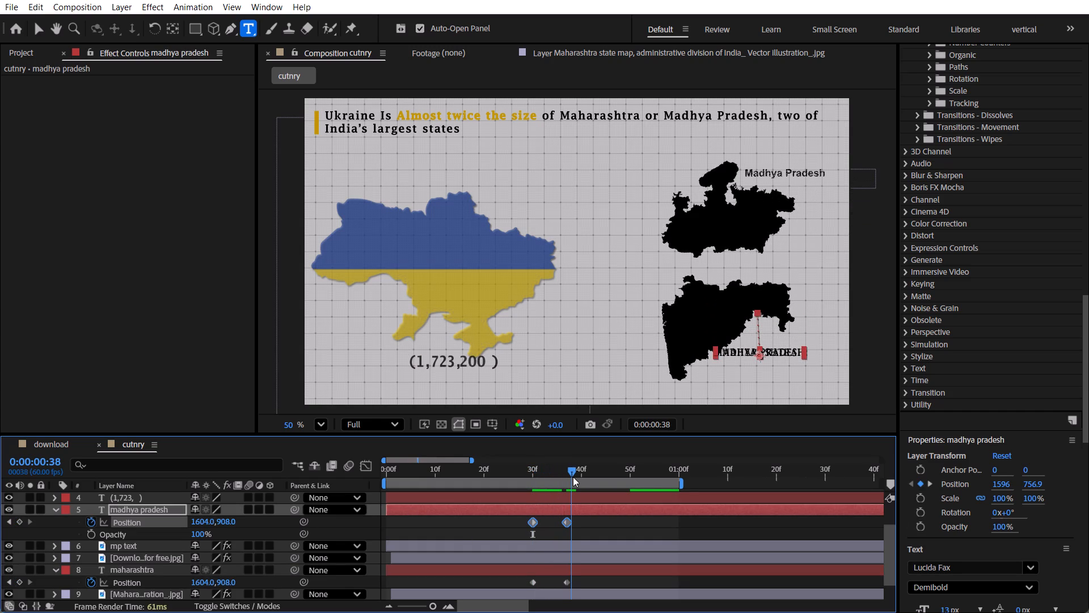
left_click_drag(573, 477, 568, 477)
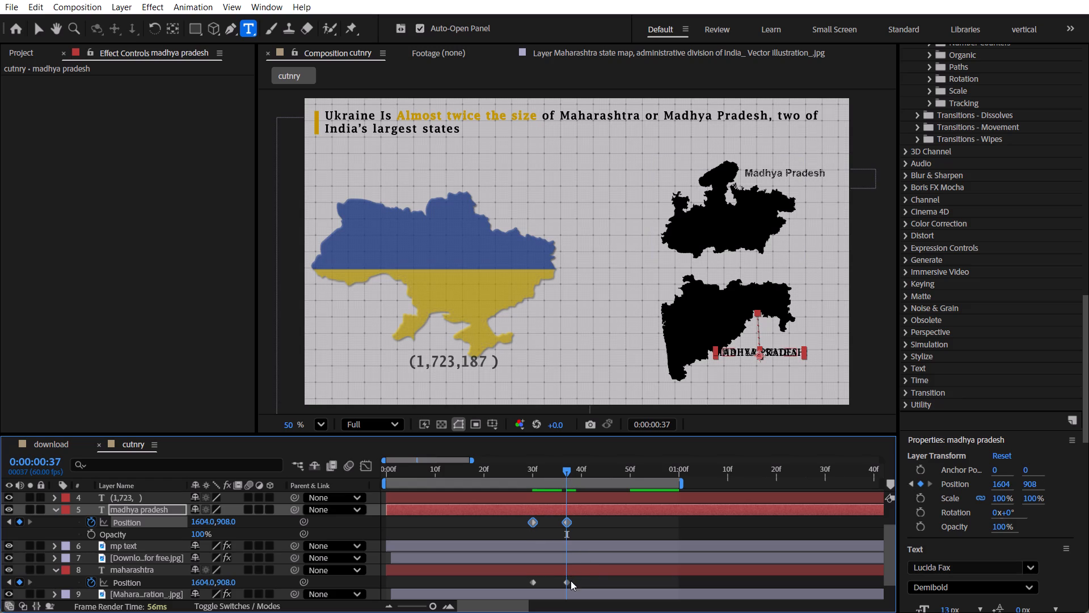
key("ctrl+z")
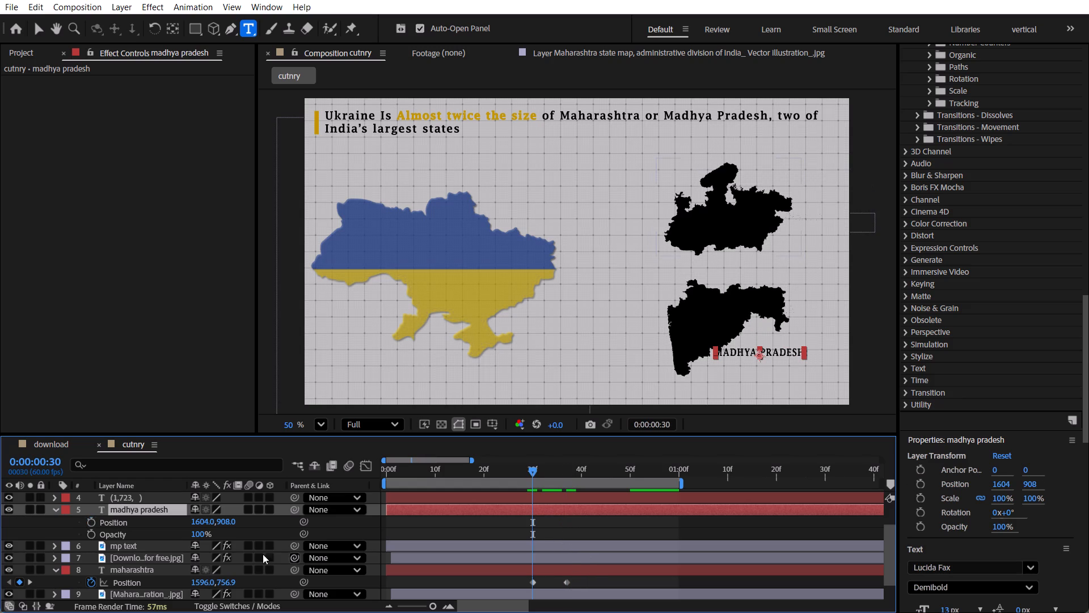
Copy the mp text layer's Position and Opacity keyframes onto the madhya pradesh text layer, starting at 0:00:00:30.
left_click(164, 544)
key("u")
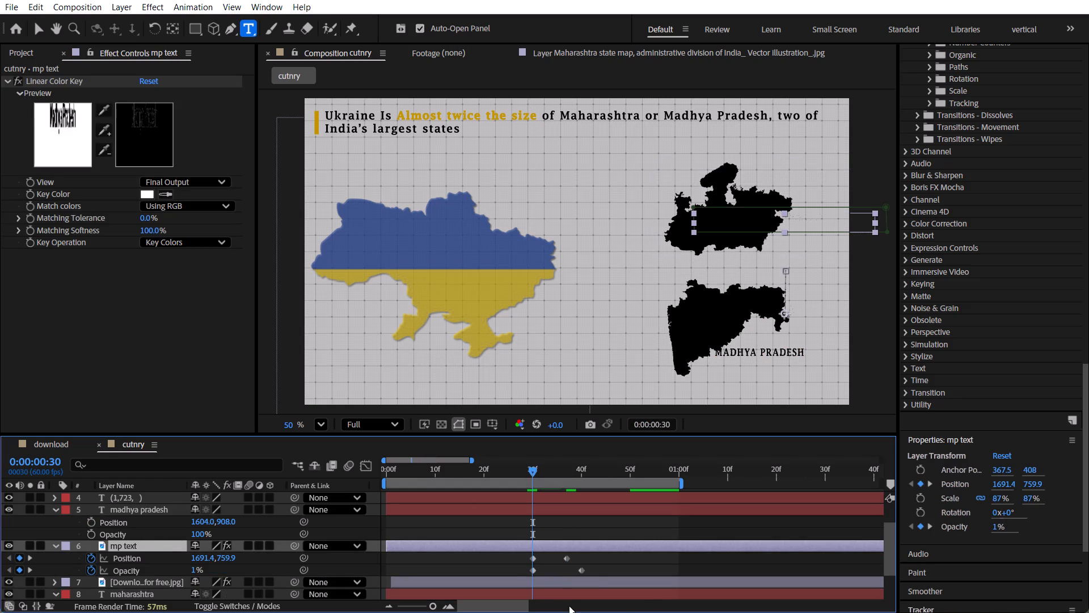
left_click_drag(597, 574, 518, 555)
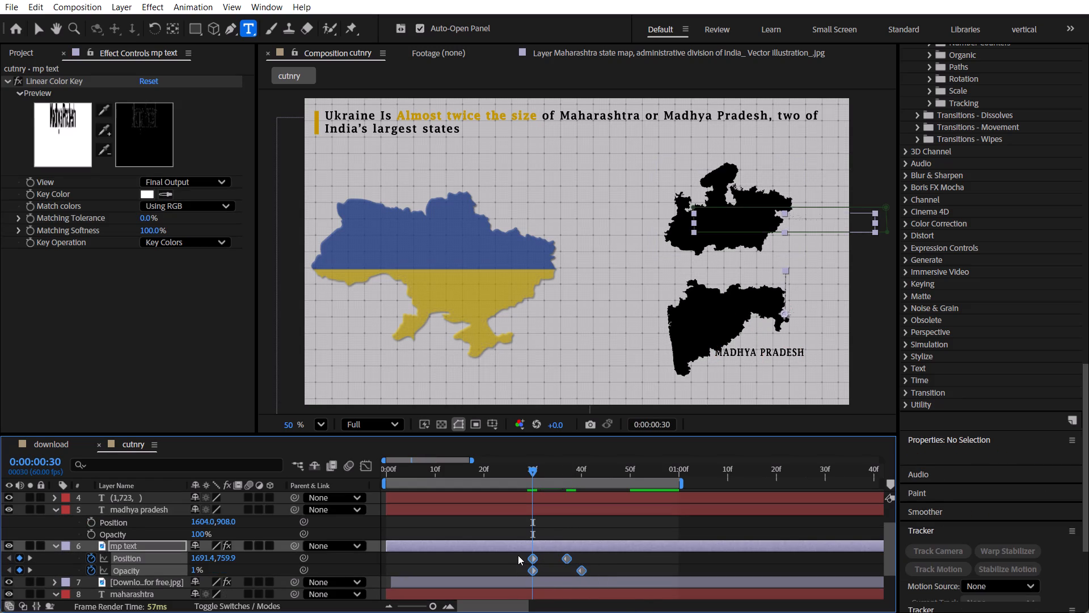
key("ctrl+c")
left_click(568, 514)
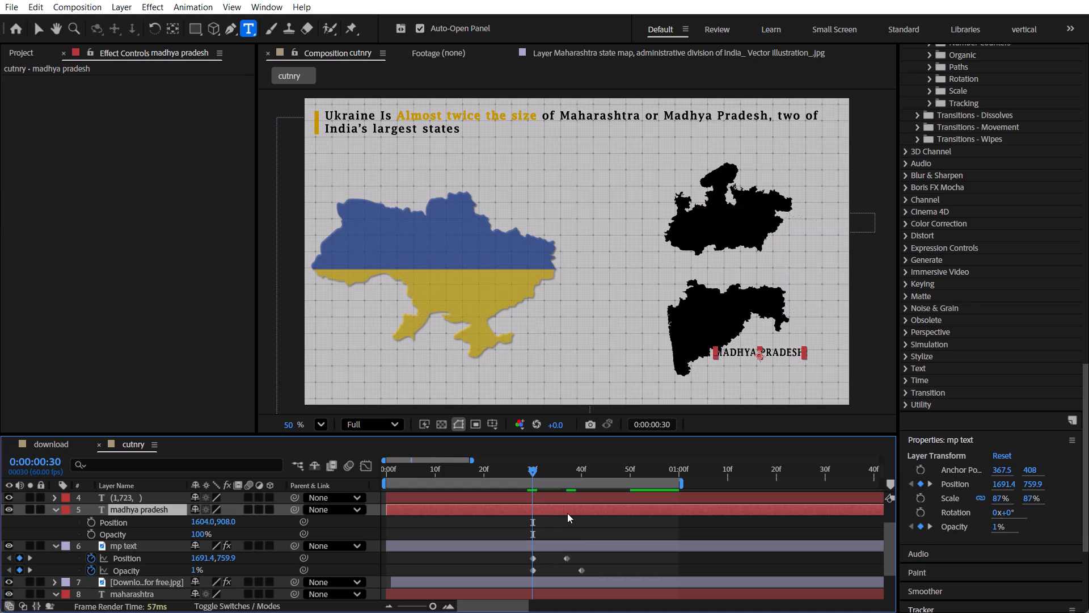
key("ctrl+v")
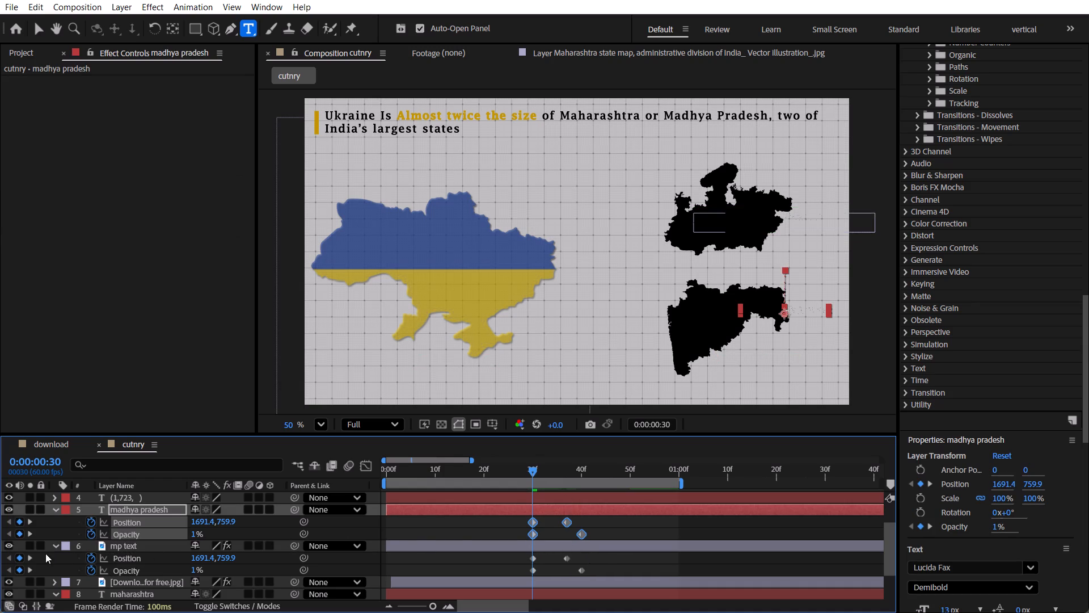
Hide the mp text layer.
left_click(12, 547)
Scrub through the animation up to 0:00:00:48 to check the new Madhya Pradesh label's motion and fade.
left_click_drag(402, 468, 374, 468)
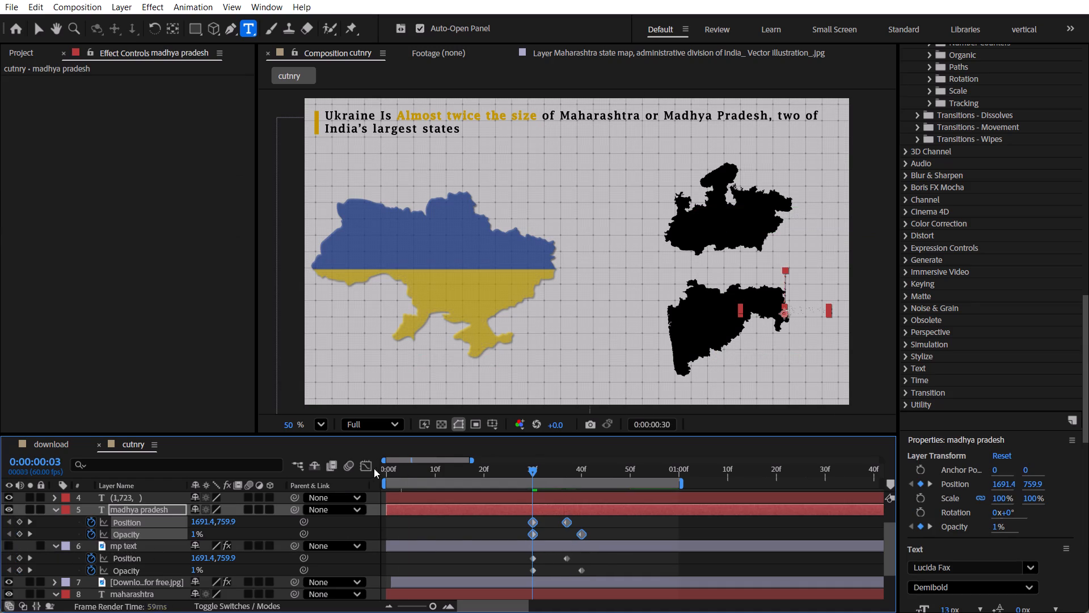
left_click_drag(374, 468, 594, 482)
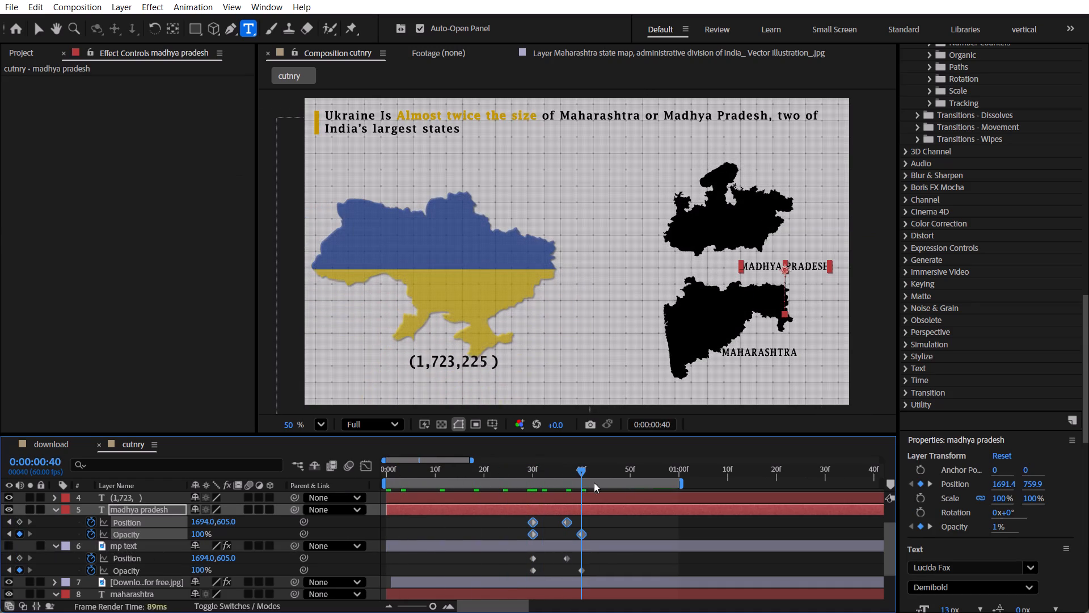
left_click_drag(594, 482, 621, 484)
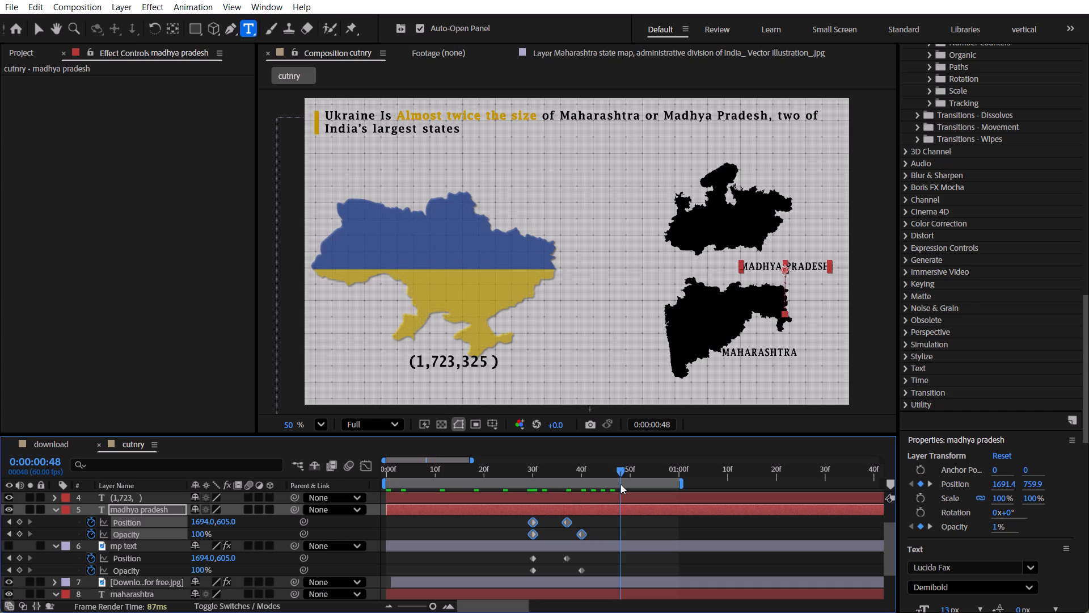
left_click_drag(621, 484, 621, 485)
left_click_drag(621, 485, 621, 486)
Collapse the revealed keyframe properties of all layers in the cutnry timeline.
left_click_drag(621, 486, 622, 486)
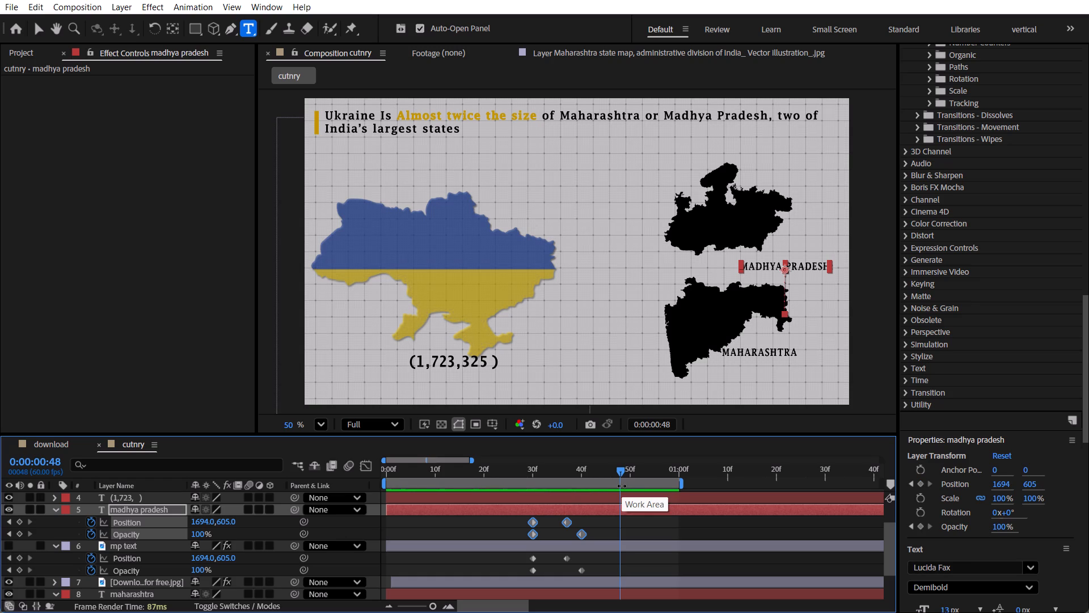
left_click(328, 528)
key("u")
scroll(43, 536, "down", 2)
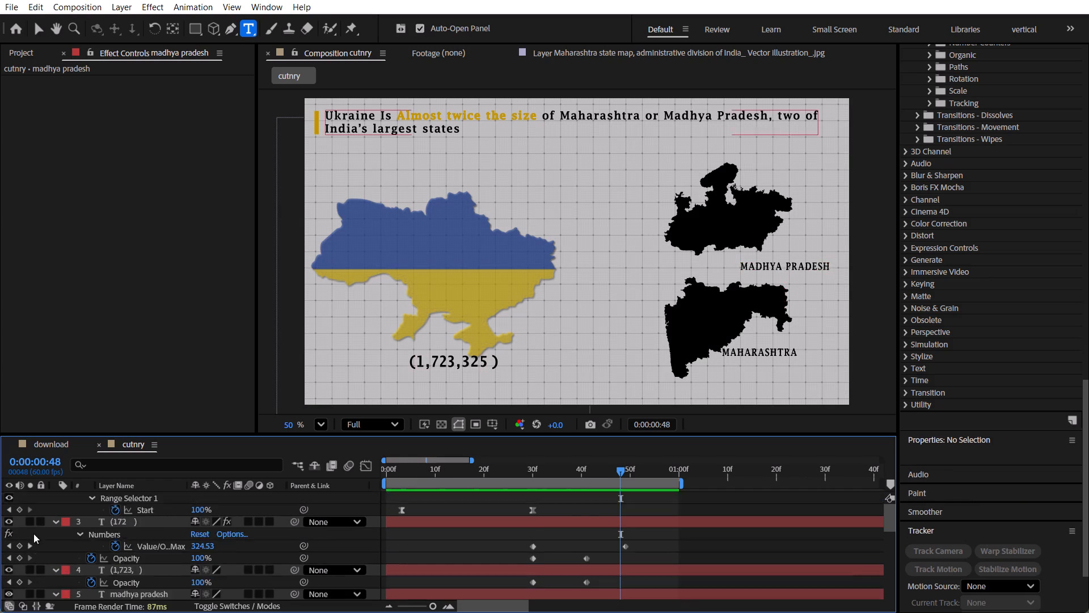
scroll(33, 534, "down", 2)
key("u")
scroll(37, 526, "down", 6)
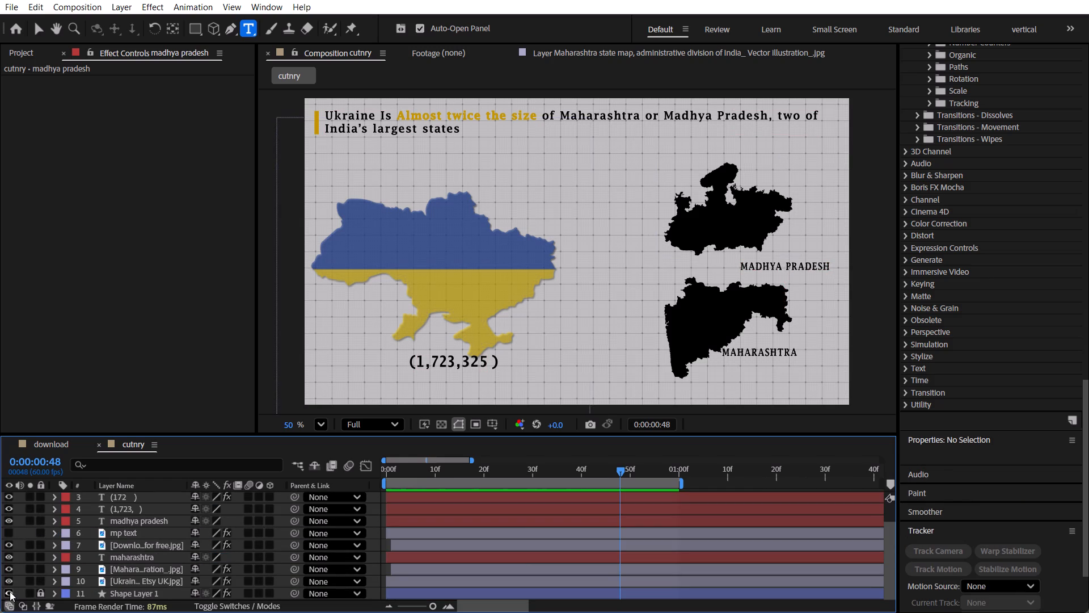
Unlock the background layer Shape Layer 1.
left_click(10, 592)
left_click(10, 593)
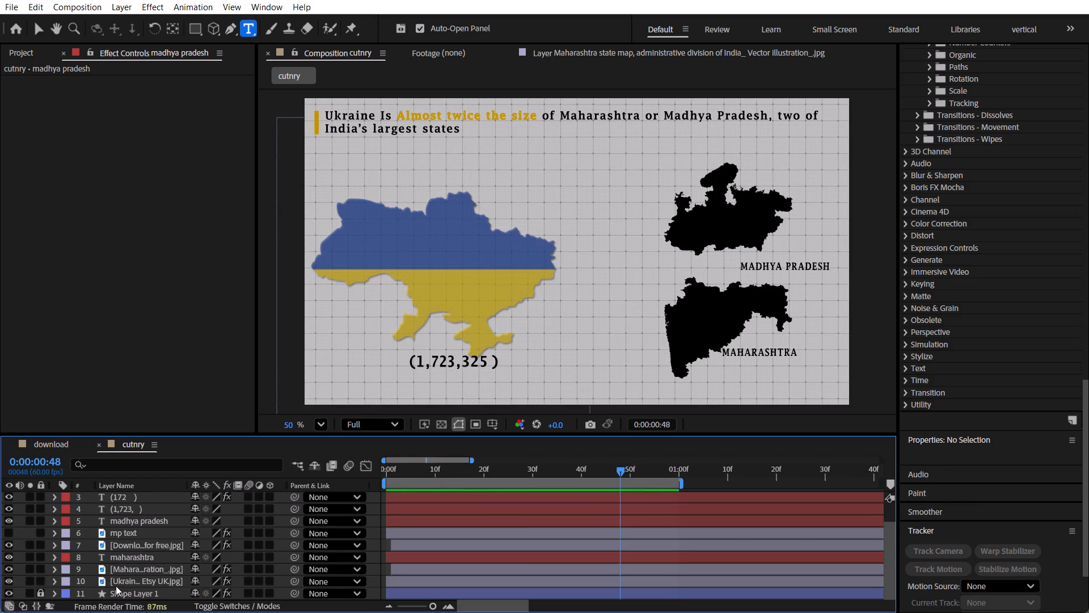
left_click(122, 586)
left_click(125, 593)
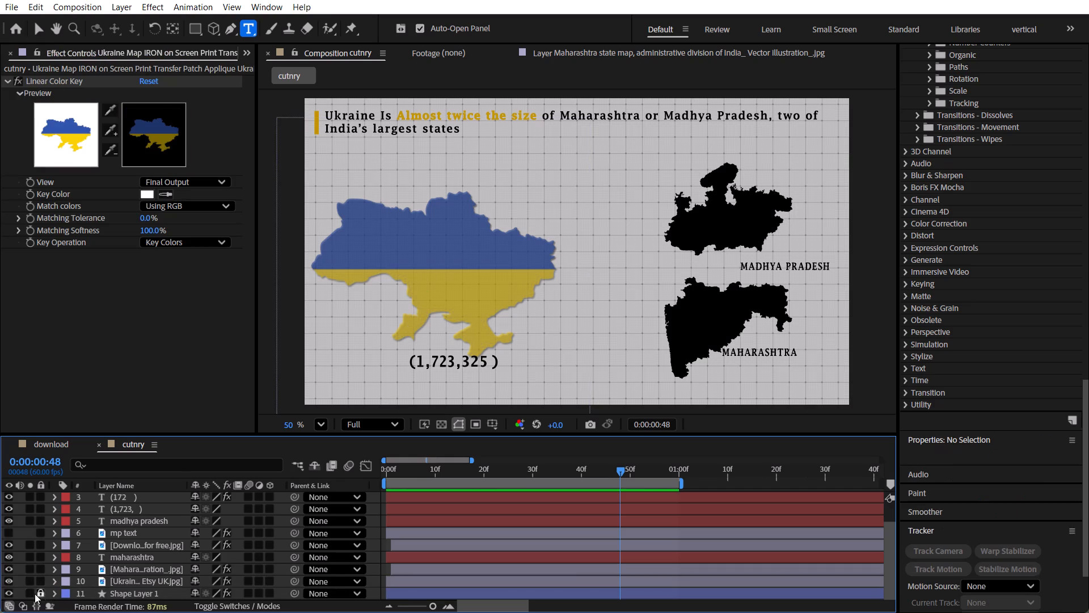
left_click(35, 594)
left_click(35, 595)
left_click(43, 595)
Turn off the Grid 3, Grid and Grid 2 effects on Shape Layer 1 and collapse their settings.
left_click(136, 595)
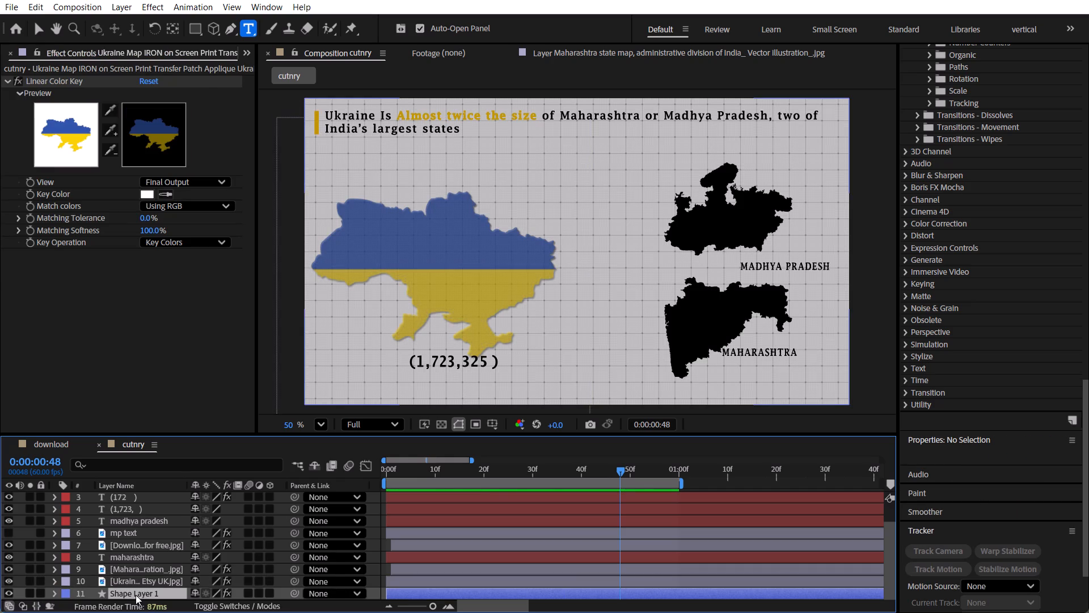
left_click(21, 81)
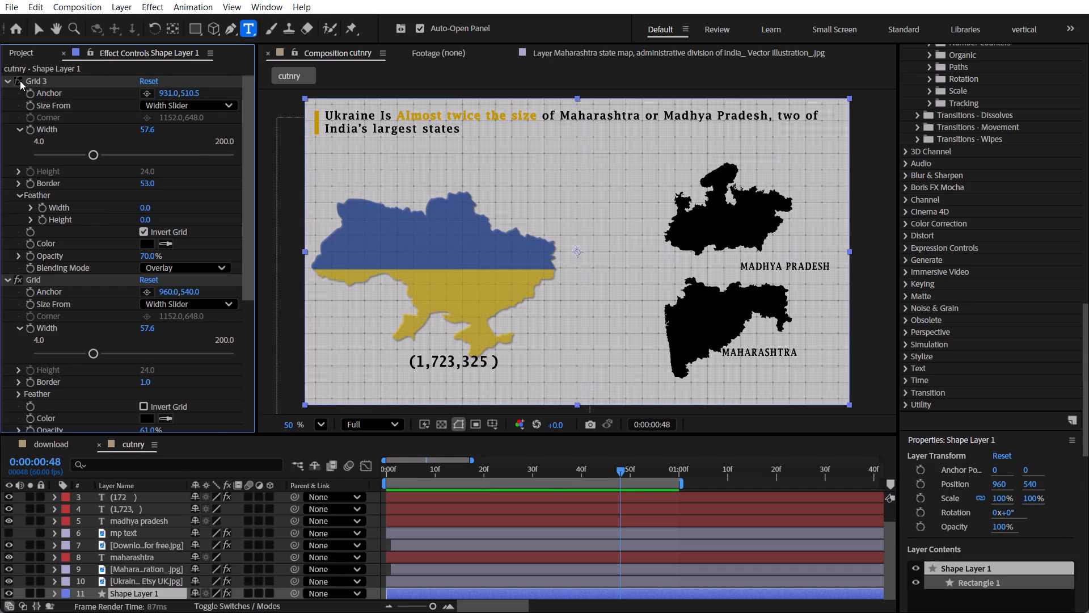
left_click(7, 86)
left_click(9, 98)
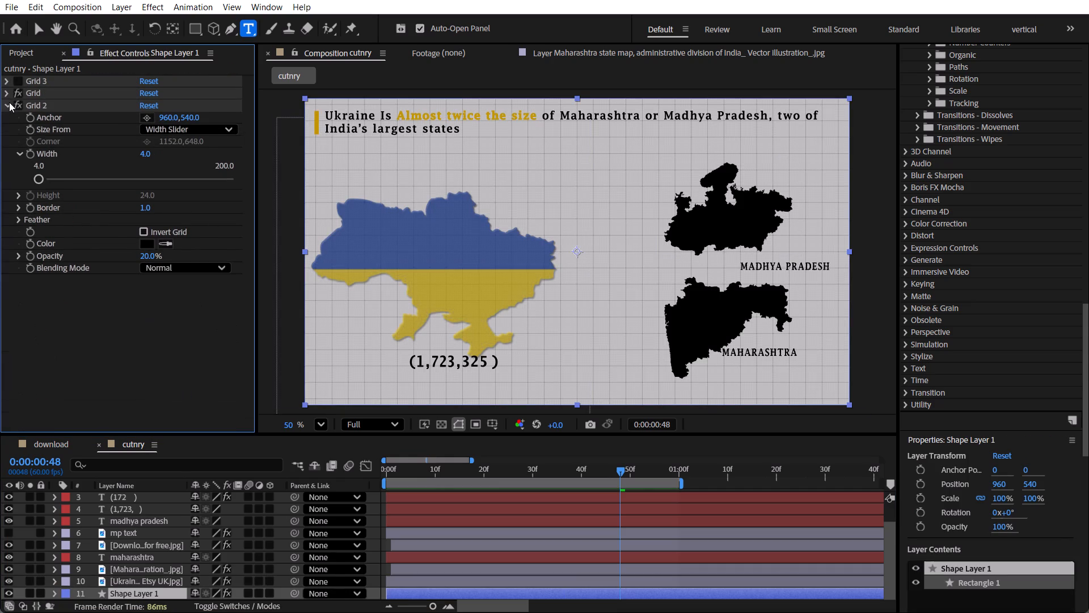
left_click(9, 102)
left_click(18, 95)
left_click(19, 105)
left_click(60, 198)
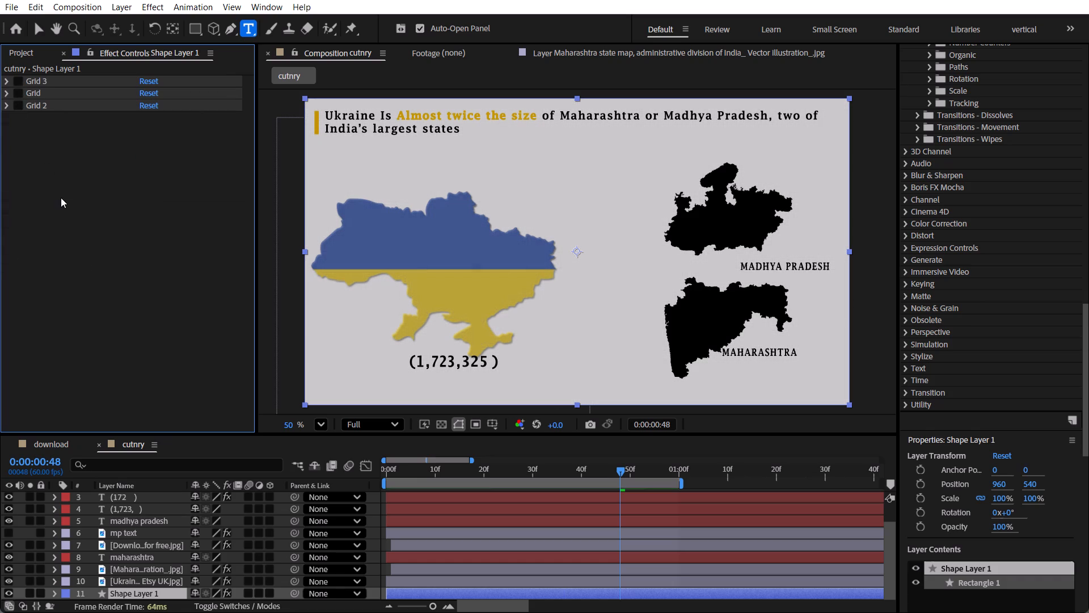
Compare the Grid 3, Grid and Grid 2 effects one at a time on the background, examining Grid 2 close up, and leave all three off.
left_click(23, 81)
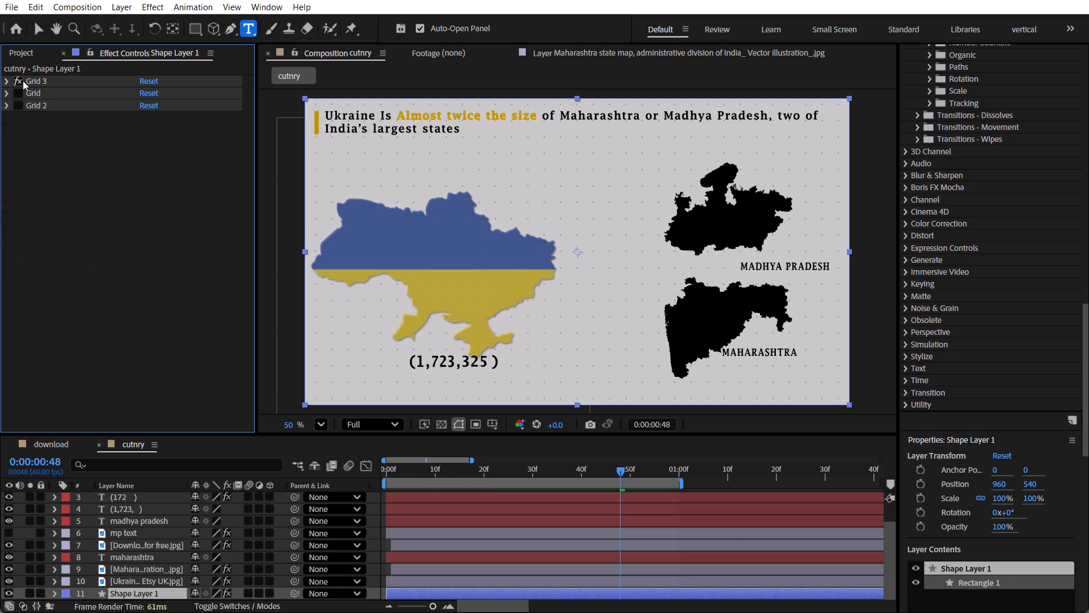
left_click(23, 81)
left_click(23, 92)
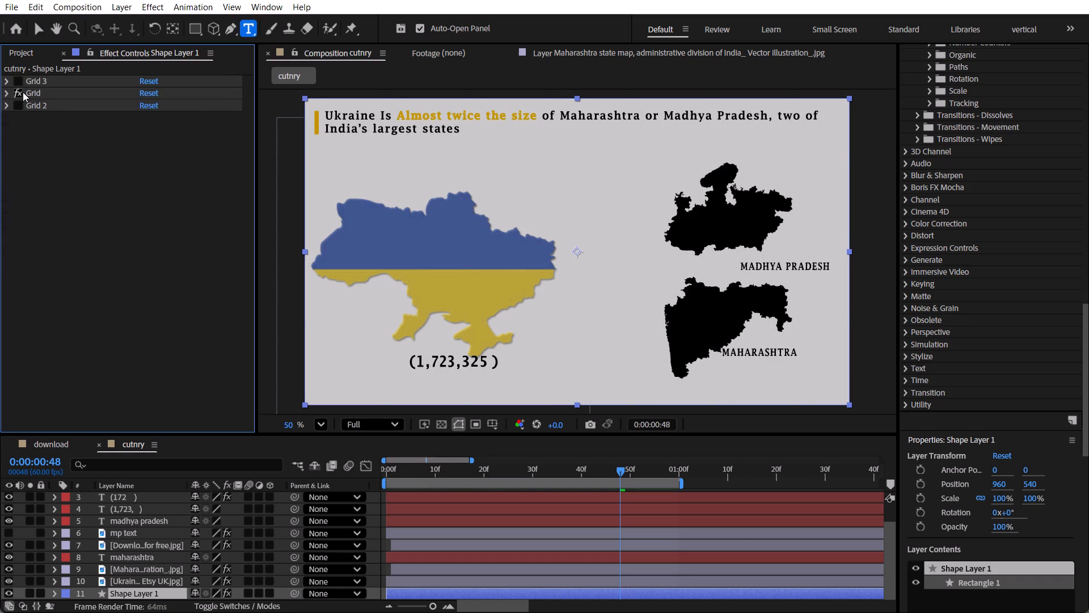
left_click(23, 92)
left_click(23, 101)
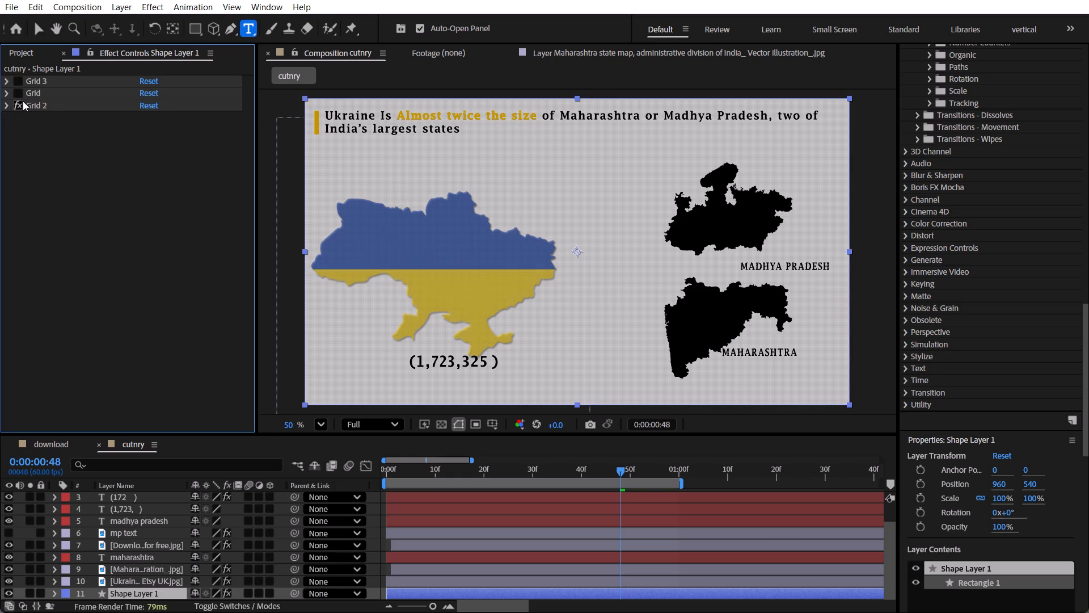
left_click(23, 101)
left_click(23, 101)
scroll(533, 289, "up", 4)
scroll(621, 300, "up", 11)
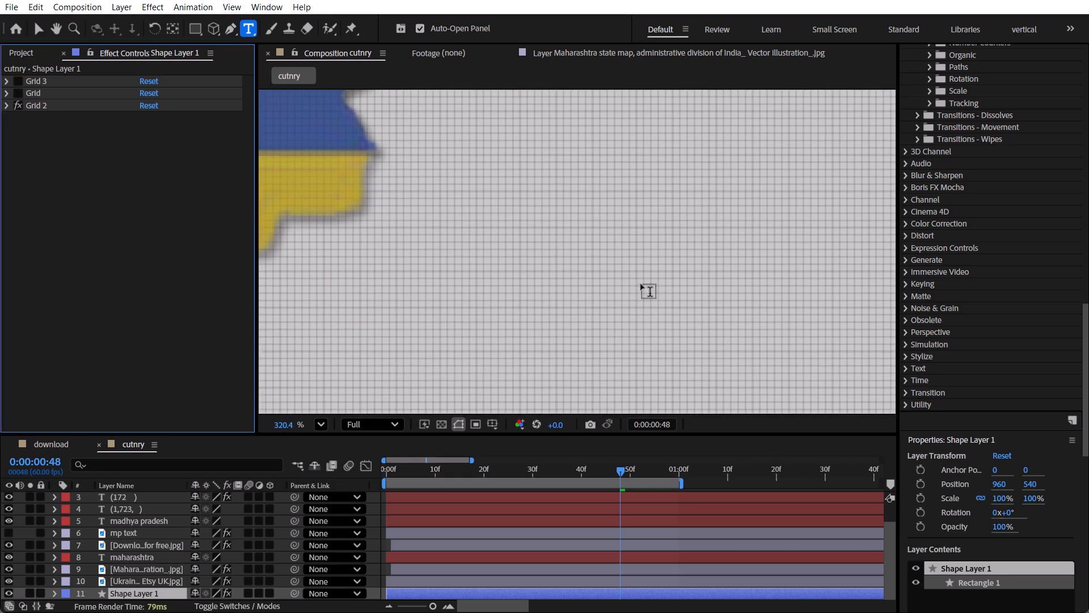
left_click(316, 430)
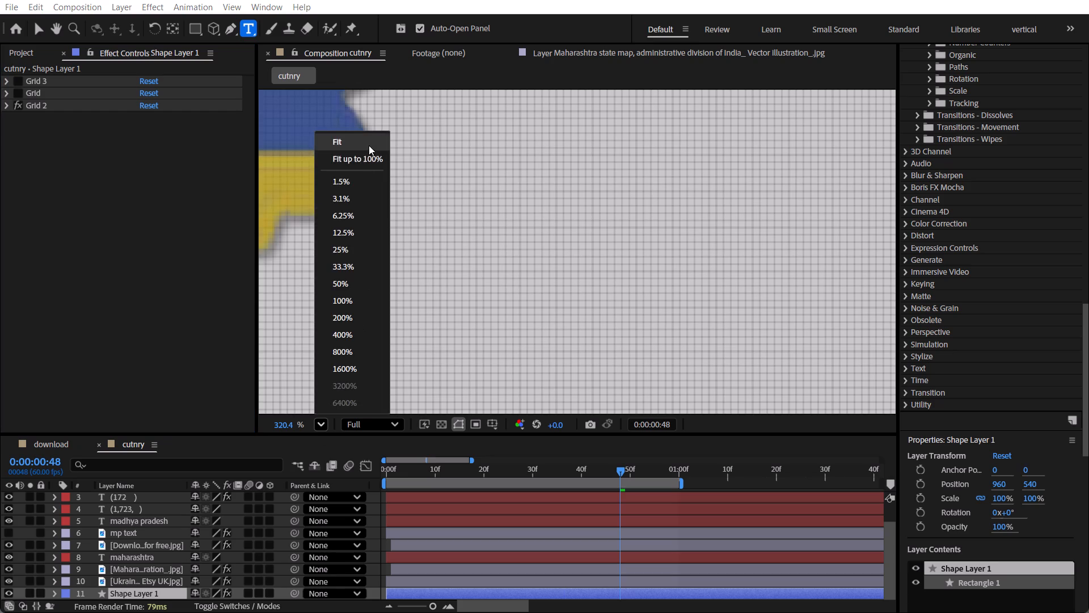
left_click(369, 145)
left_click(21, 104)
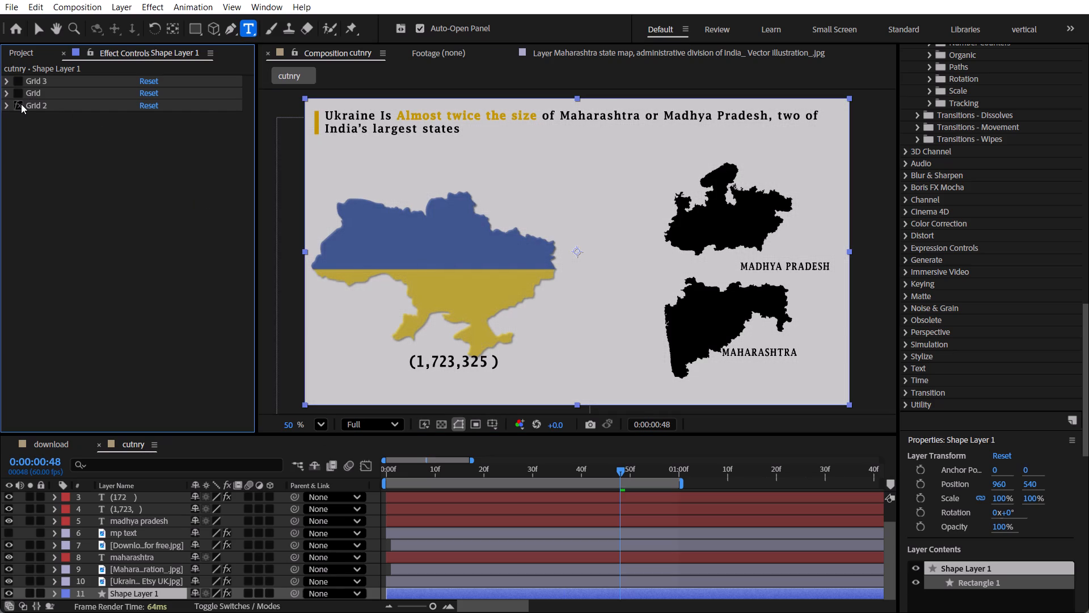
Preview the animation from the start, then scrub from 0:00:00:30 to 0:00:00:35 to check the state labels' motion.
left_click_drag(453, 472, 365, 471)
key("space")
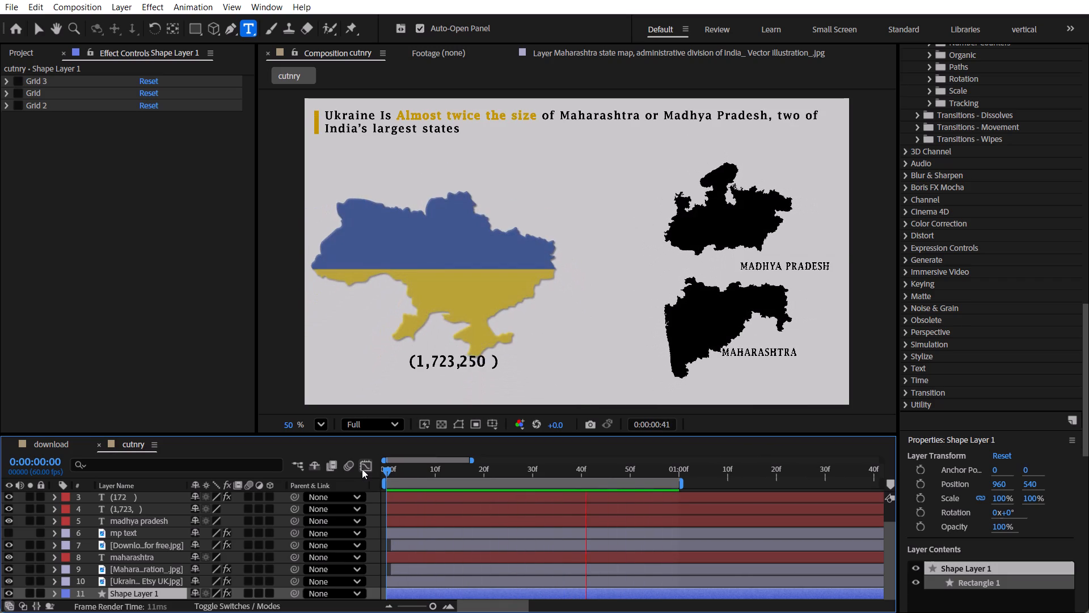
key("space")
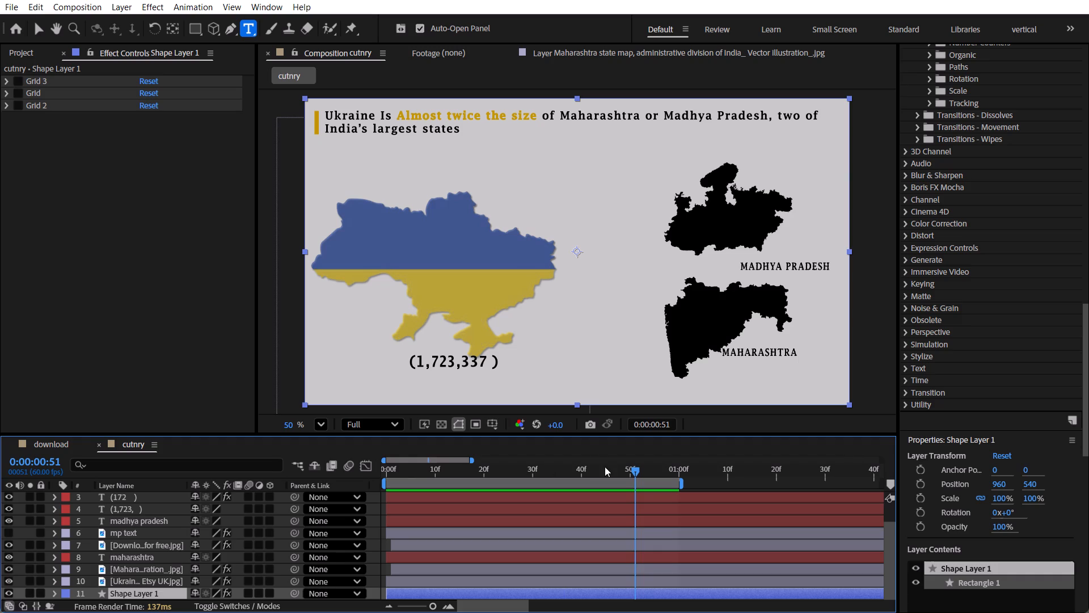
left_click_drag(607, 467, 550, 484)
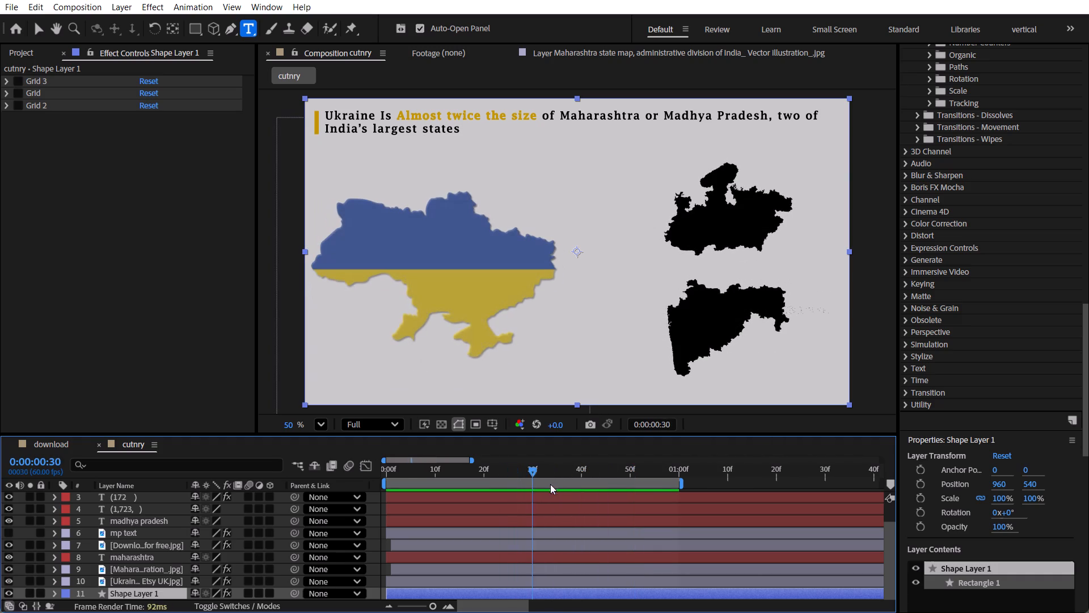
left_click_drag(550, 484, 557, 485)
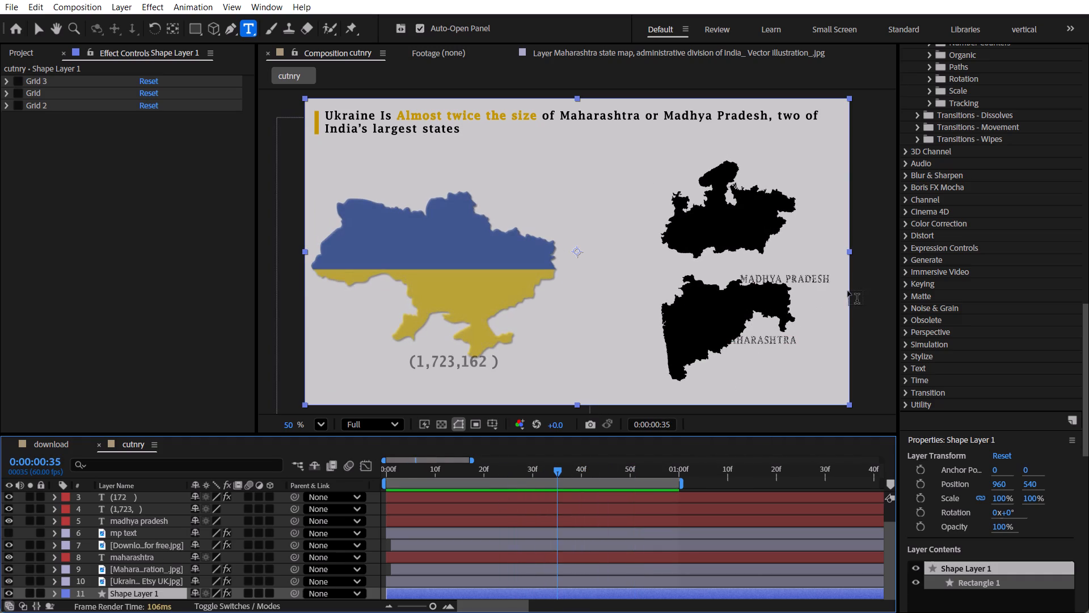
Delete the hidden mp text layer.
key("v")
left_click(825, 279)
left_click(803, 279)
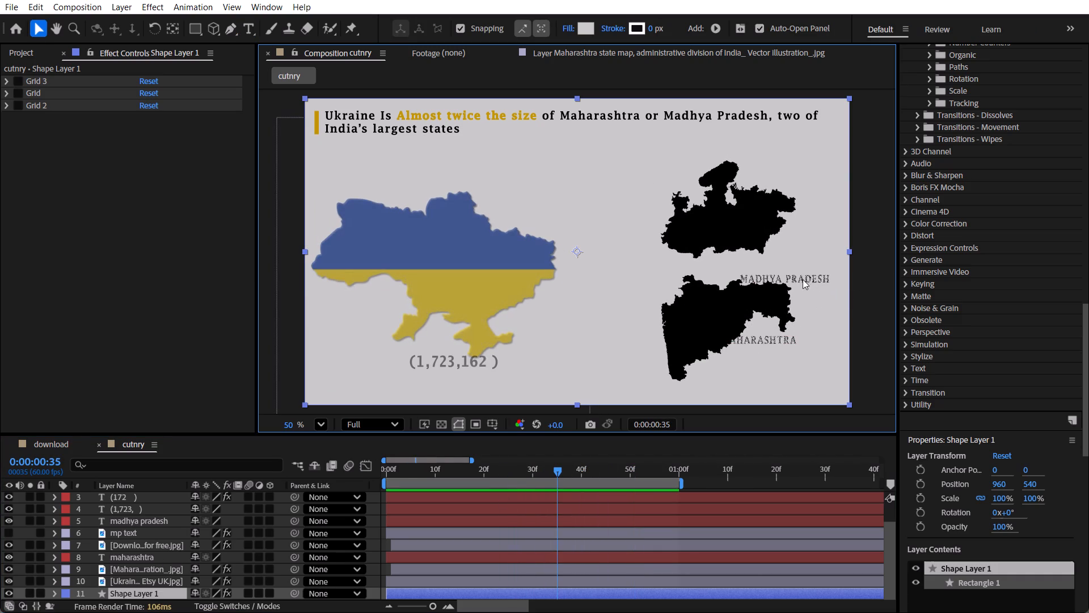
left_click(775, 279)
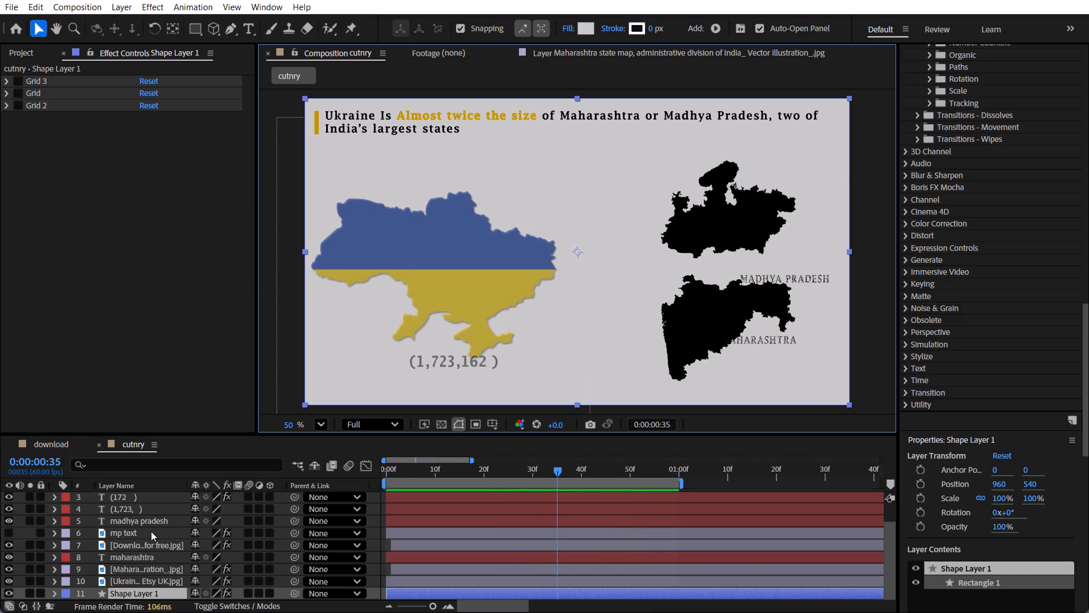
left_click(151, 531)
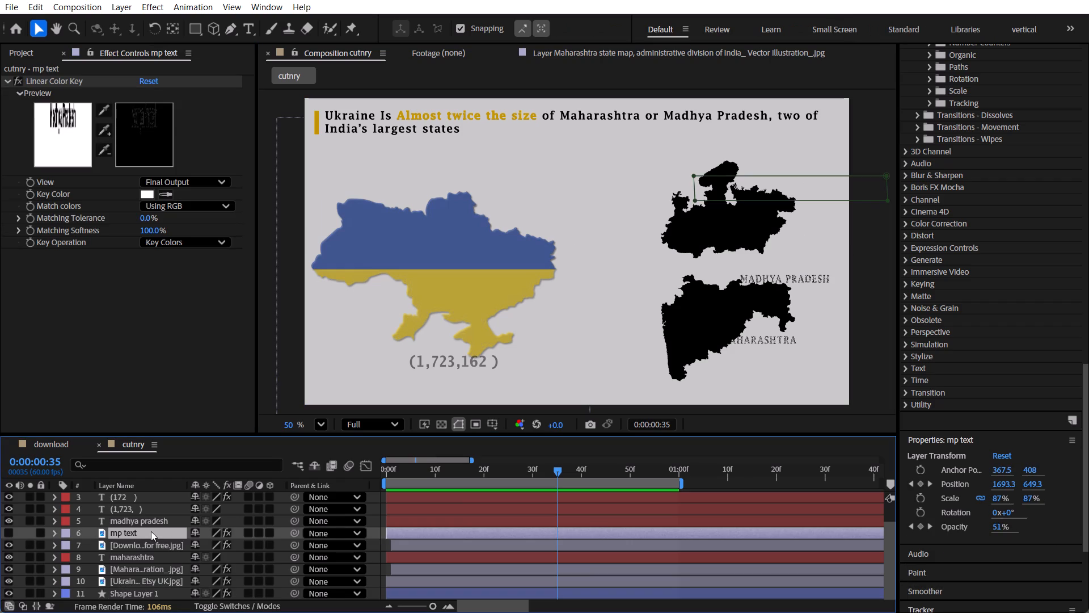
key("Delete")
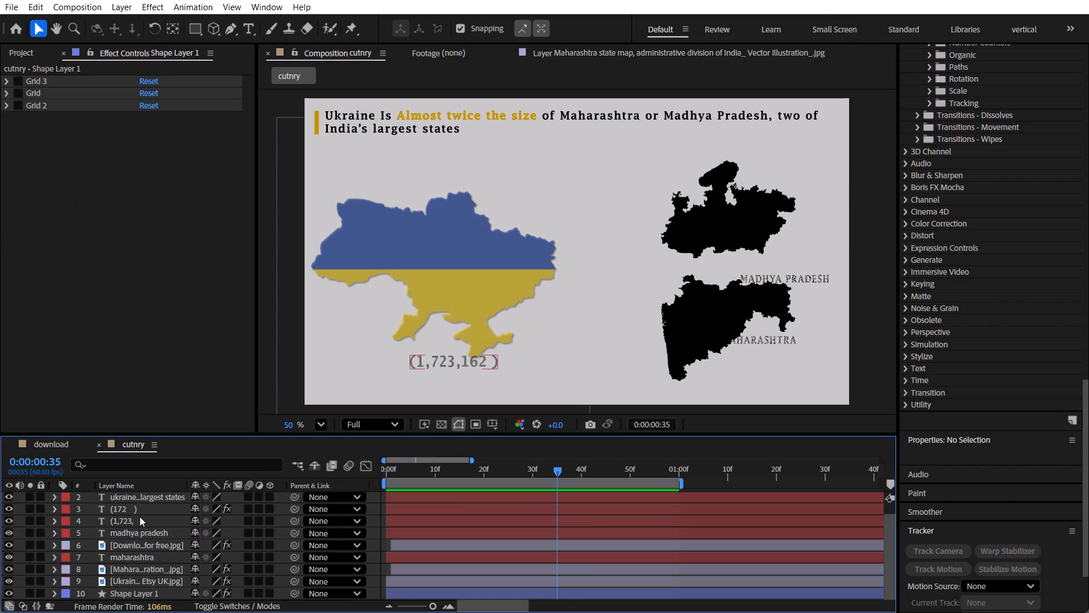
Set the madhya pradesh text layer's first Position keyframe at 0:00:00:30 to 1514.4, 456.9, over the Madhya Pradesh map.
left_click(141, 531)
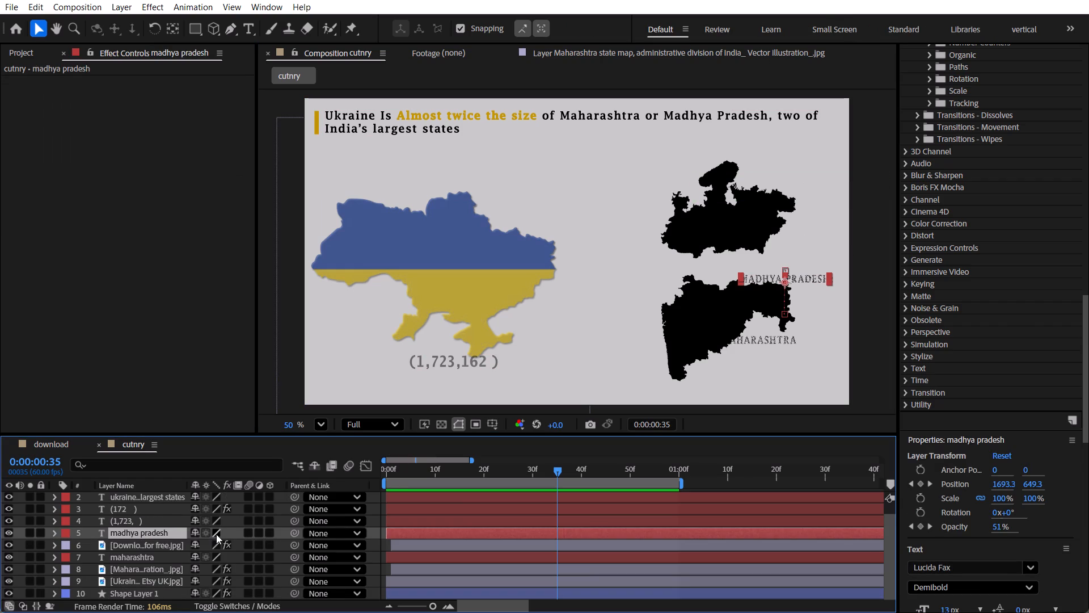
key("u")
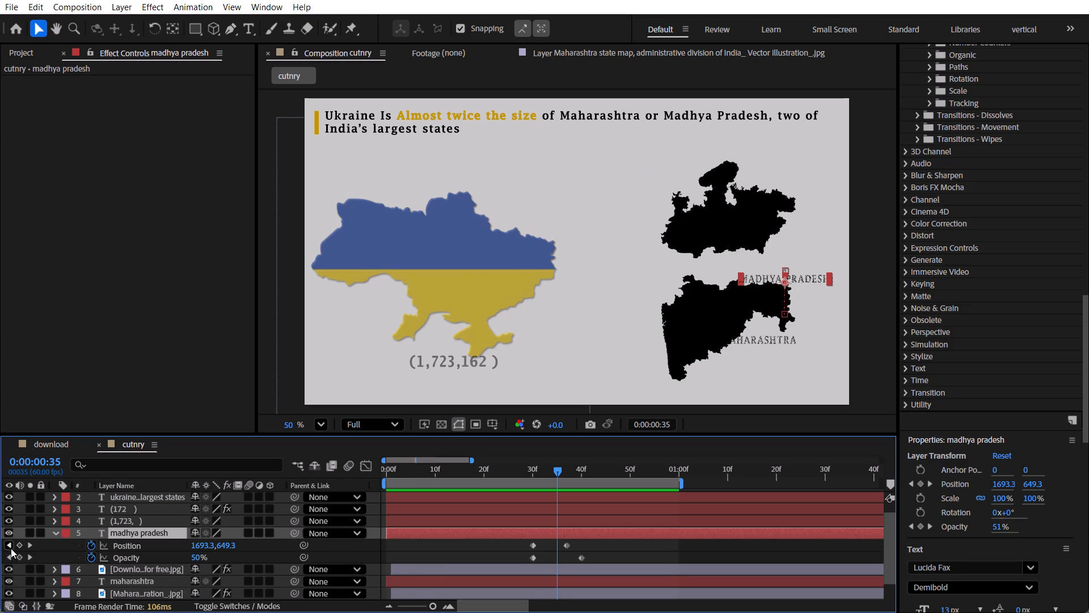
left_click(8, 548)
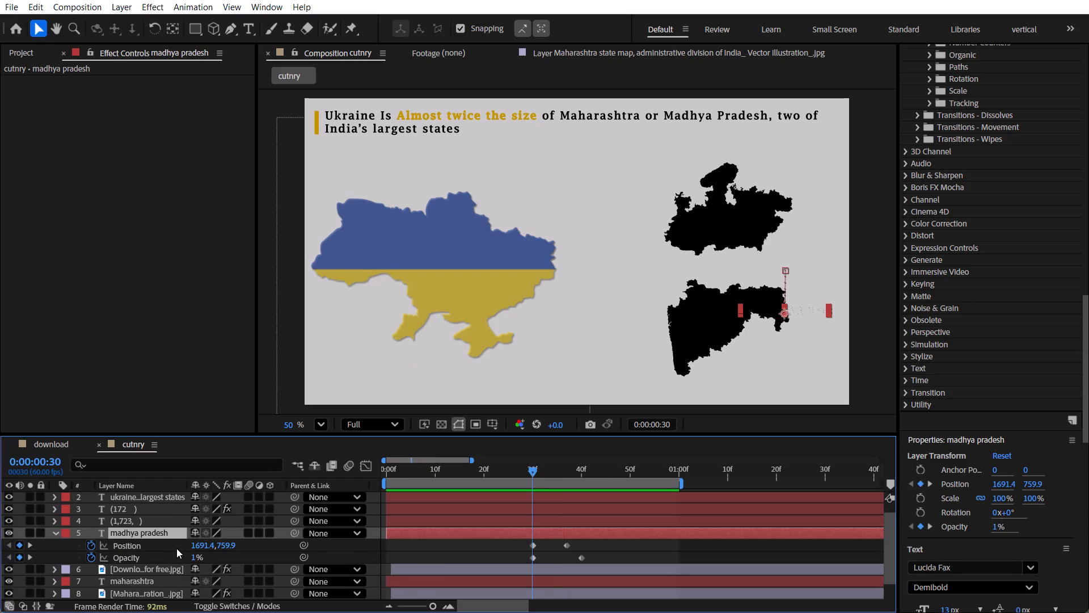
left_click_drag(202, 549, 72, 545)
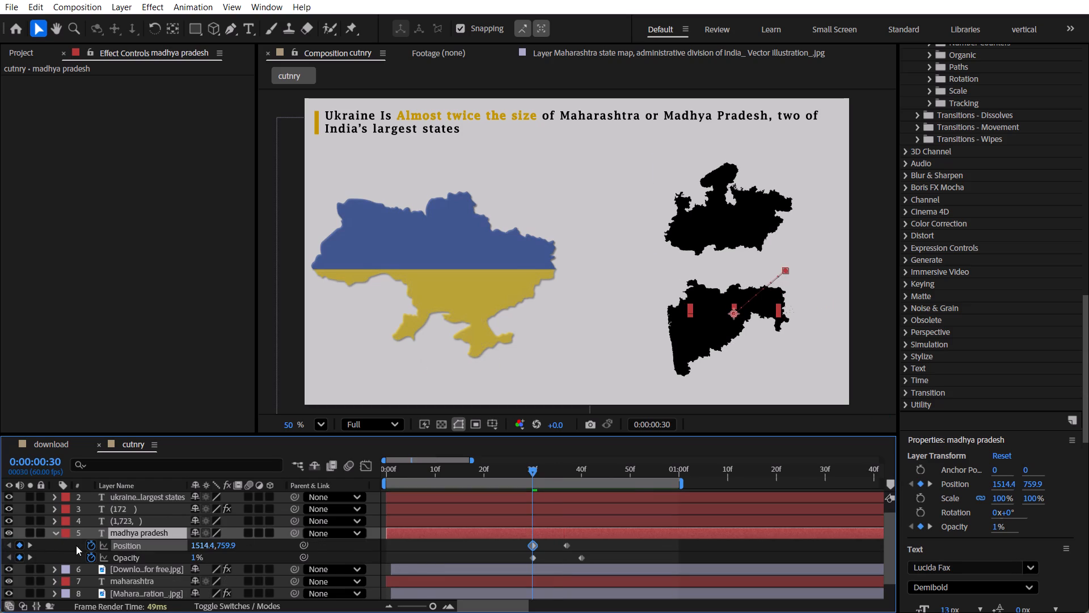
left_click_drag(225, 547, 16, 539)
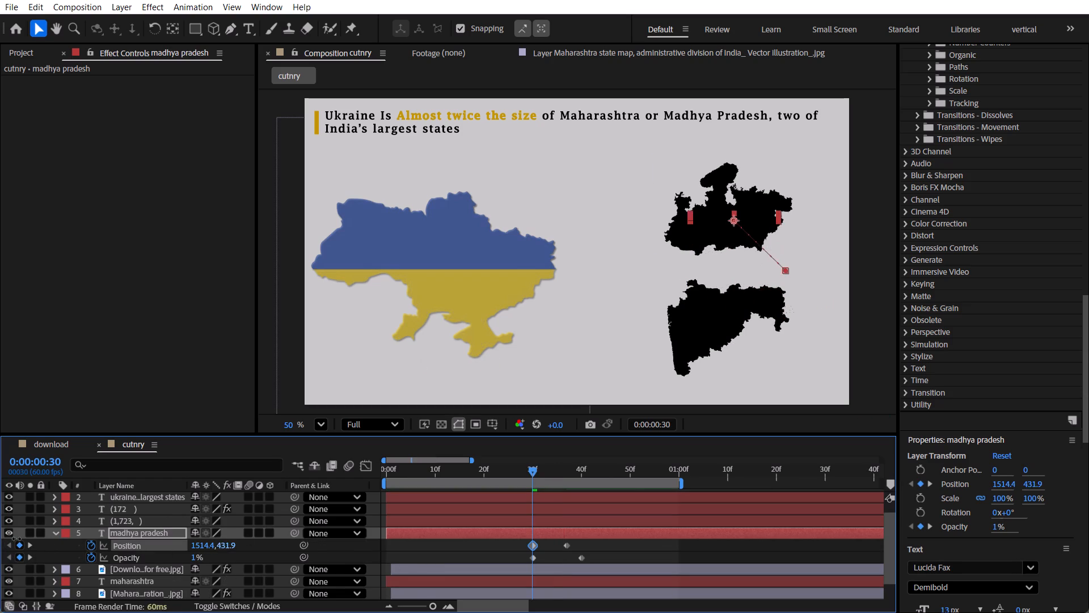
left_click_drag(16, 539, 18, 539)
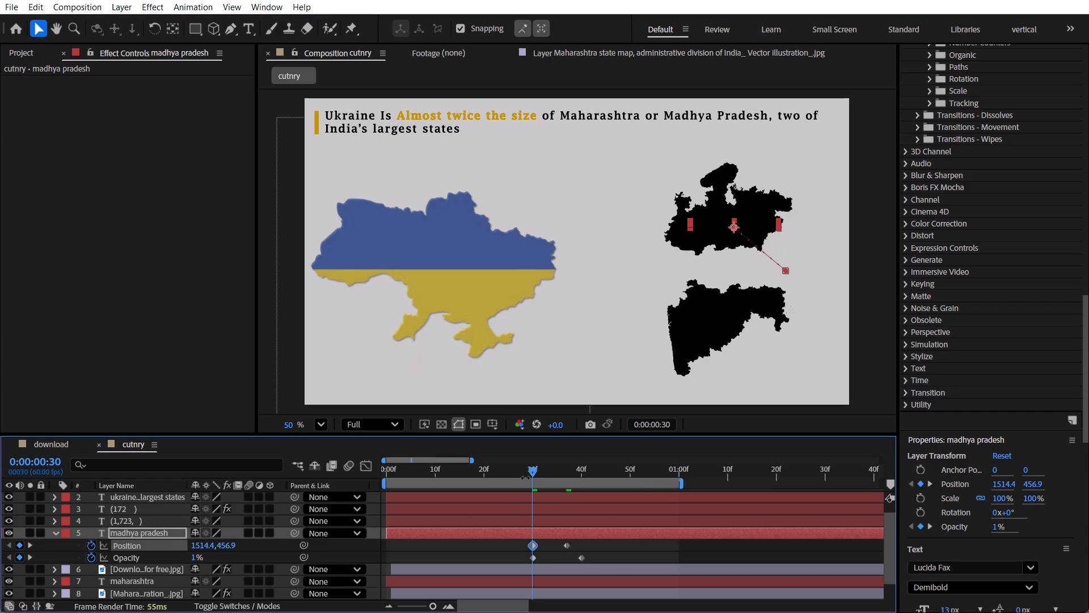
left_click(536, 471)
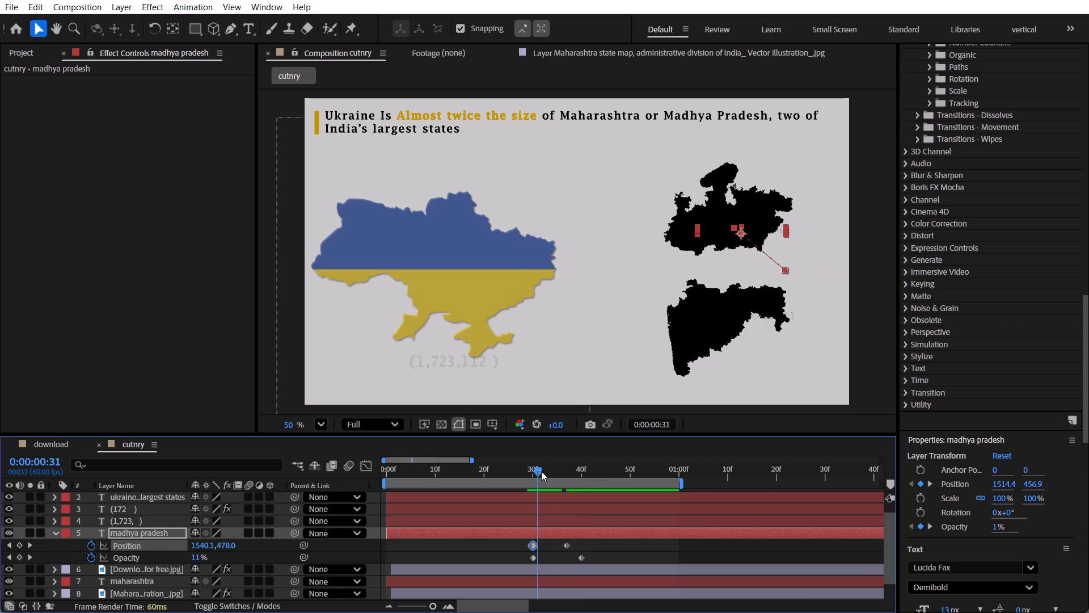
Set the maharashtra text layer's Position keyframe at 0:00:00:30 to 1473.0, 756.9, over the Maharashtra map.
left_click(155, 580)
key("u")
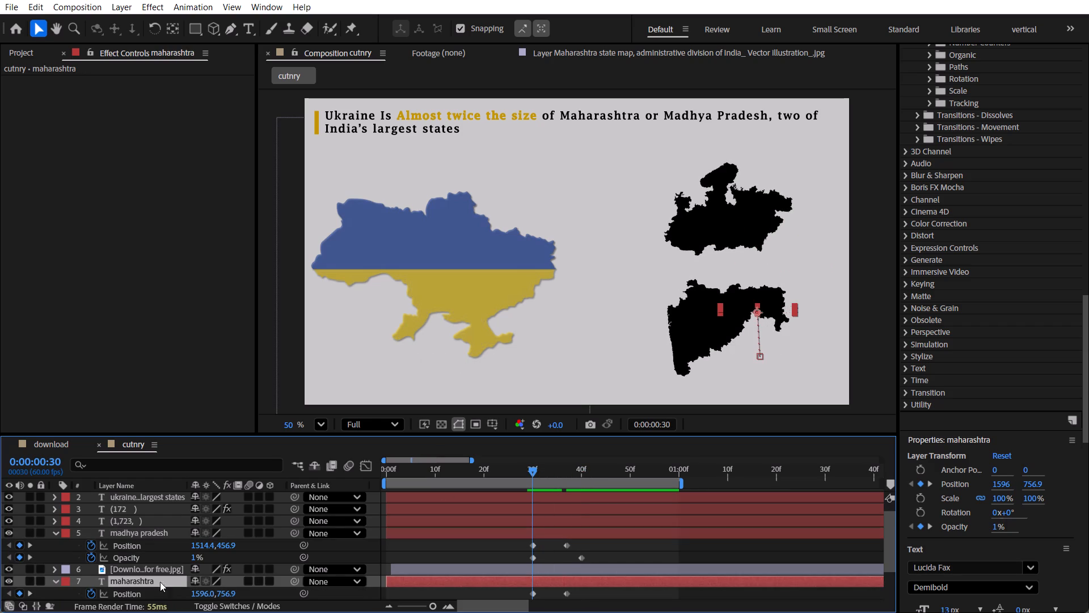
left_click_drag(207, 594, 138, 597)
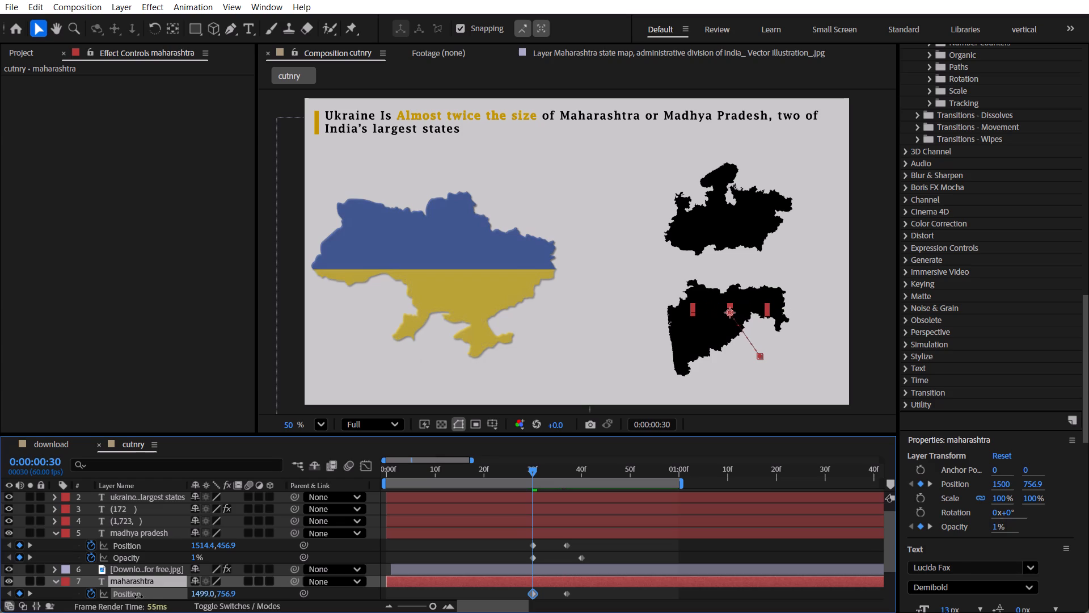
left_click_drag(138, 597, 124, 597)
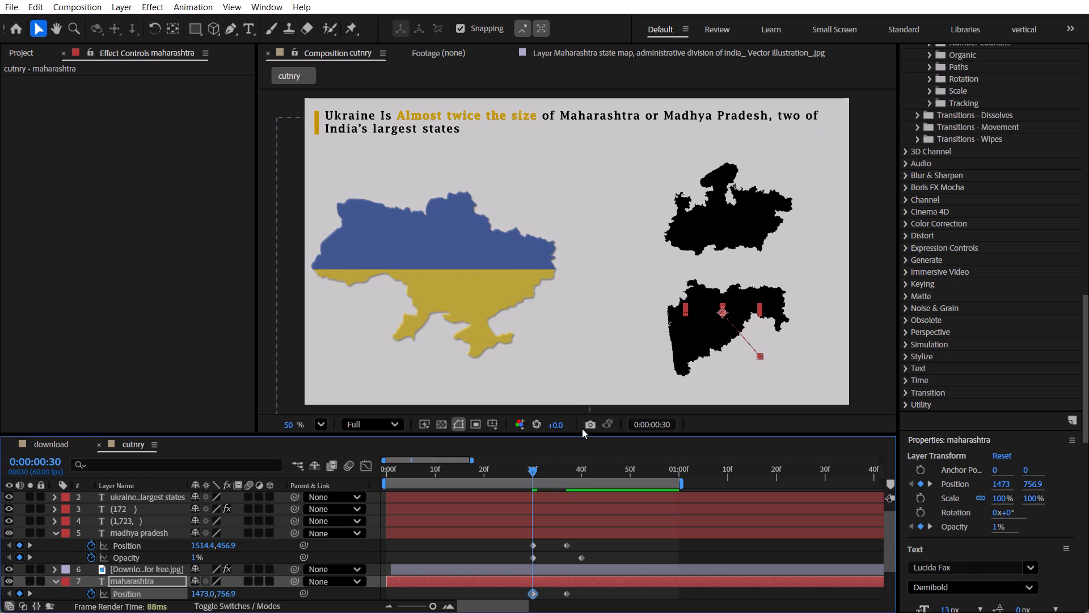
Move the Madhya Pradesh map and its text label up together at 0:00:00:30, bringing the label's Position to 1514.4, 425.9.
left_click(718, 244)
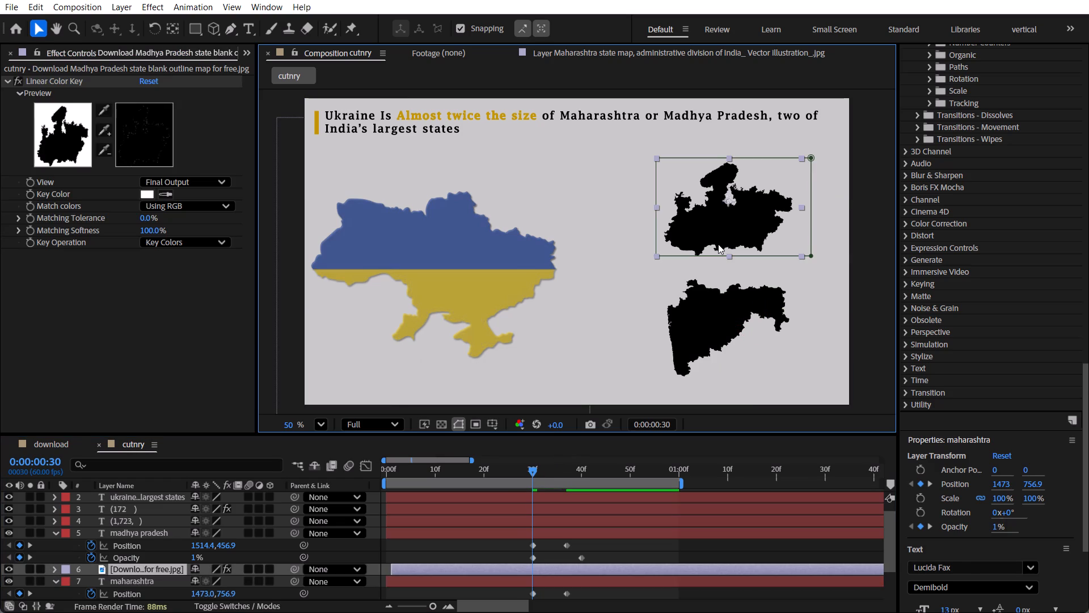
left_click(157, 529, "shift")
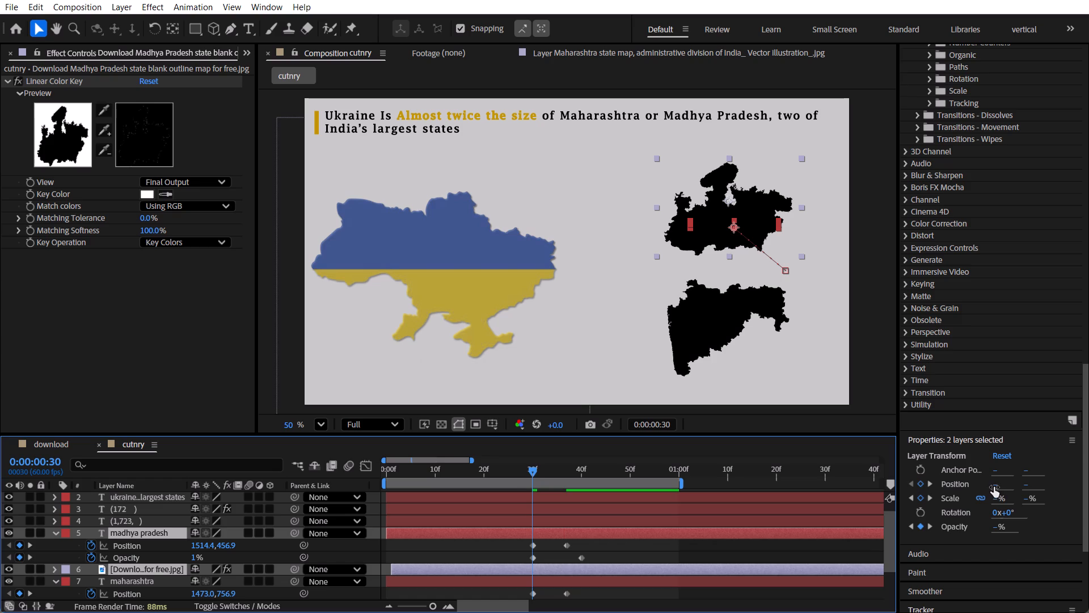
left_click(994, 484)
left_click_drag(1027, 484, 1017, 485)
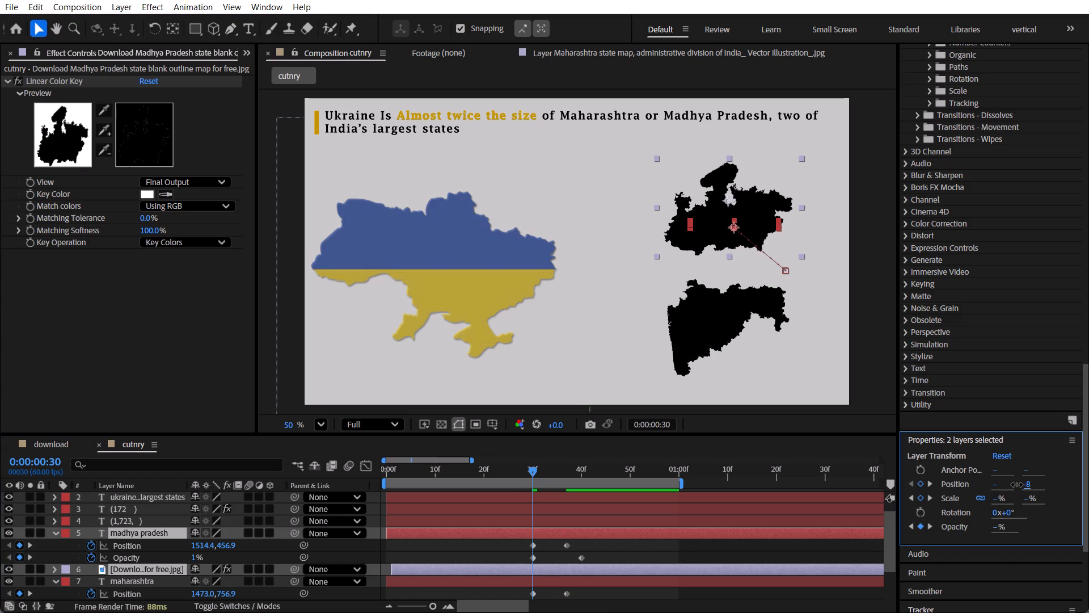
left_click_drag(1017, 485, 1003, 485)
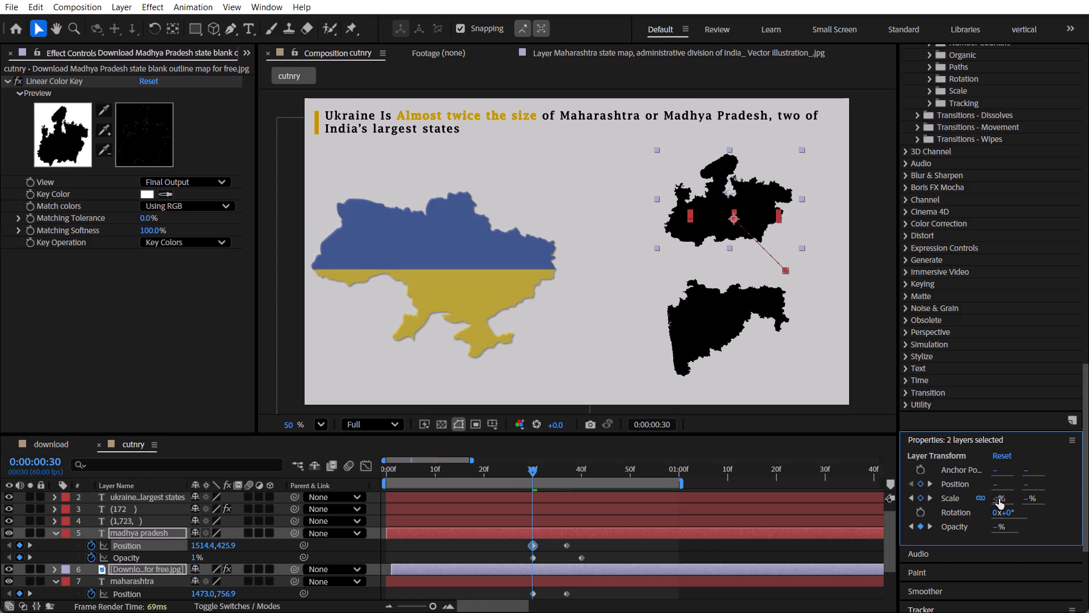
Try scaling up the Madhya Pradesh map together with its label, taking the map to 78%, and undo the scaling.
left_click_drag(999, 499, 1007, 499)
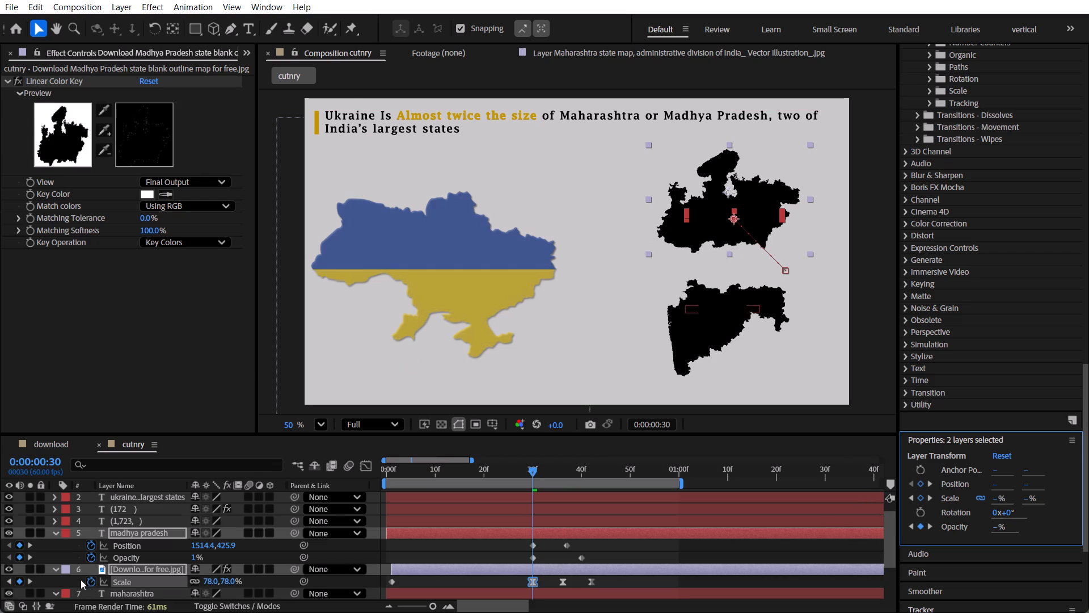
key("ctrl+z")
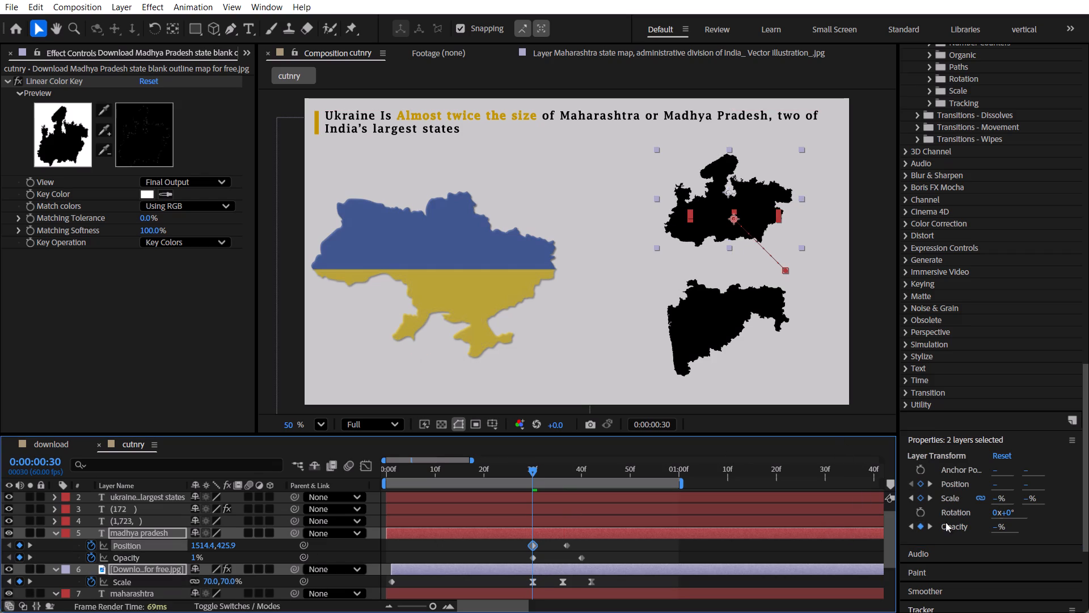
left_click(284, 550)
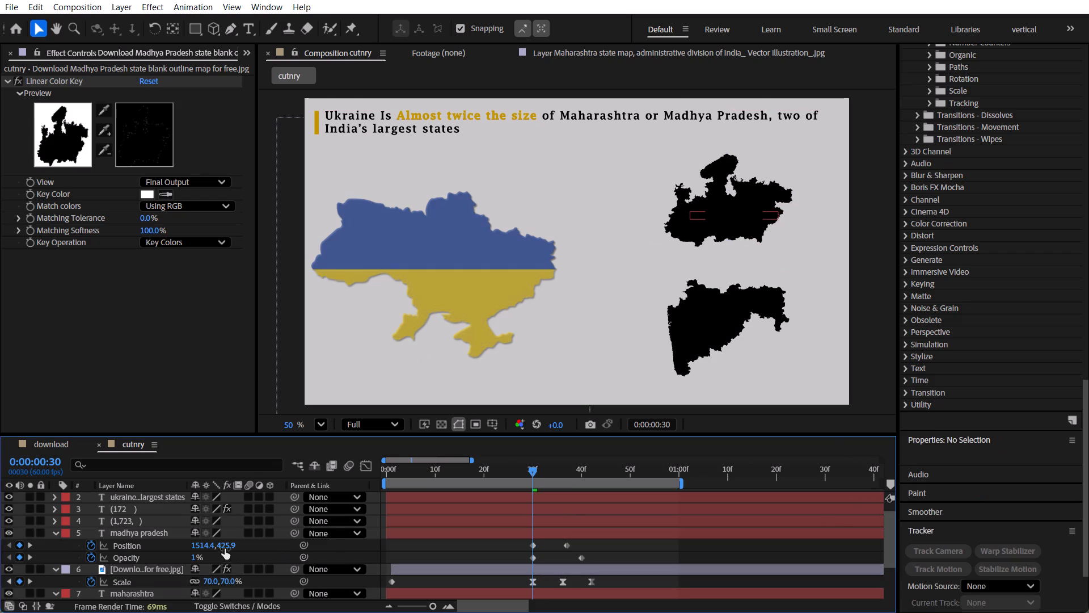
Check the state labels' motion, and set a madhya pradesh text Position keyframe at 0:00:00:40 to 1649.0, 563.0, just below its map.
left_click_drag(535, 471, 585, 476)
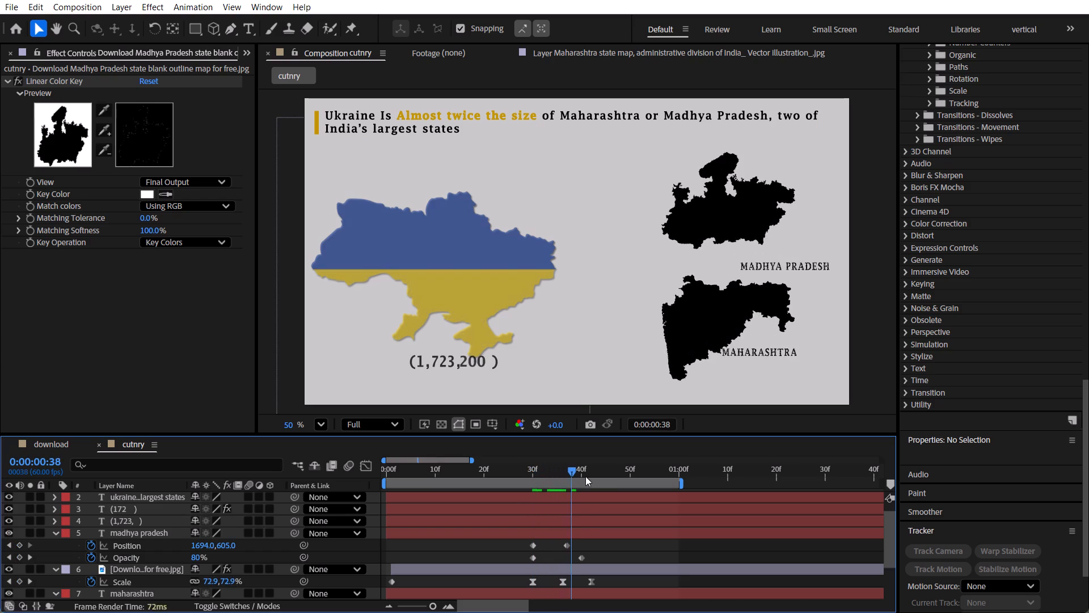
left_click_drag(585, 476, 609, 481)
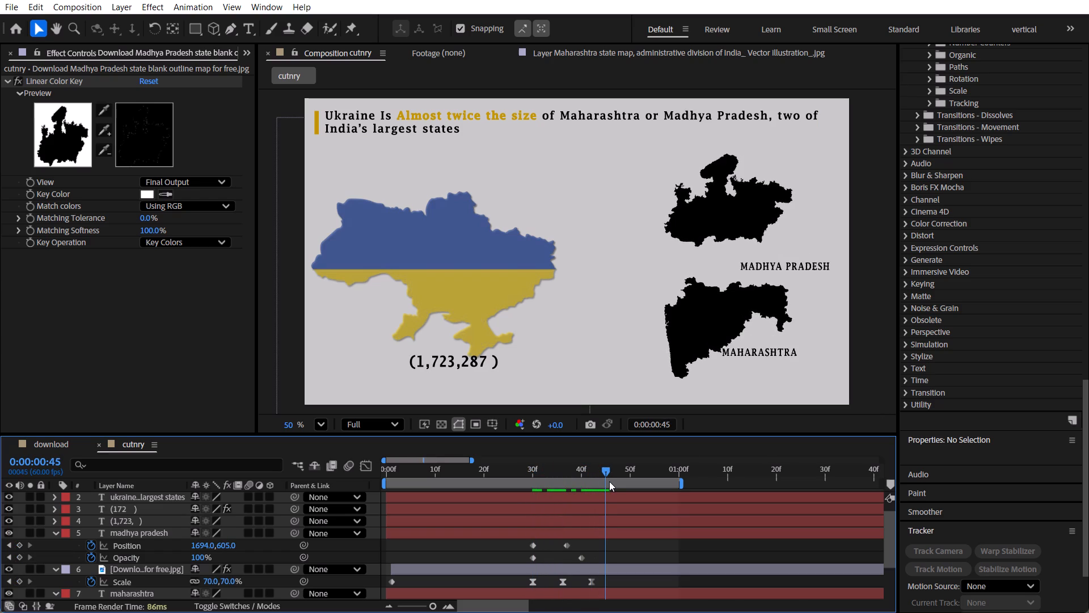
left_click_drag(609, 481, 571, 480)
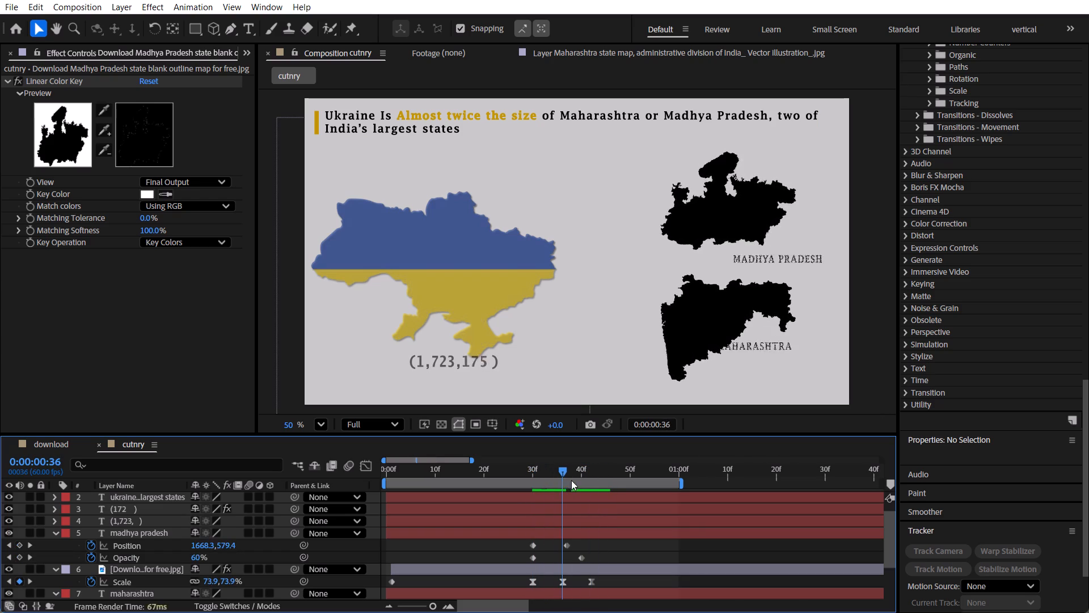
left_click_drag(571, 480, 581, 485)
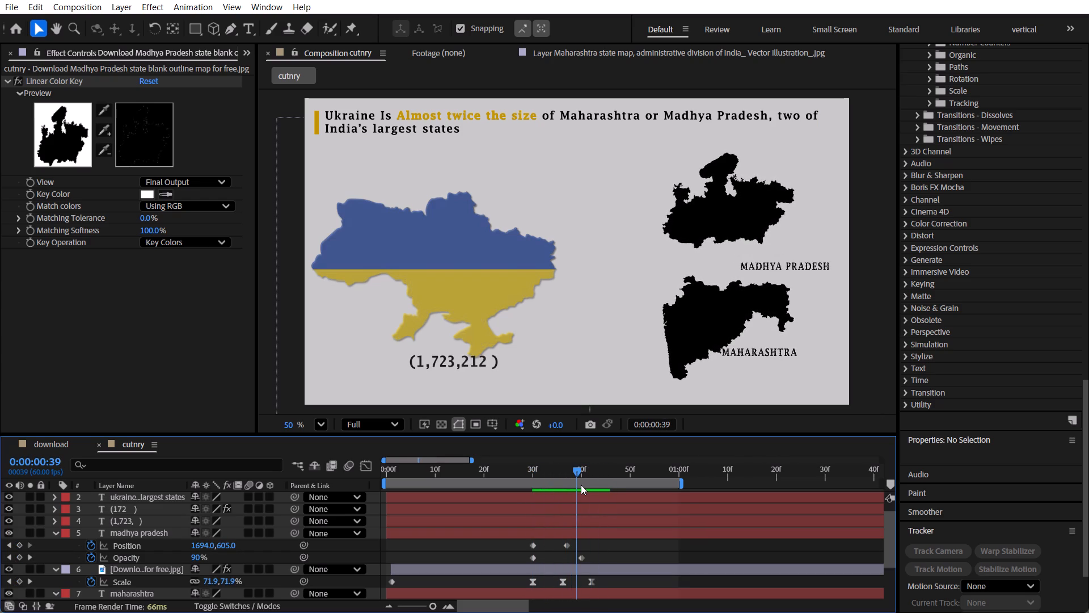
left_click_drag(581, 485, 584, 486)
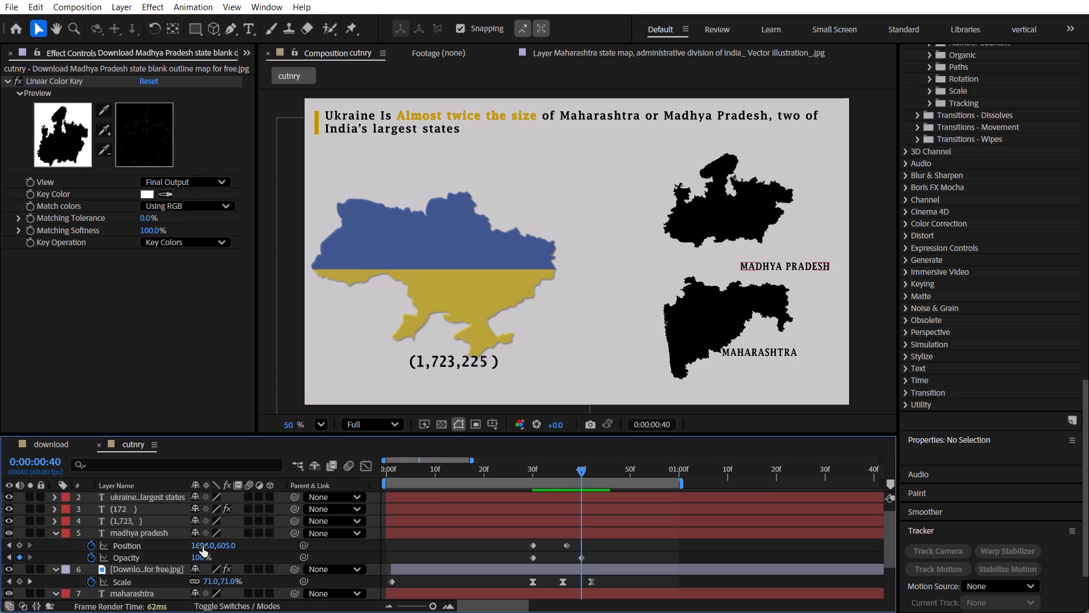
left_click_drag(207, 544, 172, 540)
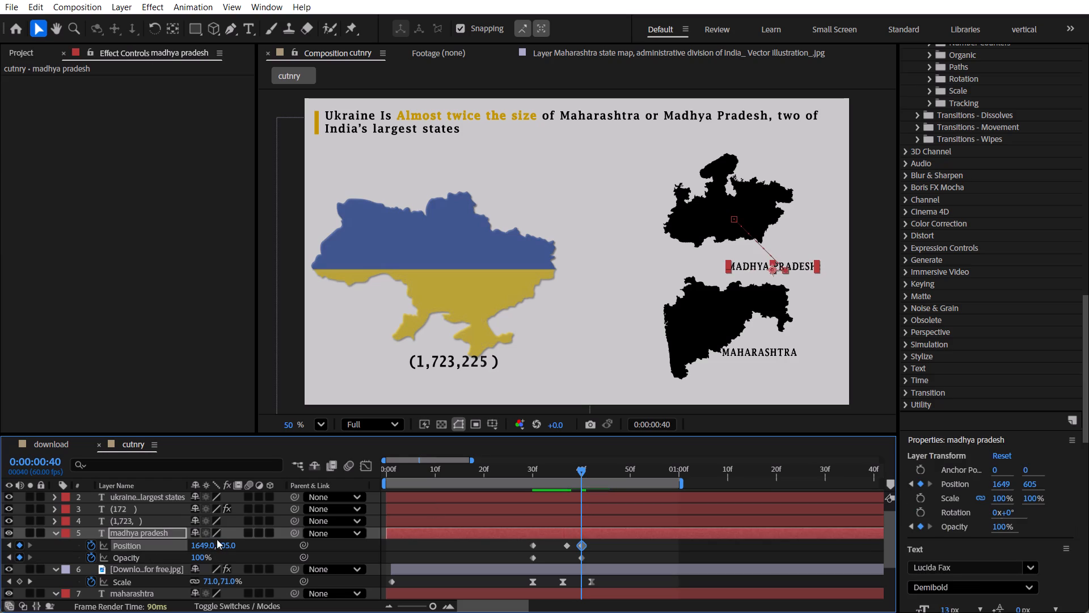
left_click_drag(224, 544, 200, 544)
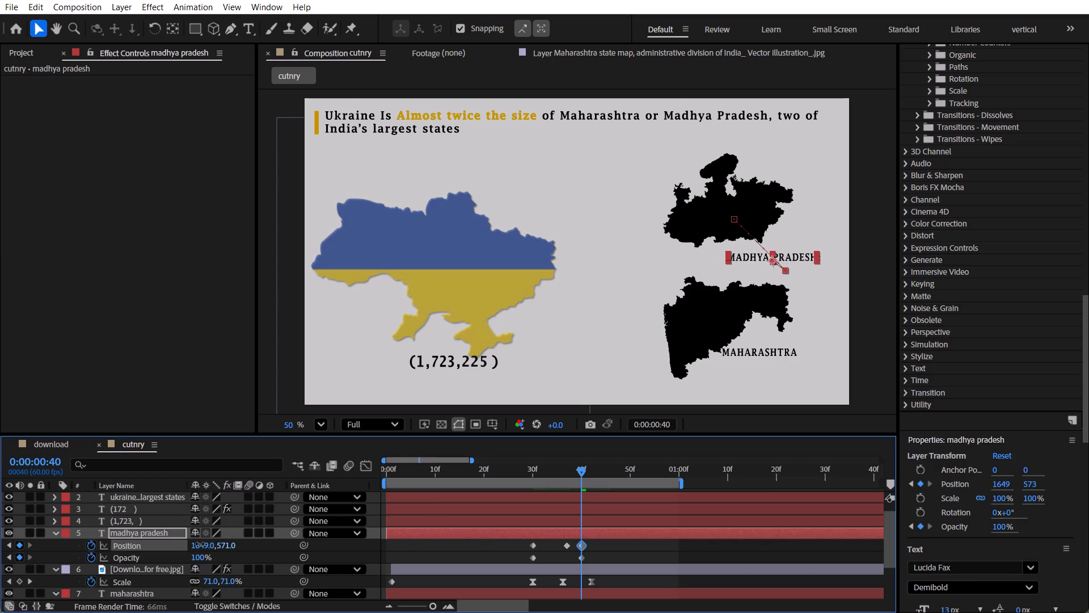
left_click_drag(200, 544, 194, 544)
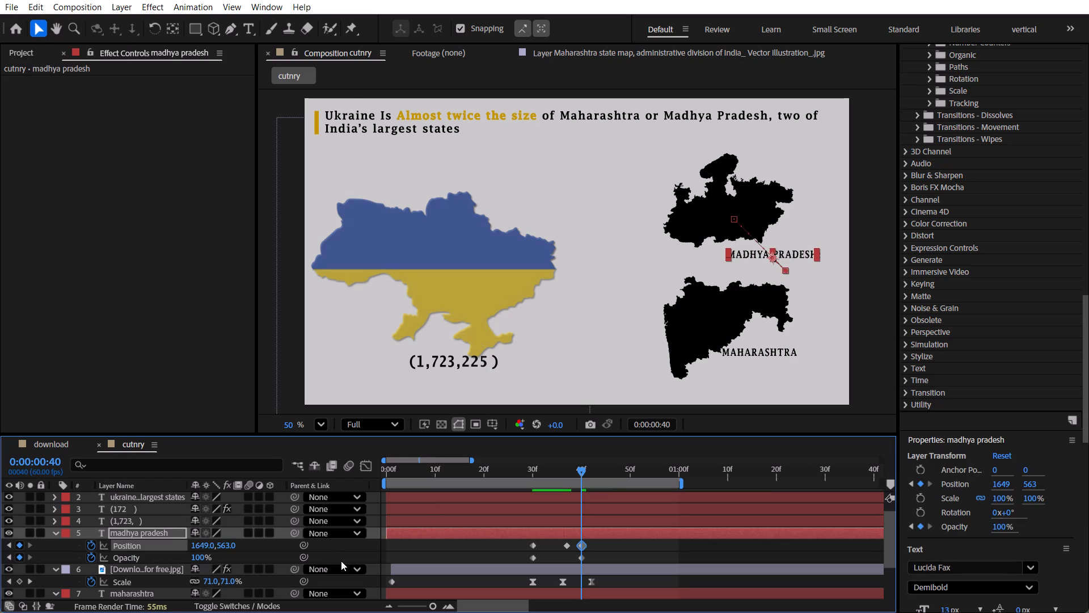
Delete the madhya pradesh text's Position keyframe at 0:00:00:37 and move its 0:00:00:40 Position keyframe to 0:00:00:36.
left_click(568, 546)
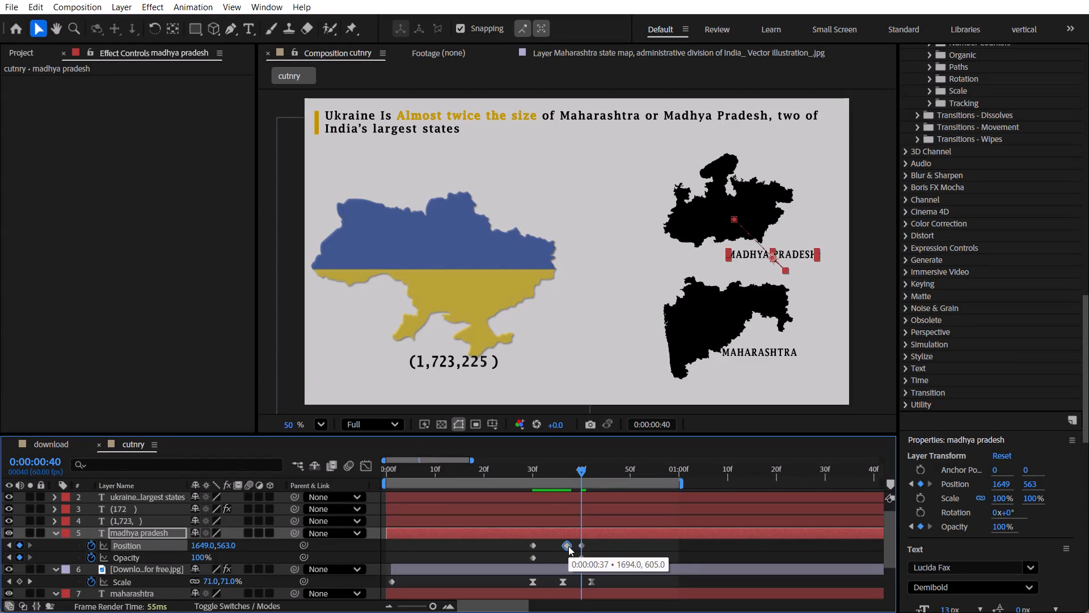
key("Delete")
left_click_drag(580, 548, 575, 548)
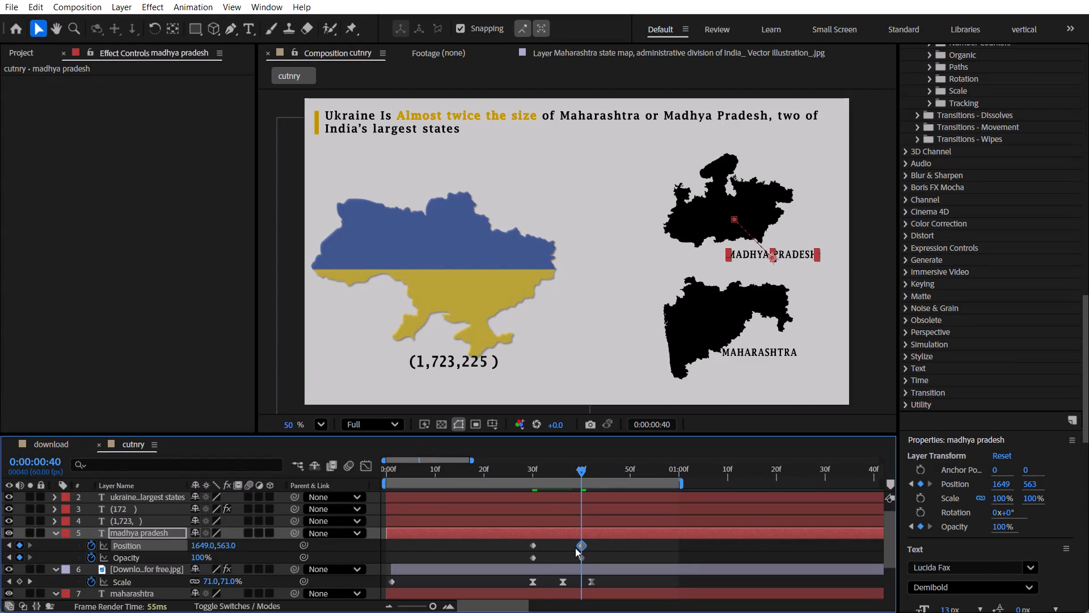
left_click_drag(575, 548, 562, 548)
left_click(563, 469)
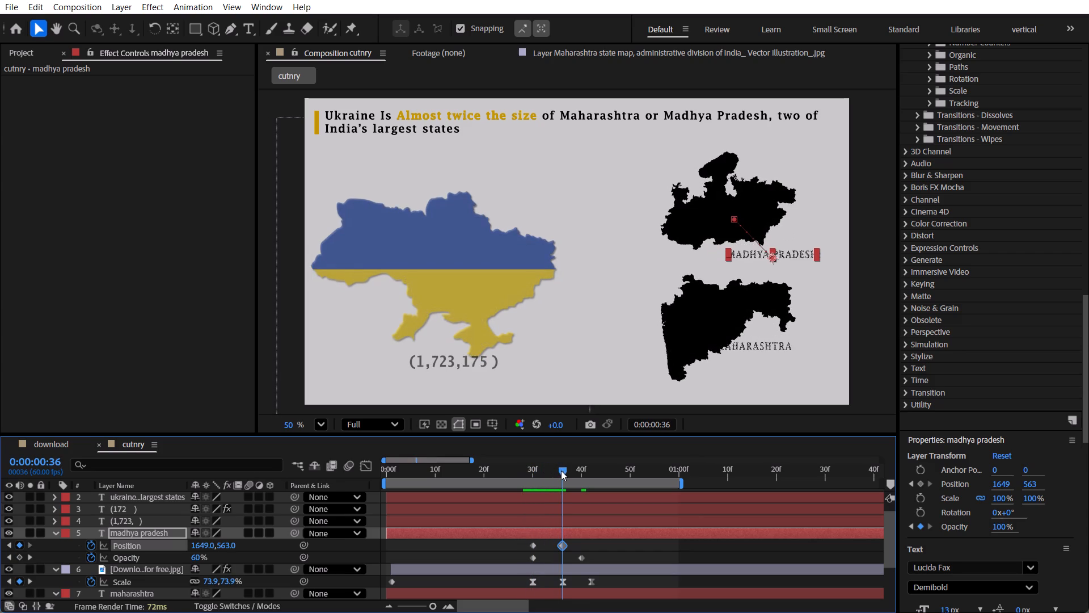
Show the maharashtra text's keyframes and move the madhya pradesh text's ending Position keyframe to 0:00:00:37, in line with maharashtra's.
left_click(141, 573)
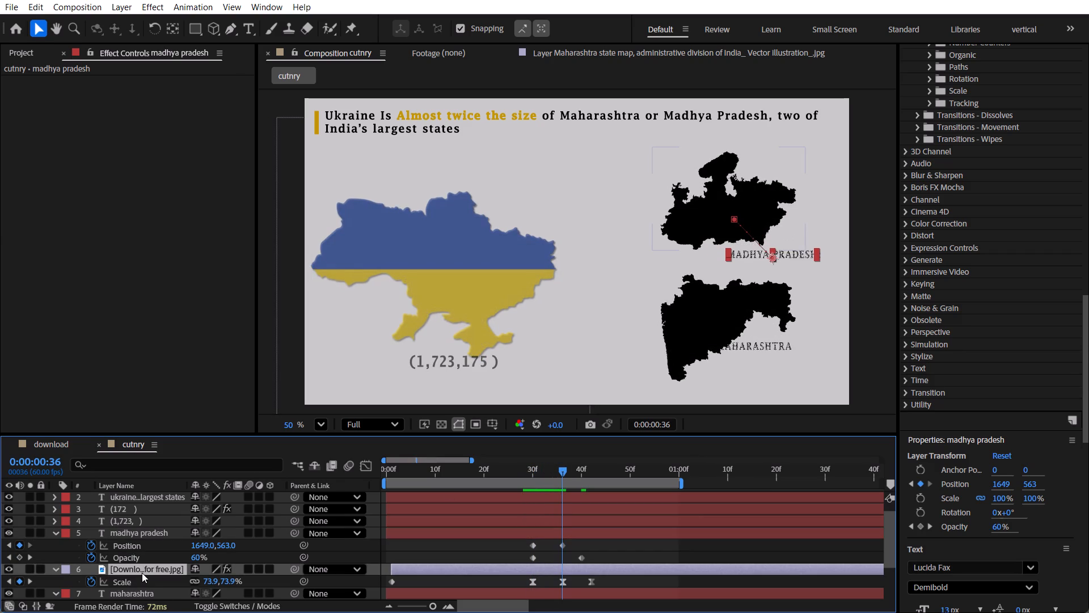
key("u")
left_click(142, 577)
key("u")
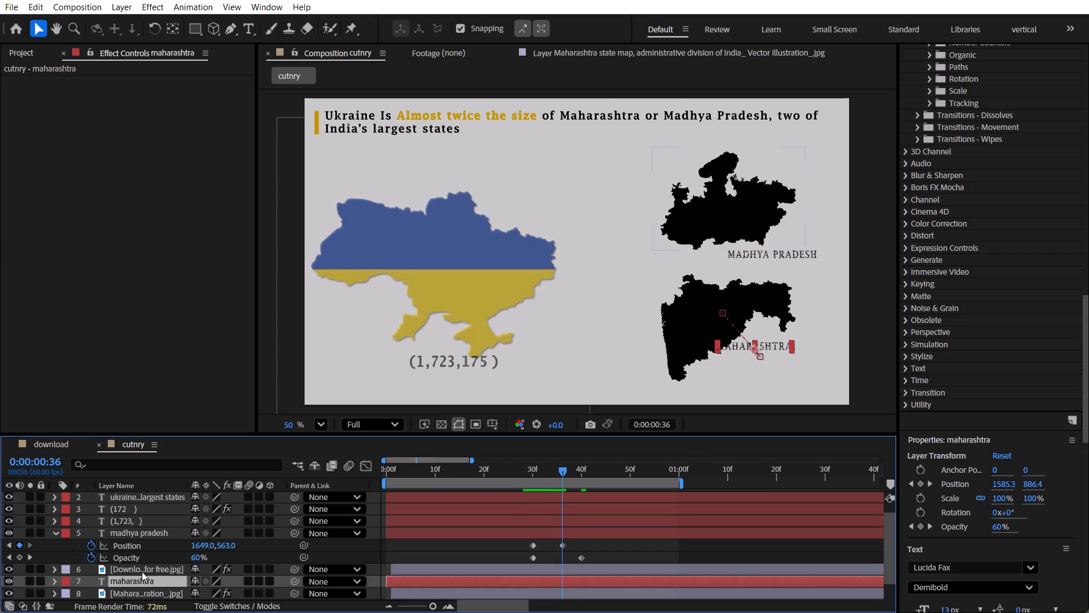
key("u")
scroll(144, 557, "down", 2)
scroll(155, 540, "up", 1)
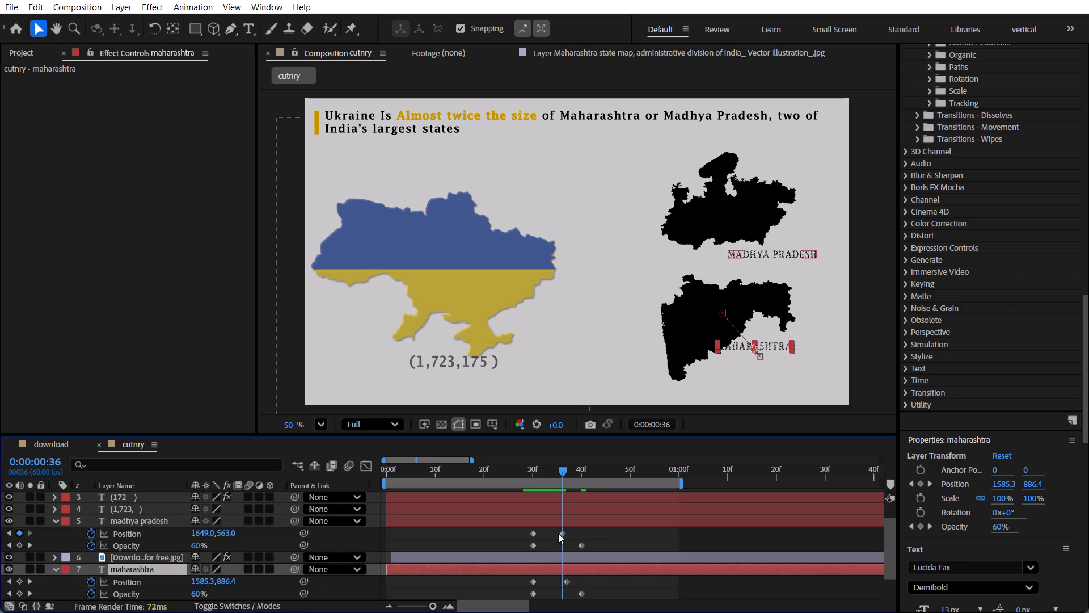
left_click_drag(563, 532, 568, 532)
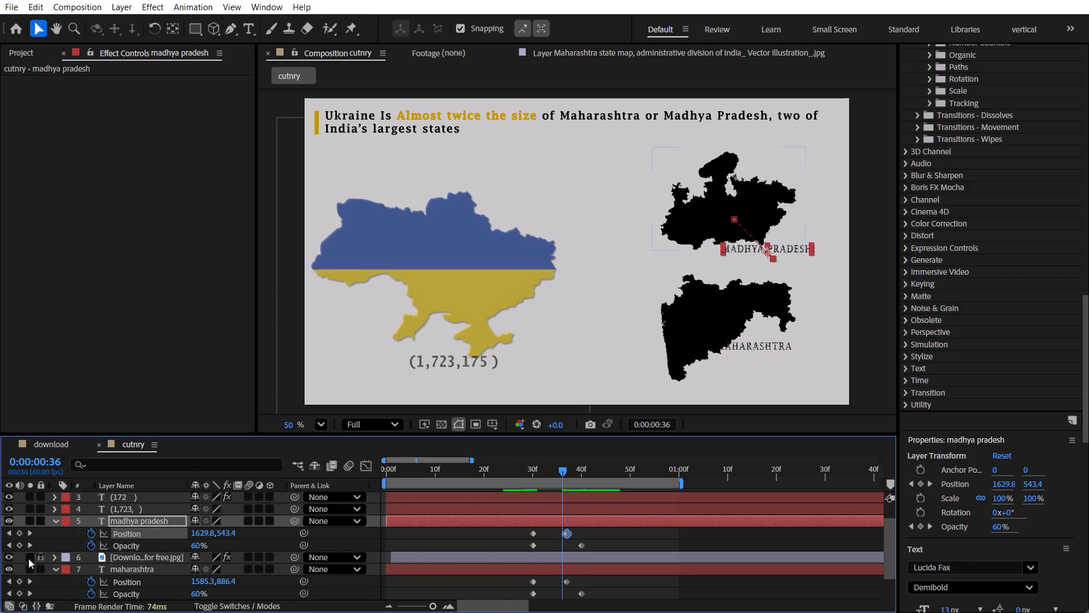
left_click(28, 532)
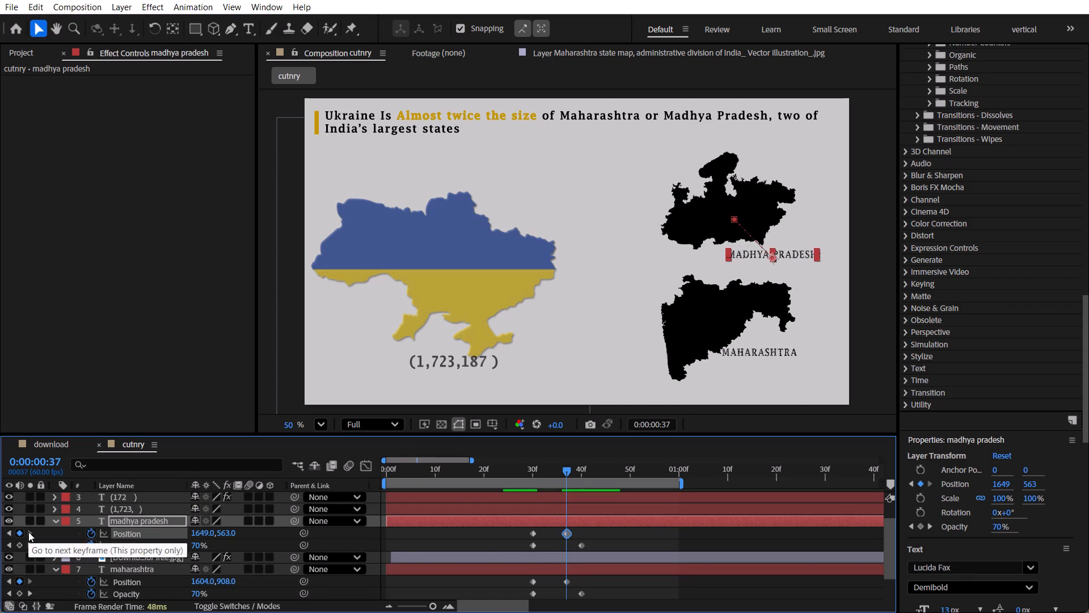
left_click(8, 535)
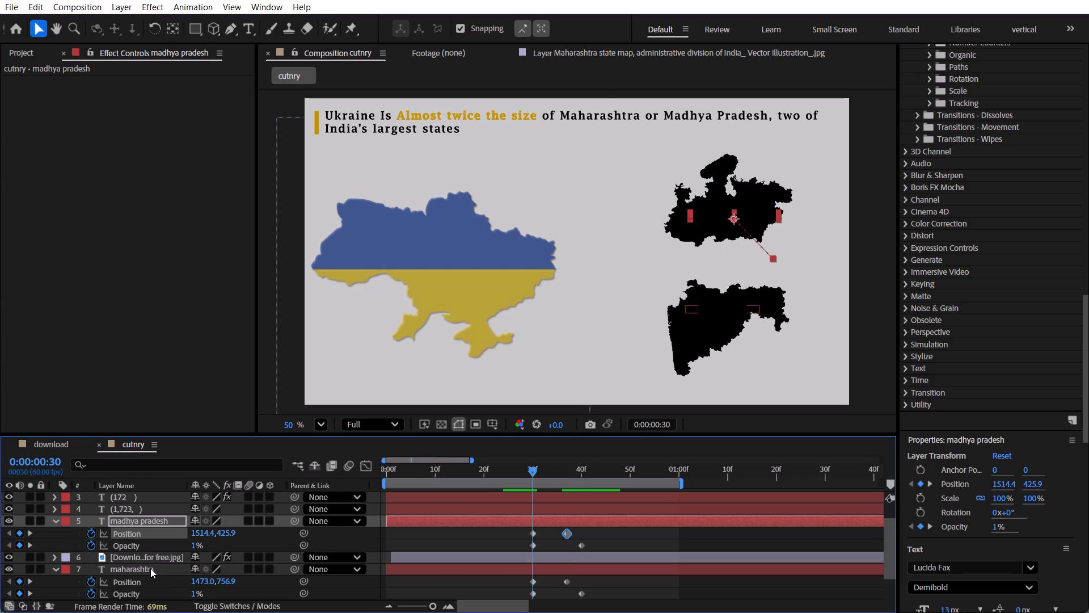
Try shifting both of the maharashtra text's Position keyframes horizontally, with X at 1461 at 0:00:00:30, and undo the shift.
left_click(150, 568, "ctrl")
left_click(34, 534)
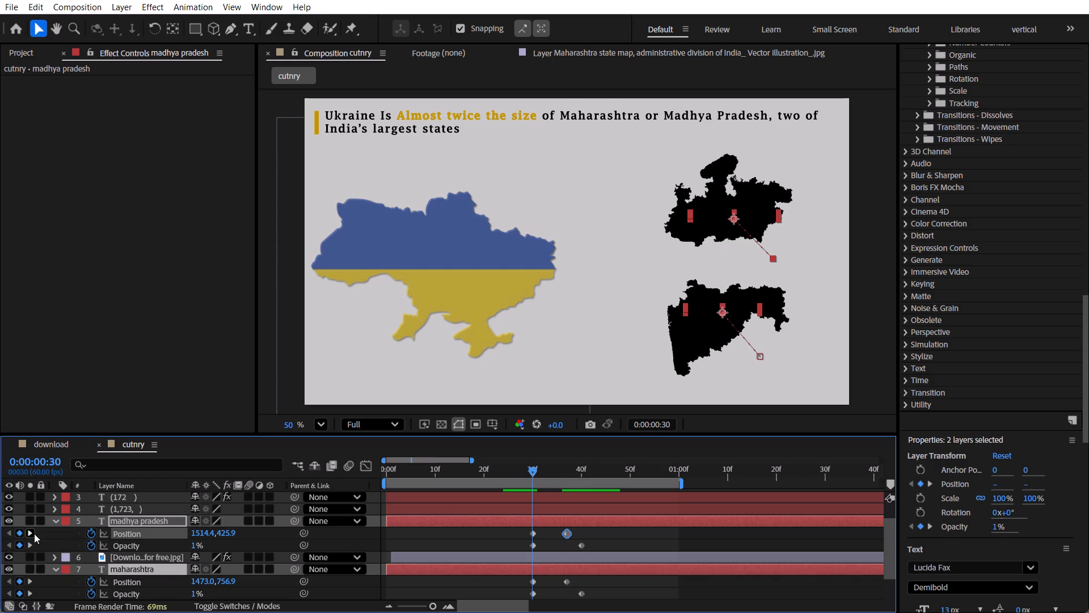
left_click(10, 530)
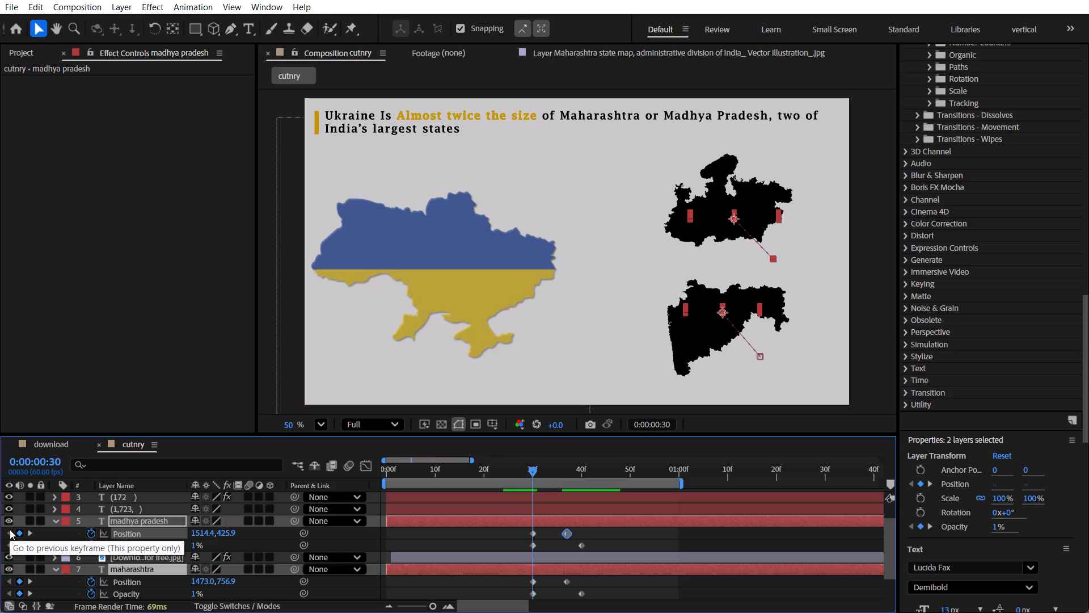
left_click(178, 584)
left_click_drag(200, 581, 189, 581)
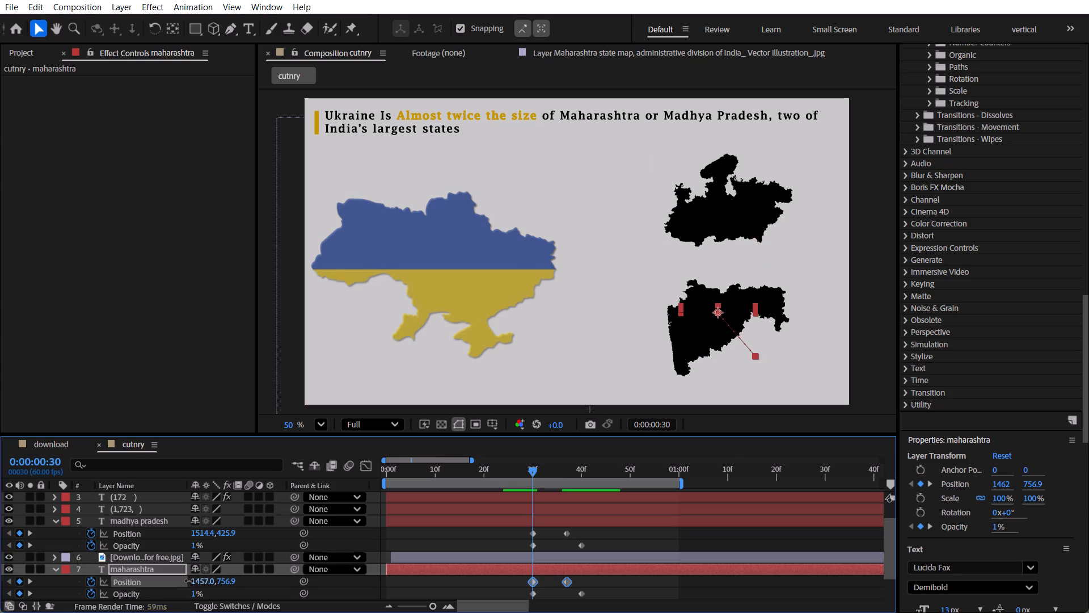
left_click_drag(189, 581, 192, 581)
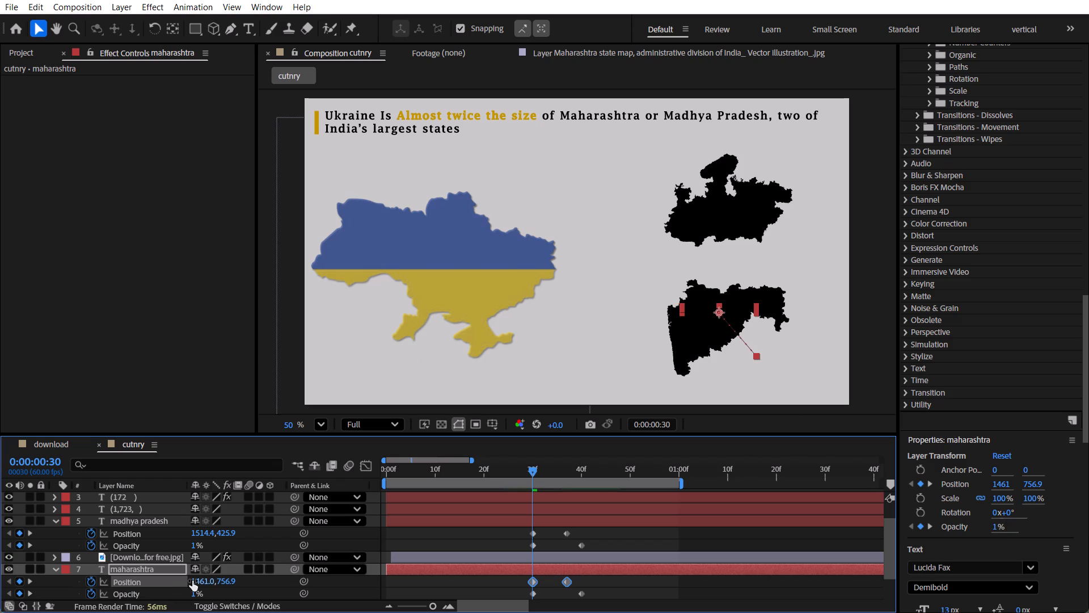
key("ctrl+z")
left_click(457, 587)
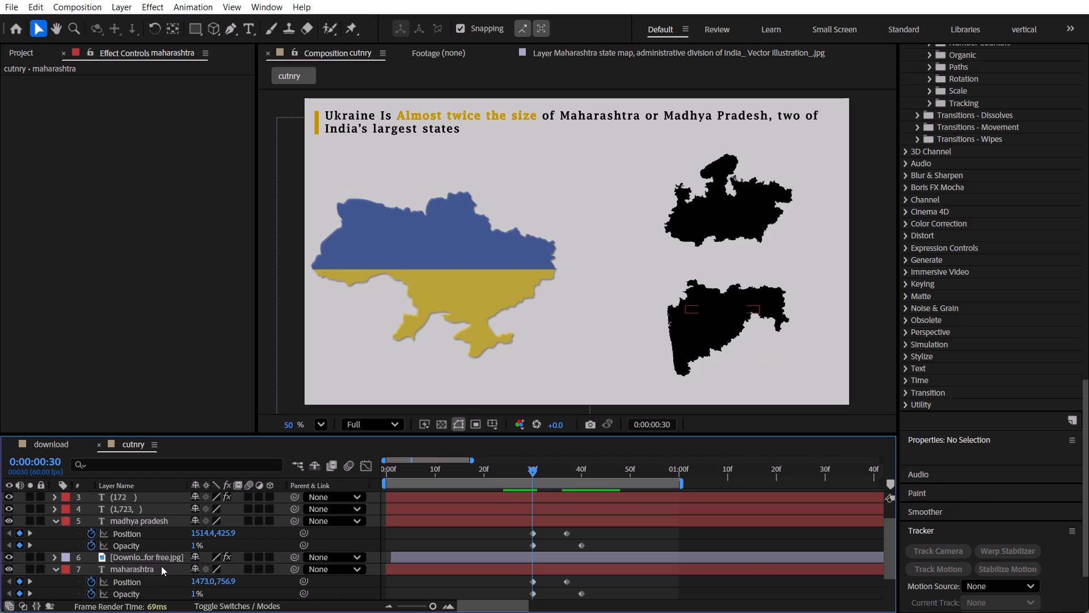
Set only the maharashtra text's Position keyframe at 0:00:00:30 to 1457.0, 756.9, and check the labels' motion through 0:00:00:39.
left_click_drag(197, 577, 191, 578)
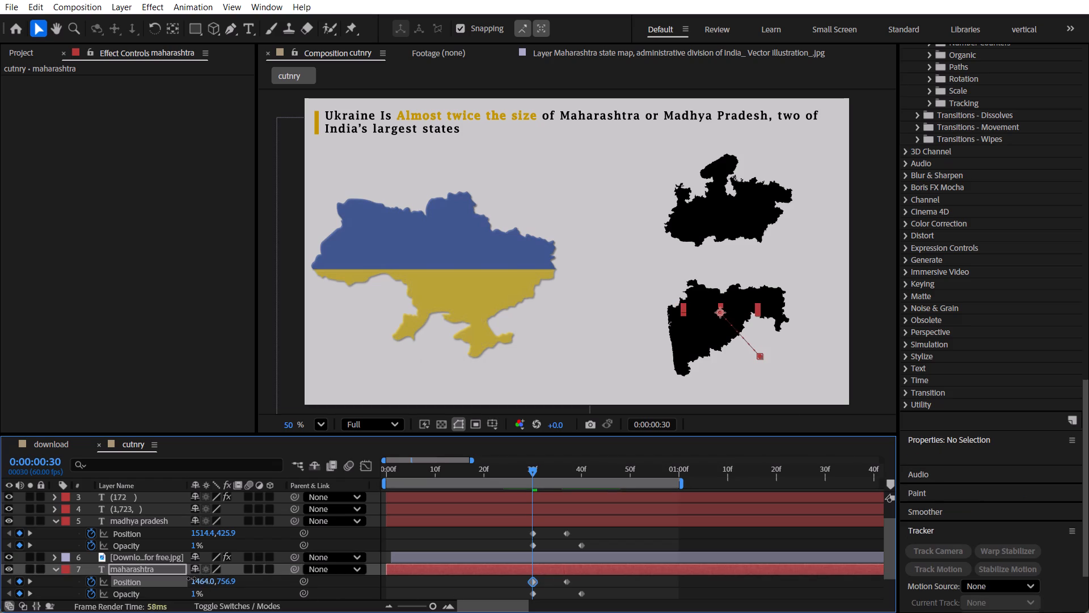
left_click_drag(191, 578, 187, 578)
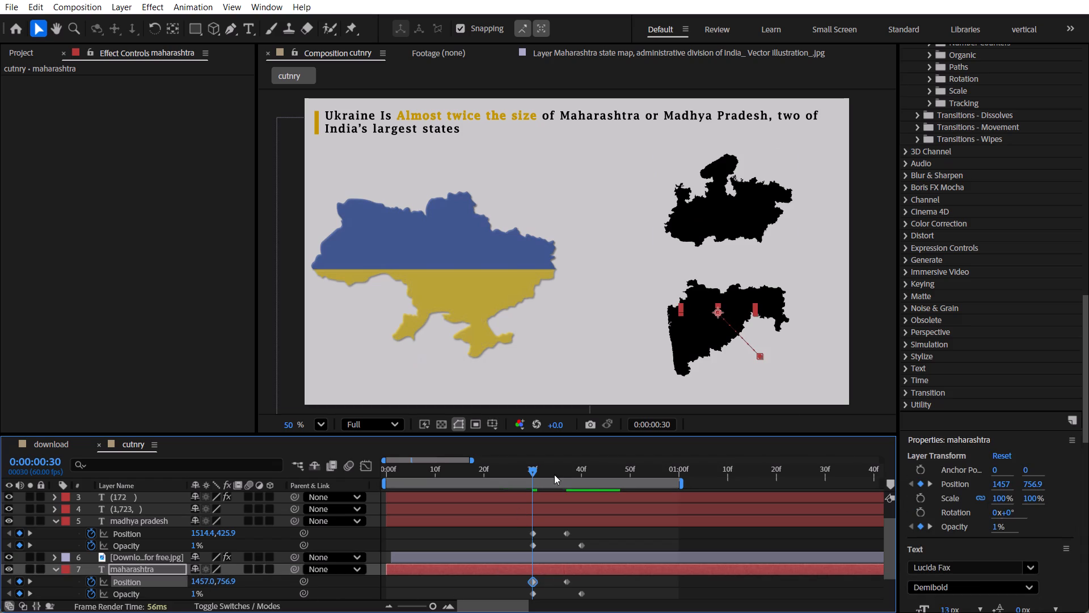
left_click_drag(531, 468, 563, 472)
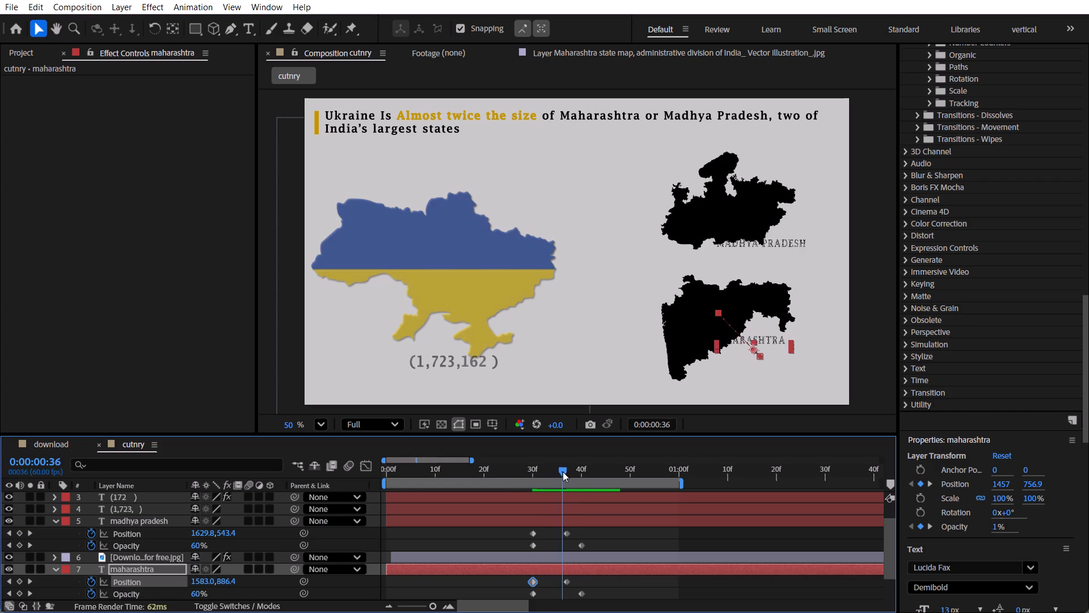
left_click_drag(563, 472, 537, 468)
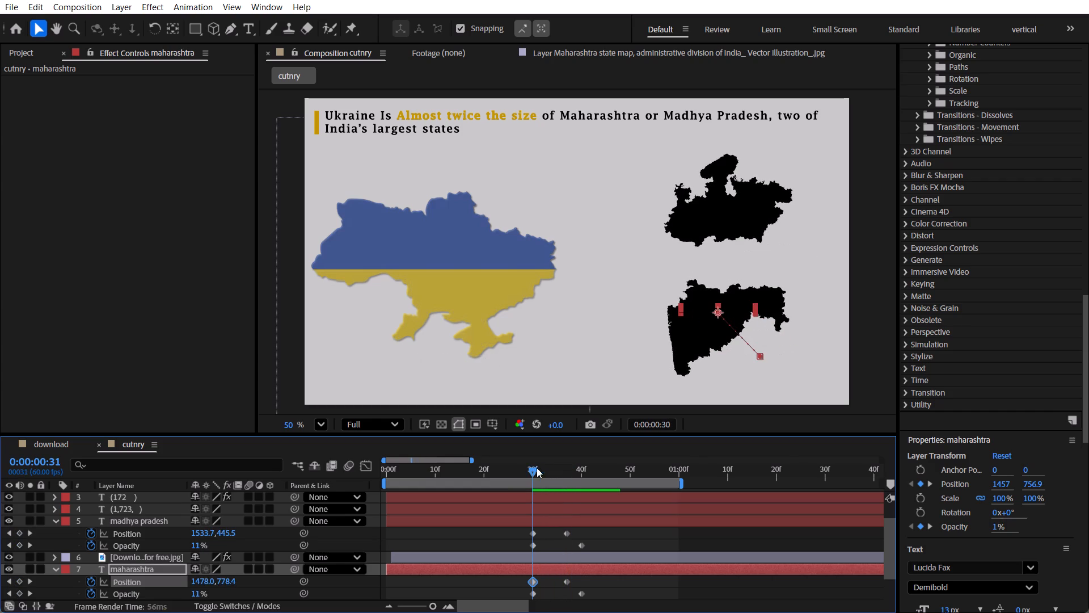
left_click_drag(537, 468, 575, 472)
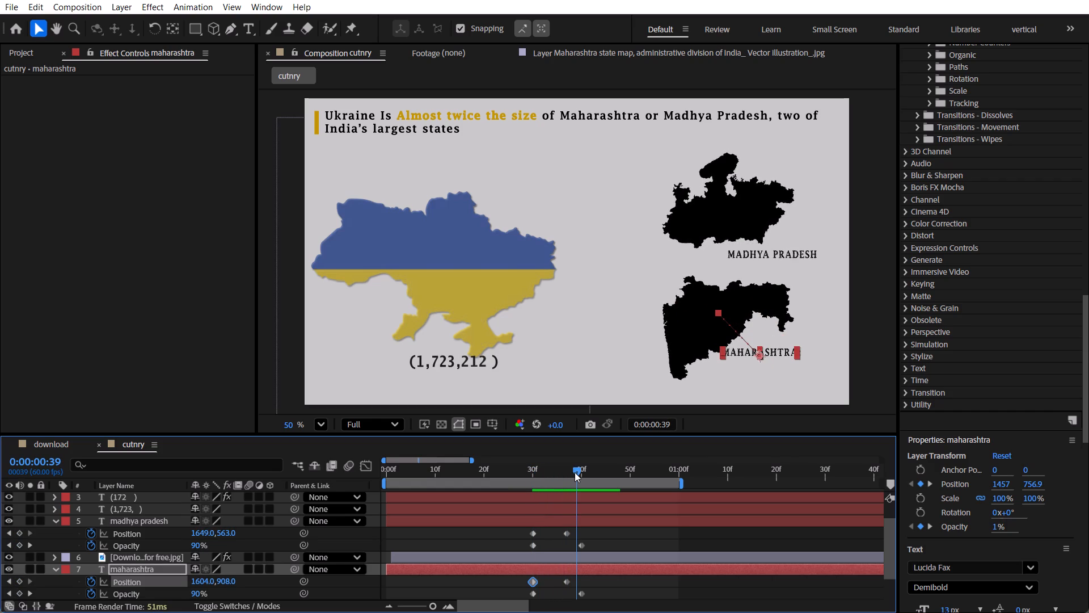
left_click_drag(575, 472, 563, 472)
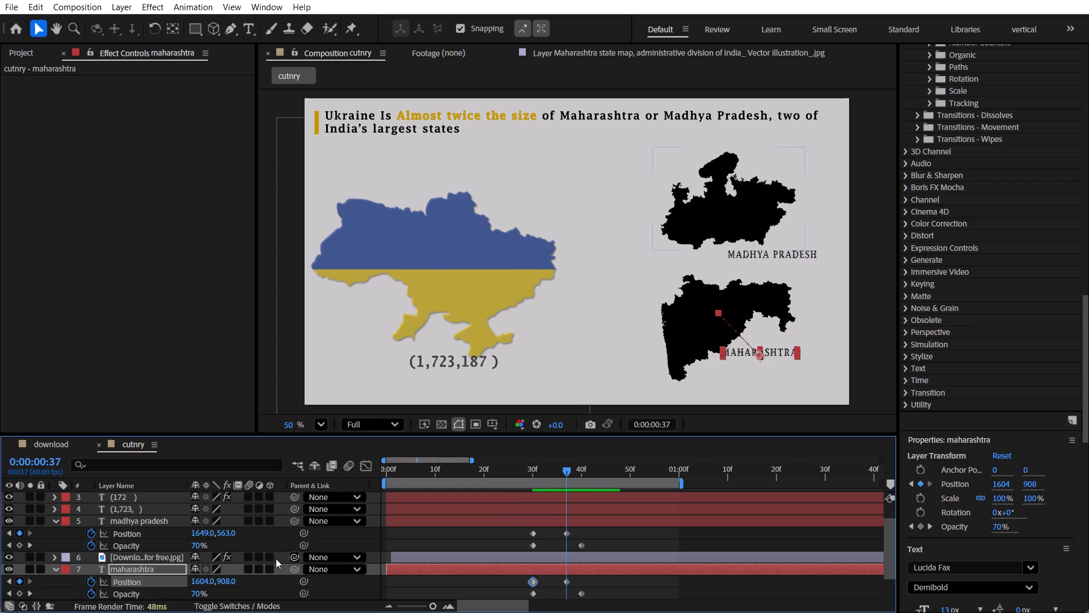
Move the maharashtra text's Position keyframe at 0:00:00:37 further down and across, to 1618.0, 944.0.
left_click(243, 581)
left_click_drag(203, 580, 213, 581)
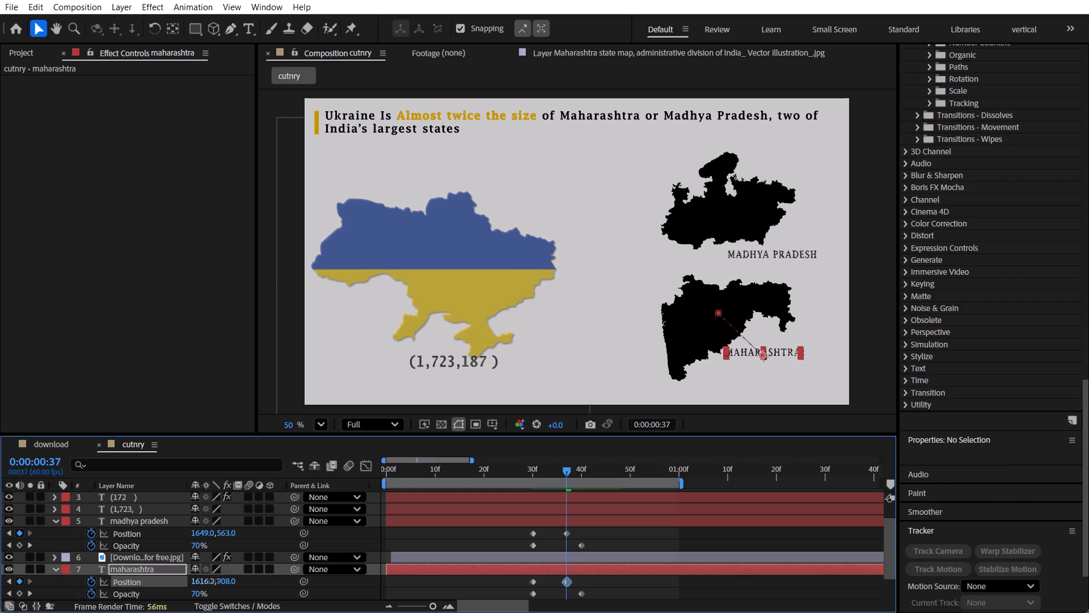
left_click_drag(213, 581, 214, 581)
left_click_drag(225, 585, 238, 586)
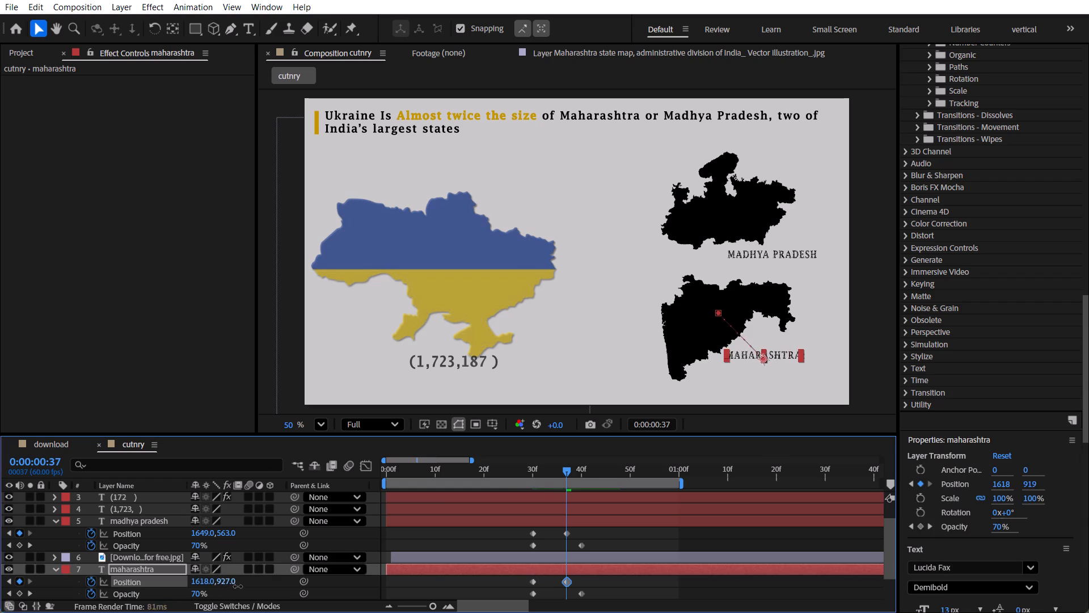
left_click_drag(238, 586, 246, 590)
left_click(479, 538)
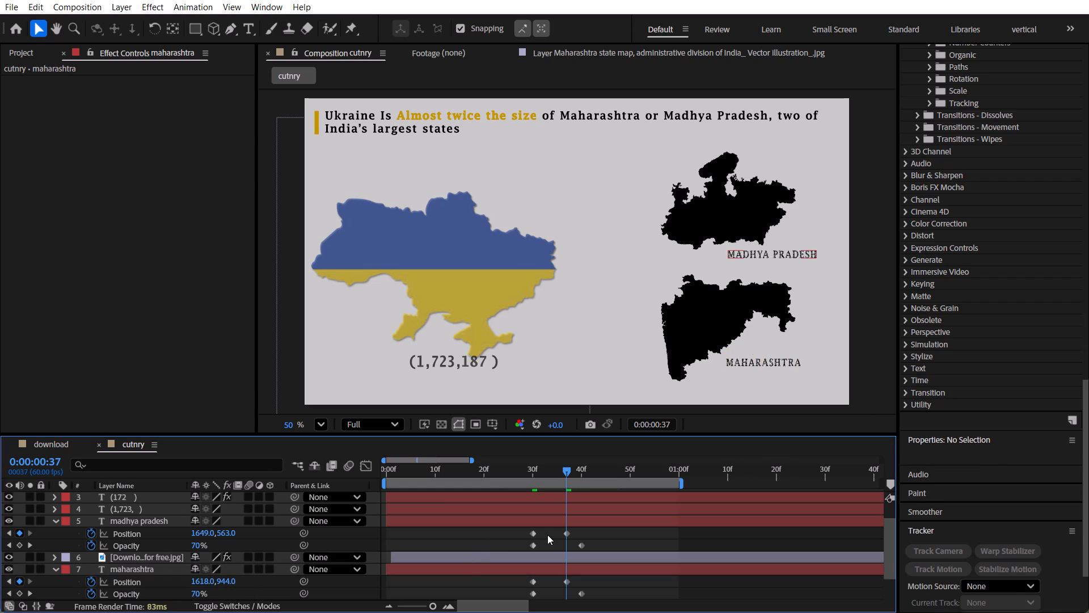
Compare the two state labels up close and nudge the maharashtra text's Position at 0:00:00:37 to 1626.0, 944.0.
scroll(734, 250, "up", 5)
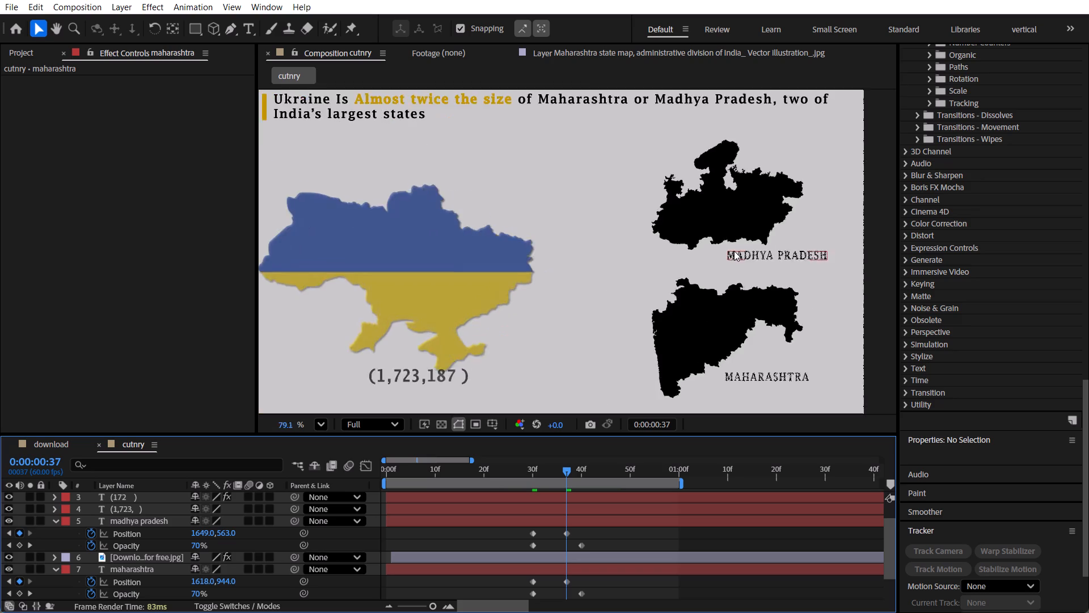
scroll(709, 175, "down", 3)
scroll(795, 350, "up", 4)
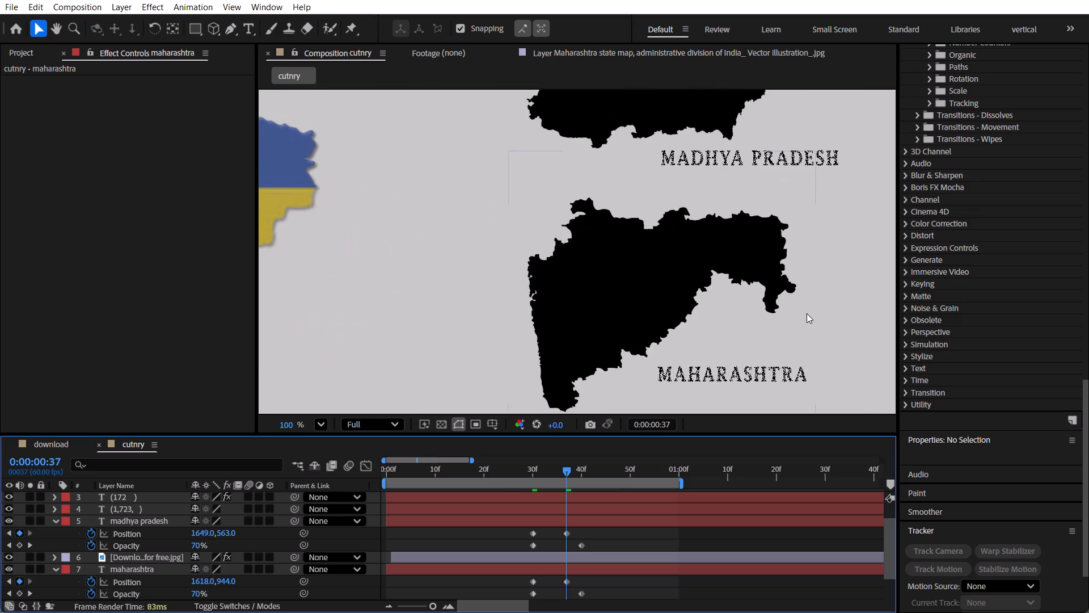
scroll(837, 334, "up", 1)
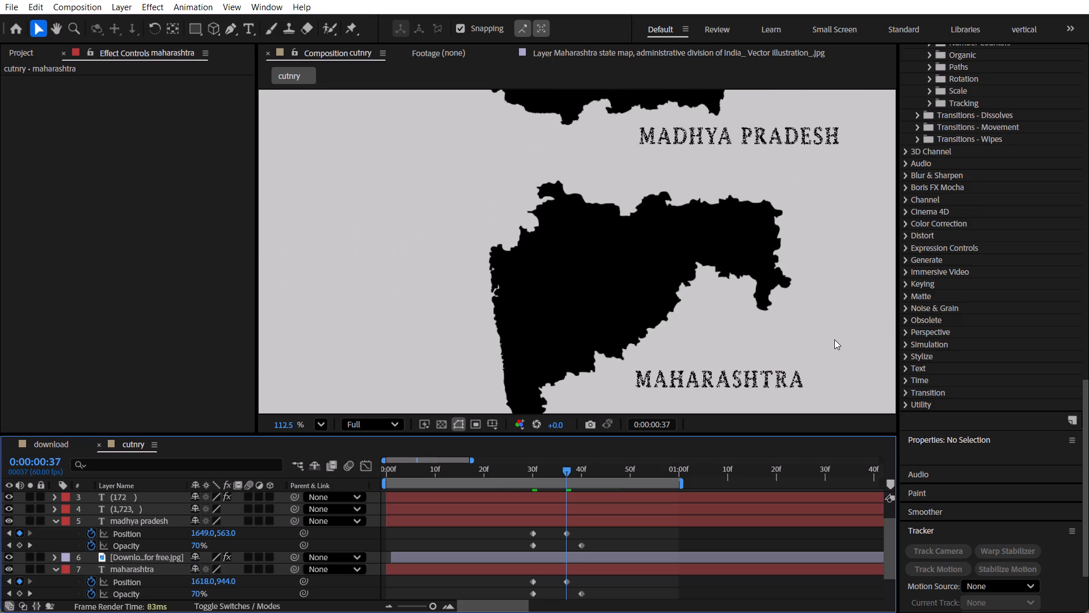
left_click(669, 385)
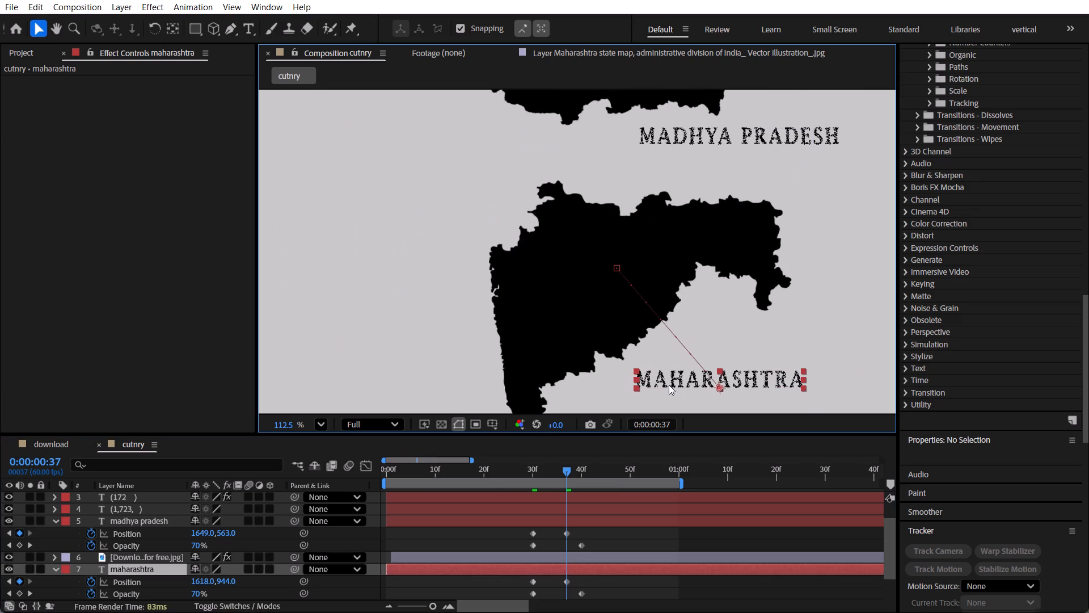
left_click_drag(201, 583, 206, 586)
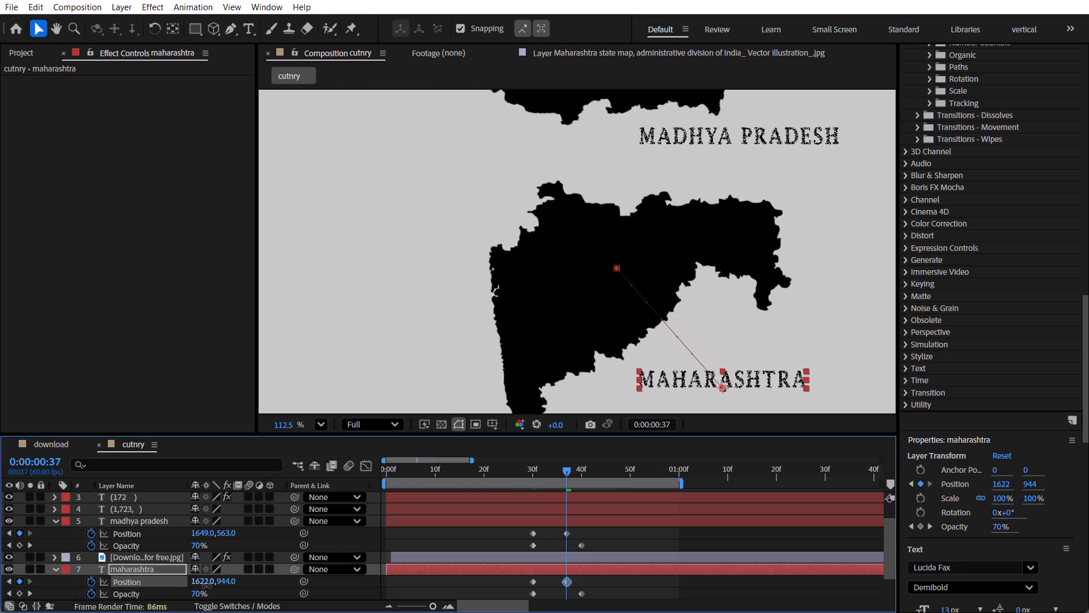
left_click_drag(206, 586, 209, 586)
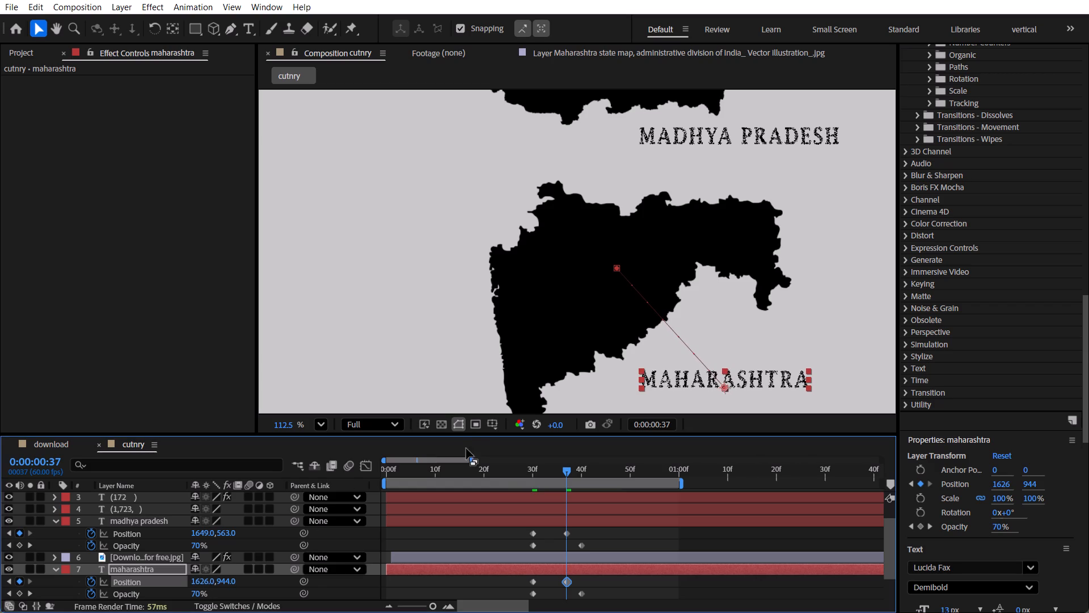
Check the label placement against the proportional grid and the title/action-safe overlay, and hide the overlays again.
left_click(492, 425)
left_click(541, 455)
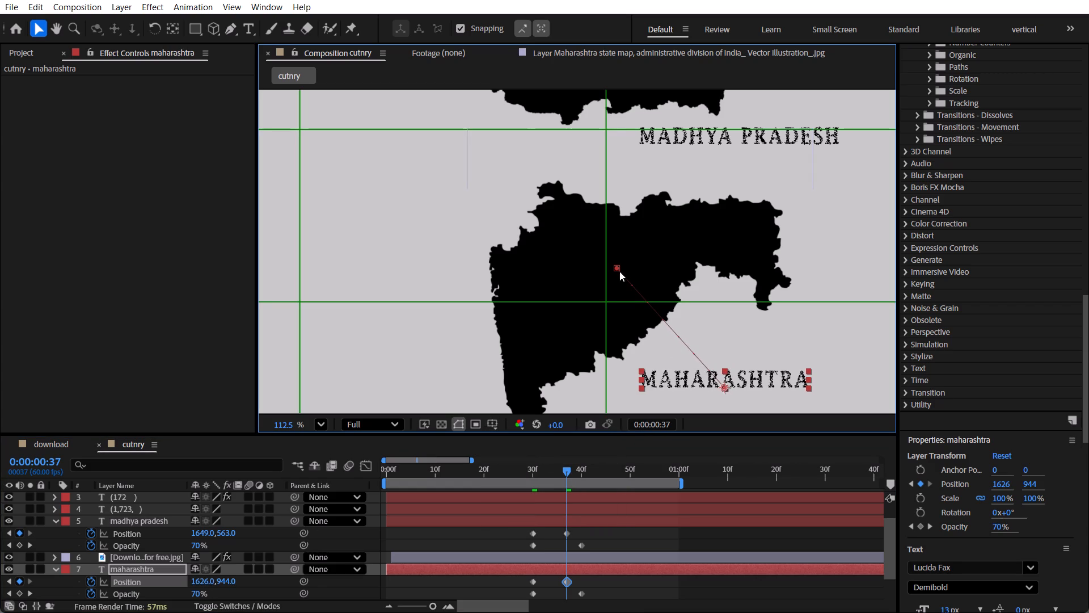
left_click(487, 425)
left_click(513, 443)
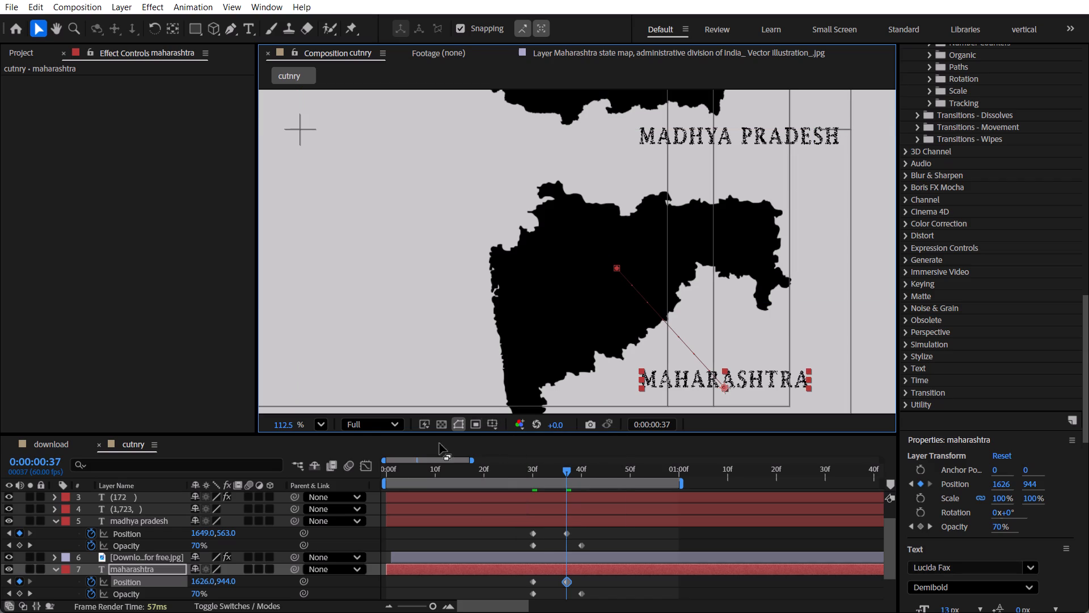
left_click(371, 545)
left_click(494, 424)
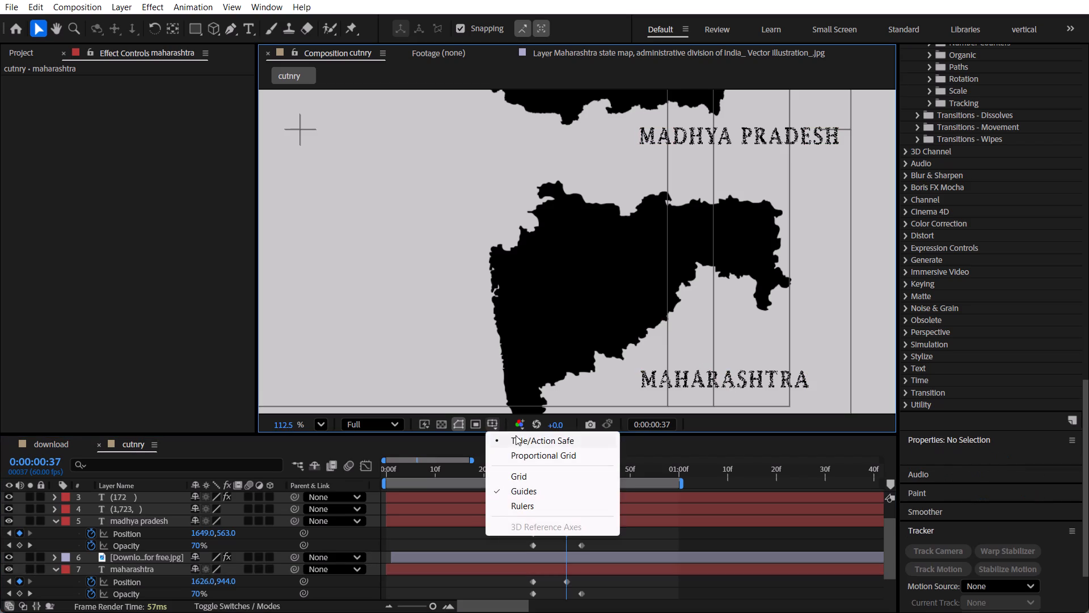
left_click(516, 435)
Preview the whole composition from the start to examine how the maps, title, counter and state labels animate.
left_click_drag(530, 469, 537, 469)
left_click(375, 371)
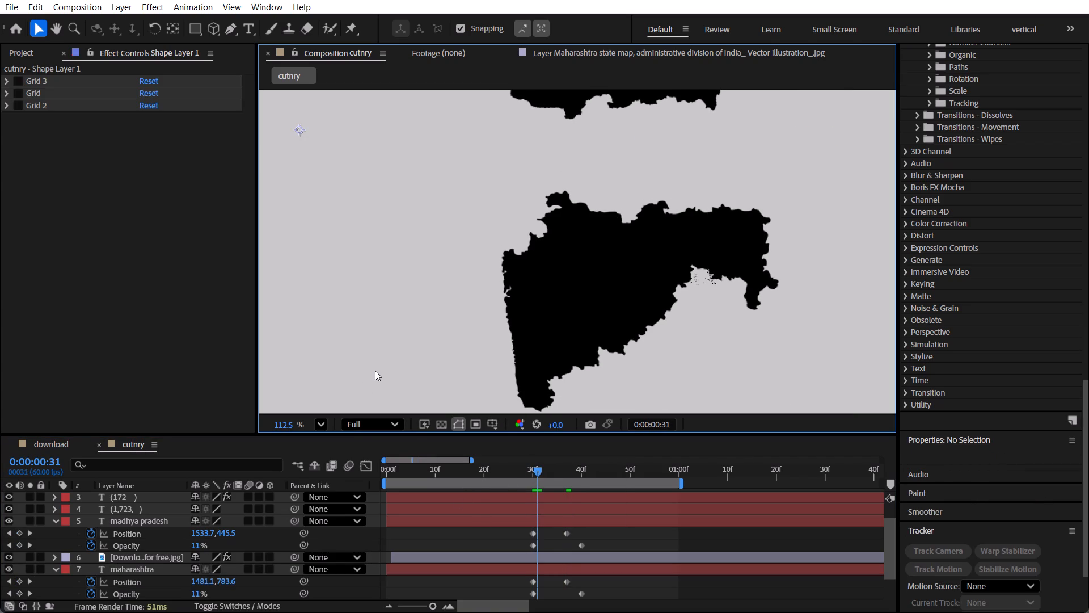
key("backslash")
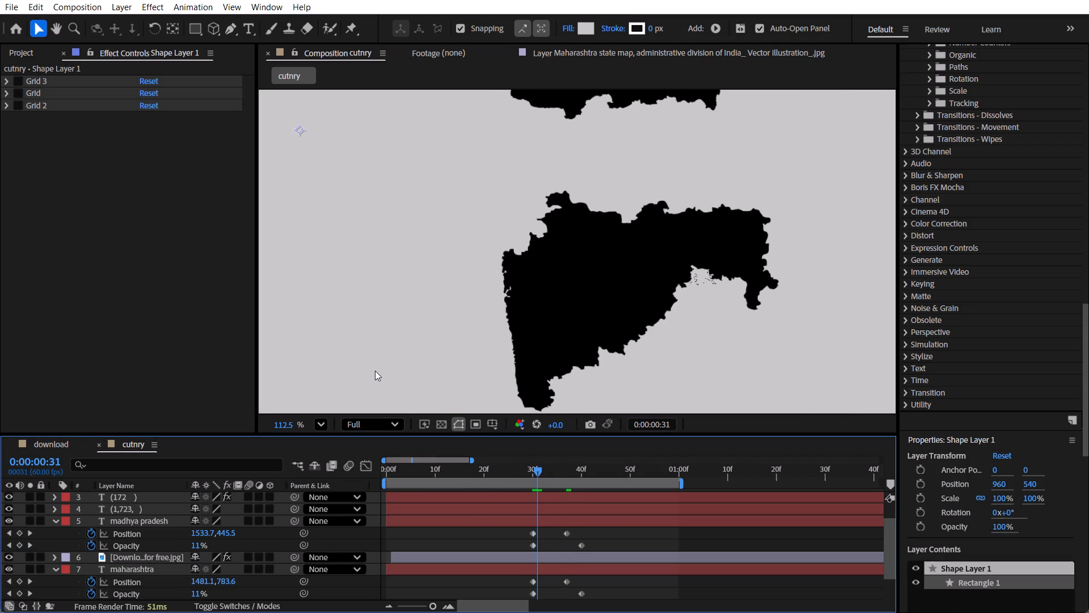
type("//")
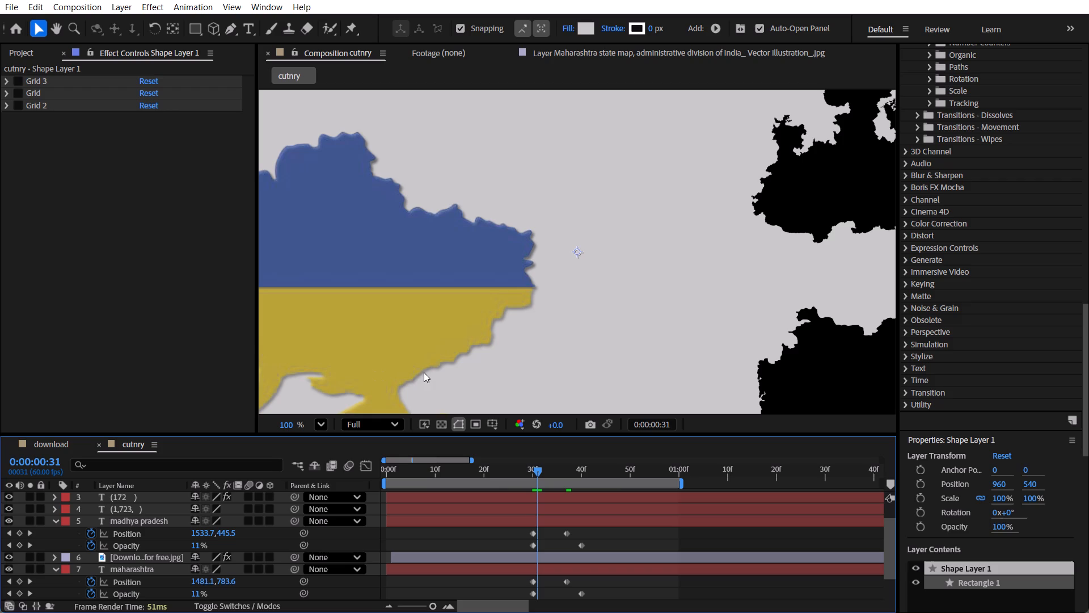
type("/?")
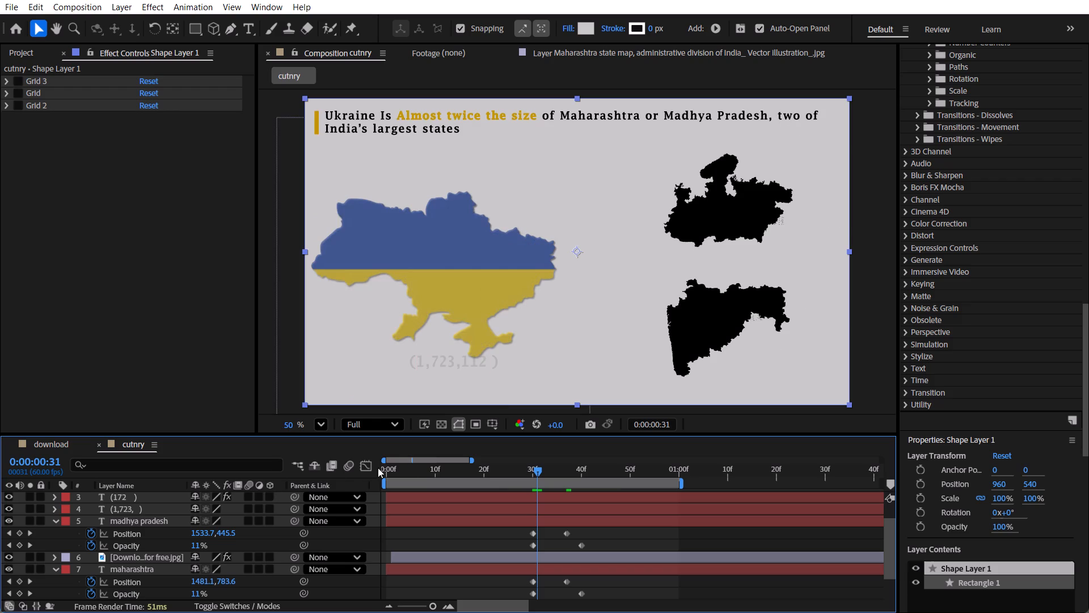
left_click_drag(427, 468, 493, 472)
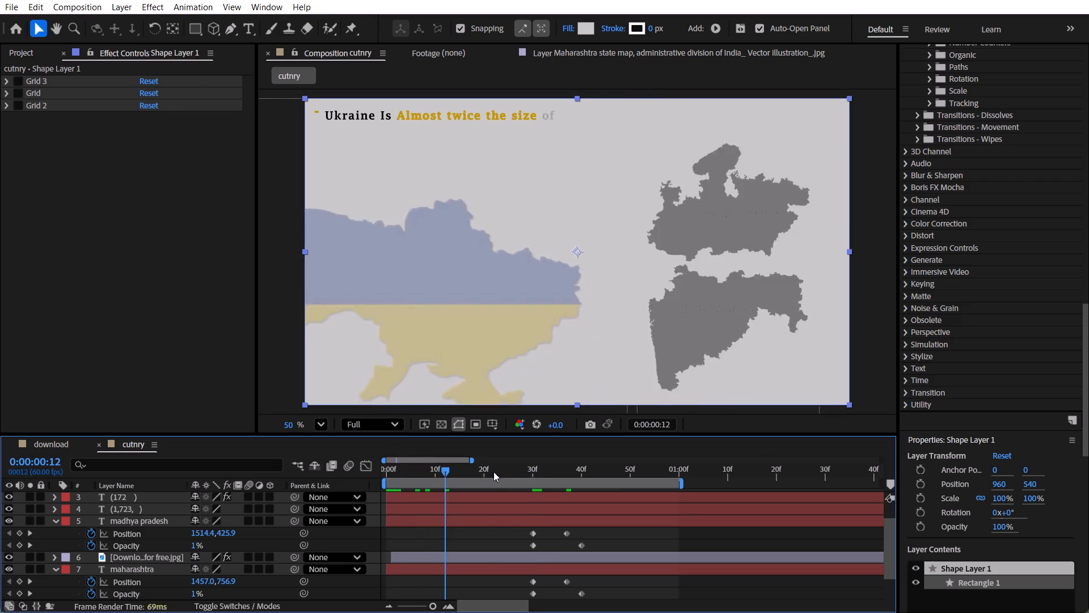
left_click_drag(493, 472, 700, 487)
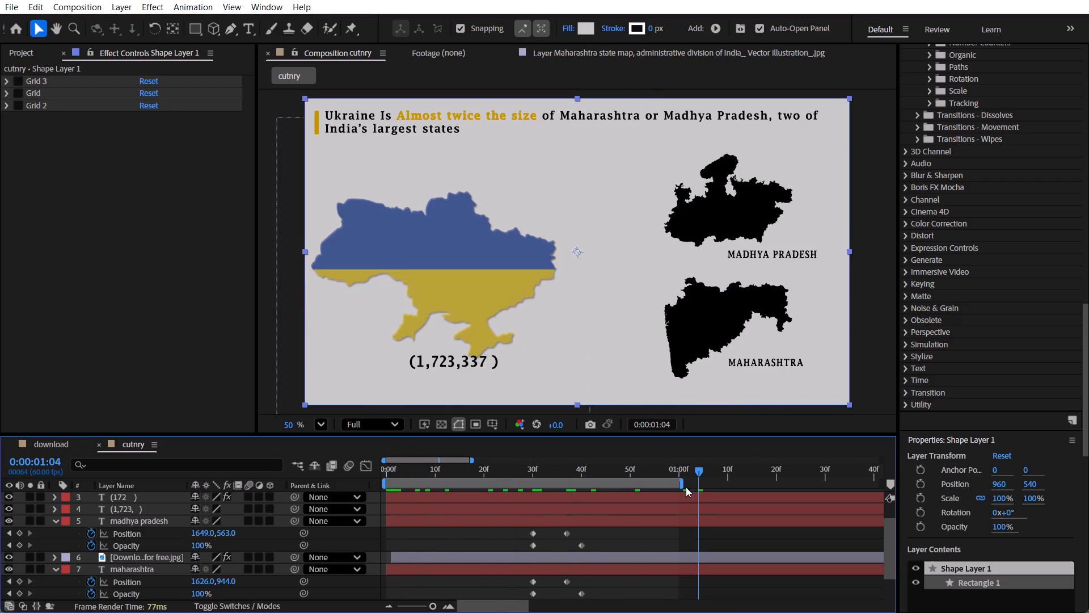
key("space")
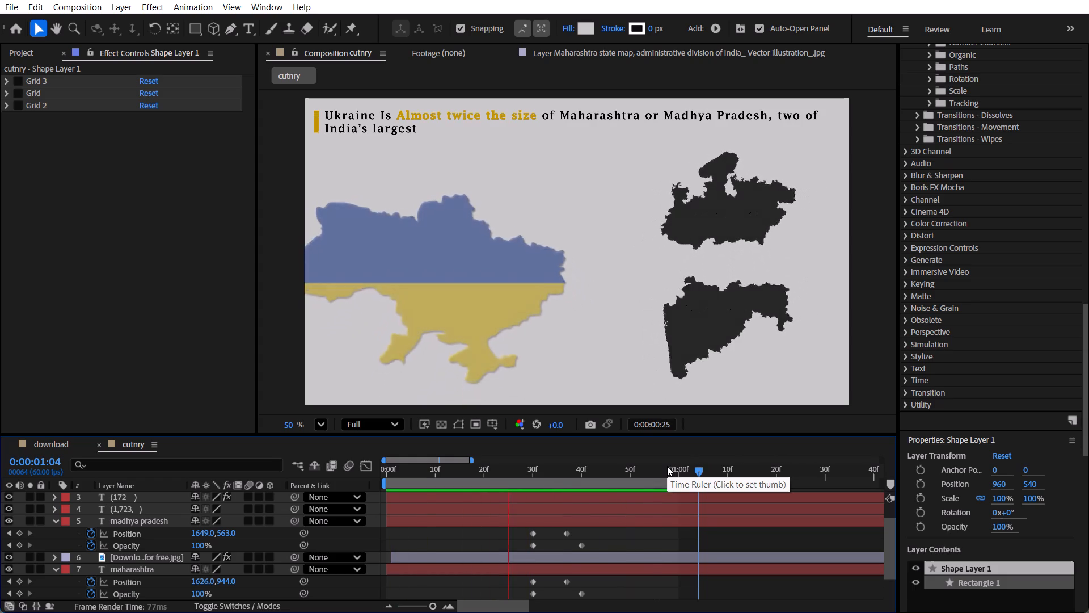
key("space")
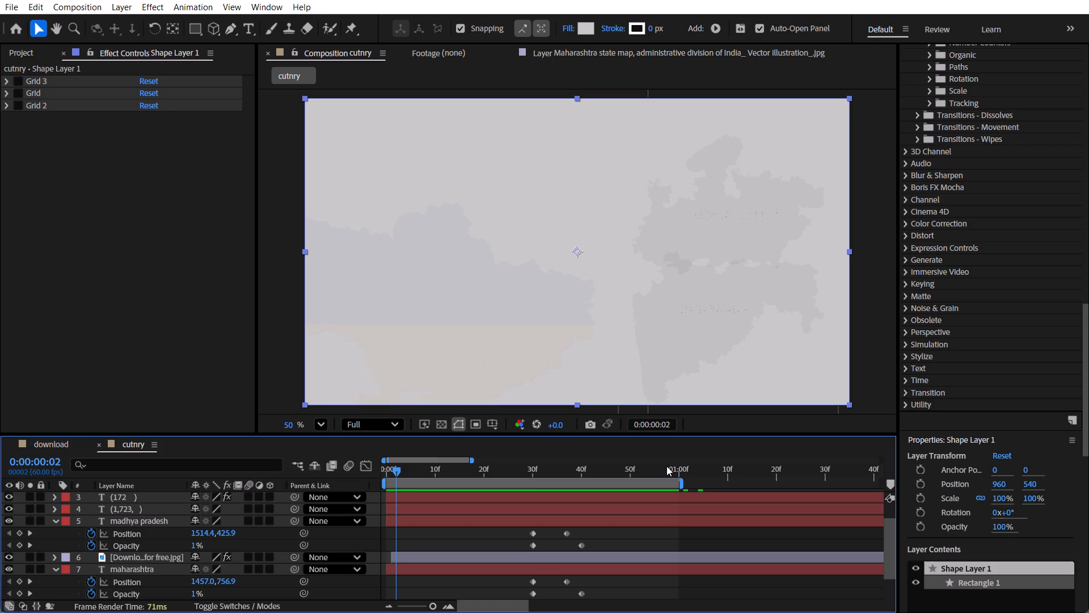
key("space")
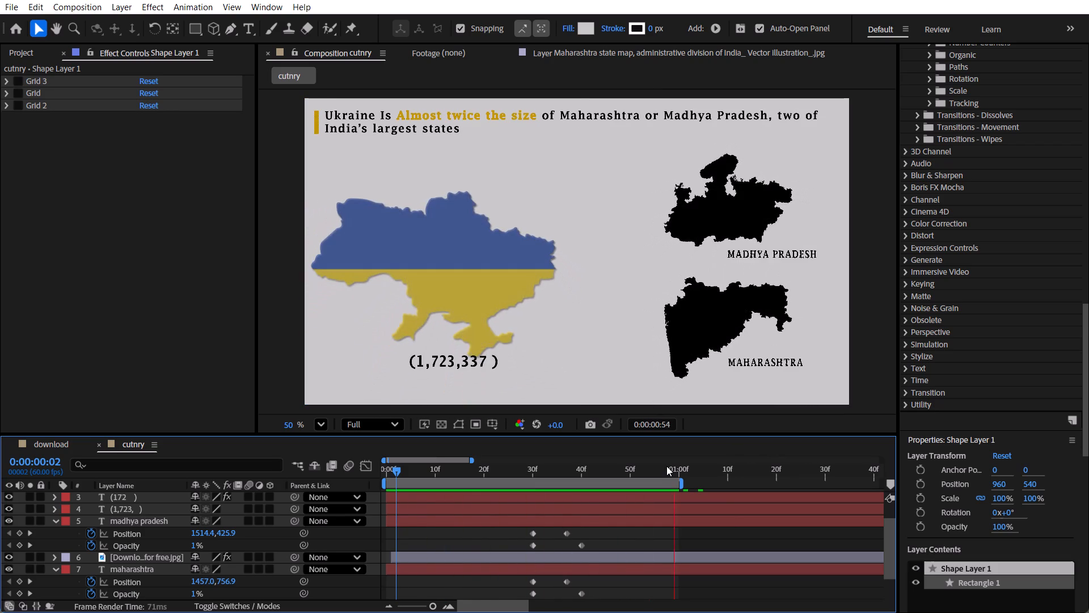
key("space")
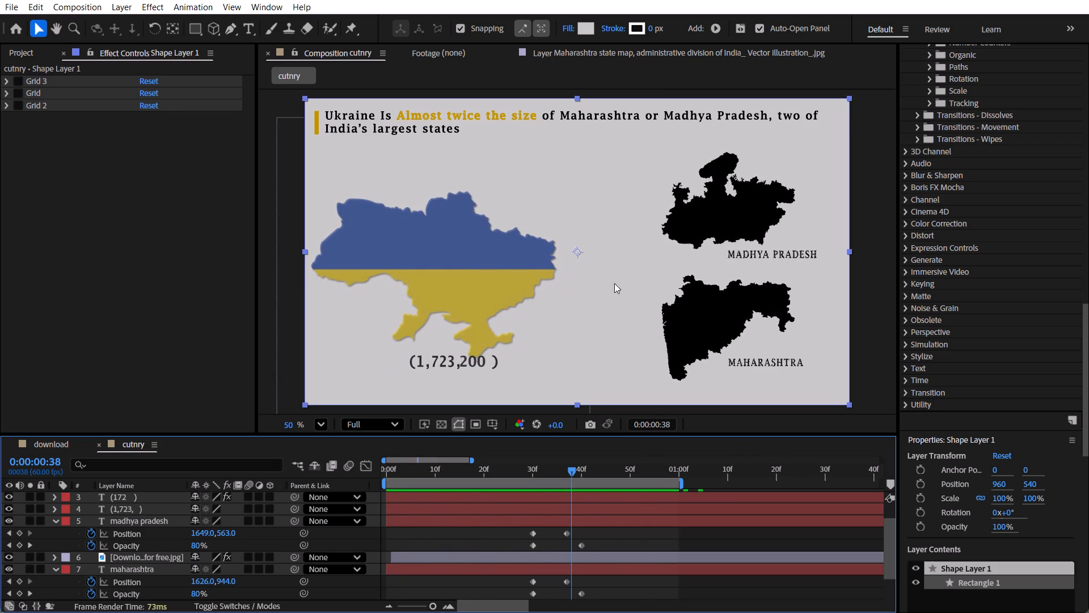
Reveal the Ukraine map layer's Rotation and set it to -5° at 0:00:00:38, tilting the map slightly.
left_click(436, 363)
left_click(163, 508)
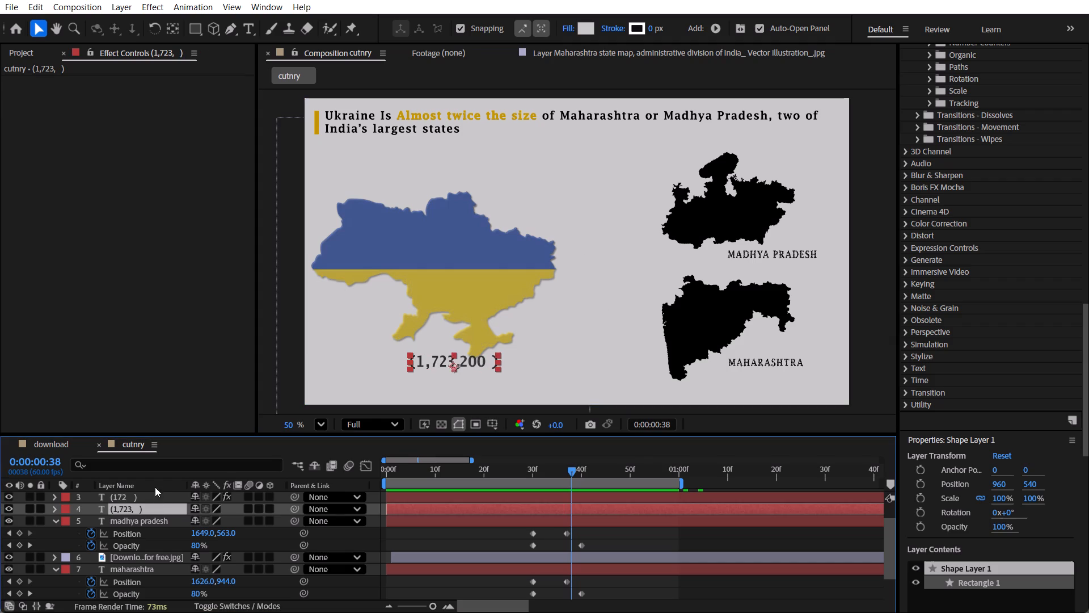
left_click(503, 245)
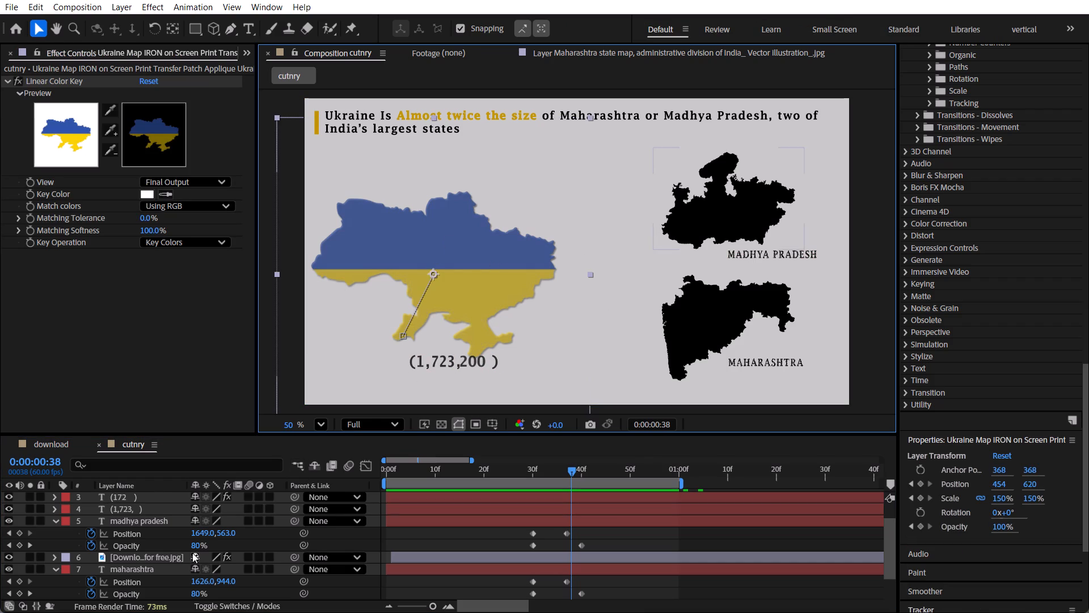
key("r")
scroll(153, 510, "down", 1)
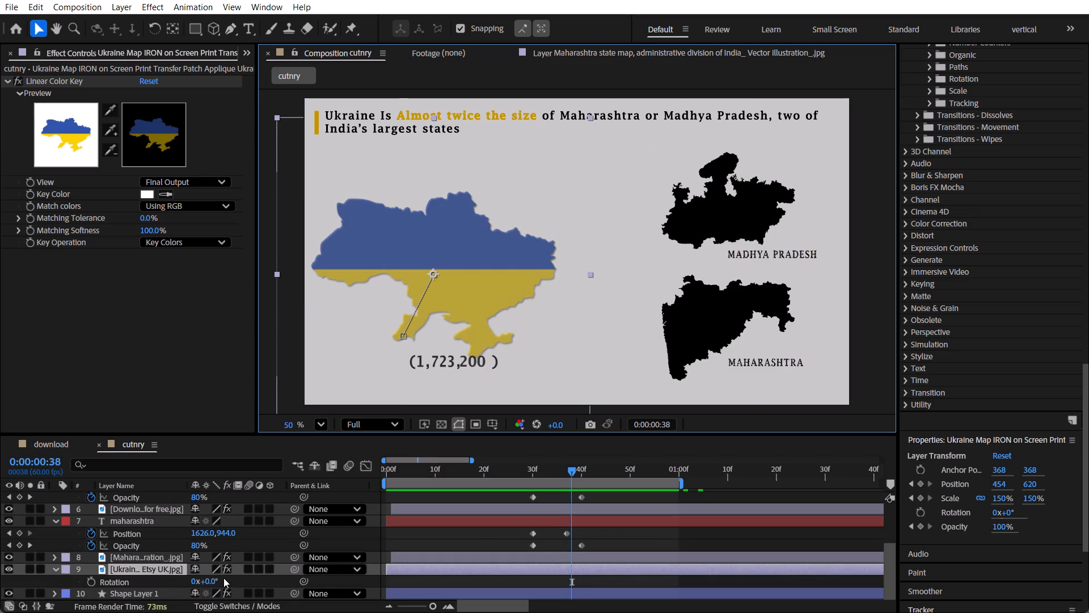
left_click_drag(210, 582, 185, 583)
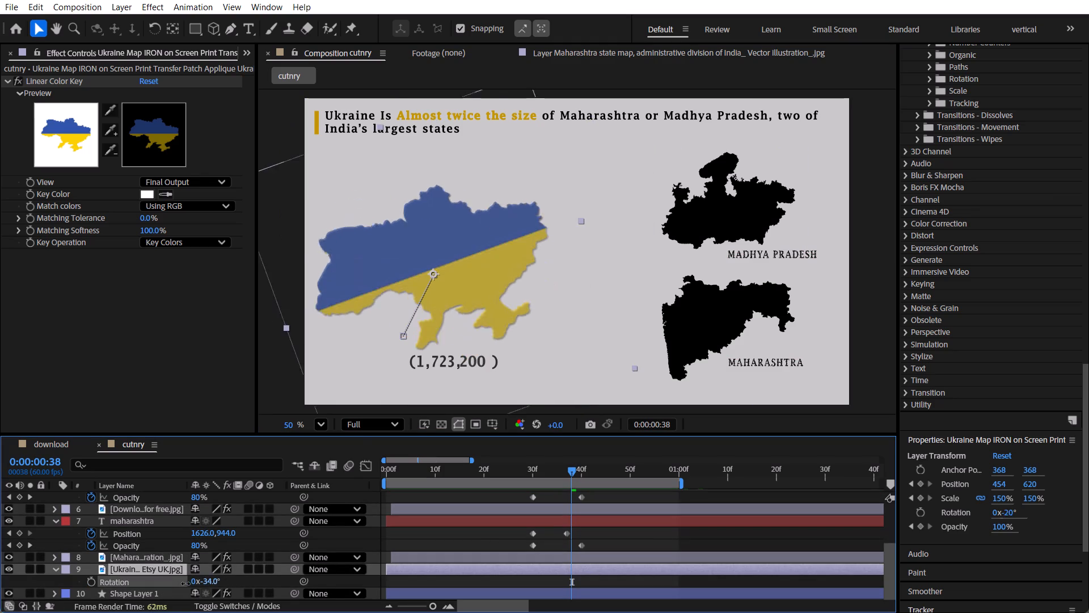
left_click_drag(185, 583, 200, 588)
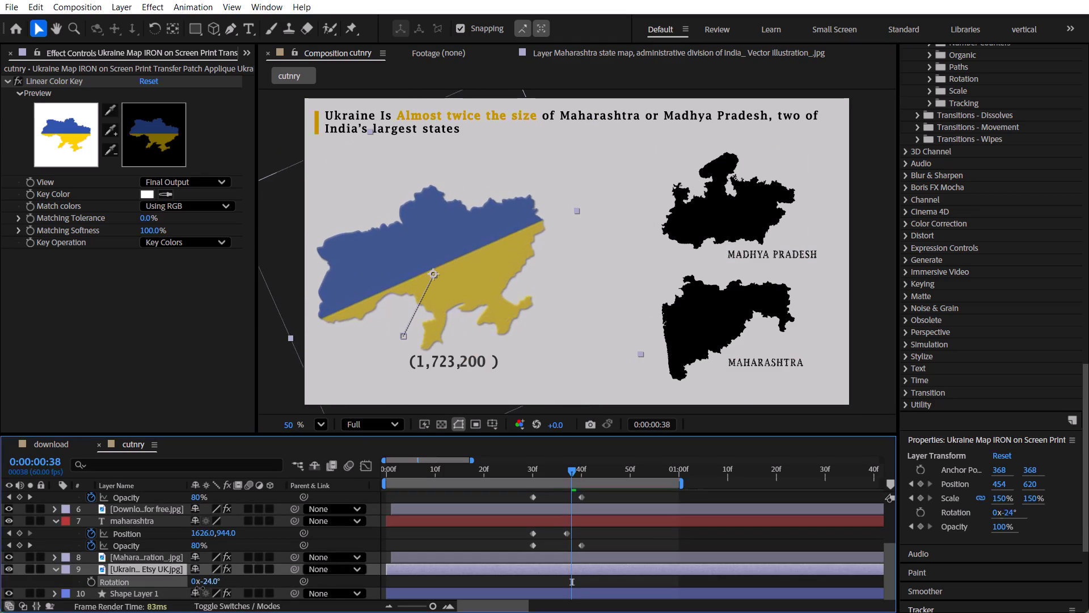
left_click_drag(200, 588, 203, 588)
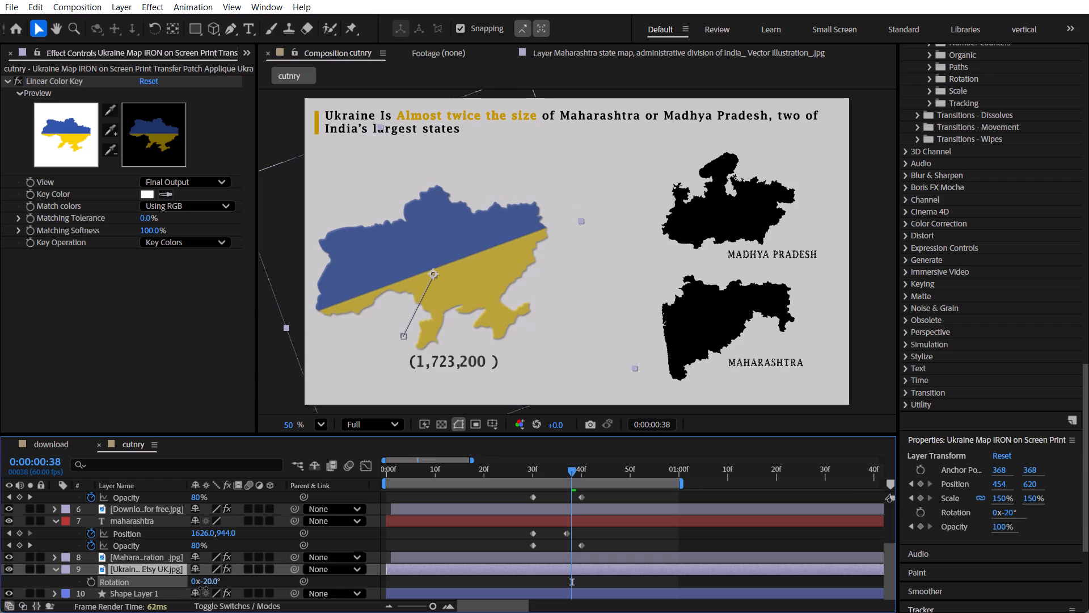
left_click_drag(203, 588, 204, 588)
left_click_drag(204, 588, 211, 591)
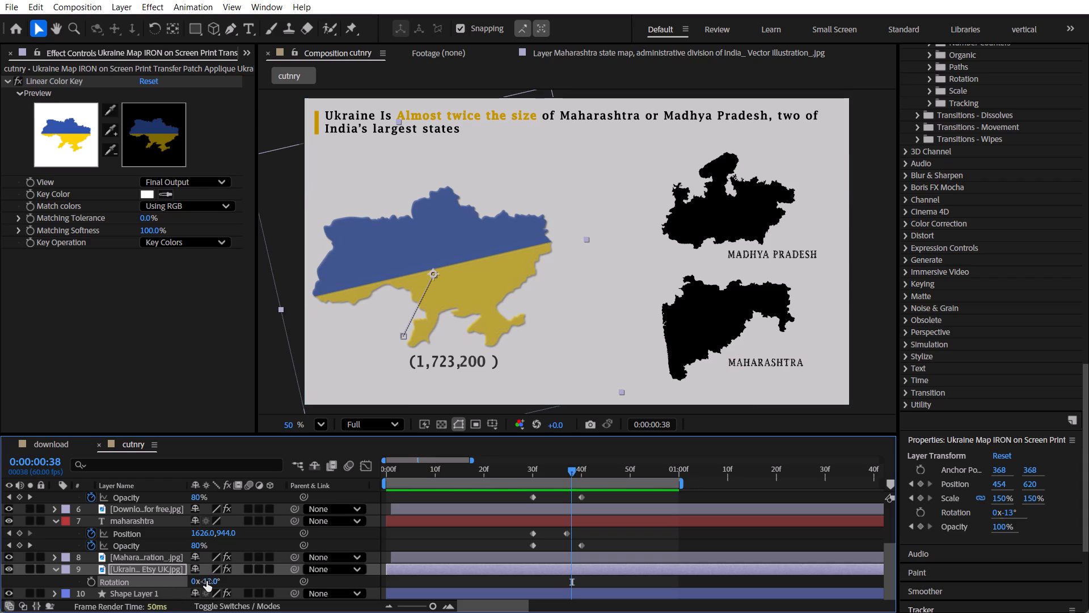
left_click_drag(207, 582, 222, 584)
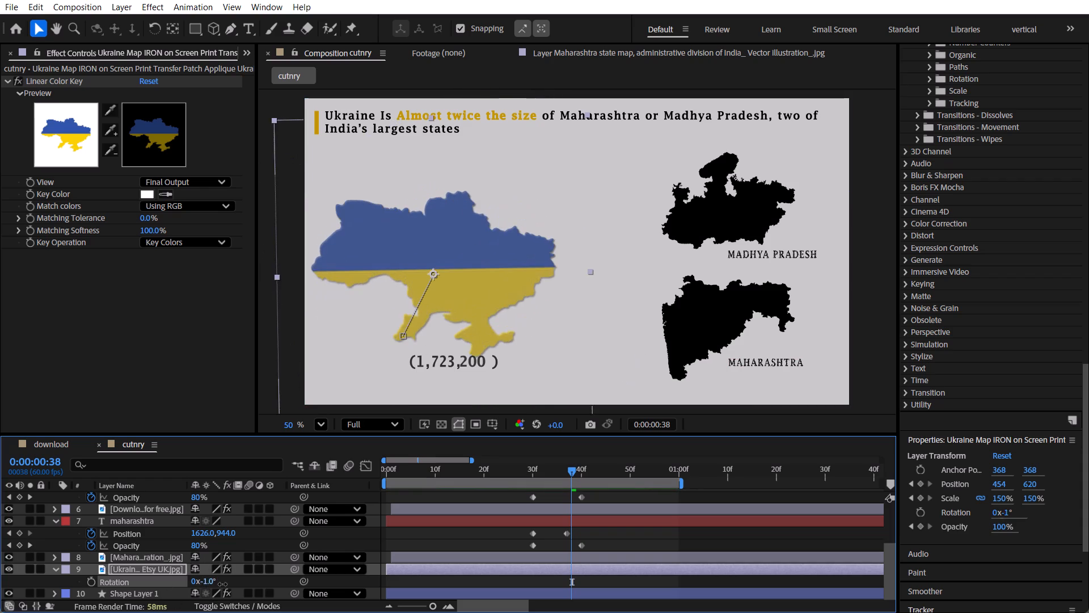
left_click_drag(222, 584, 216, 584)
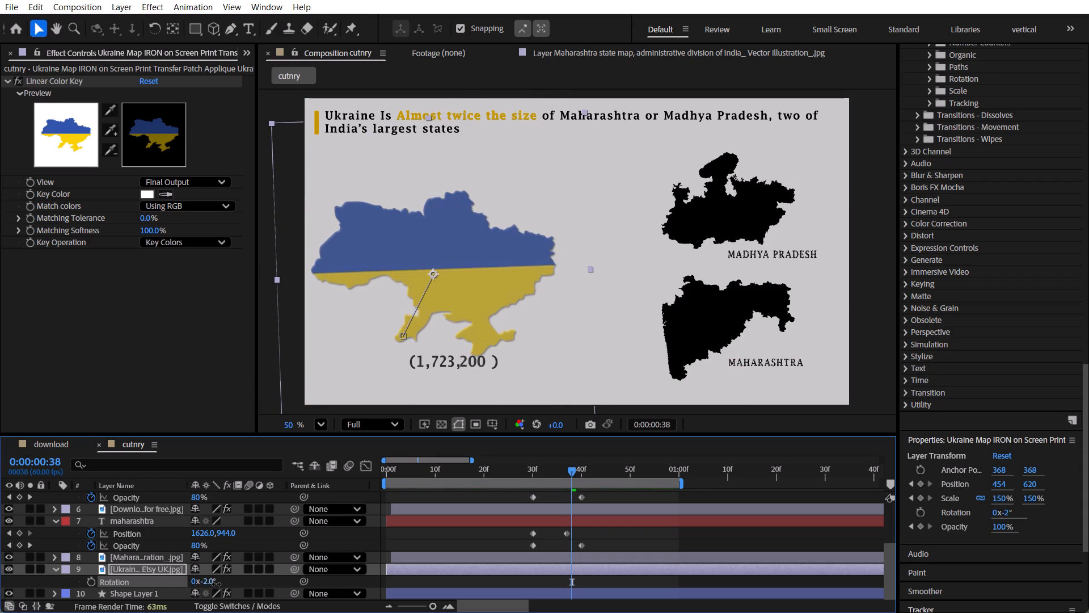
left_click_drag(216, 584, 214, 584)
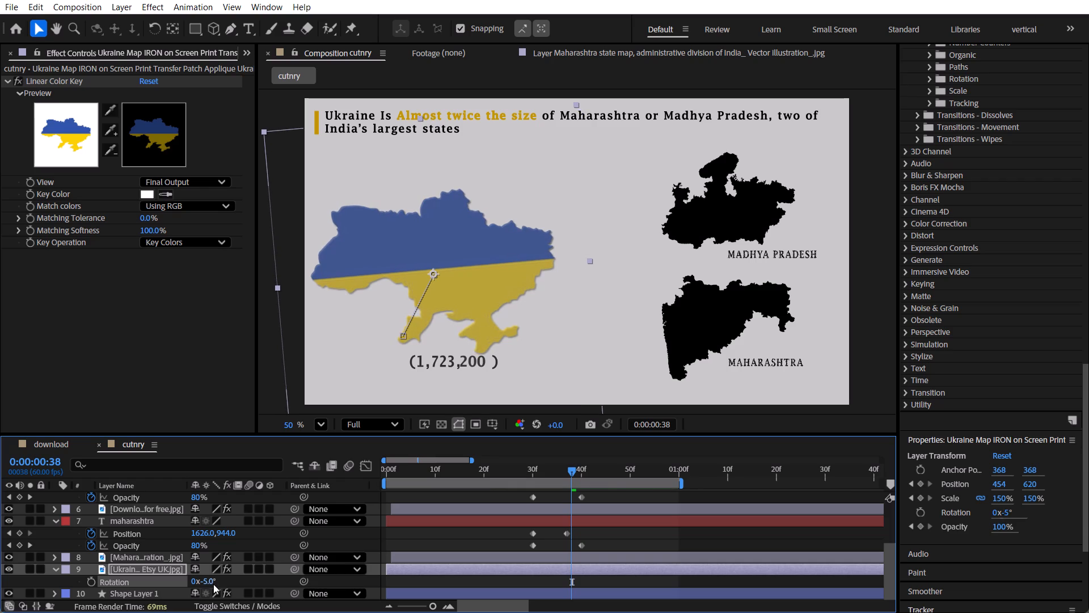
left_click(207, 581)
left_click(268, 578)
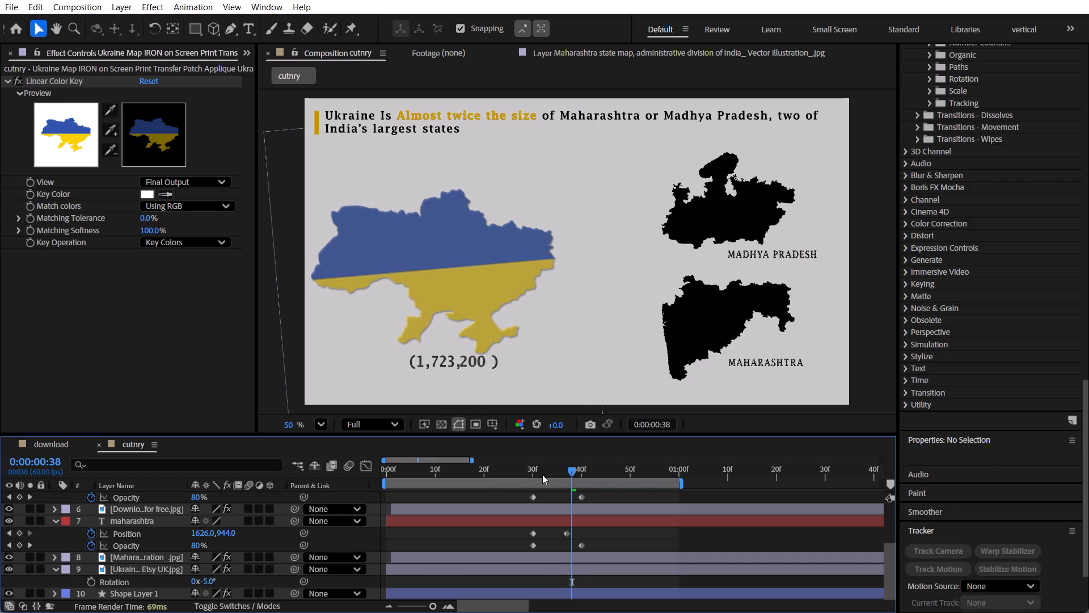
Scrub the stretch before 0:00:00:38 to examine how the tilted Ukraine map and the state maps animate.
left_click_drag(542, 476, 513, 492)
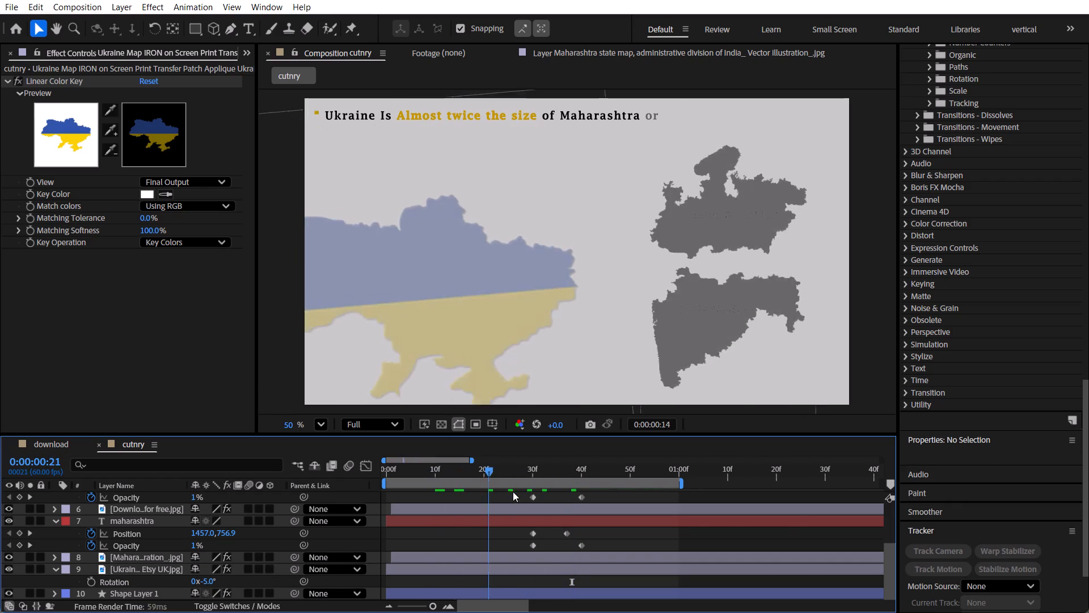
left_click_drag(513, 492, 533, 496)
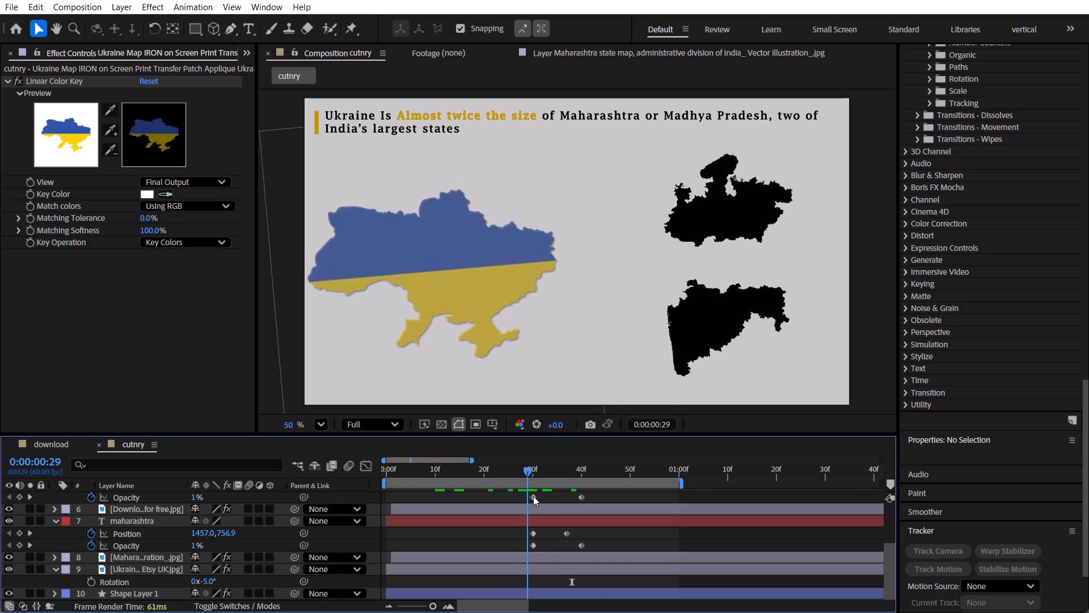
left_click_drag(533, 496, 560, 500)
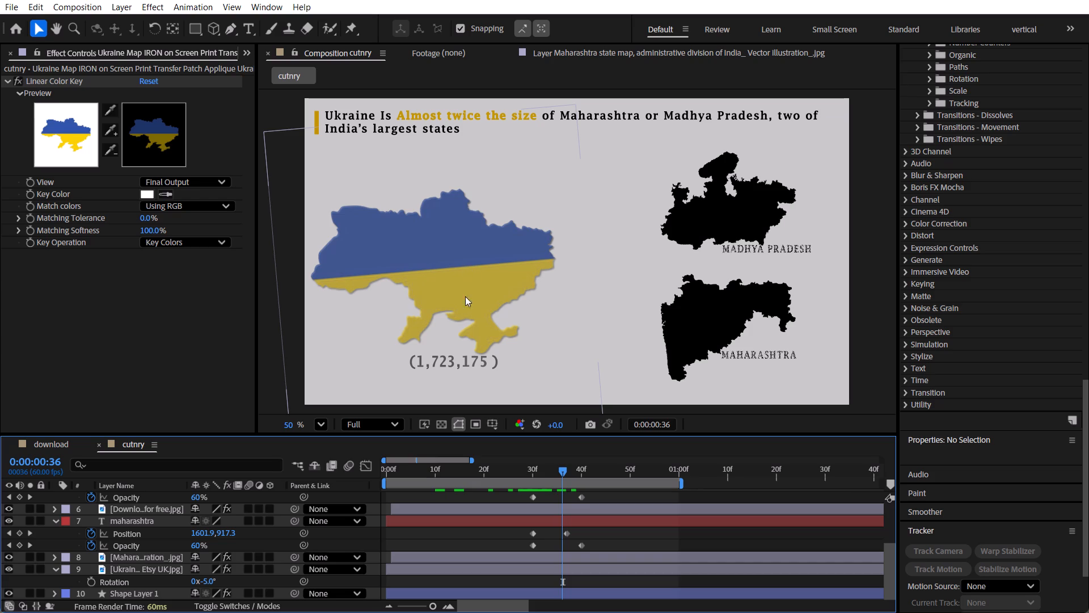
Collapse the revealed keyframed properties of all layers so the timeline lists only the layer names.
left_click(458, 367)
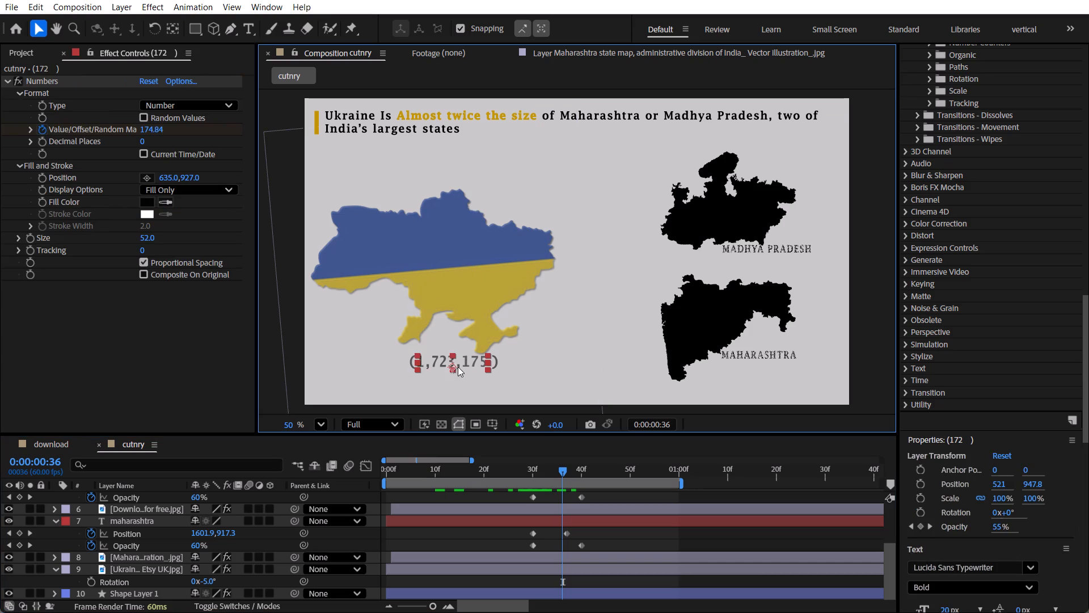
scroll(170, 536, "up", 1)
key("u")
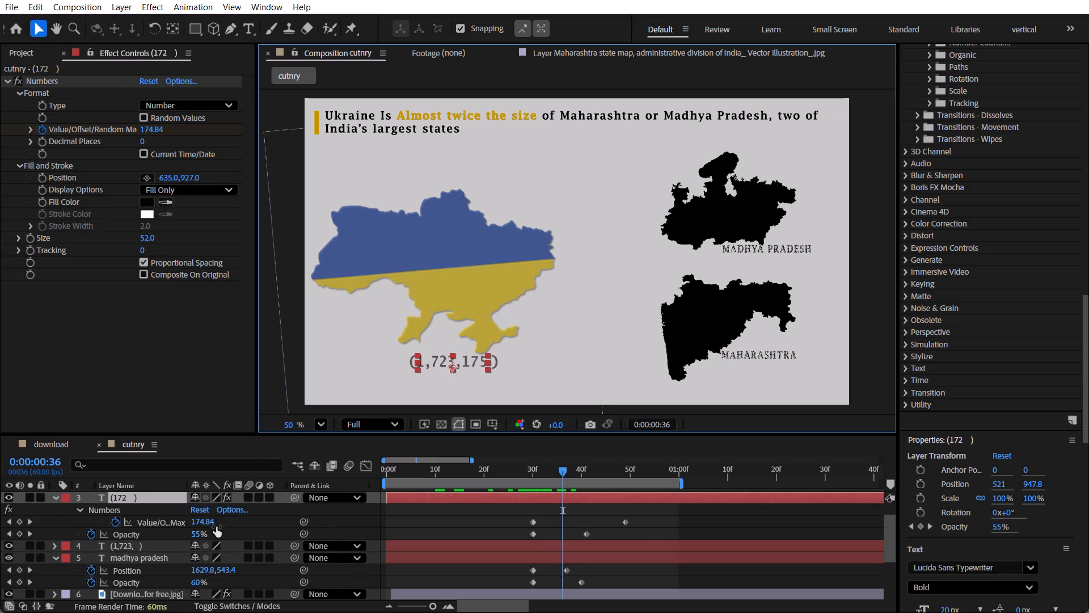
left_click(285, 520)
key("u")
scroll(263, 528, "up", 1)
key("u")
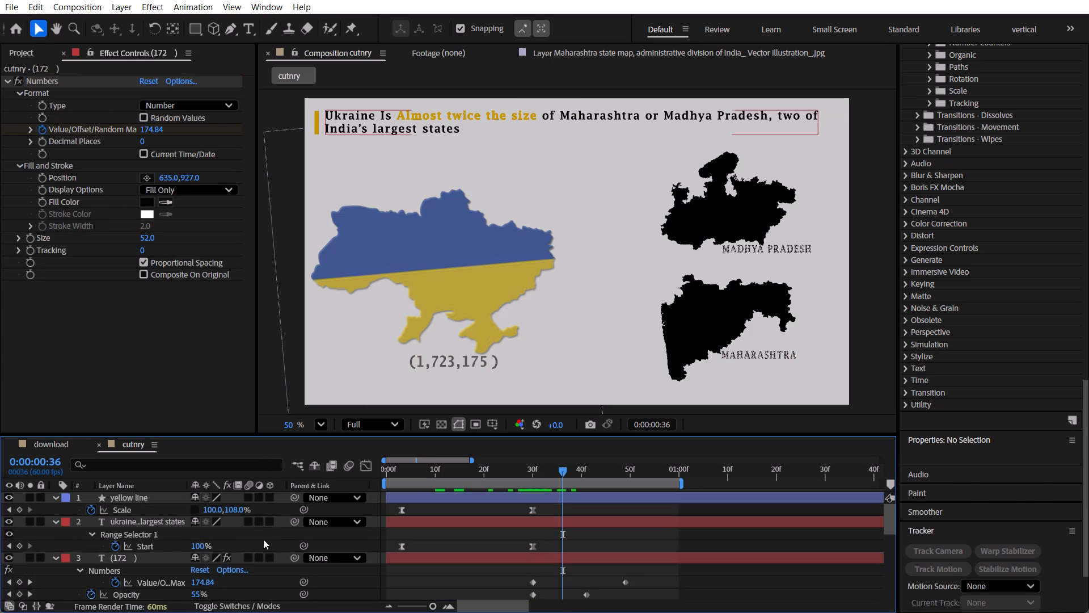
left_click(263, 542)
key("u")
Inspect the Ukraine map, counter, yellow line and title layers, and scrub around 0:00:00:34 to 0:00:00:43 to check their timing.
left_click(480, 278)
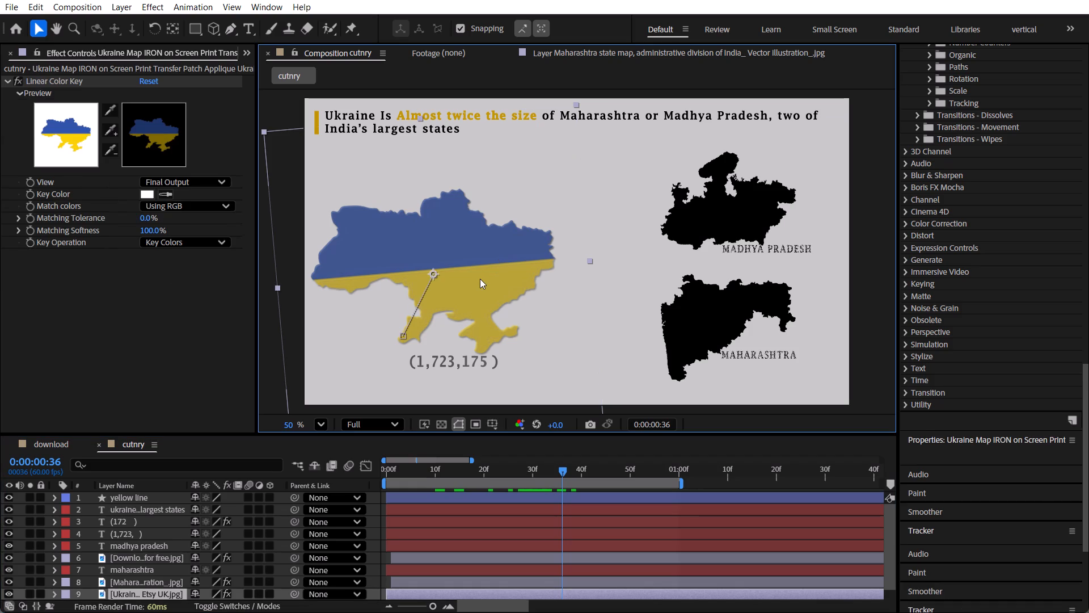
scroll(146, 529, "up", 3)
left_click(154, 518)
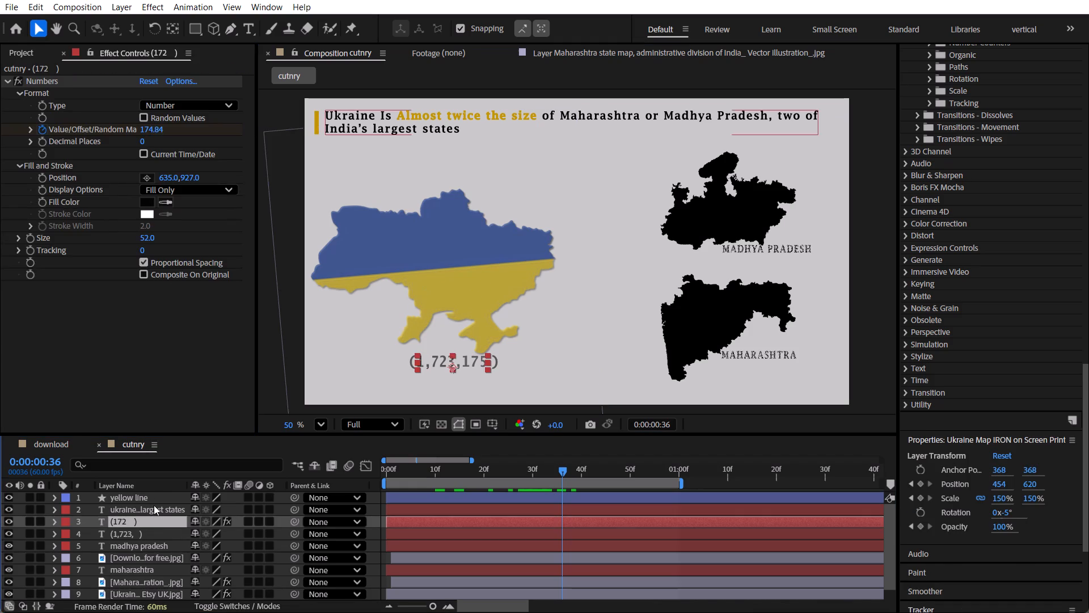
left_click(155, 498)
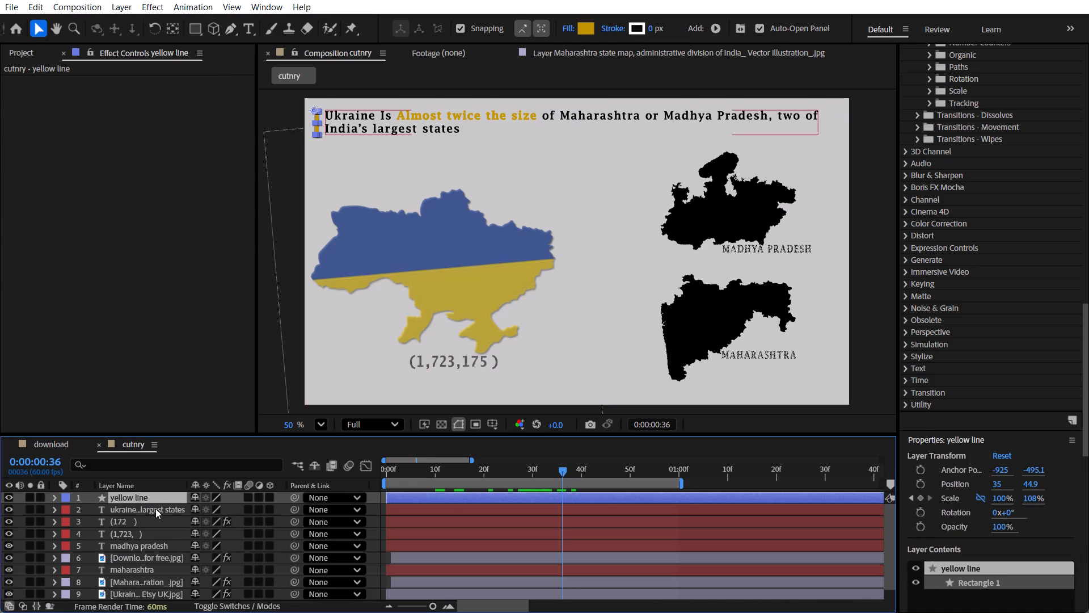
left_click(155, 509)
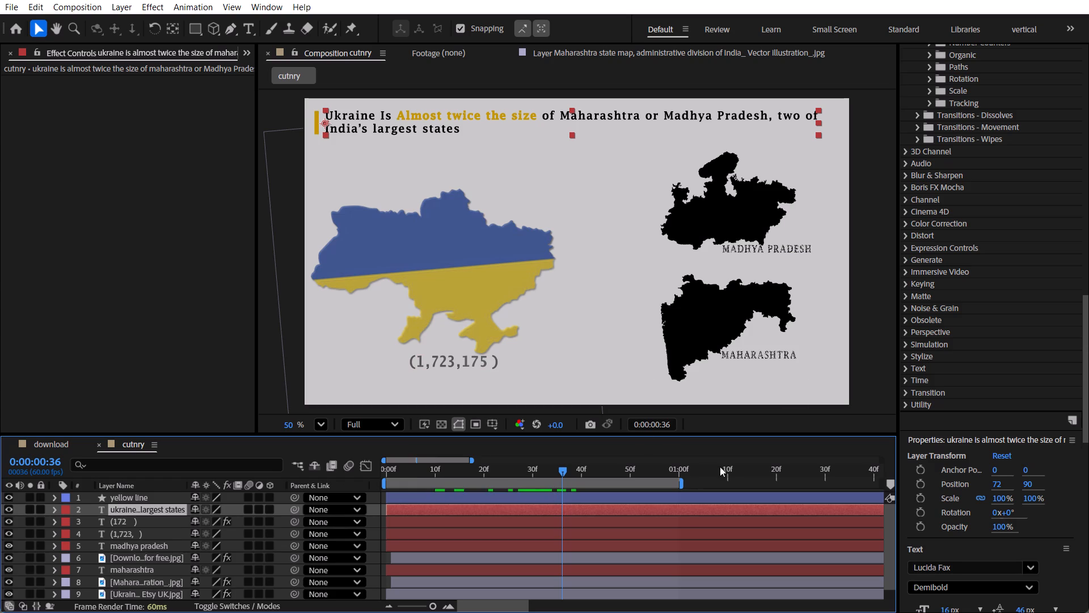
left_click_drag(584, 469, 598, 470)
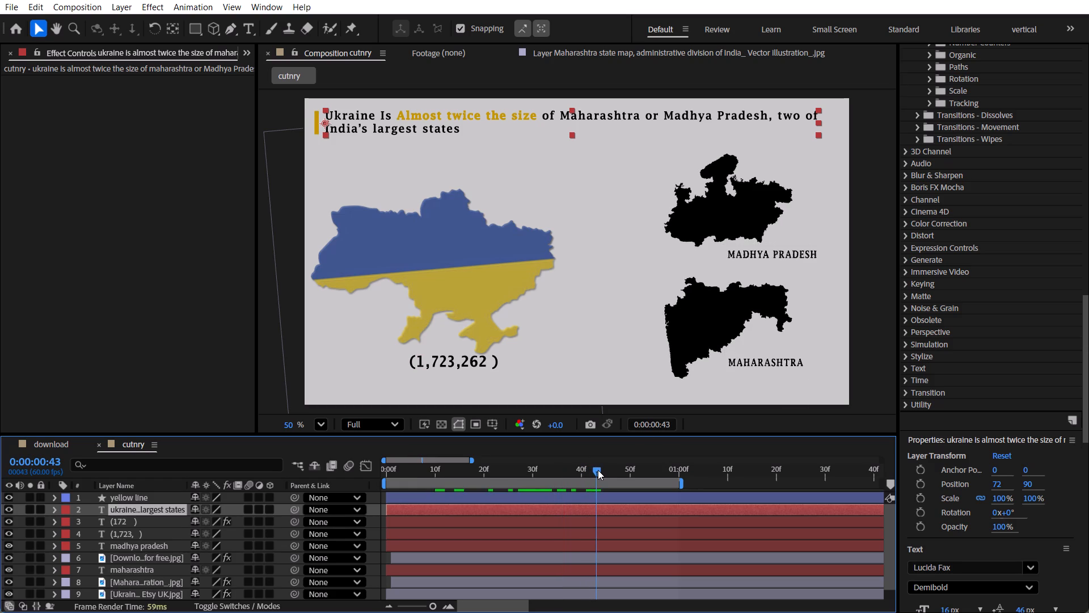
left_click_drag(598, 470, 558, 471)
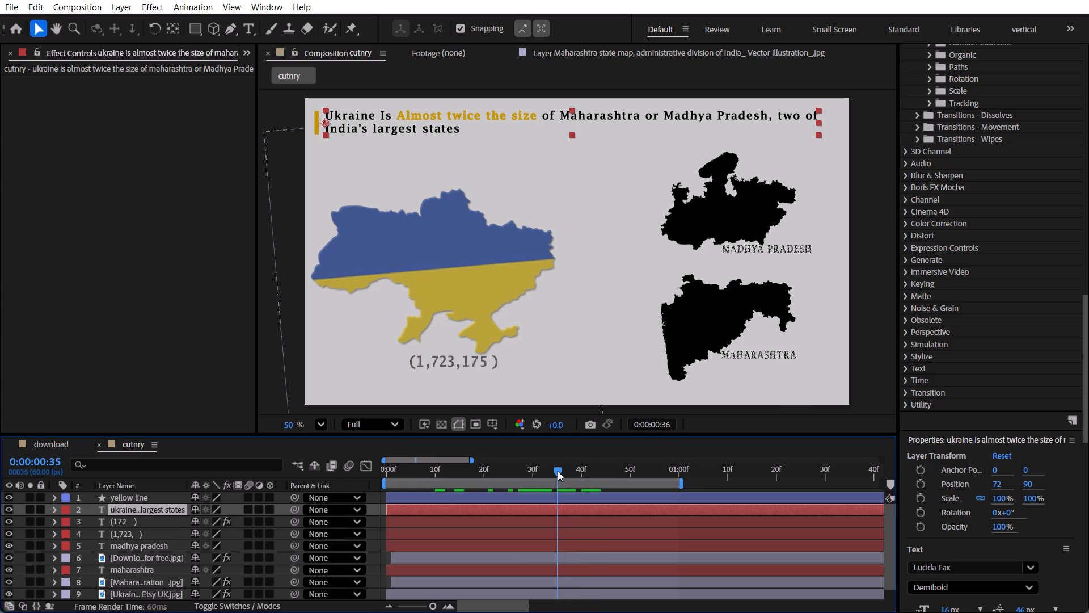
left_click_drag(558, 471, 576, 476)
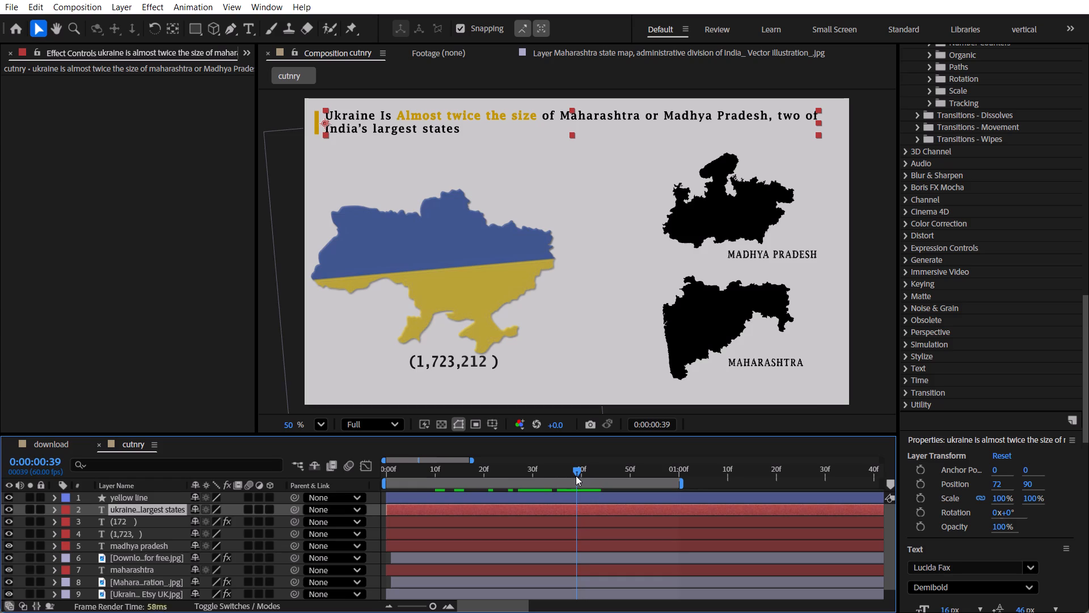
left_click_drag(576, 476, 506, 474)
left_click(554, 466)
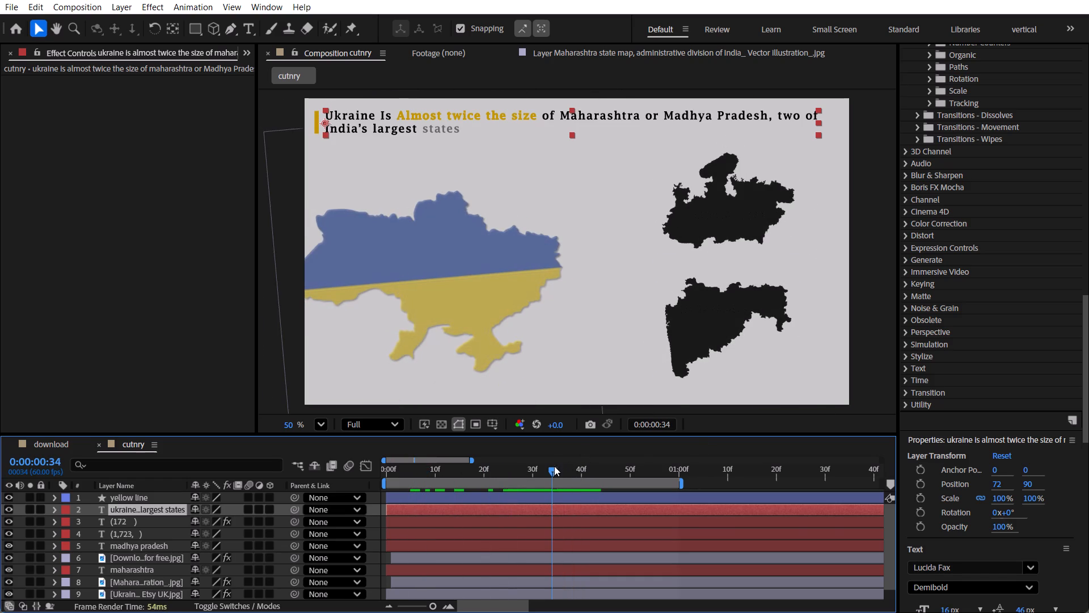
Inspect the maharashtra and madhya pradesh labels' motion paths and scrub the earlier frames to check the maps' entrance.
left_click(768, 338)
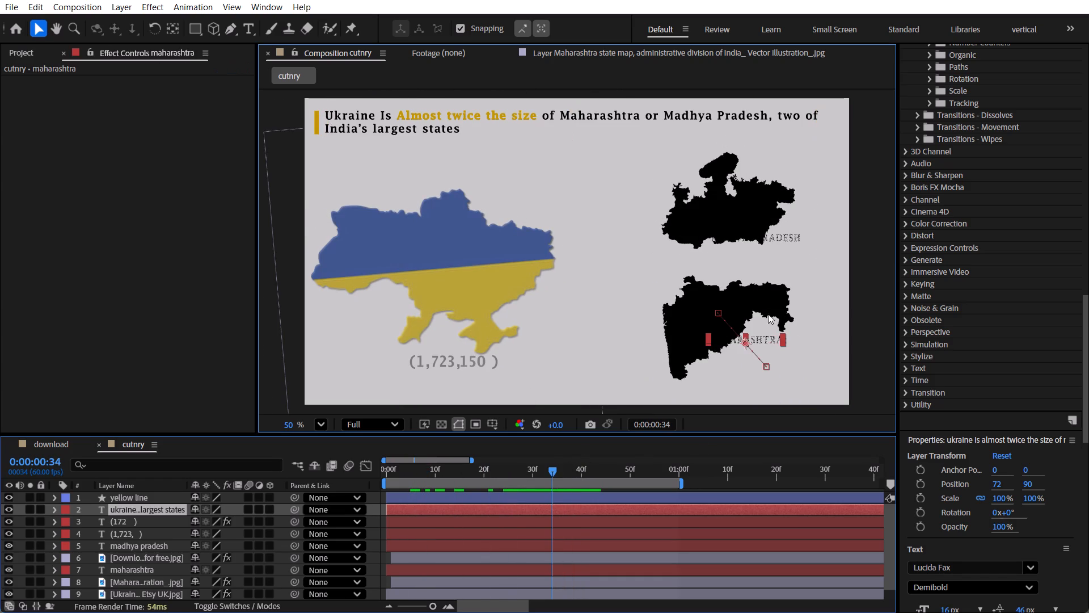
left_click(780, 235, "shift")
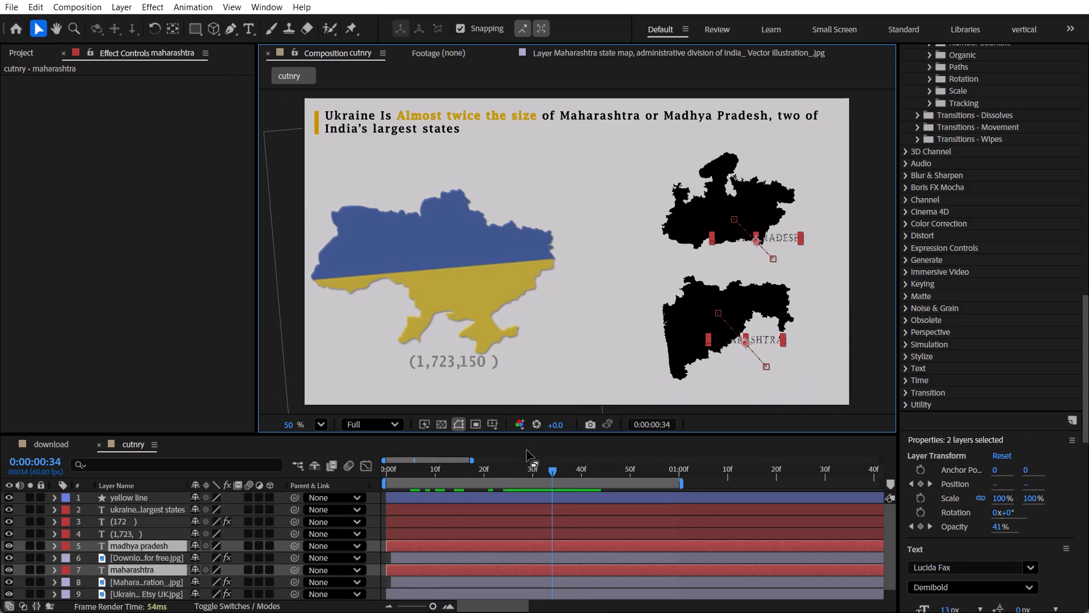
left_click_drag(509, 465, 404, 466)
left_click(488, 472)
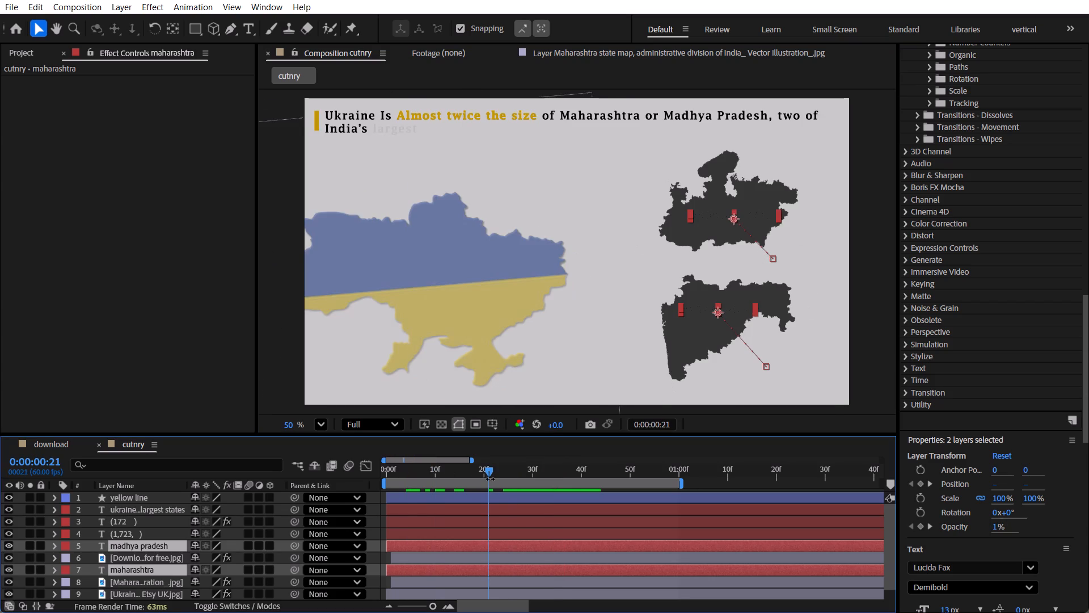
left_click(541, 519)
left_click(372, 548)
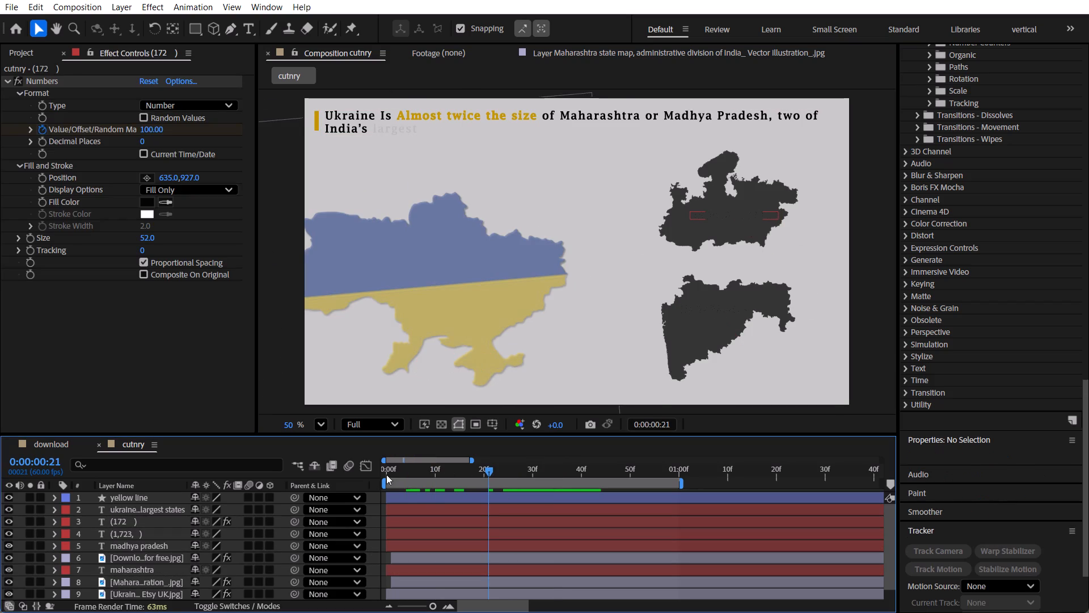
left_click_drag(402, 471, 485, 485)
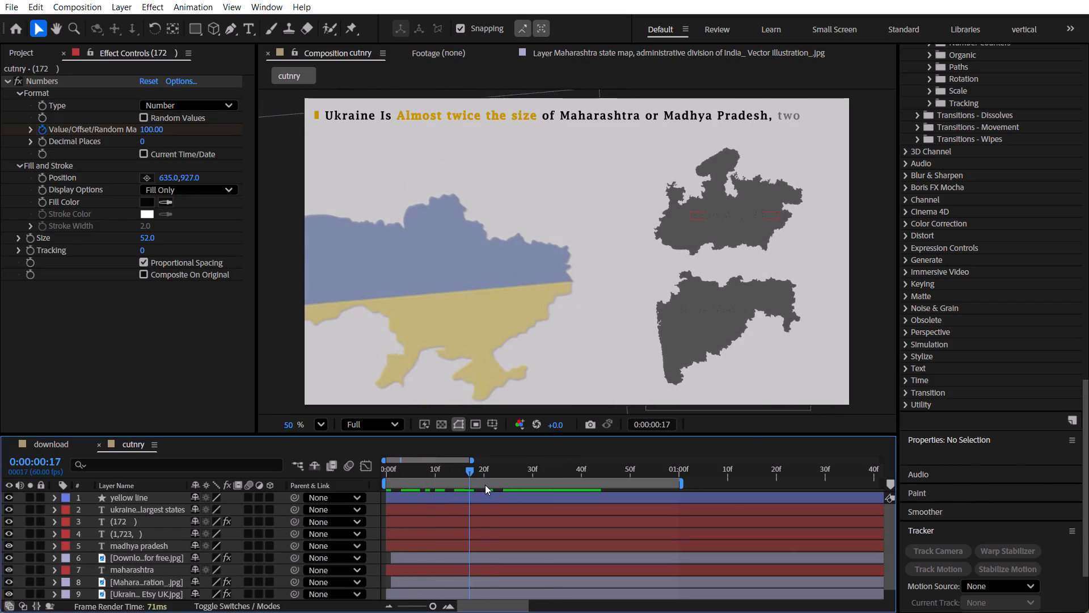
left_click_drag(485, 485, 488, 485)
With the title layer selected, scrub from 0:00:00:21 to about 0:00:00:55 to examine the title, state labels and running counter.
left_click(157, 507)
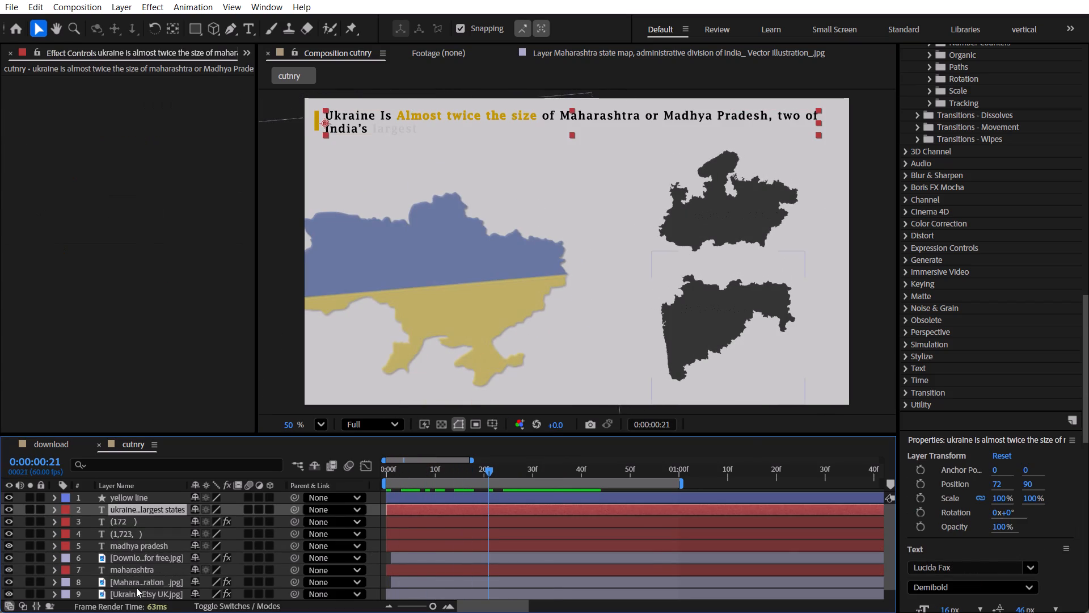
scroll(135, 589, "down", 2)
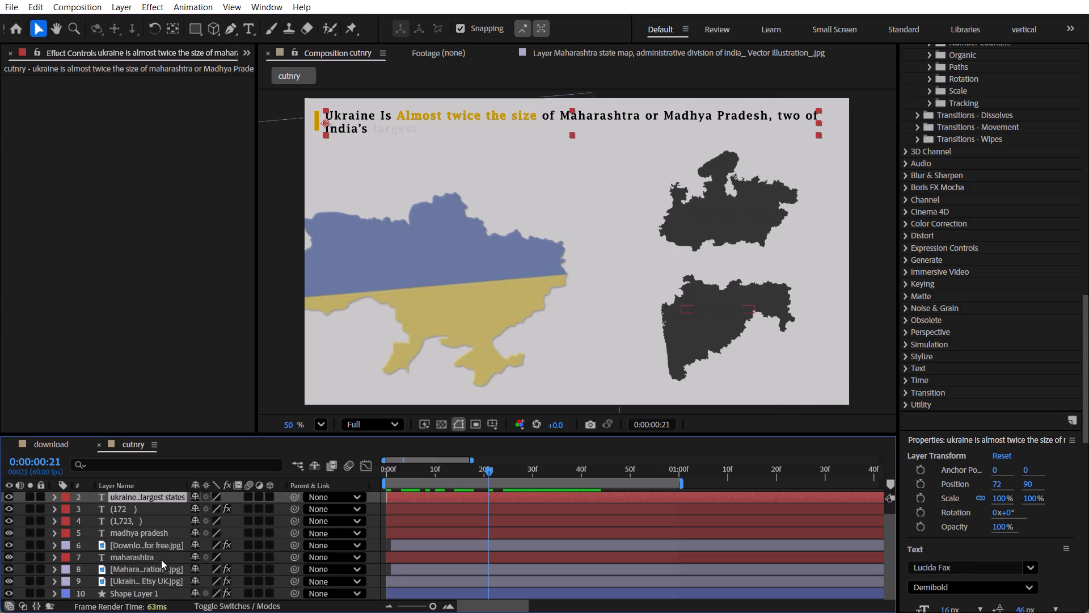
left_click_drag(493, 471, 533, 468)
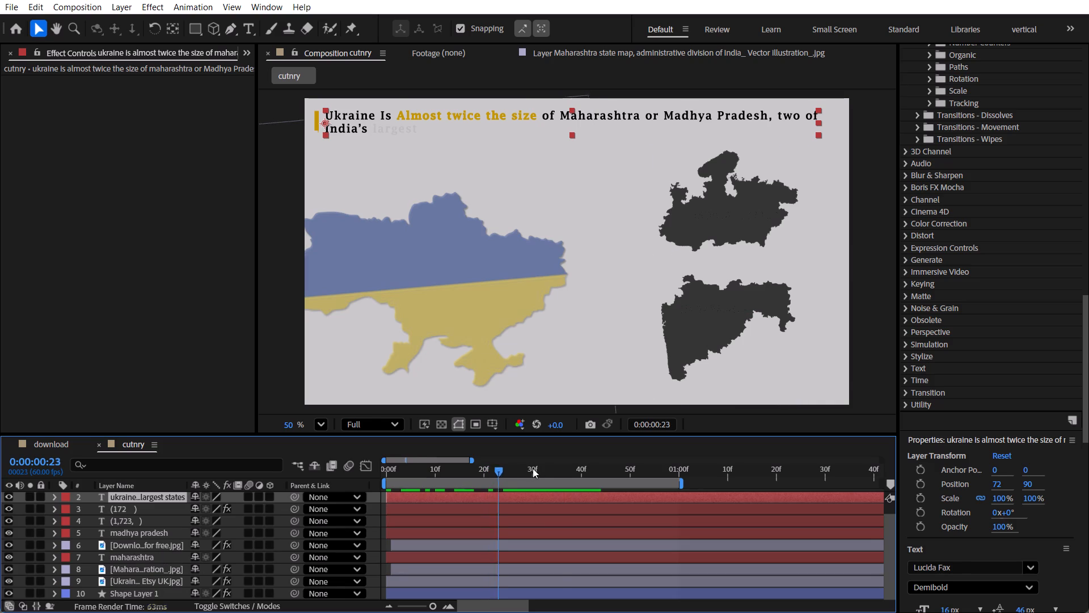
left_click_drag(533, 468, 586, 467)
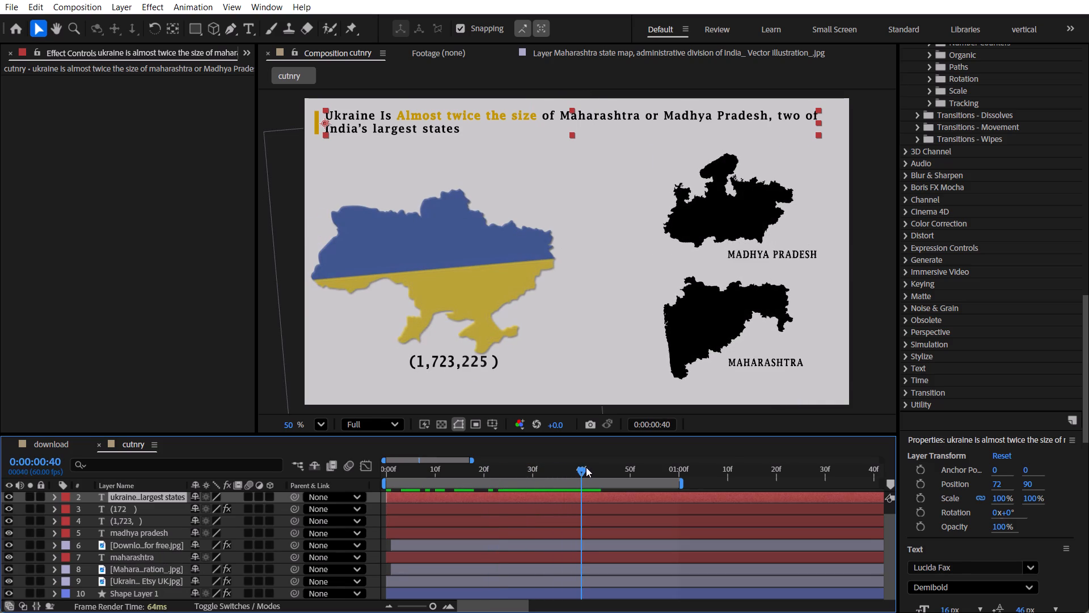
left_click_drag(586, 467, 589, 467)
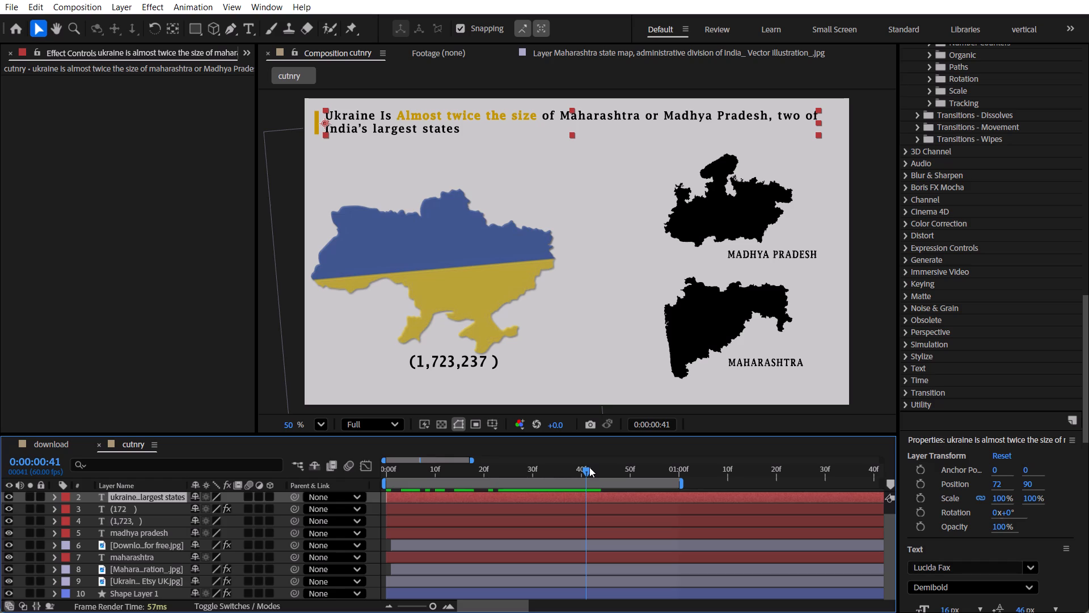
left_click_drag(589, 467, 601, 467)
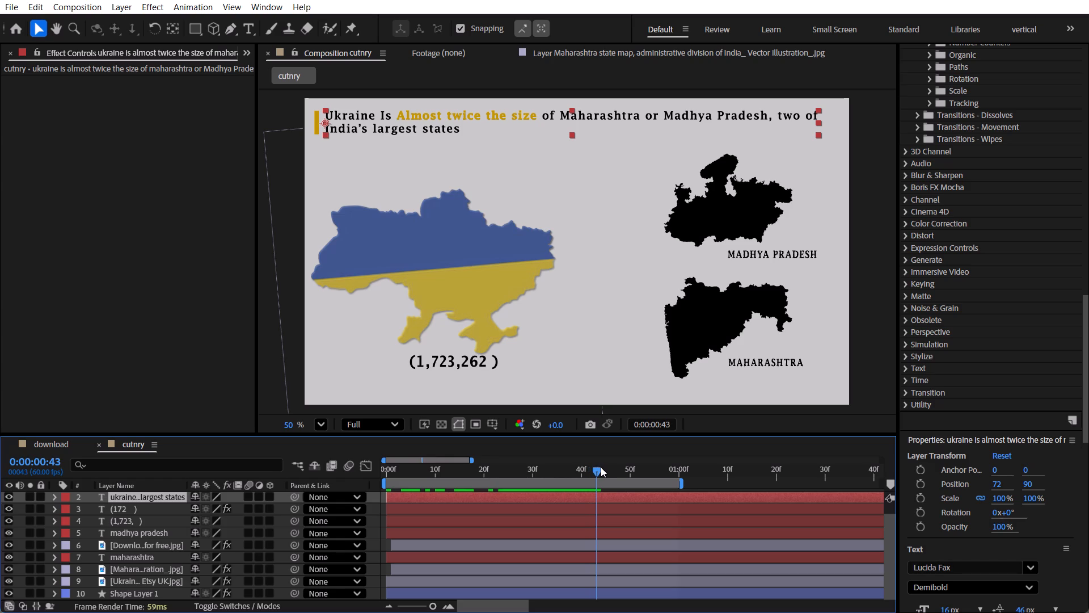
left_click_drag(601, 467, 598, 475)
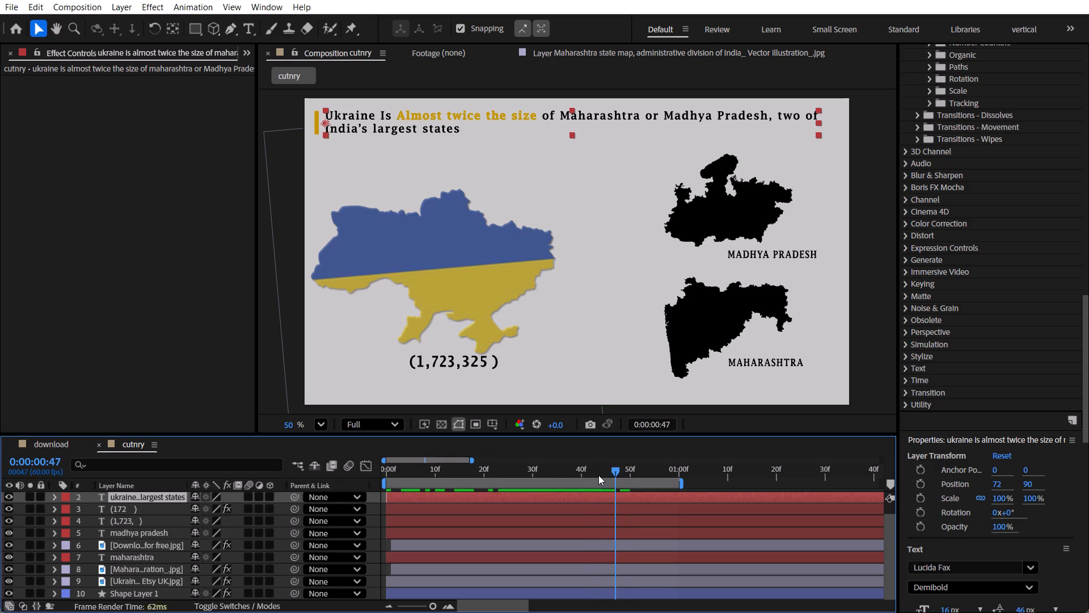
left_click_drag(598, 475, 593, 475)
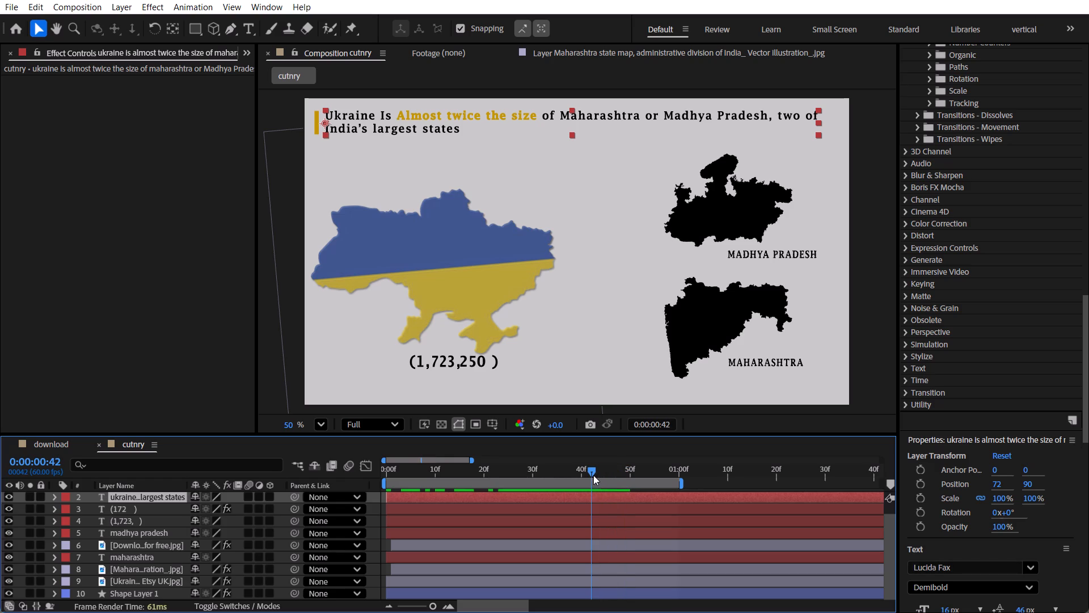
left_click_drag(593, 475, 609, 477)
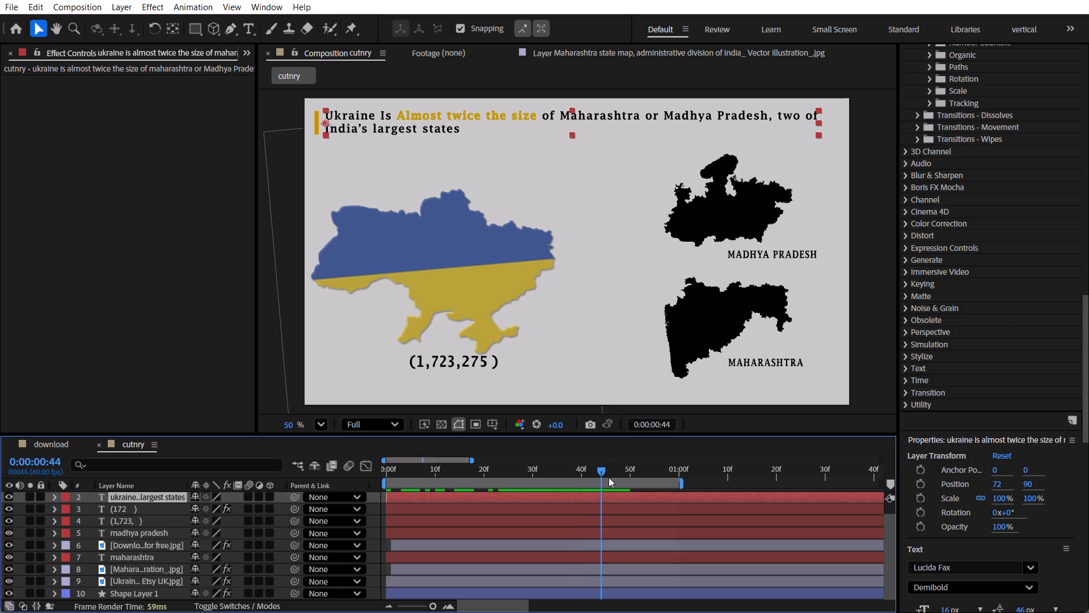
left_click_drag(609, 477, 634, 481)
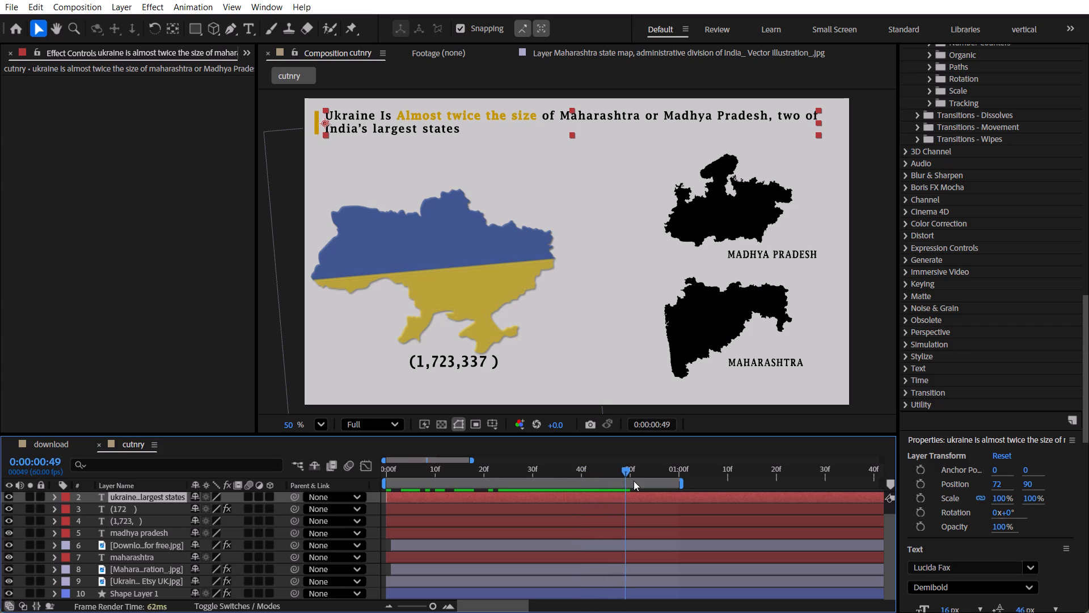
left_click_drag(634, 481, 642, 491)
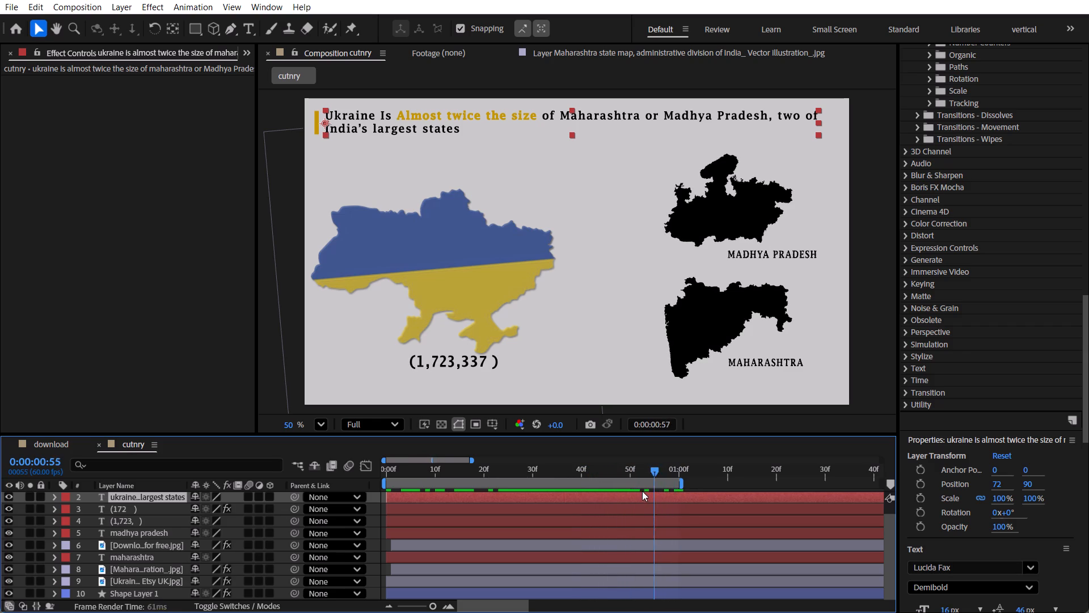
Scrub the whole composition from 0:00:00:00 to 0:00:00:55 to review the complete map, title, label and counter animation.
left_click_drag(642, 491, 389, 499)
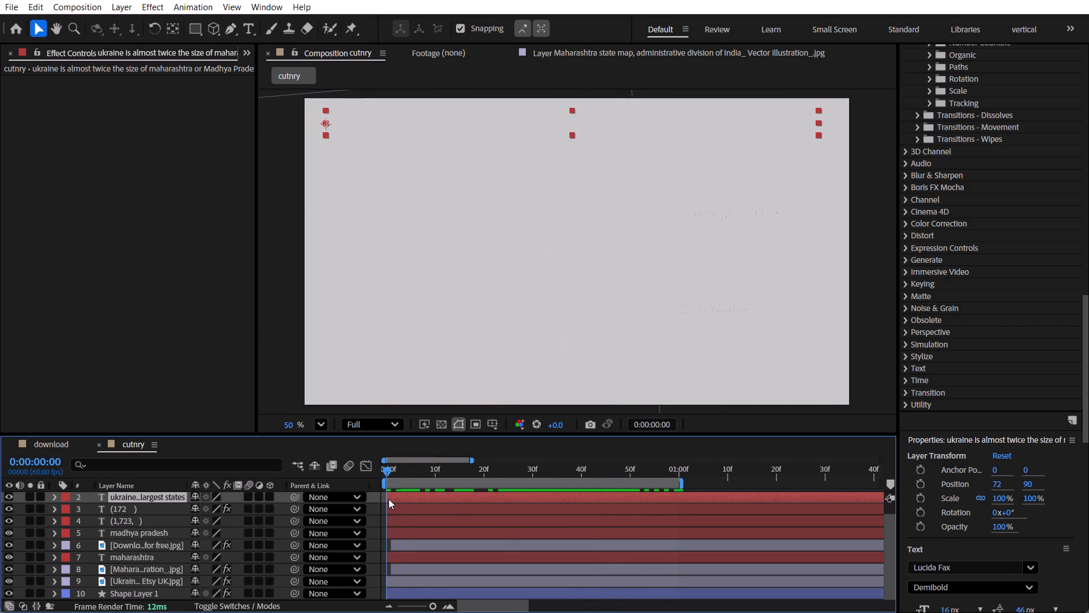
left_click_drag(389, 499, 517, 515)
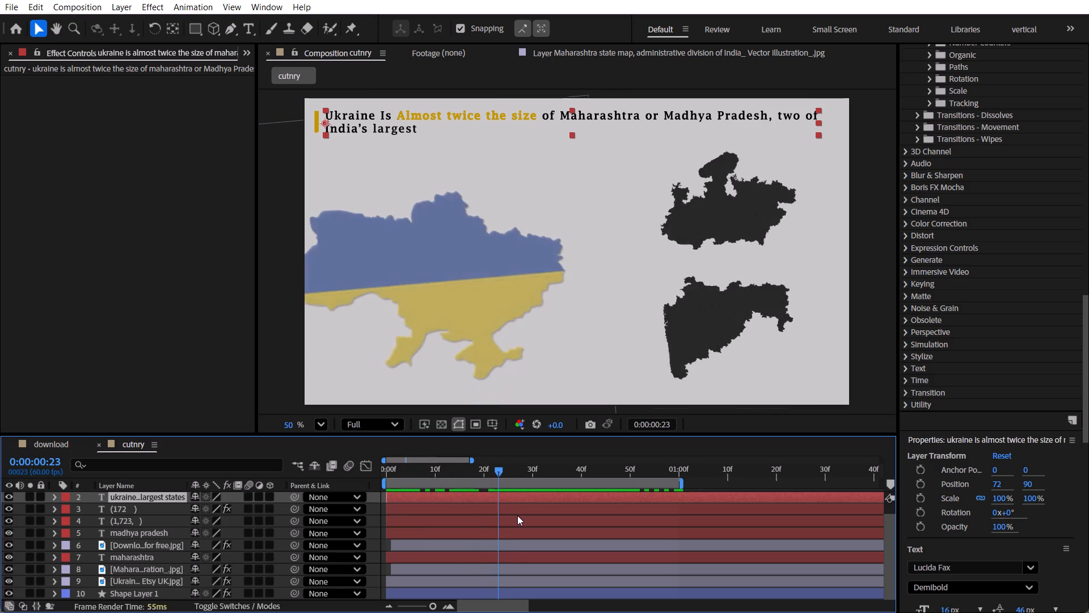
left_click_drag(517, 515, 446, 506)
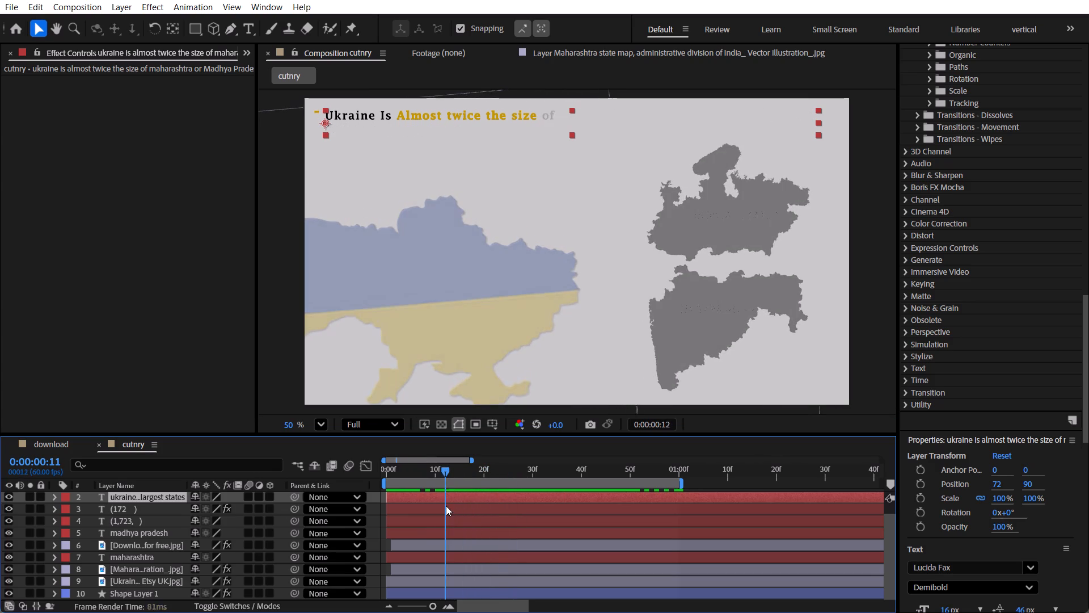
left_click_drag(446, 506, 598, 505)
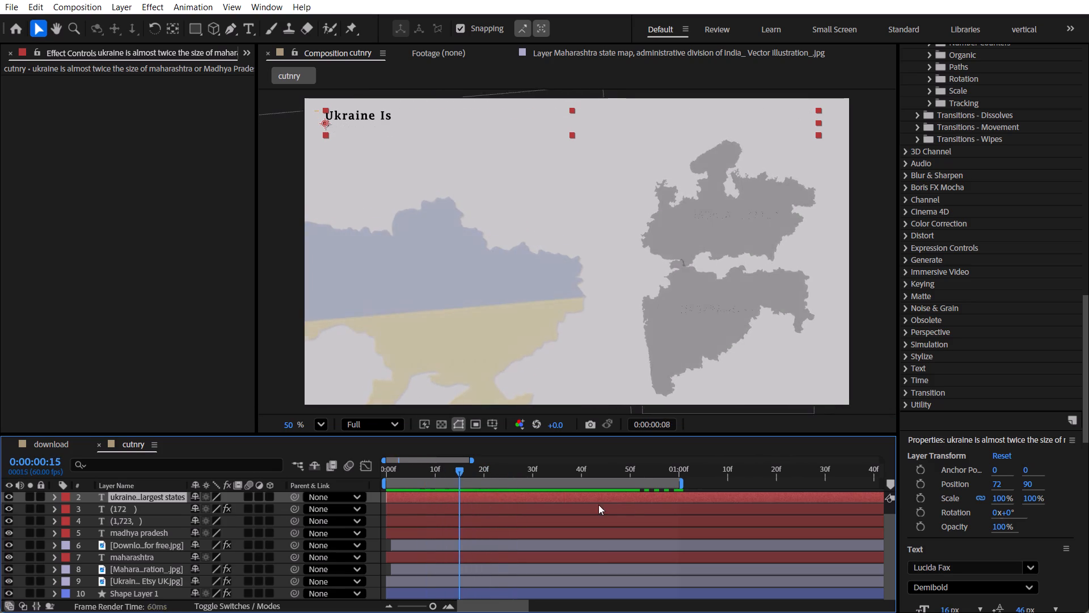
left_click_drag(598, 505, 661, 504)
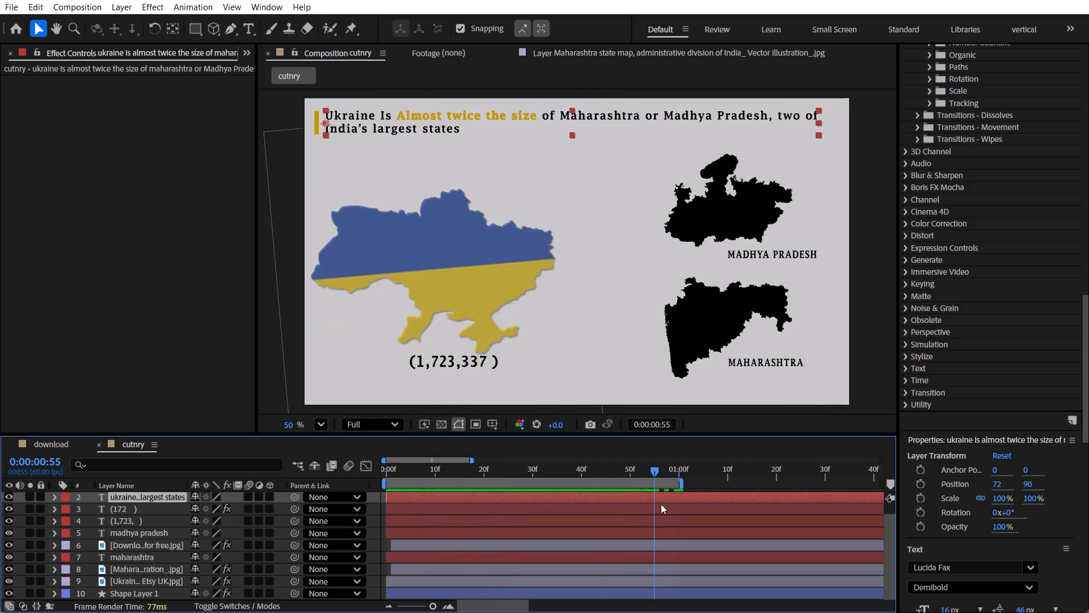
Collapse the expanded Text folder and the Animation Presets group in the effects and presets list.
left_click_drag(661, 504, 401, 484)
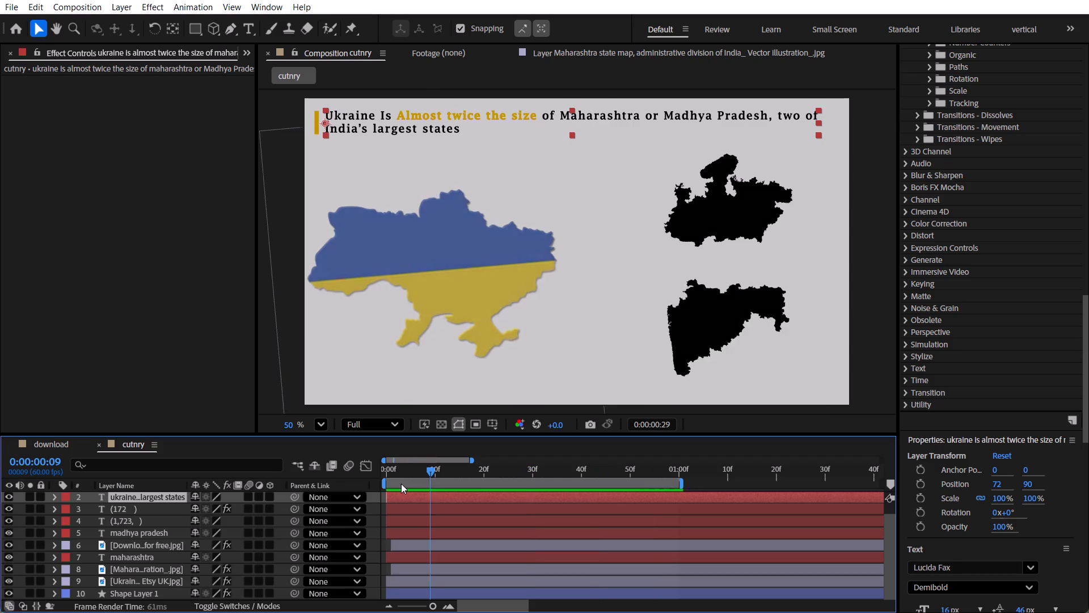
left_click_drag(401, 484, 388, 480)
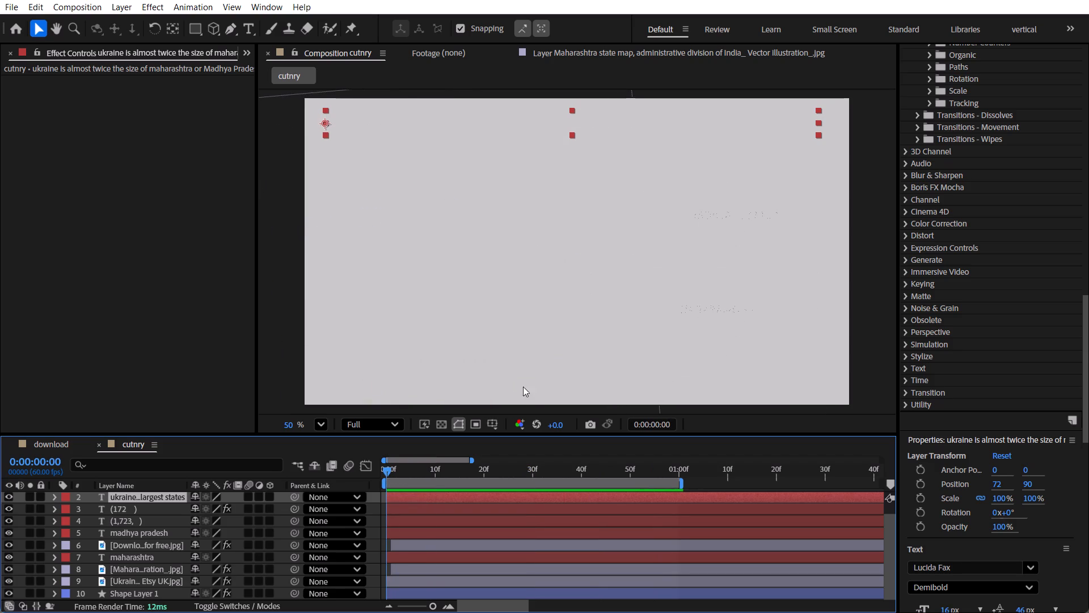
scroll(1032, 239, "up", 8)
scroll(983, 202, "up", 7)
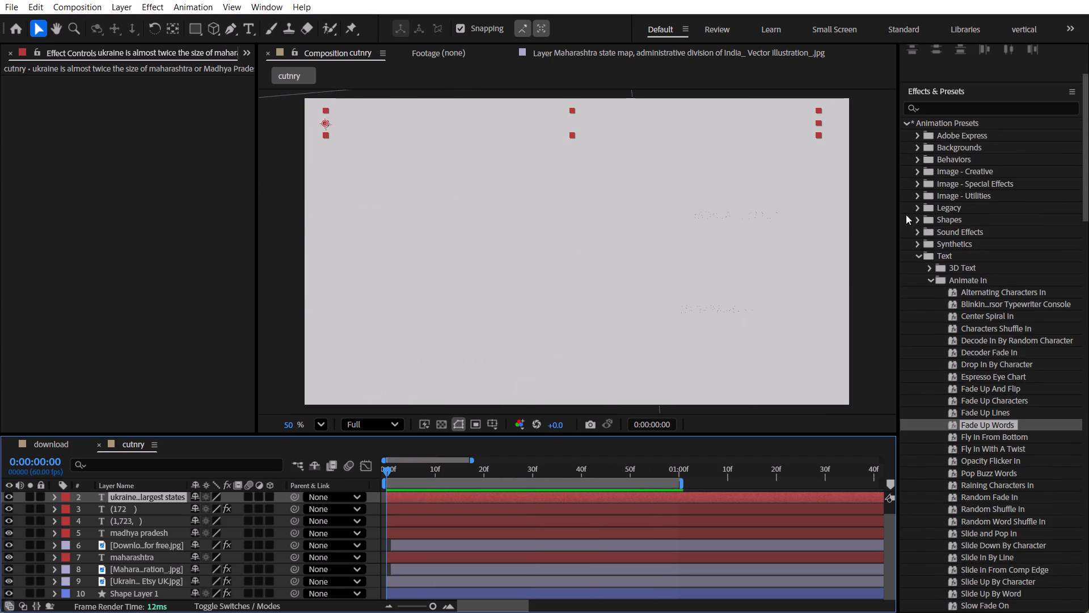
left_click(922, 252)
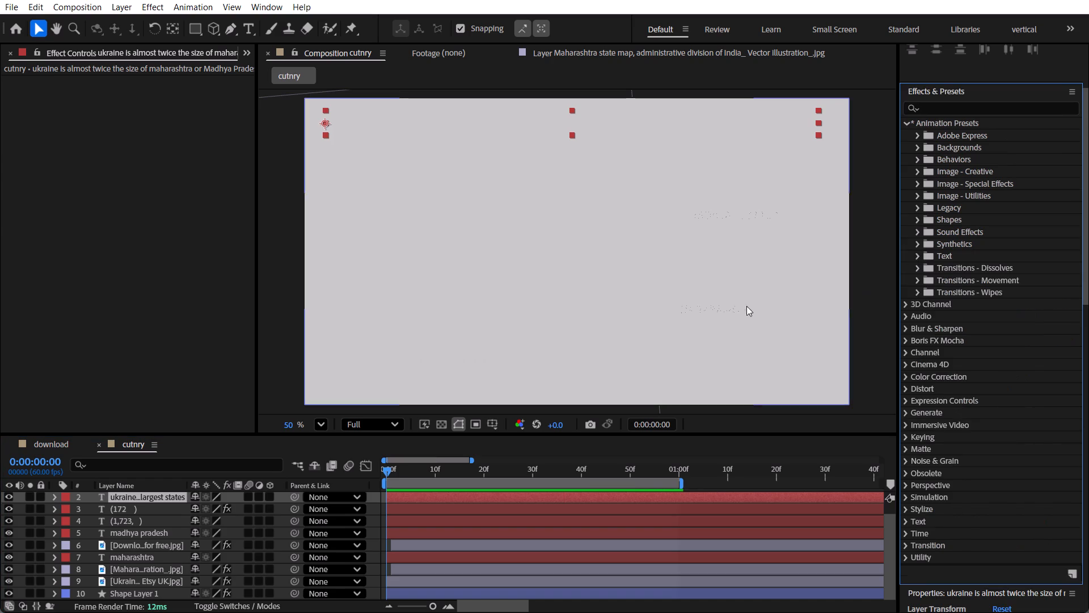
scroll(927, 283, "up", 5)
left_click(905, 238)
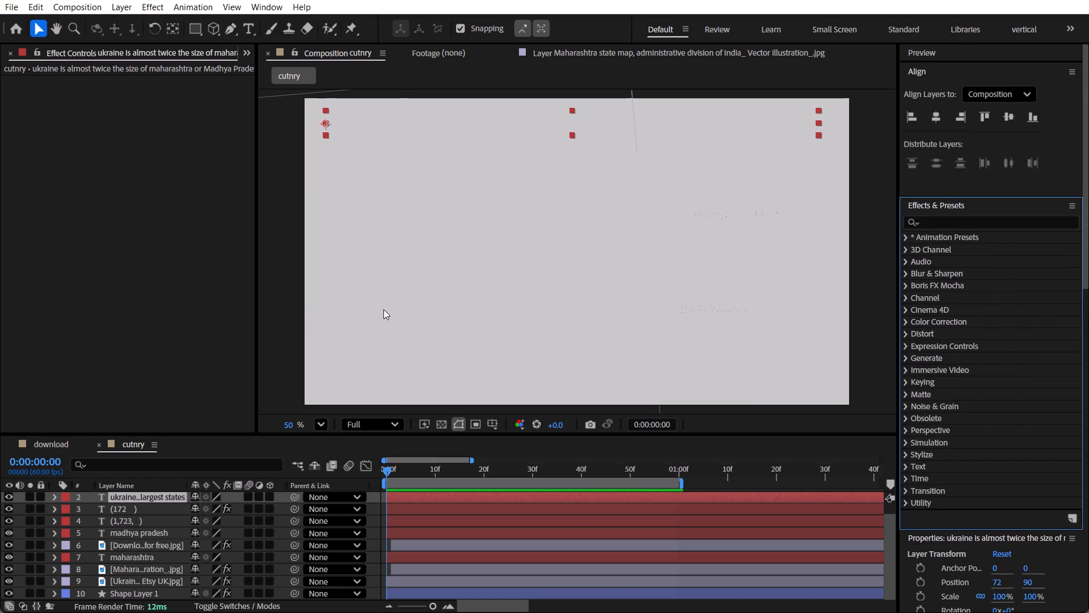
left_click(213, 279)
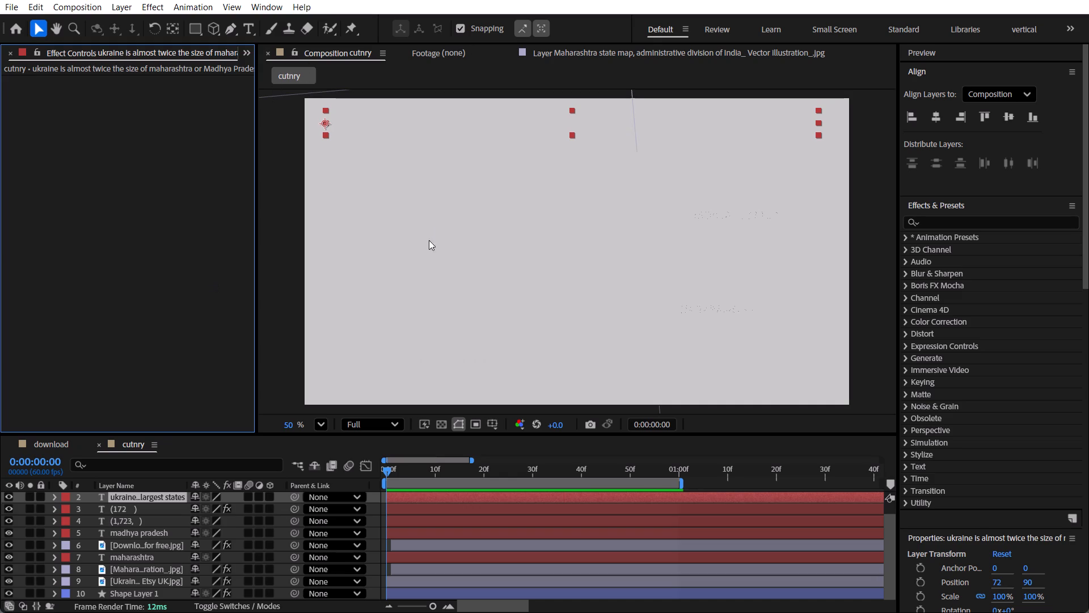
Scrub between 0:00:00:00 and about 0:00:00:52 to examine how the maps, title, labels and counter animate.
left_click_drag(390, 474, 468, 475)
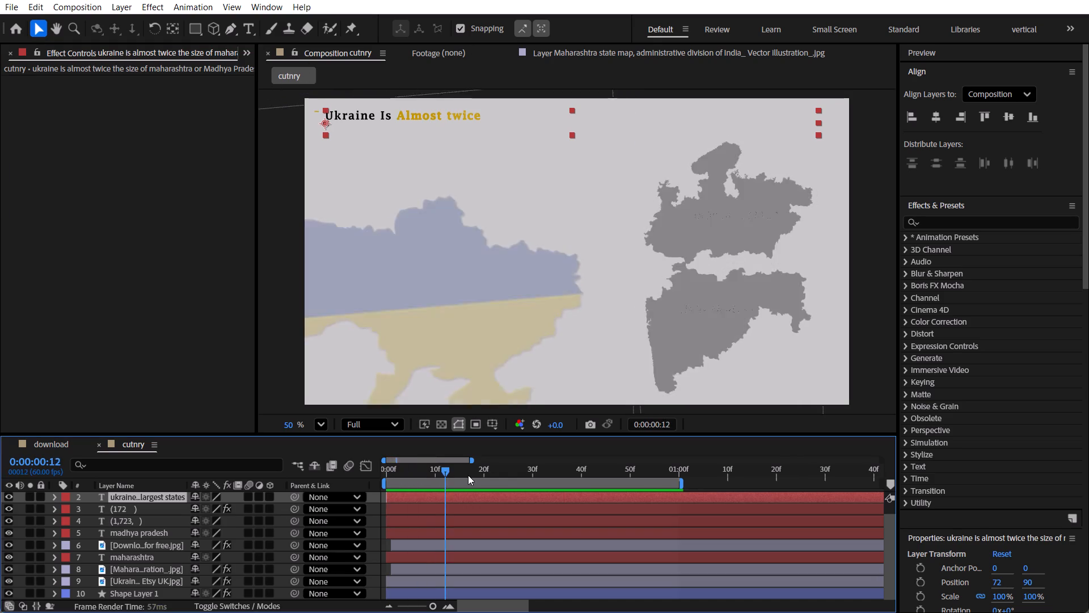
left_click_drag(468, 475, 539, 479)
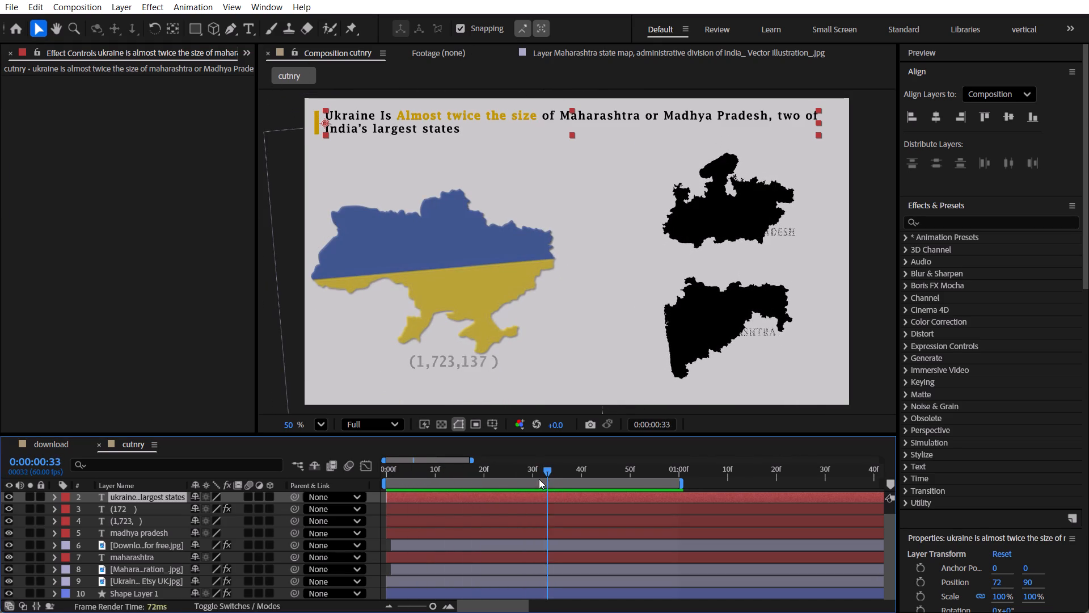
left_click_drag(539, 479, 642, 477)
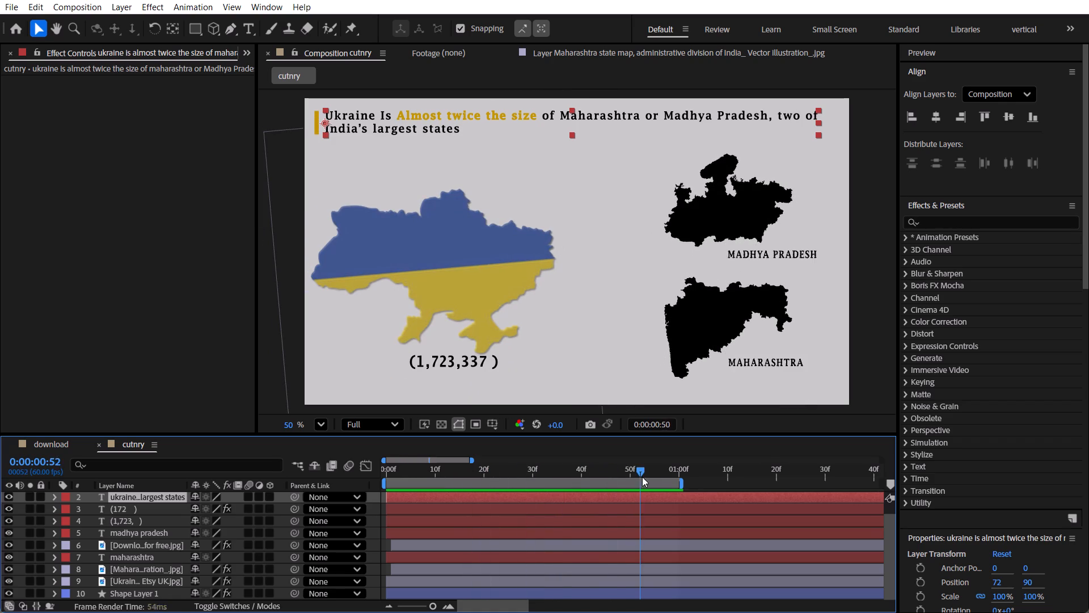
left_click_drag(642, 477, 431, 470)
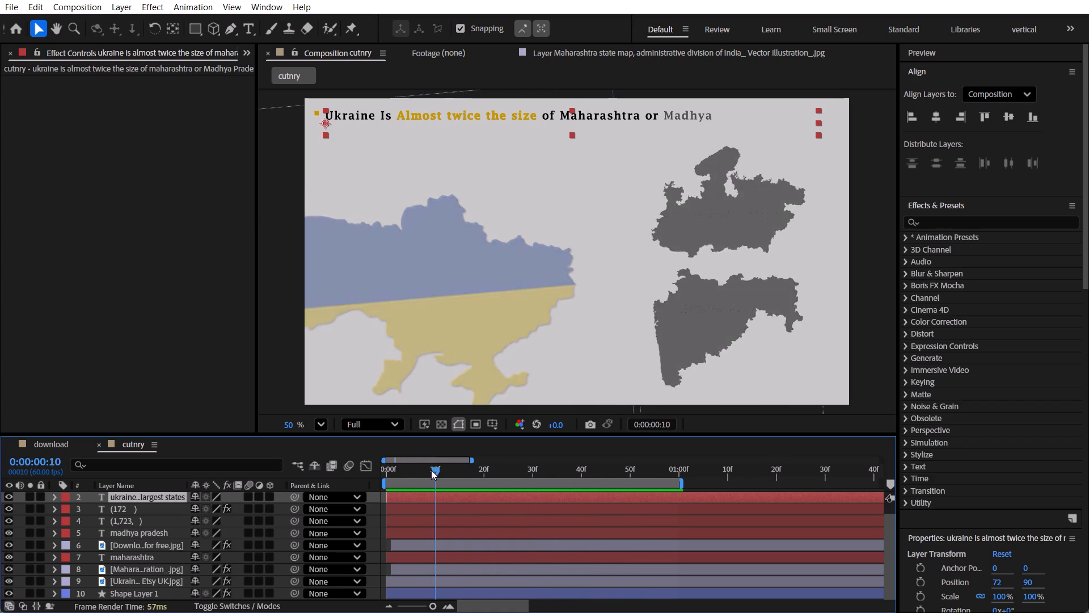
left_click_drag(431, 470, 512, 474)
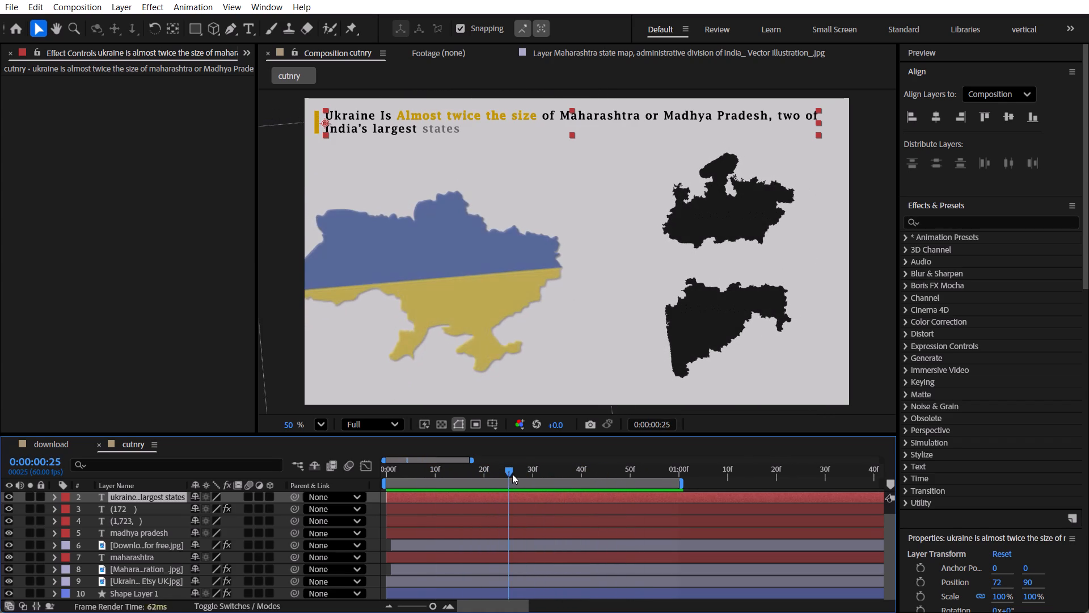
left_click_drag(512, 474, 538, 477)
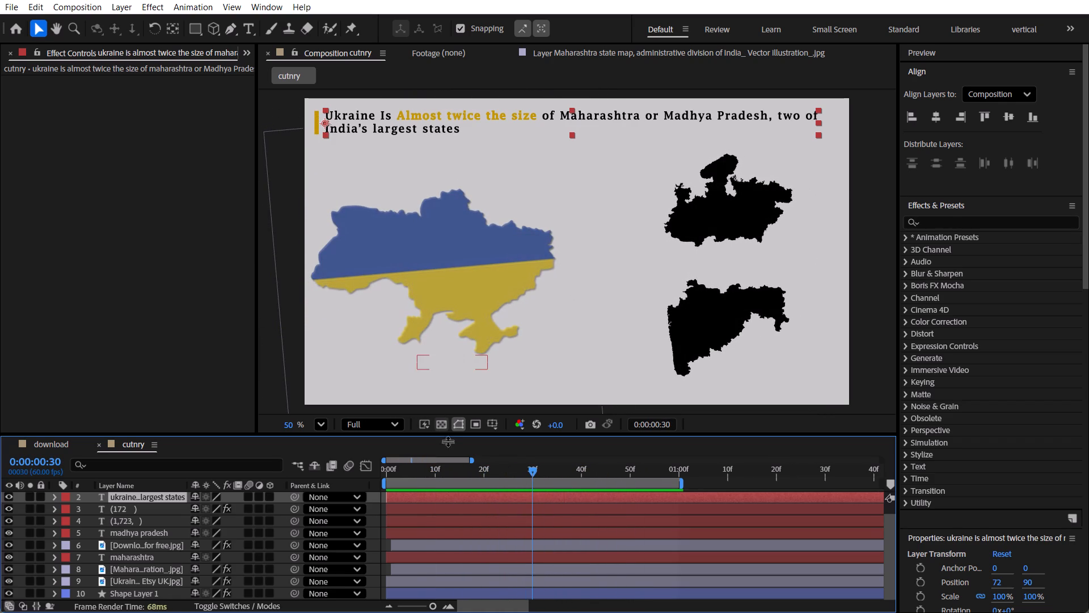
left_click_drag(534, 472, 521, 472)
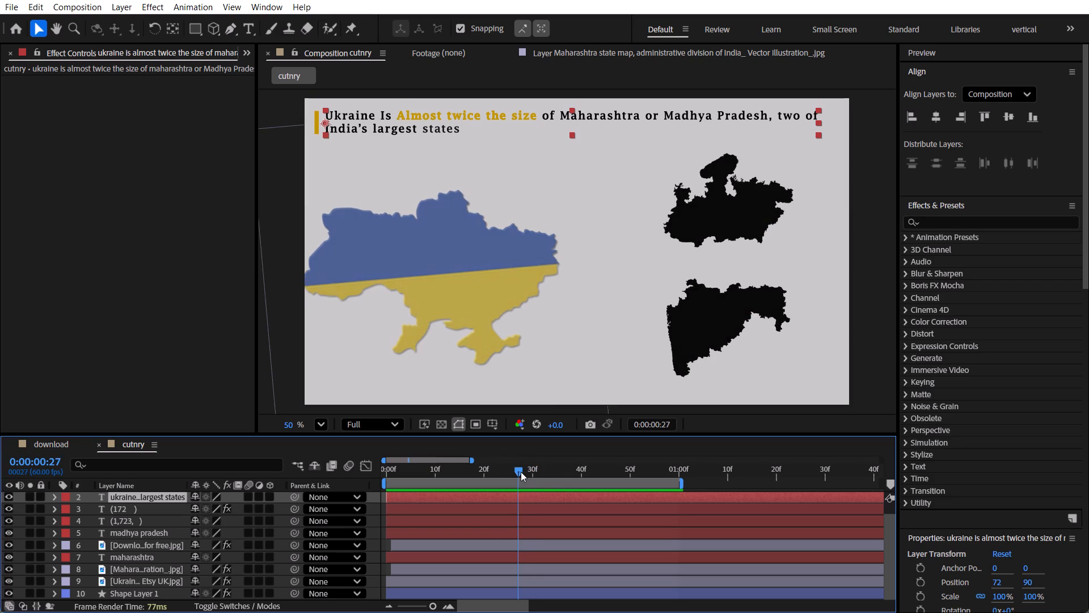
left_click_drag(521, 472, 476, 472)
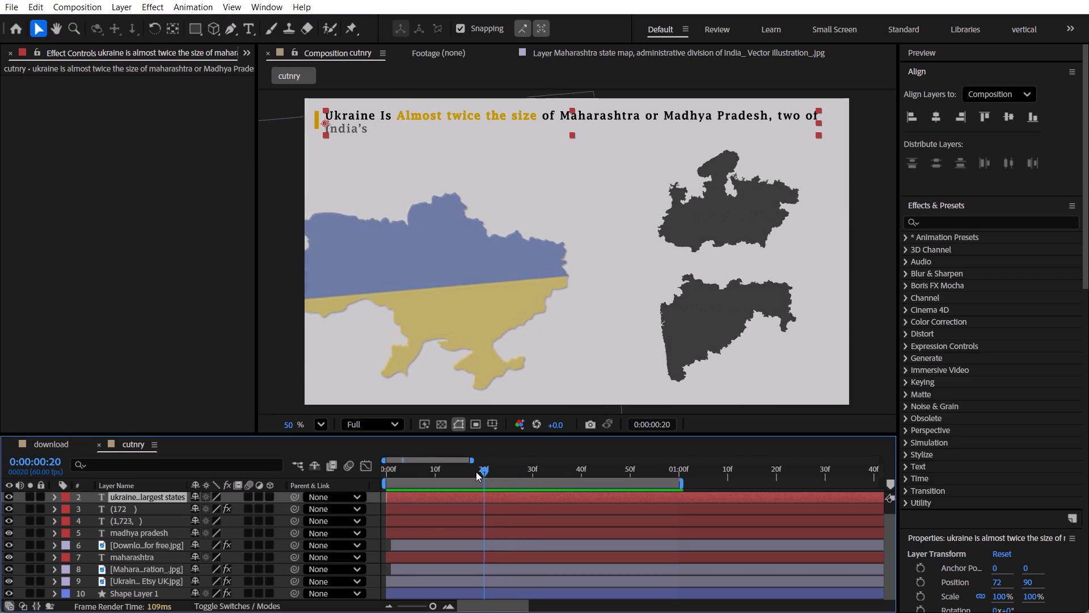
left_click_drag(476, 472, 385, 472)
Reveal the keyframed properties of the Ukraine map and Maharashtra map layers to compare their keyframe timing.
scroll(169, 584, "down", 1)
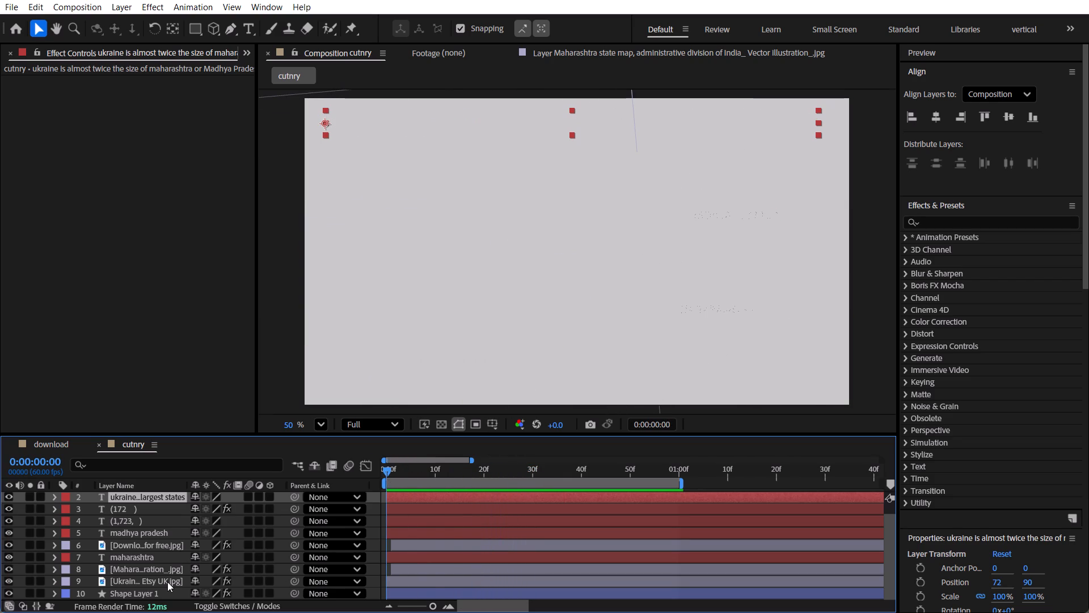
scroll(167, 582, "down", 2)
left_click(130, 584)
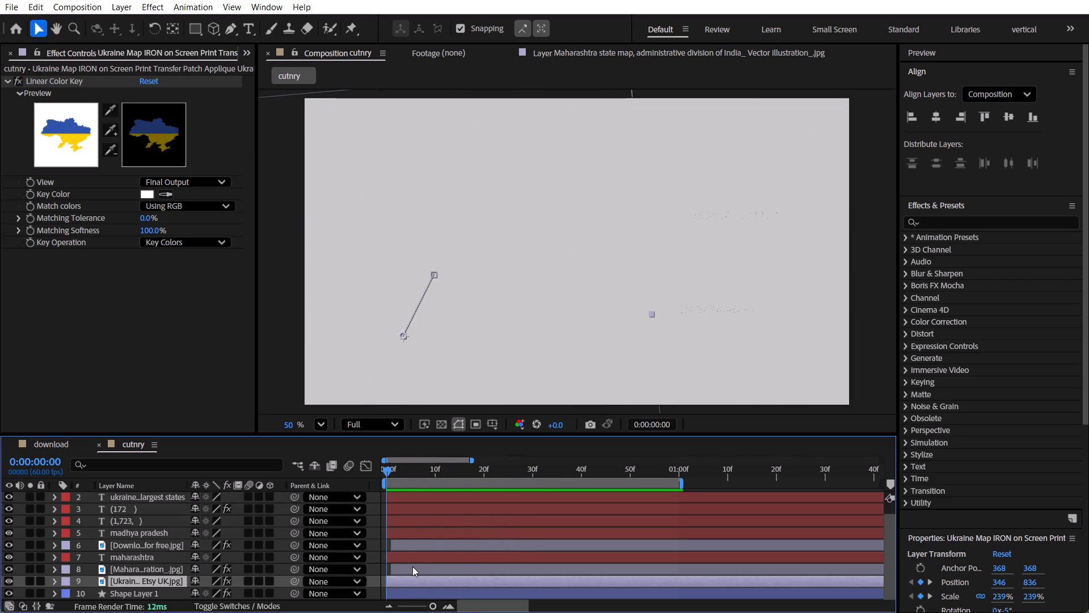
key("u")
scroll(461, 560, "down", 1)
left_click_drag(538, 472, 549, 474)
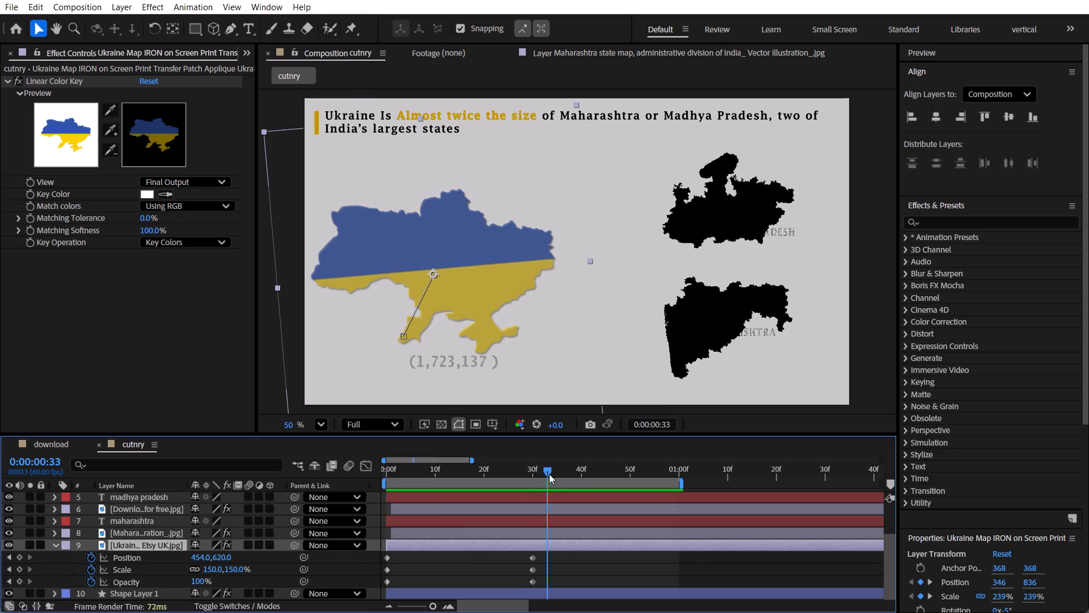
left_click_drag(549, 474, 550, 474)
left_click(158, 534)
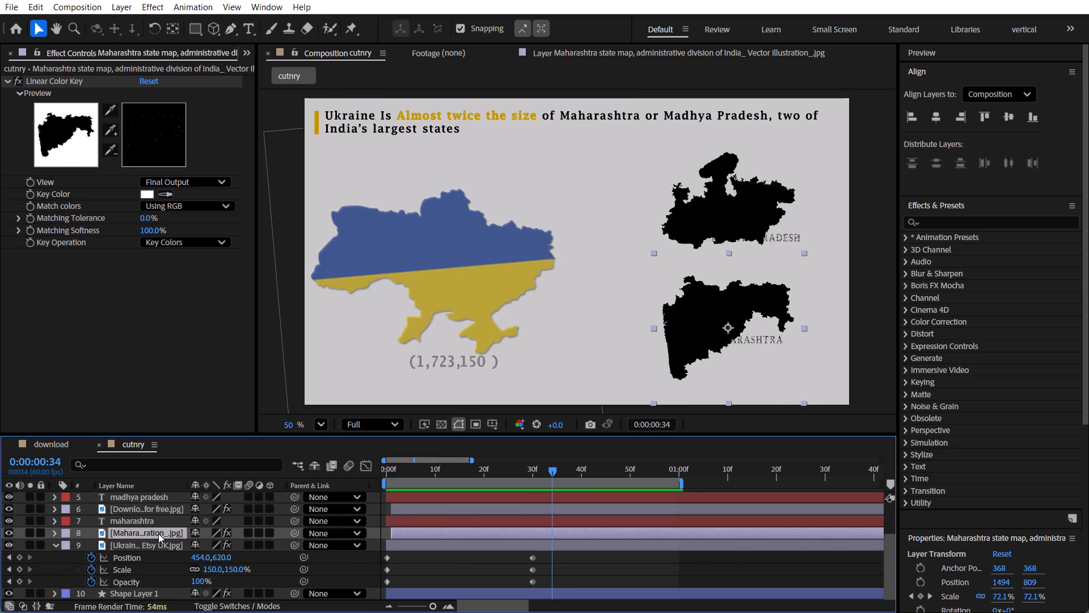
key("u")
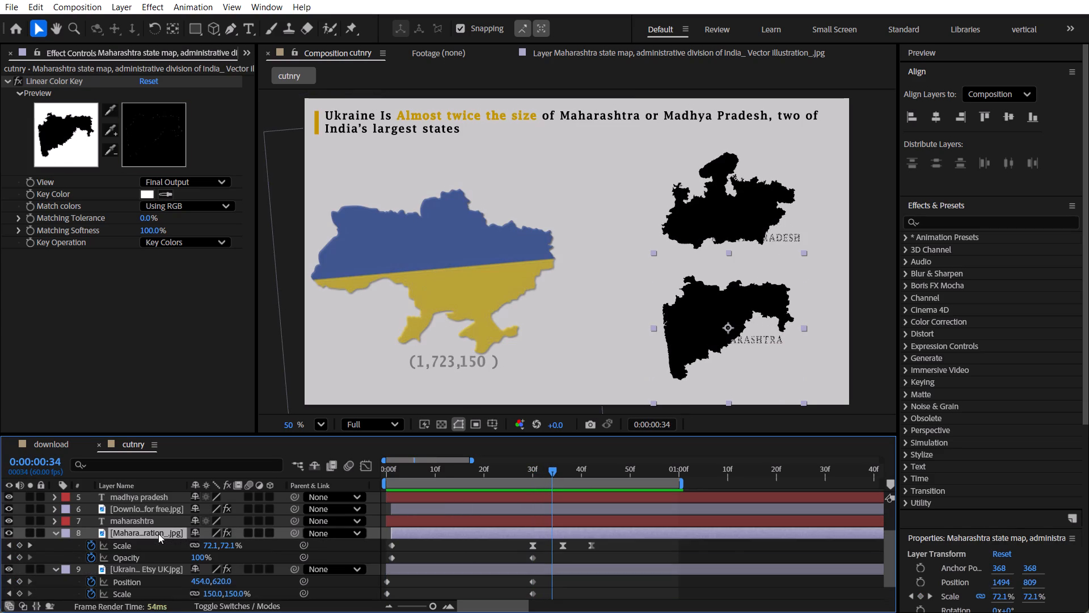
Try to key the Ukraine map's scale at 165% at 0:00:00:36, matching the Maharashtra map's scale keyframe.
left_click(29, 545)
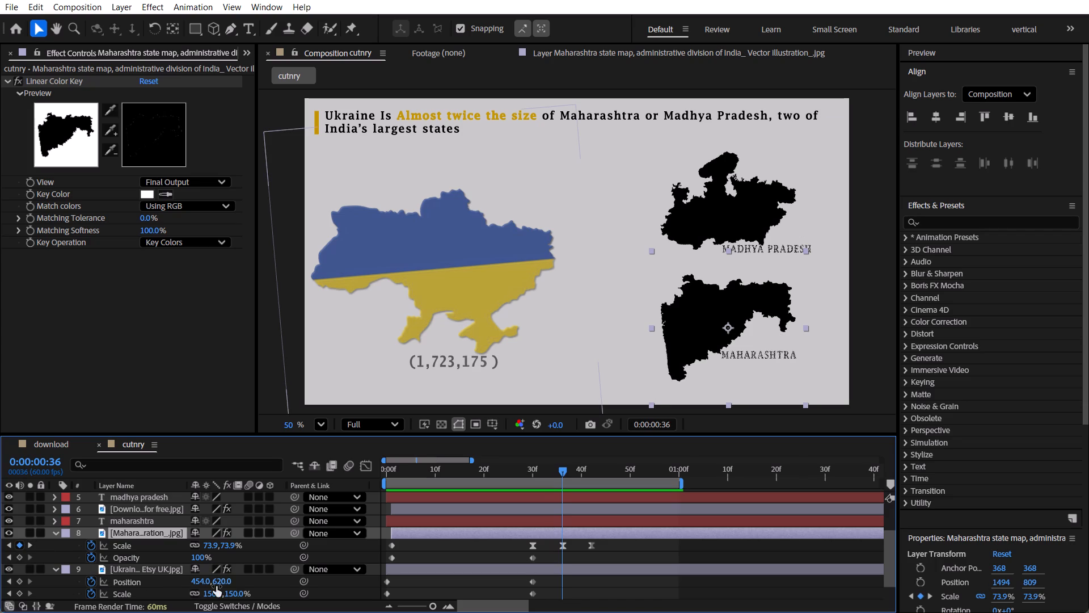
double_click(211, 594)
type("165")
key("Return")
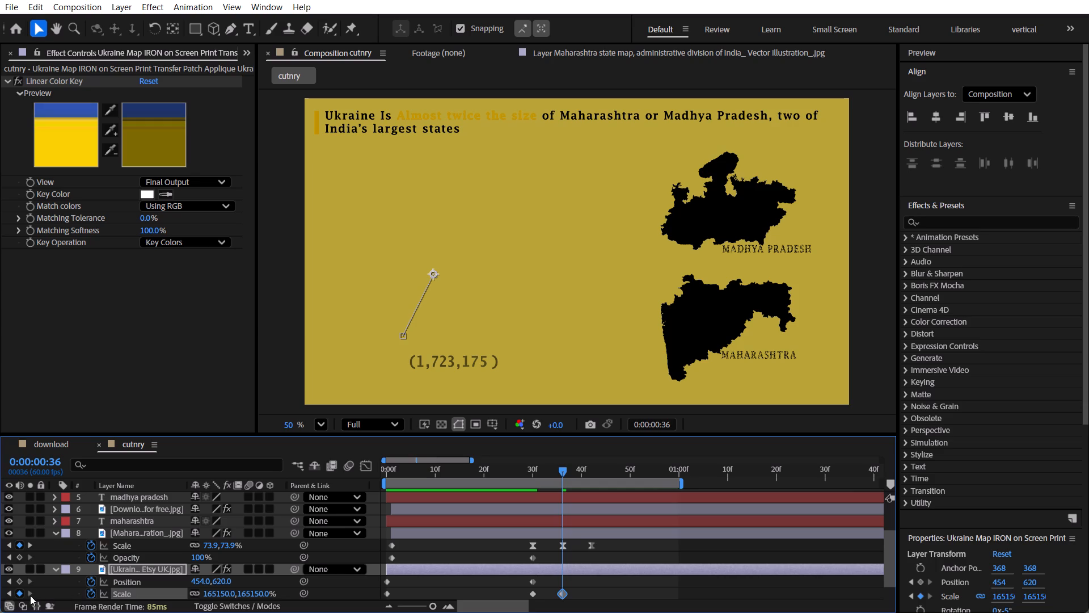
Key the Ukraine map's scale at 155% at 0:00:00:42, in line with the Maharashtra map's last scale keyframe.
left_click(32, 547)
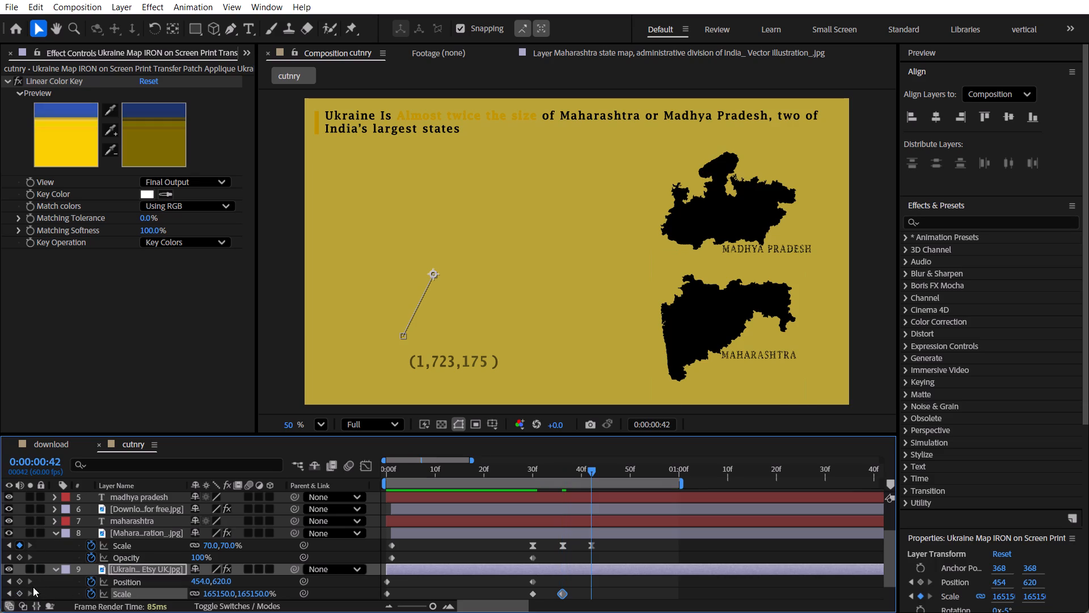
left_click(216, 595)
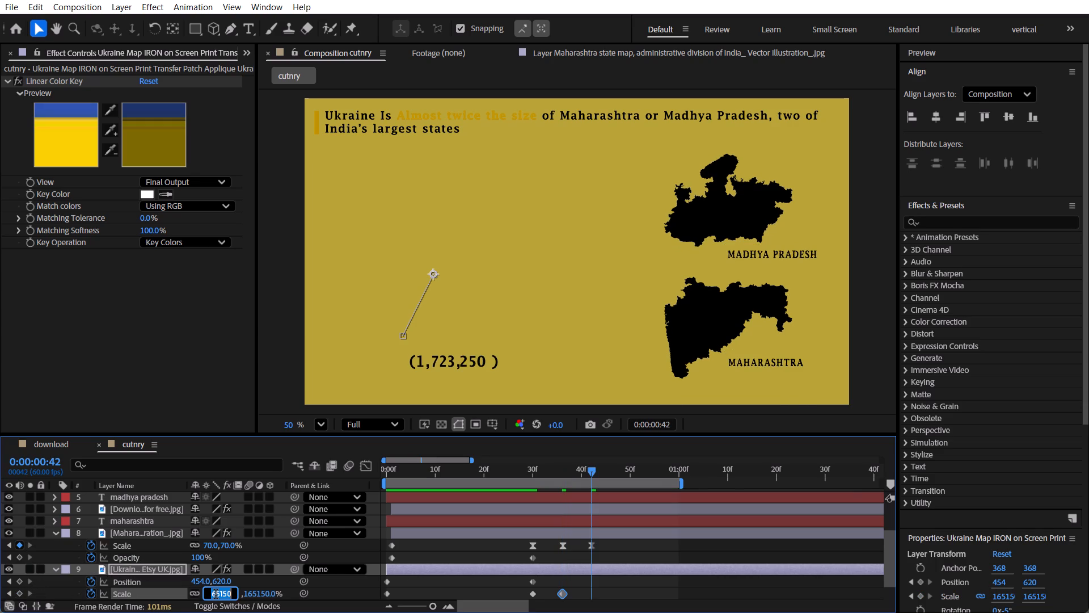
type("155")
key("Return")
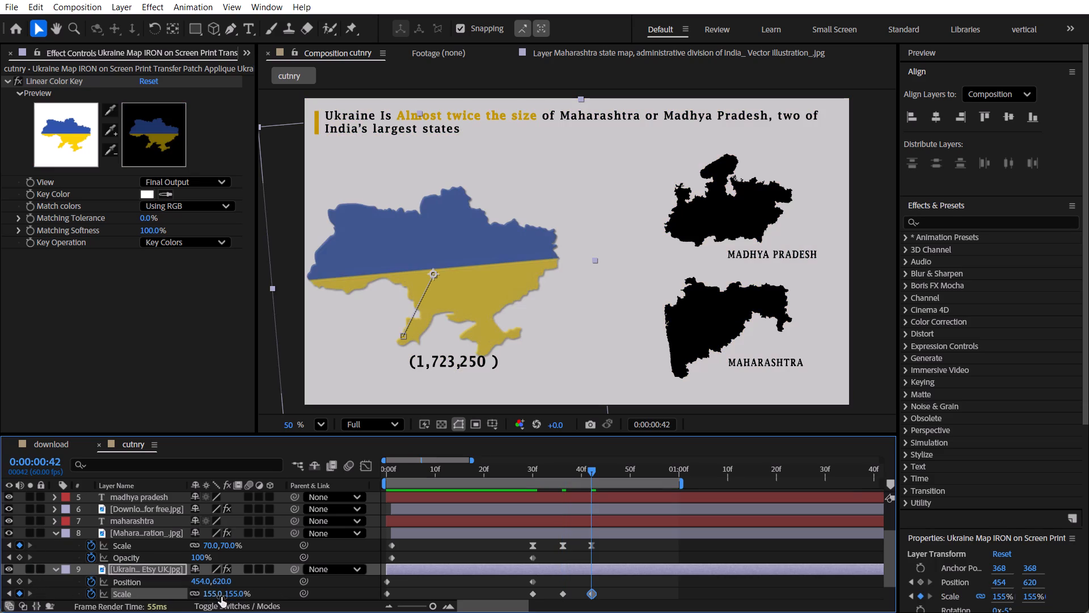
Set the Ukraine map's scale keyframe at 0:00:00:36 to 165%.
left_click_drag(569, 468, 564, 469)
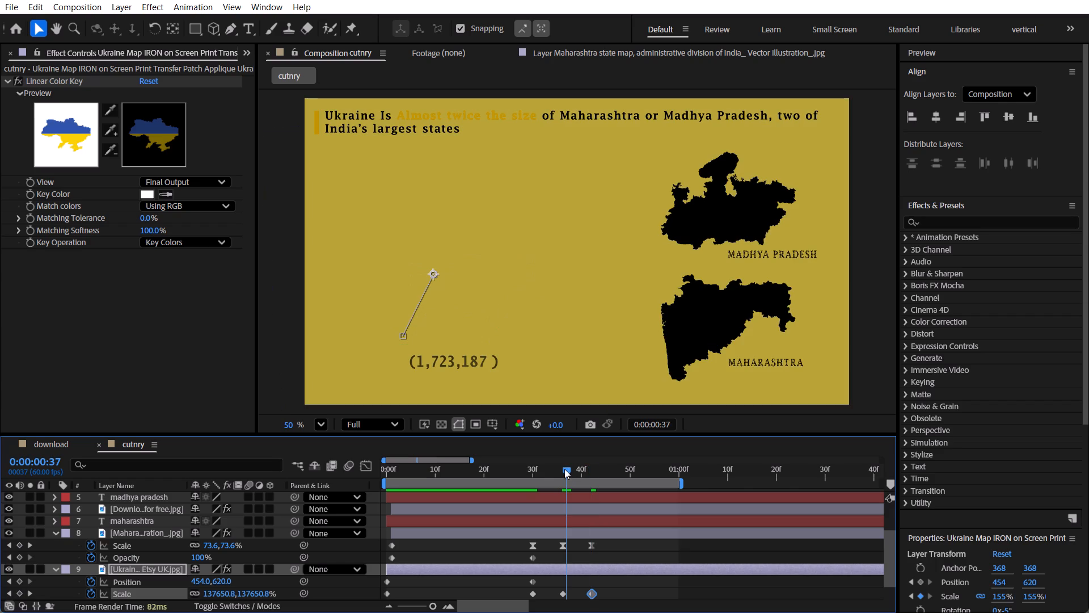
left_click_drag(564, 469, 563, 470)
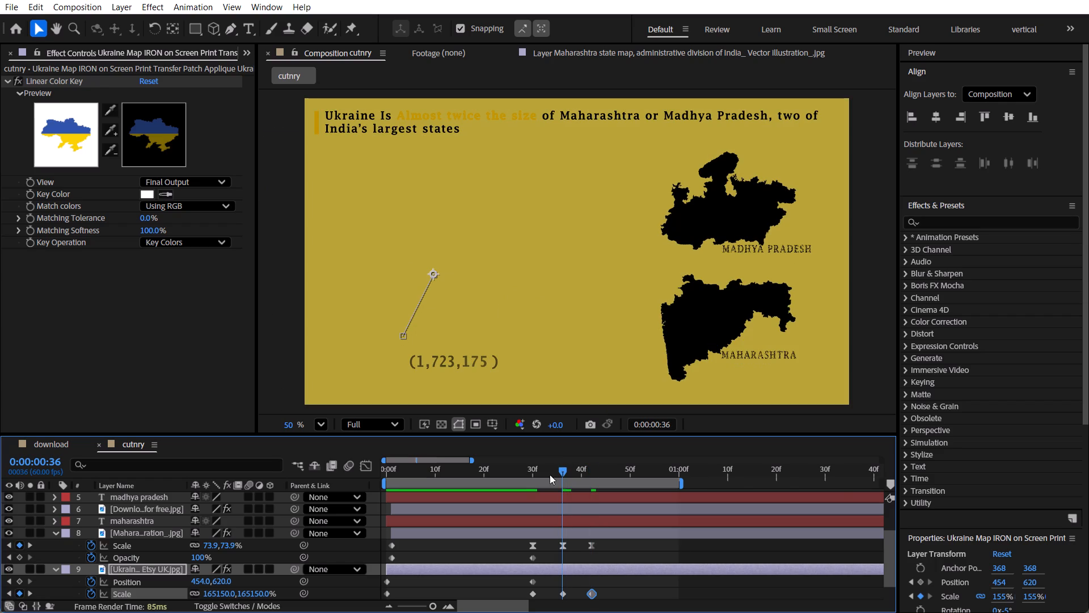
left_click(216, 597)
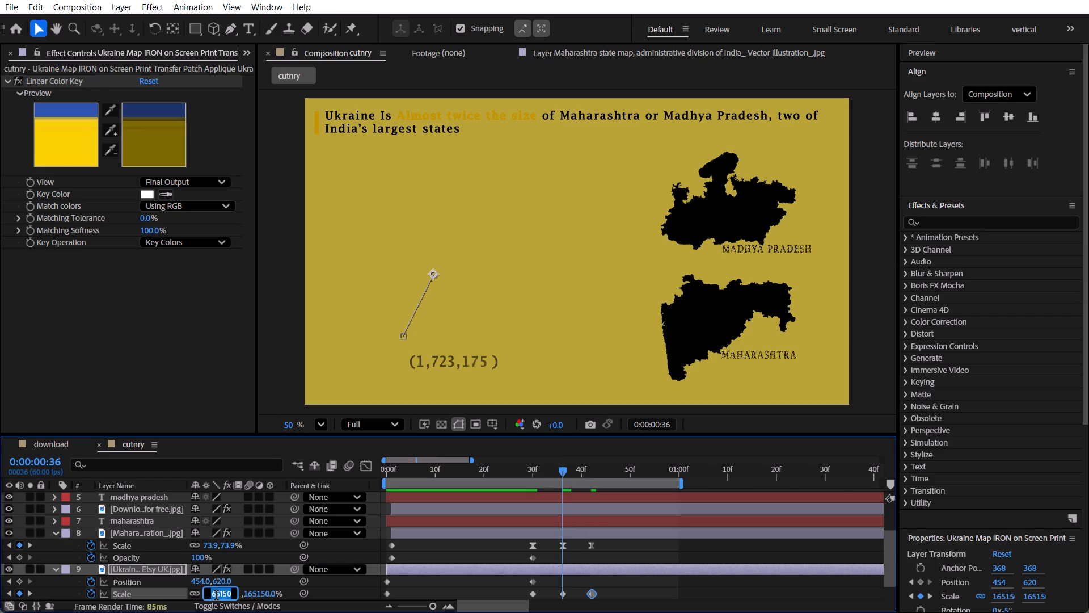
type("165")
key("Return")
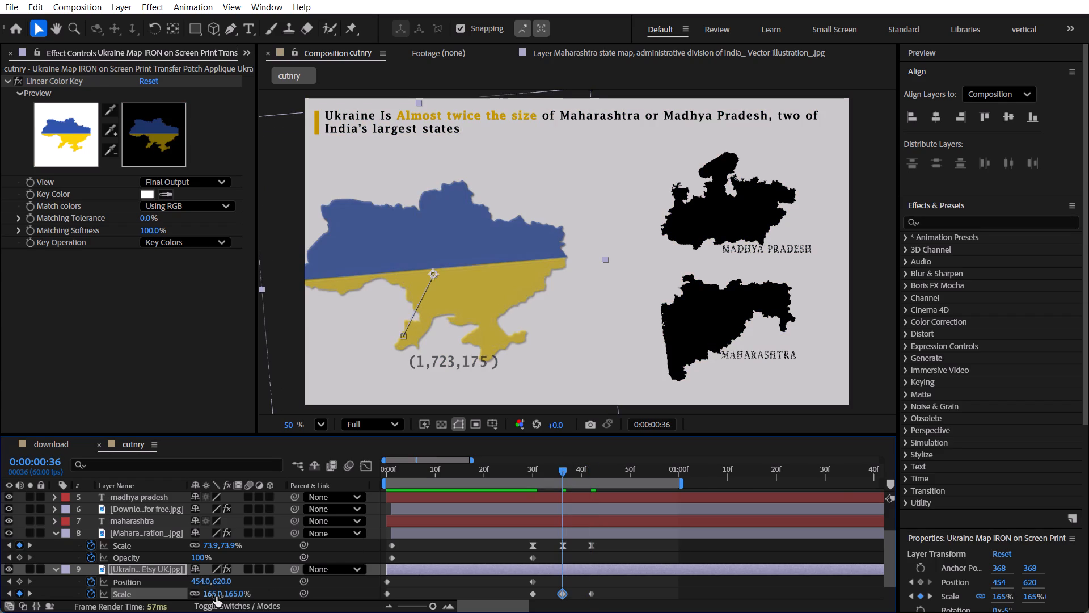
Scrub around the Ukraine map's new scale keyframes and preview the animation from 0:00:00:00 to check the scale bounce.
left_click_drag(567, 472, 577, 472)
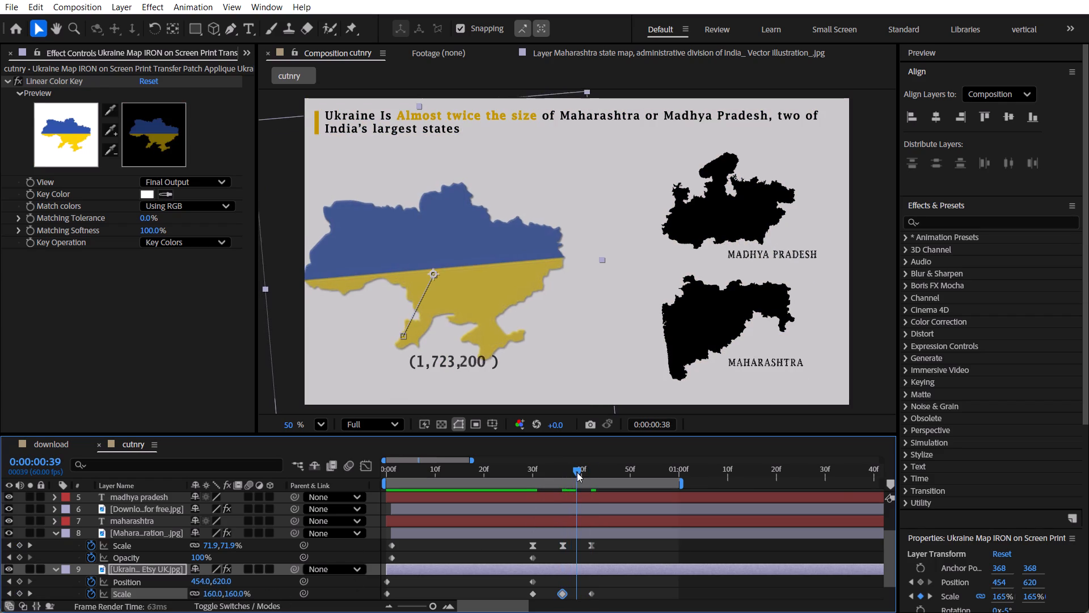
left_click_drag(577, 472, 596, 475)
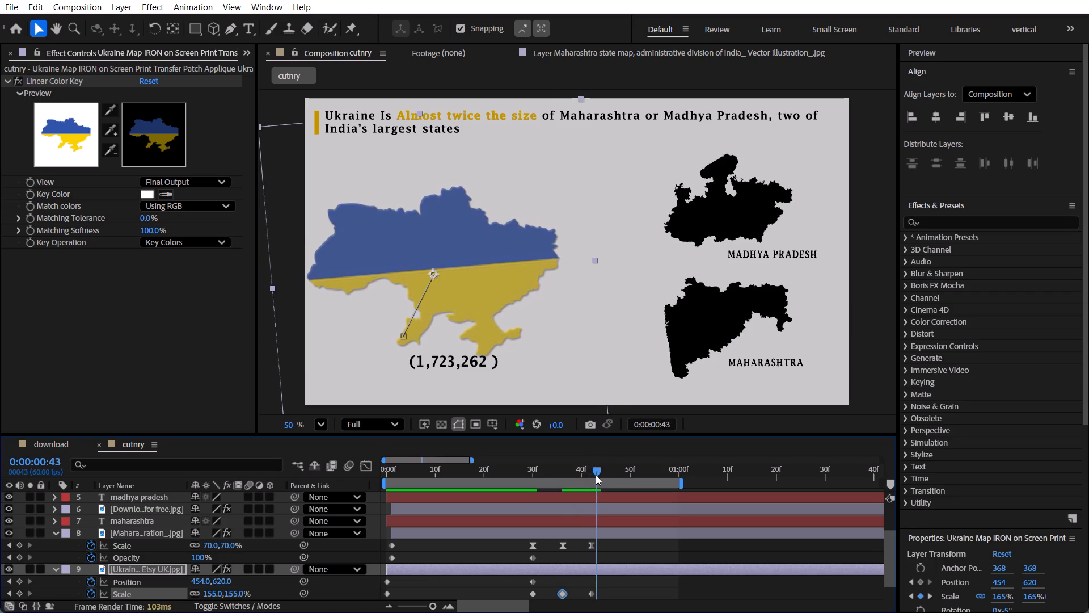
left_click_drag(596, 475, 466, 461)
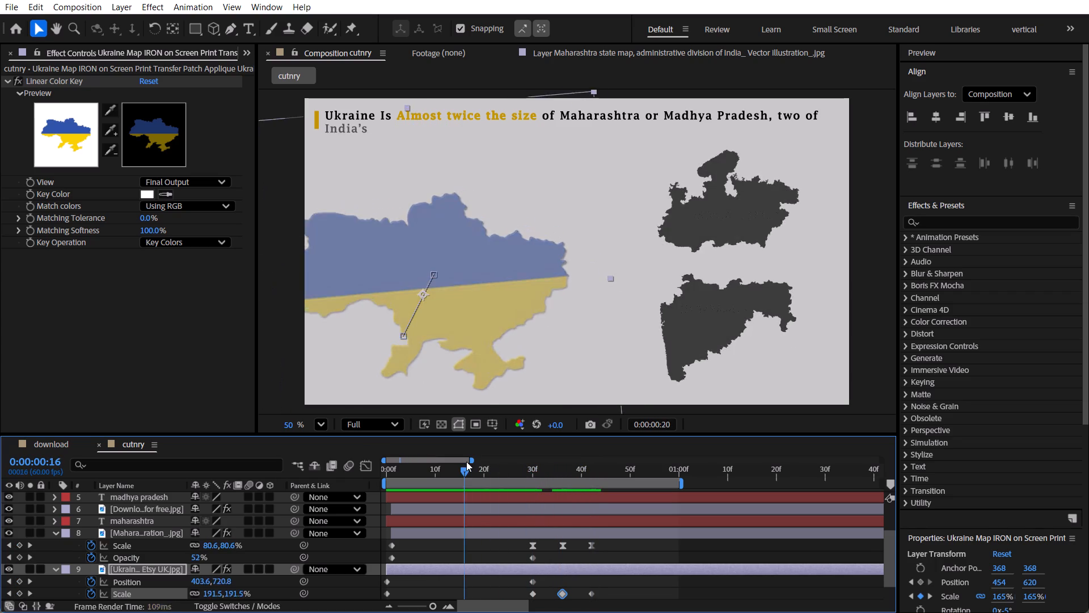
left_click_drag(466, 461, 575, 476)
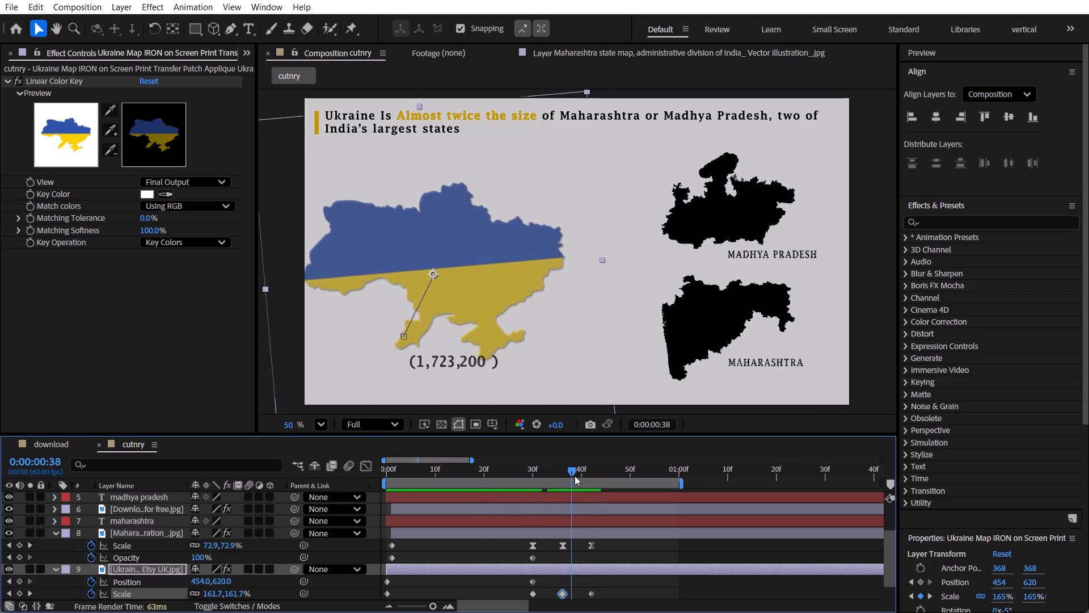
left_click_drag(575, 476, 475, 475)
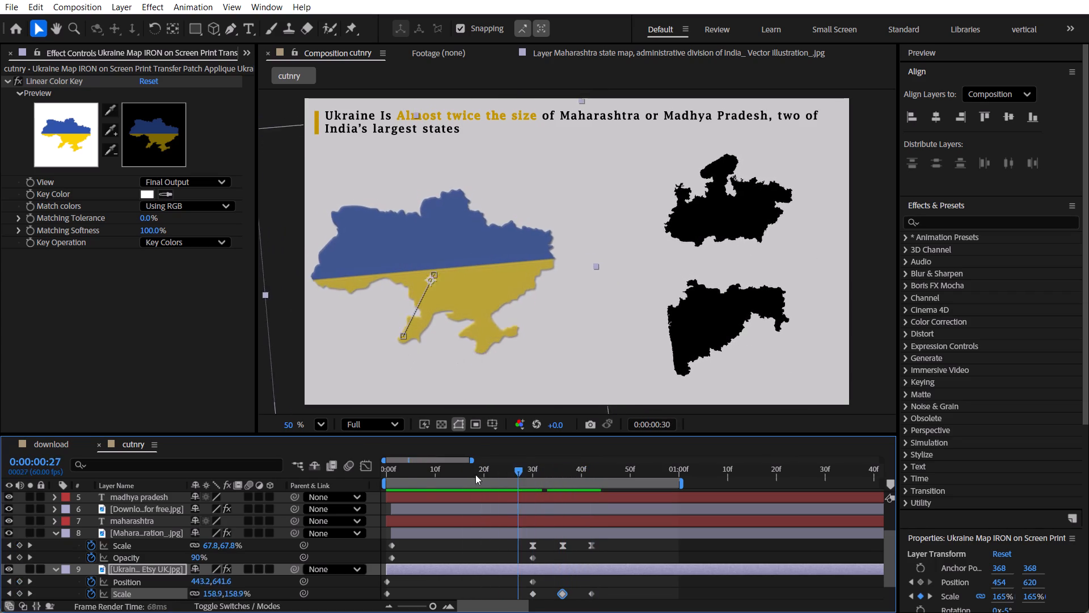
left_click_drag(475, 475, 387, 465)
left_click(387, 465)
key("space")
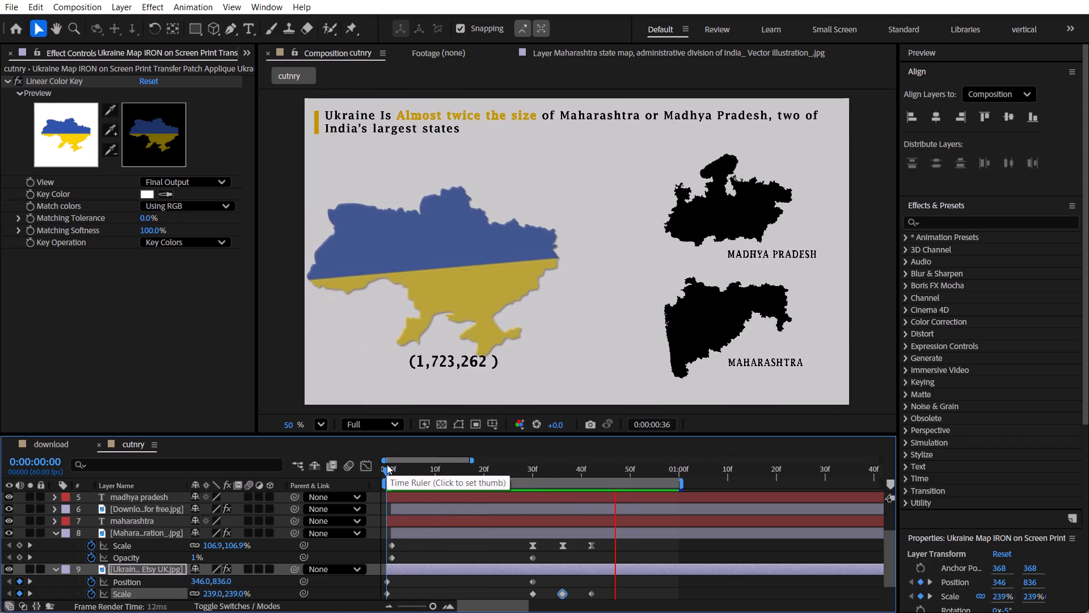
Stop the preview and scrub between 0:00:00:00 and 0:00:00:40 to examine how the Ukraine map moves and scales.
key("space")
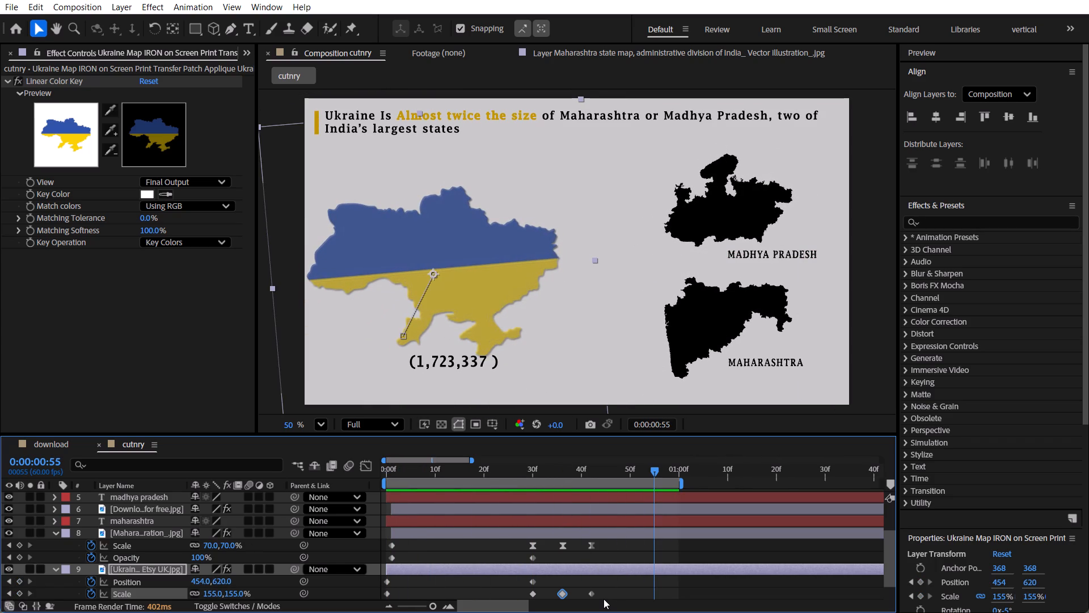
left_click_drag(603, 597, 564, 593)
left_click(556, 578)
left_click_drag(564, 473, 543, 476)
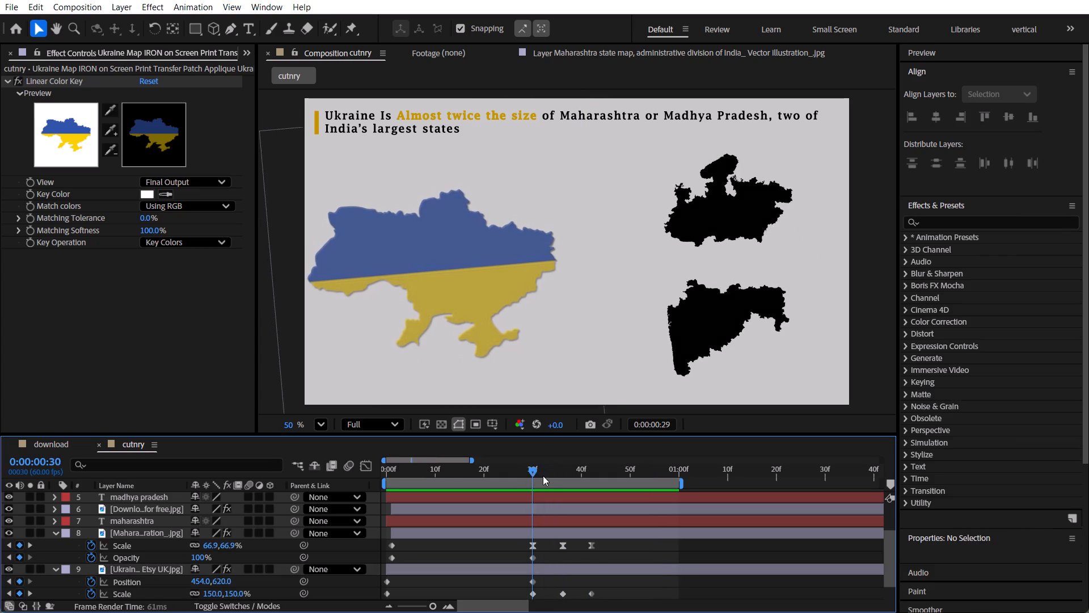
left_click_drag(543, 476, 558, 497)
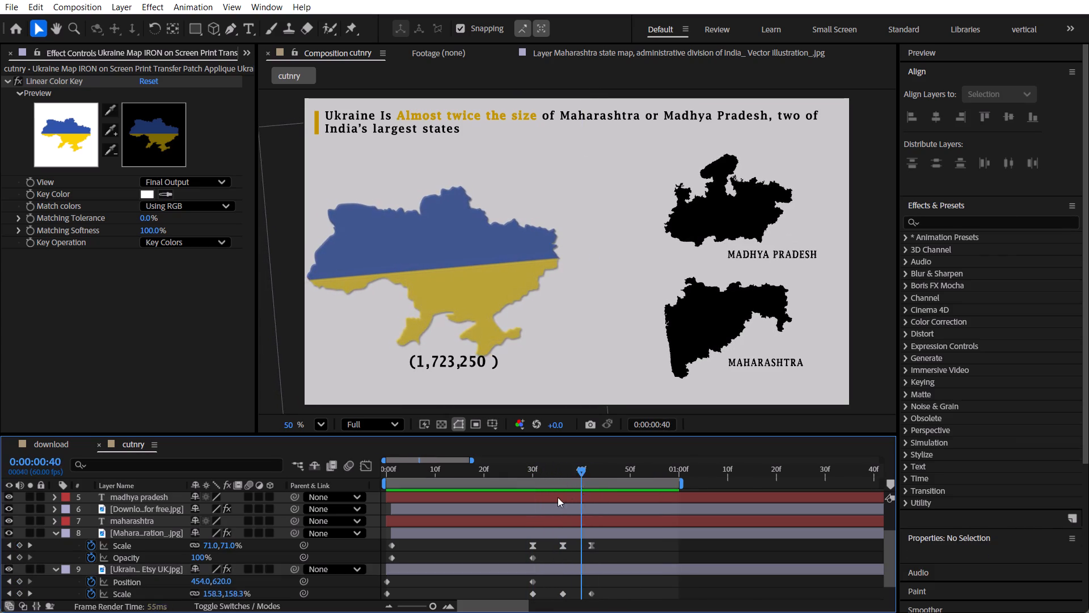
left_click_drag(558, 497, 526, 506)
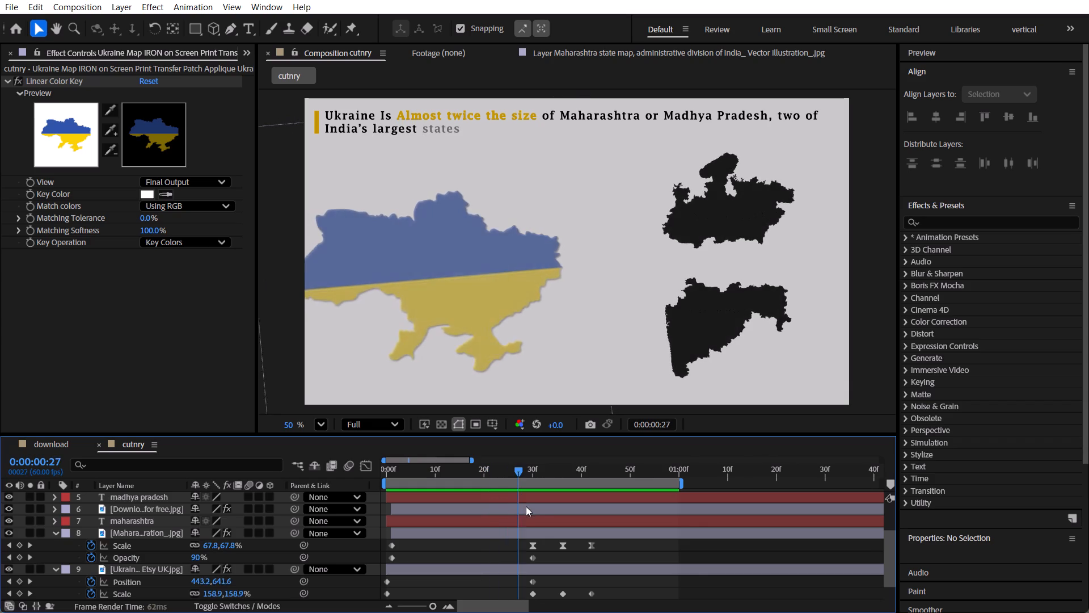
left_click_drag(526, 506, 533, 513)
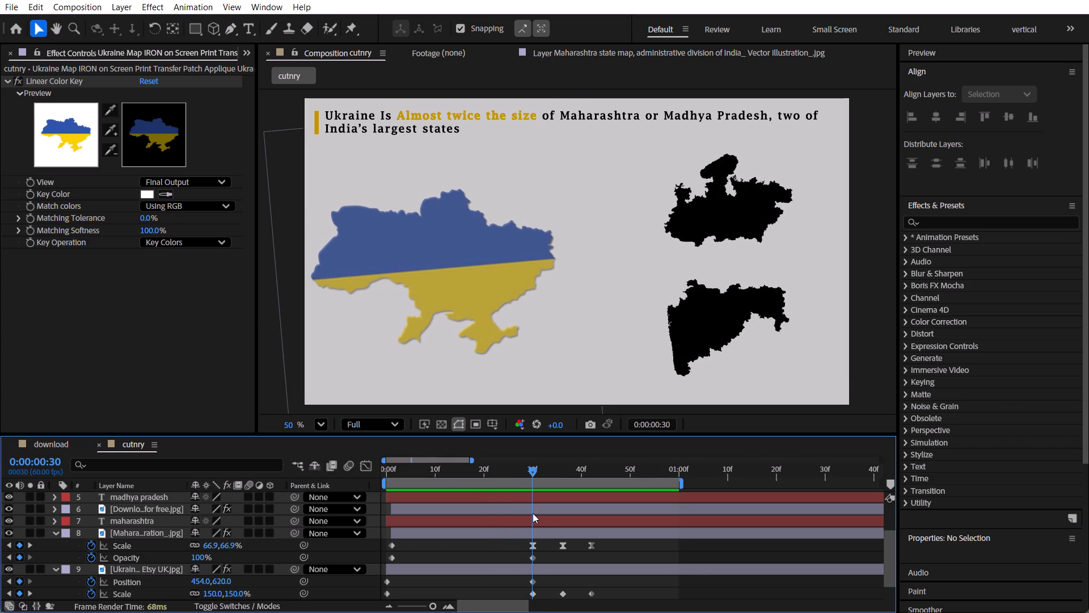
left_click_drag(533, 513, 380, 513)
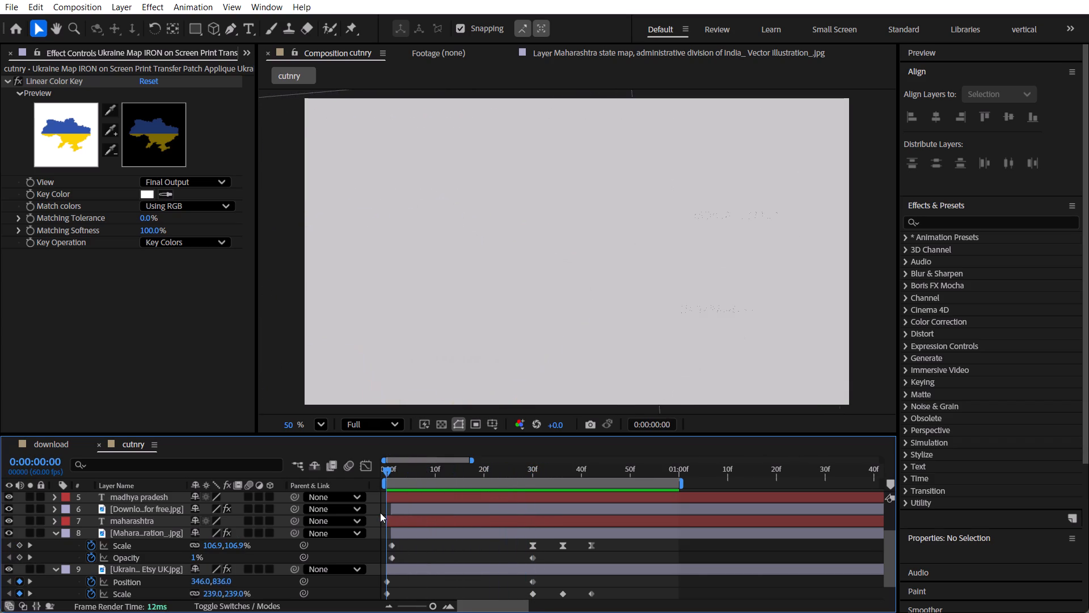
left_click_drag(380, 513, 533, 549)
Copy the Ukraine map's position keyframe from 0:00:00:30 onto 0:00:00:00 and scrub through to check the map's motion.
left_click(530, 583)
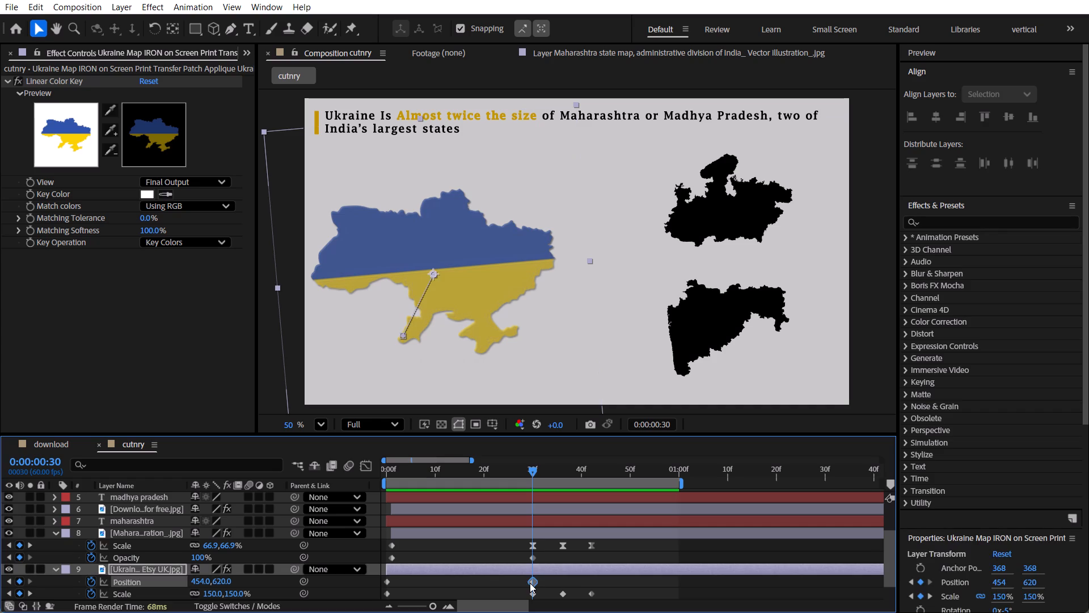
key("ctrl+c")
left_click_drag(495, 472, 370, 475)
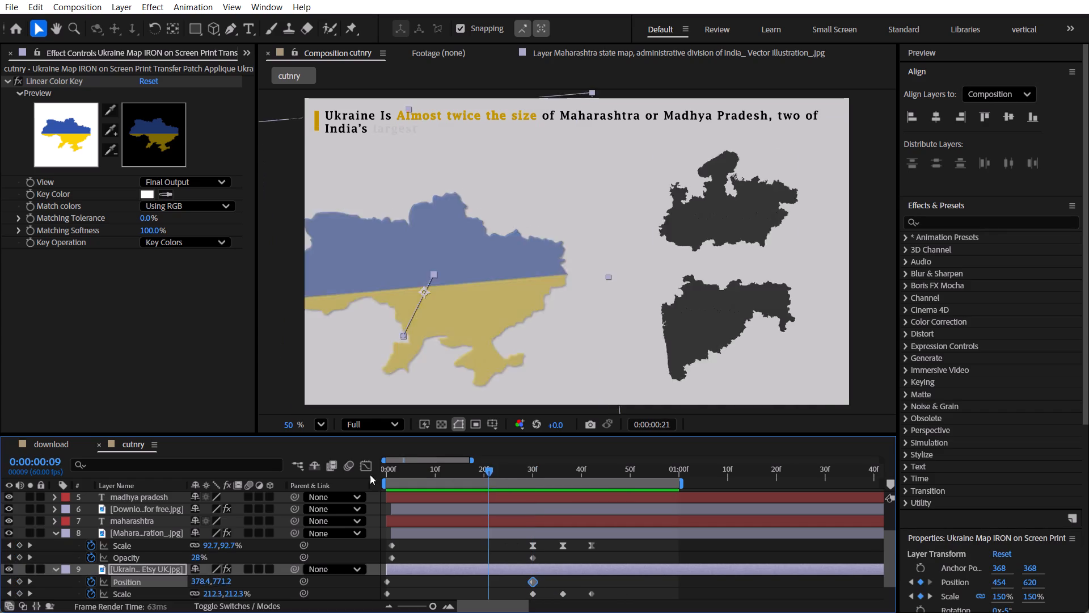
left_click_drag(370, 475, 330, 480)
key("ctrl+v")
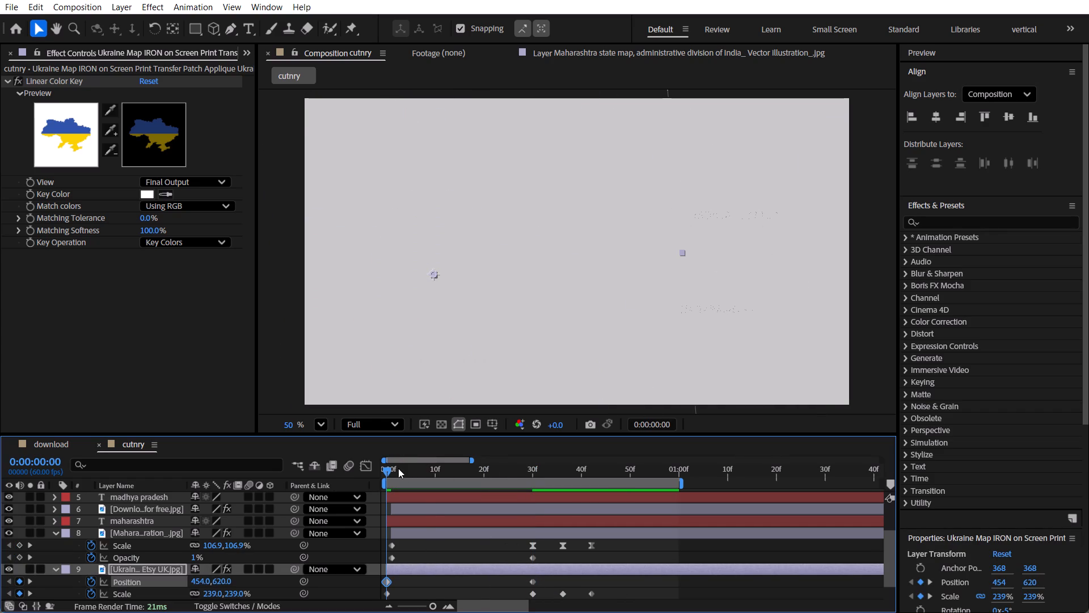
left_click_drag(387, 468, 537, 474)
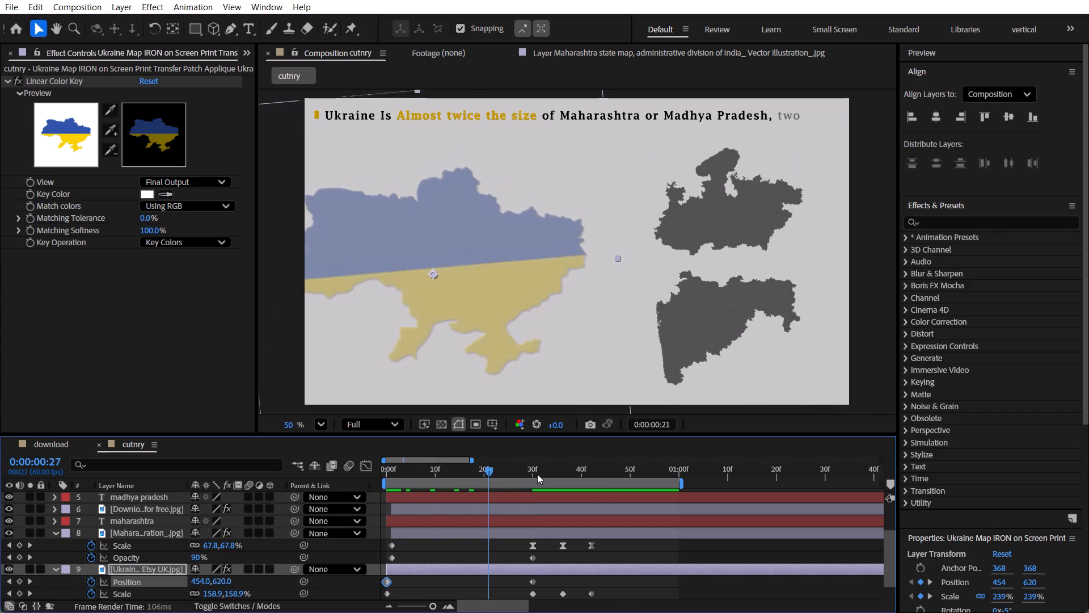
left_click_drag(537, 474, 619, 477)
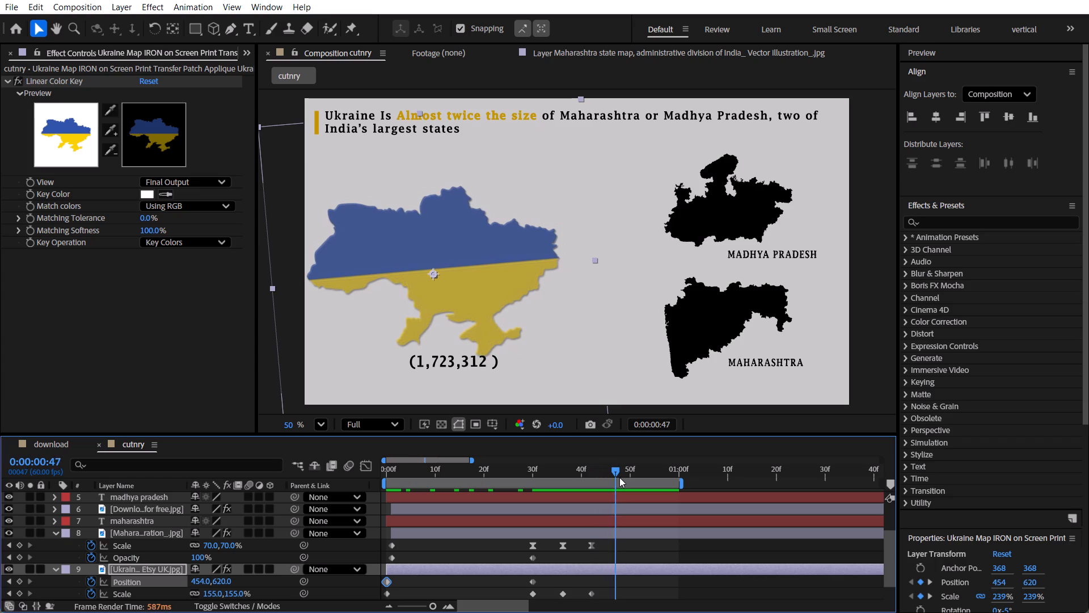
left_click_drag(619, 477, 624, 477)
Apply Easy Ease to the Ukraine map's scale keyframes at 0:00:00:30, 0:00:00:36 and 0:00:00:42.
left_click_drag(605, 590, 537, 593)
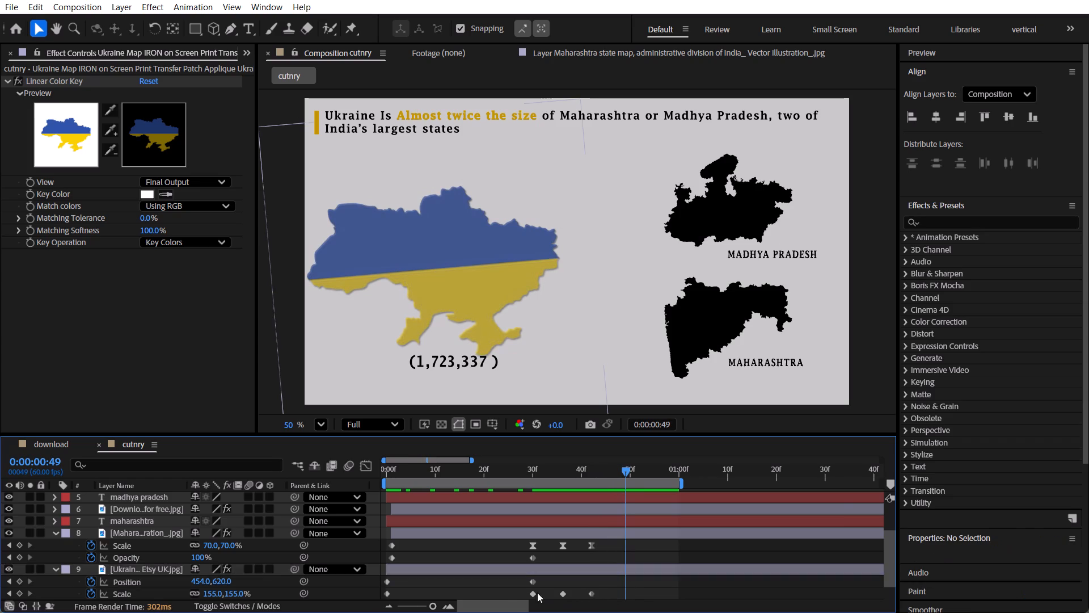
left_click_drag(537, 593, 513, 599)
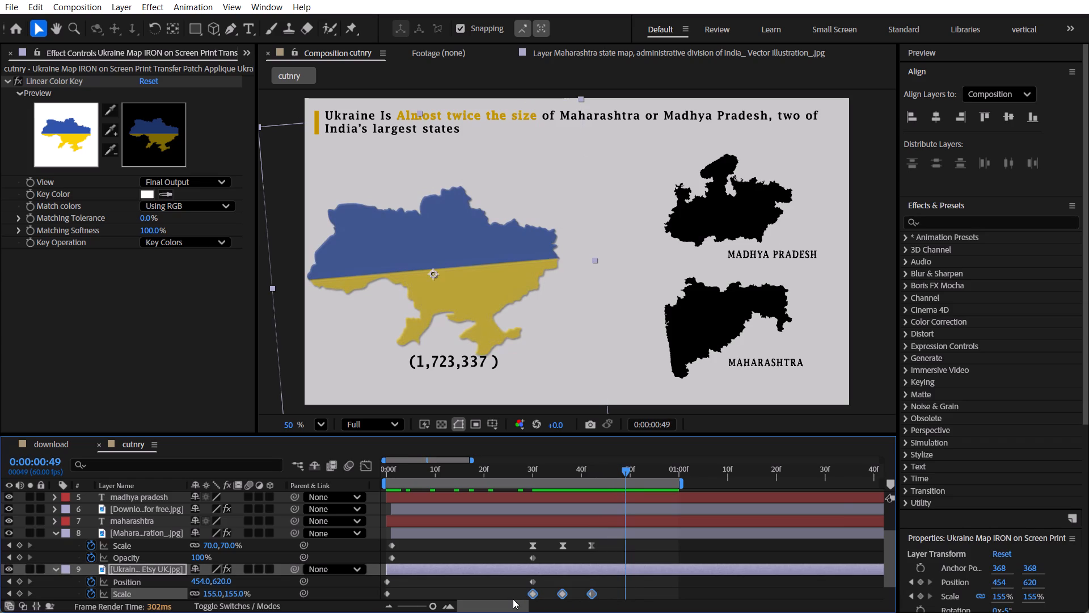
key("F9")
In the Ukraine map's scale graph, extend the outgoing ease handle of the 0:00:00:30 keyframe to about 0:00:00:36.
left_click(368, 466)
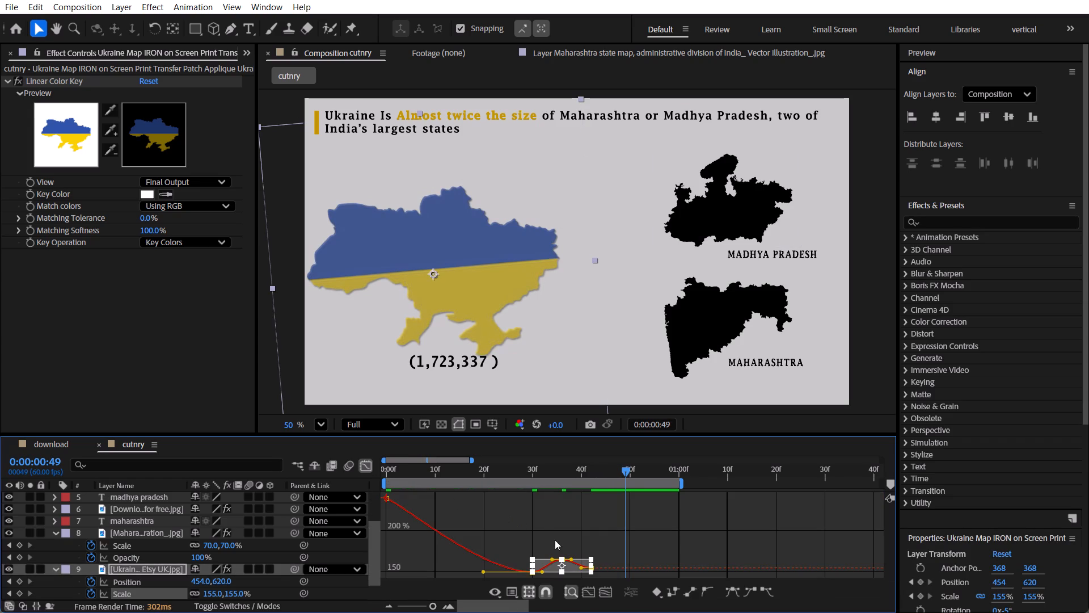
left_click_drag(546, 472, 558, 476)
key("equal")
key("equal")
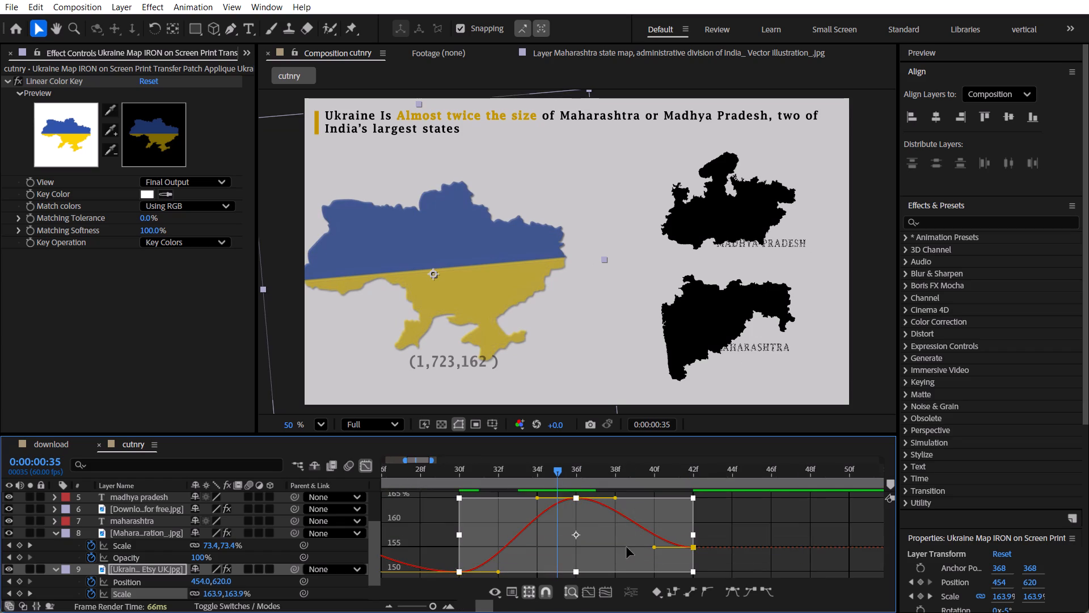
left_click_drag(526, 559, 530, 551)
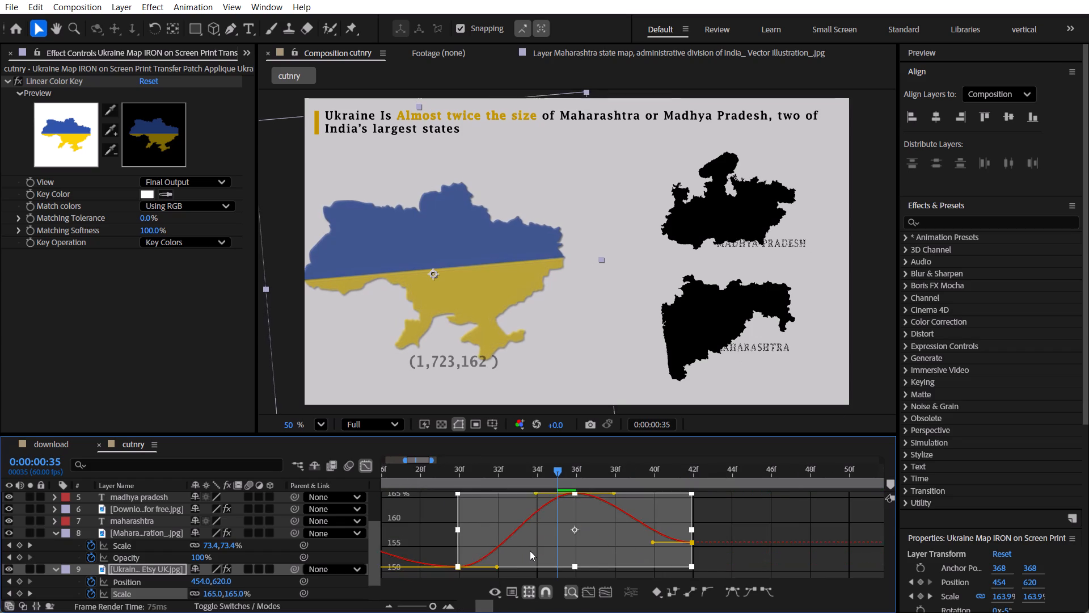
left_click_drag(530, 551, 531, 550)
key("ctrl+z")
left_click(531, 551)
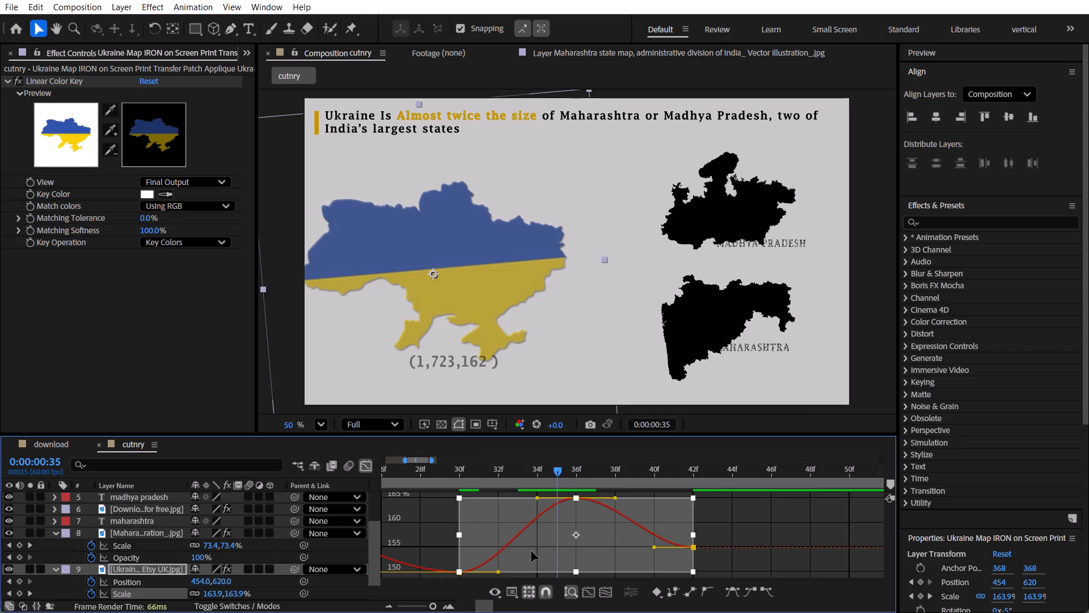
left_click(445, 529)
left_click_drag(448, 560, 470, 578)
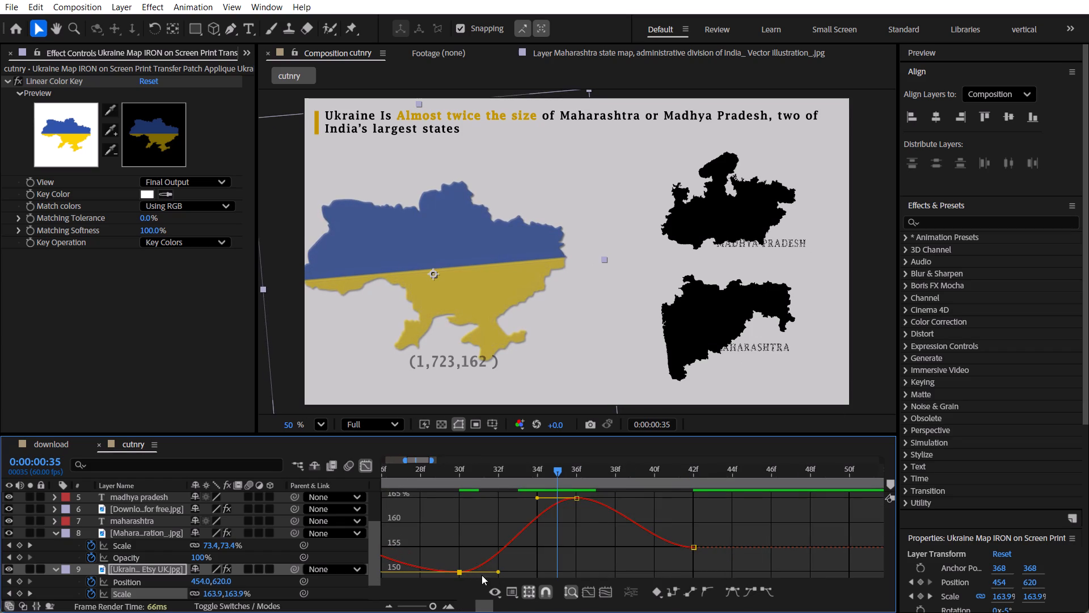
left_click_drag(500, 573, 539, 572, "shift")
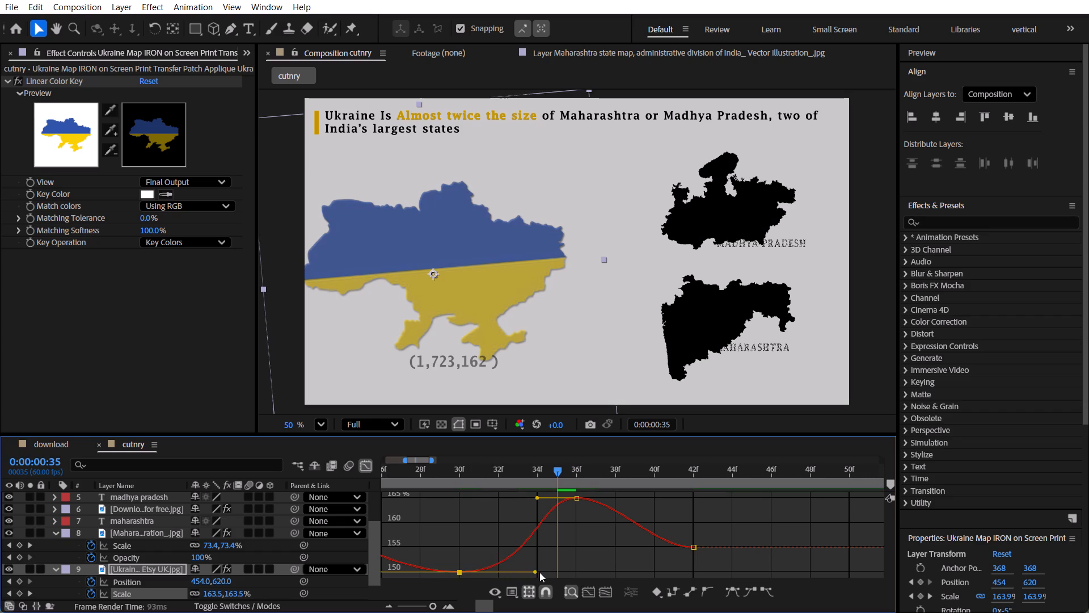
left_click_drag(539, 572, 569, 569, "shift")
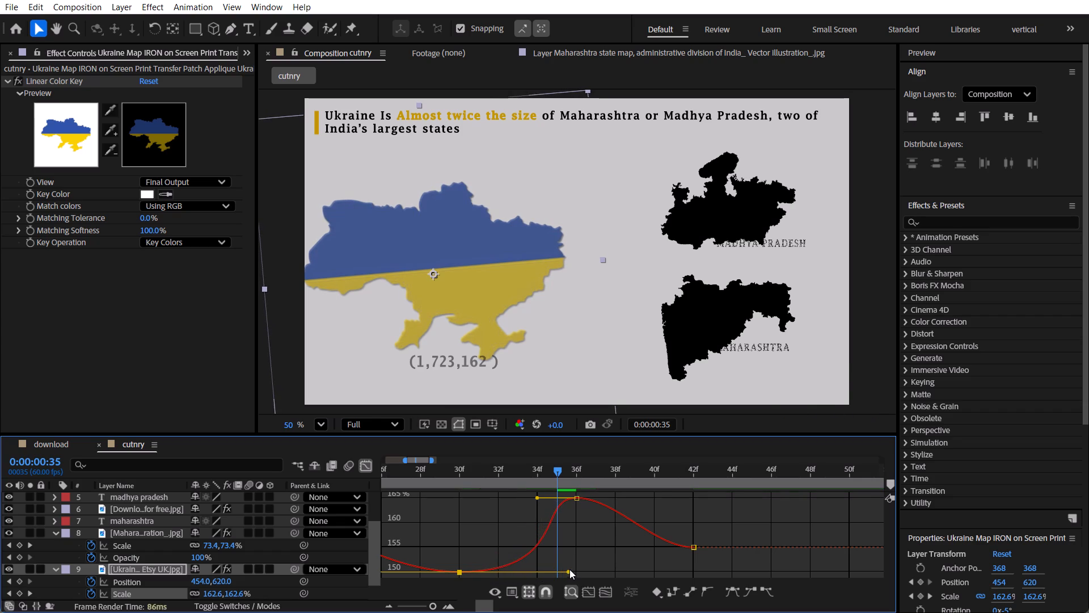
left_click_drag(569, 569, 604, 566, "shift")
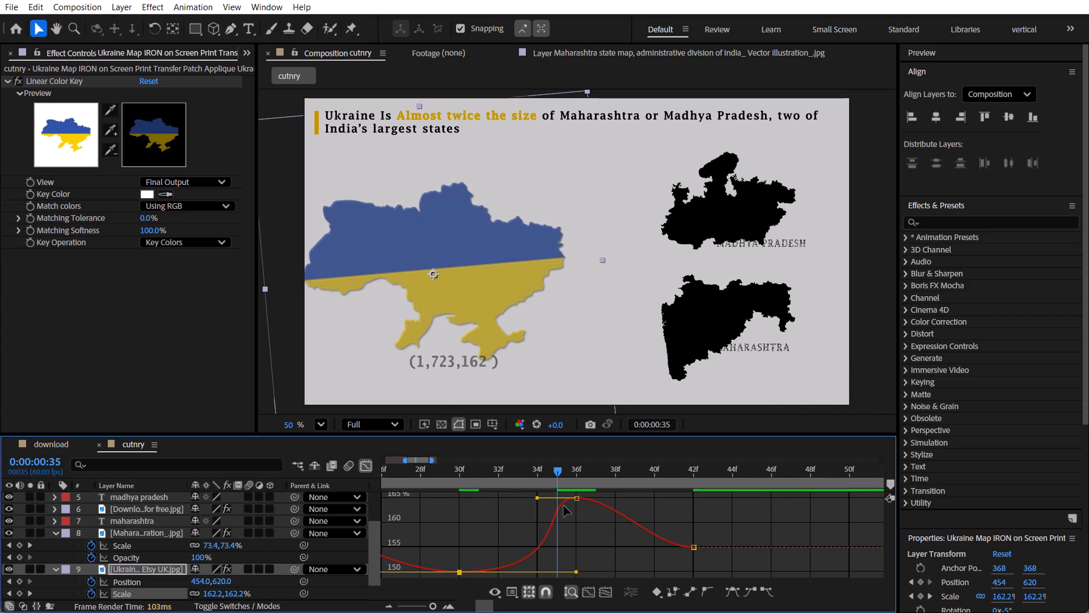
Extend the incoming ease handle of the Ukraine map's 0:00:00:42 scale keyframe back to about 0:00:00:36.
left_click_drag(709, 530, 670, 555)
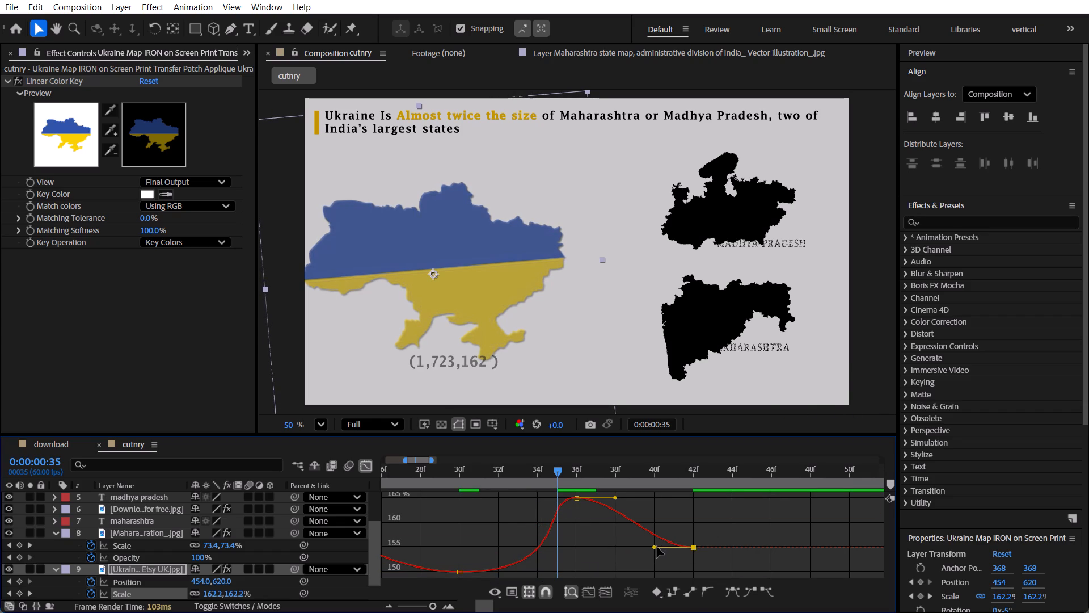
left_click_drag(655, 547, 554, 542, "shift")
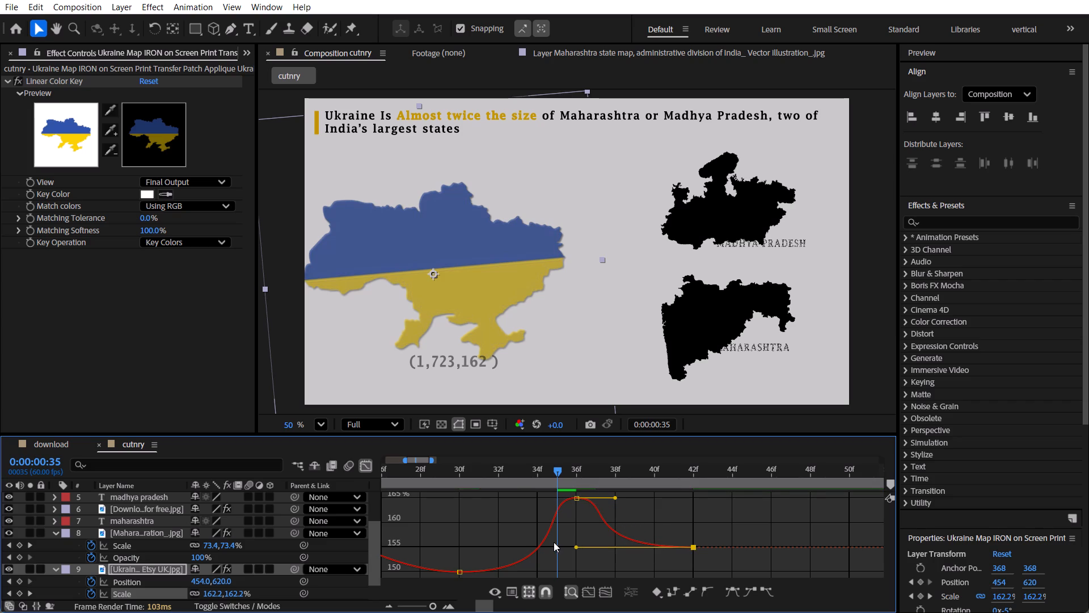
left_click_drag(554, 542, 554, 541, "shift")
Close the graph view and preview the animation from 0:00:00:00 to check the Ukraine map's reshaped scale curve.
left_click_drag(532, 468, 425, 467)
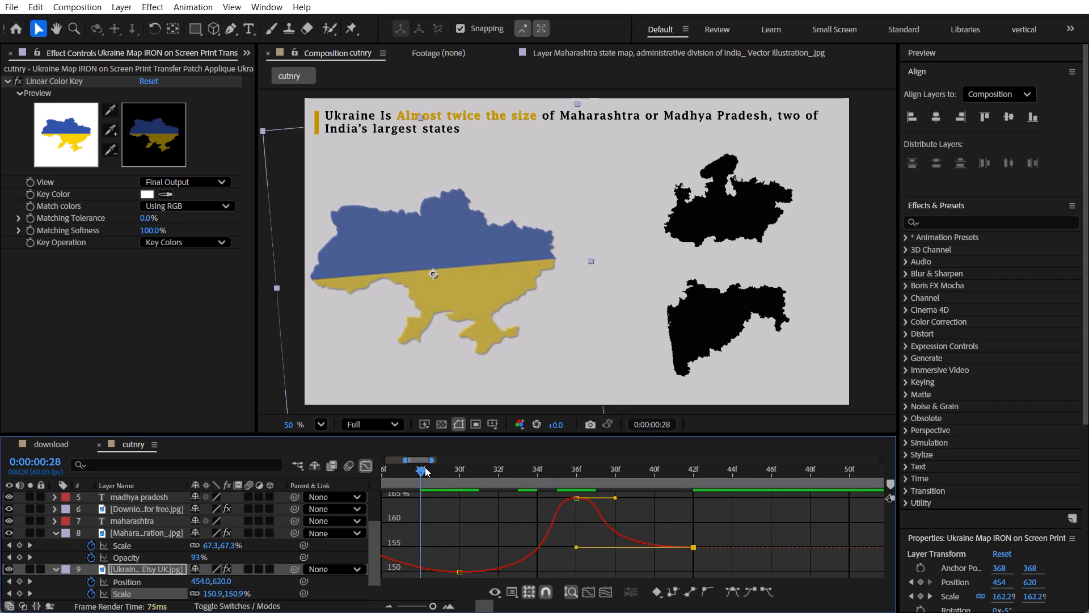
left_click_drag(425, 467, 389, 467)
type("--")
key("minus")
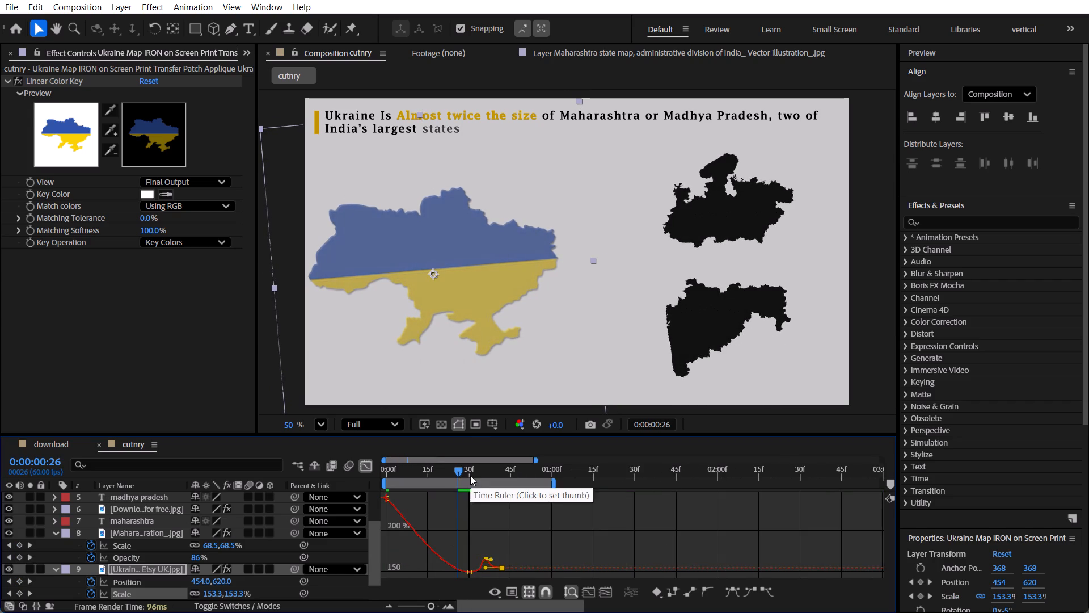
left_click(364, 469)
left_click_drag(426, 464, 368, 469)
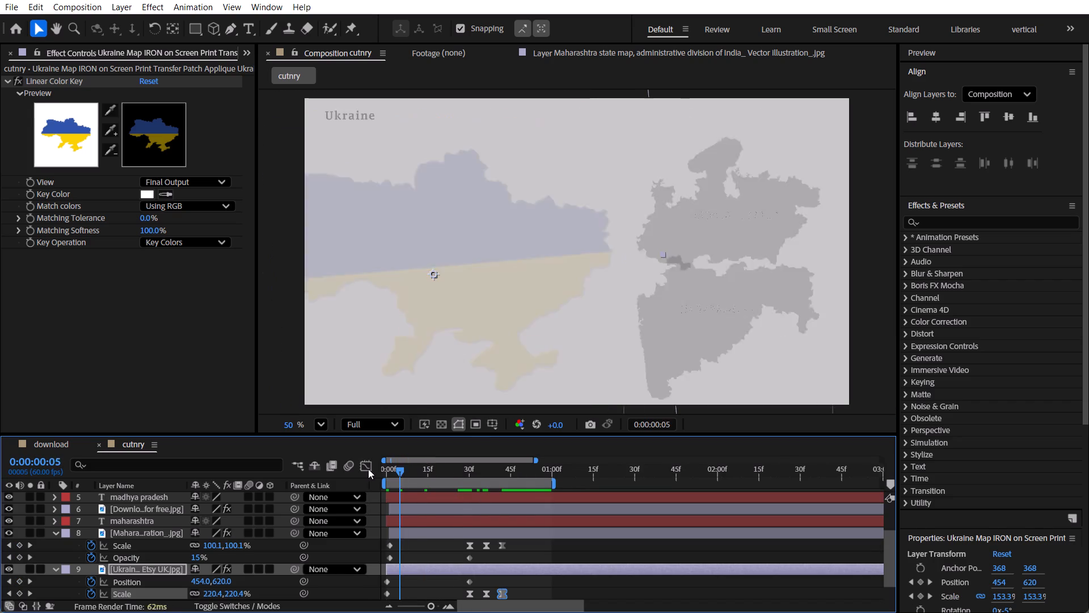
left_click_drag(368, 469, 365, 469)
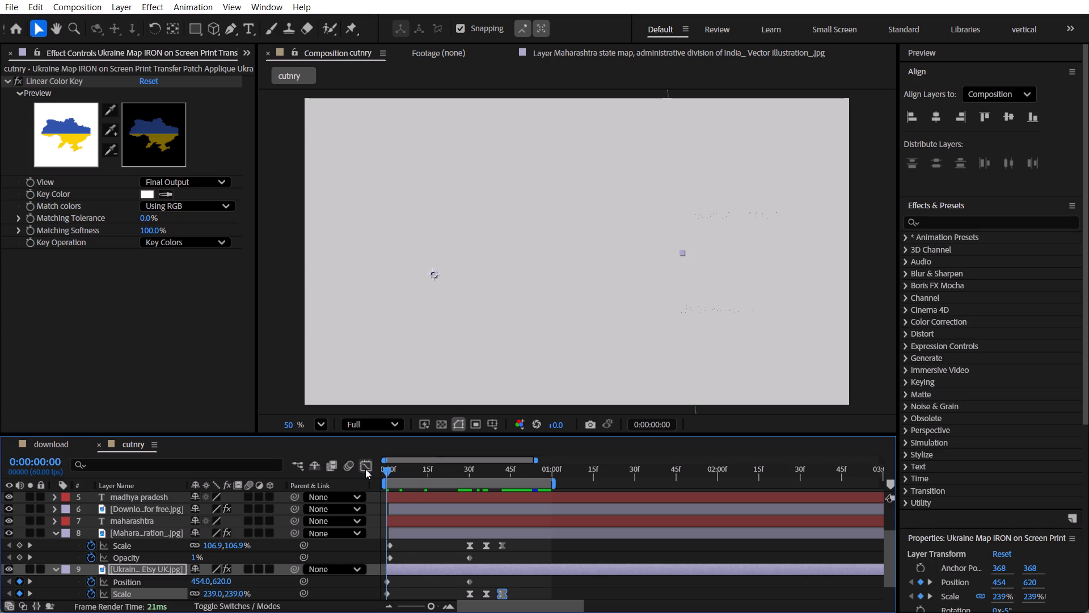
key("space")
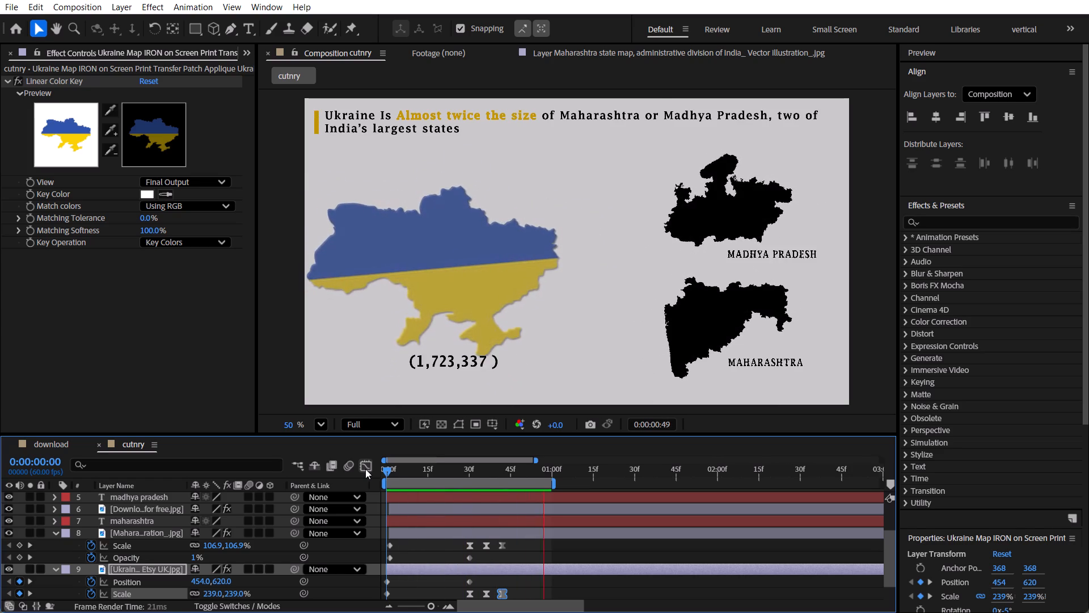
key("space")
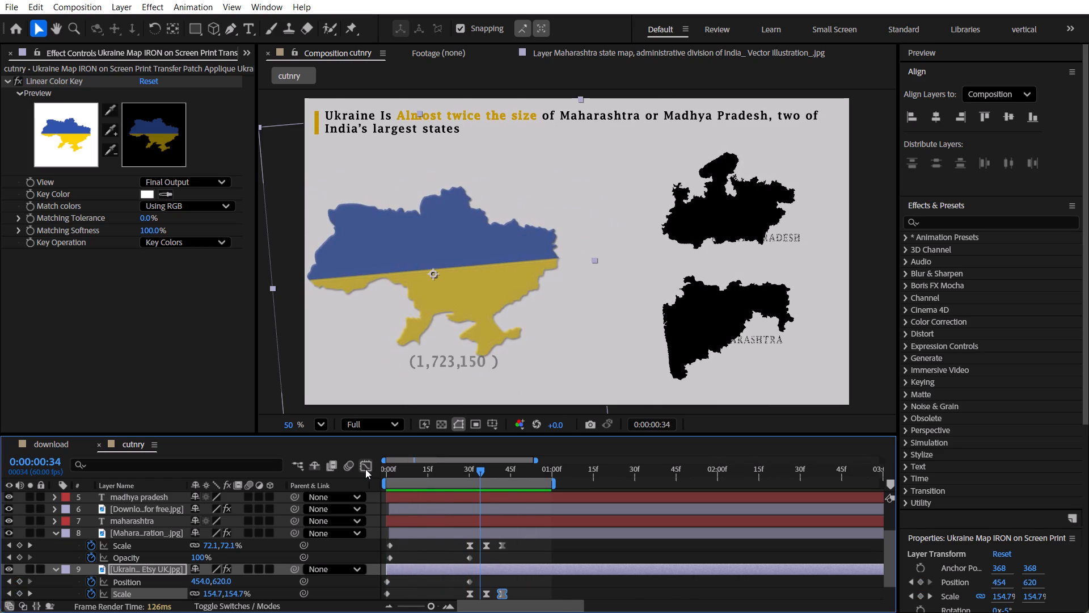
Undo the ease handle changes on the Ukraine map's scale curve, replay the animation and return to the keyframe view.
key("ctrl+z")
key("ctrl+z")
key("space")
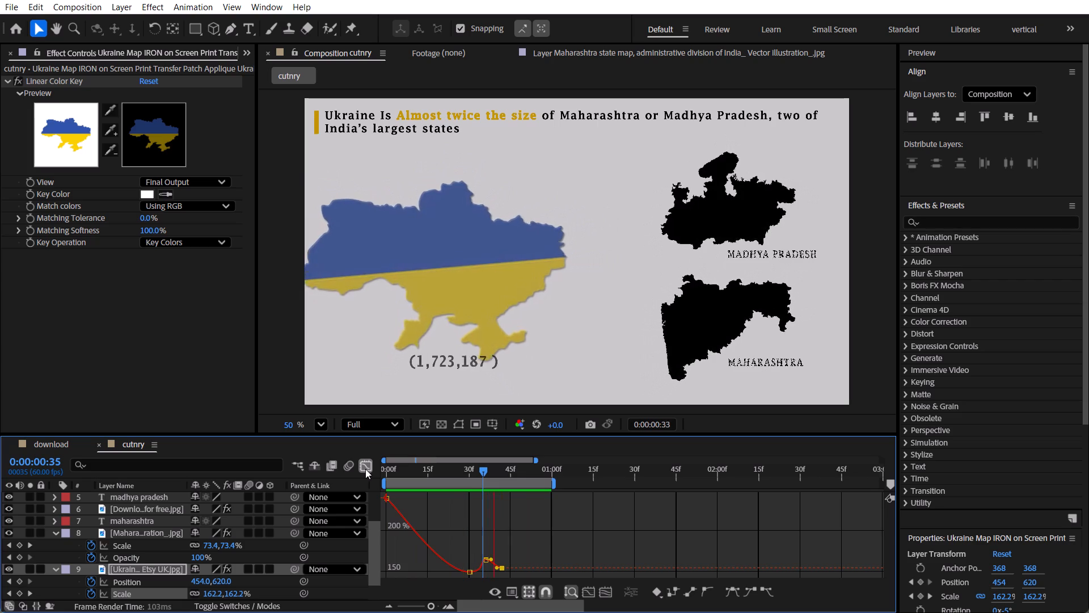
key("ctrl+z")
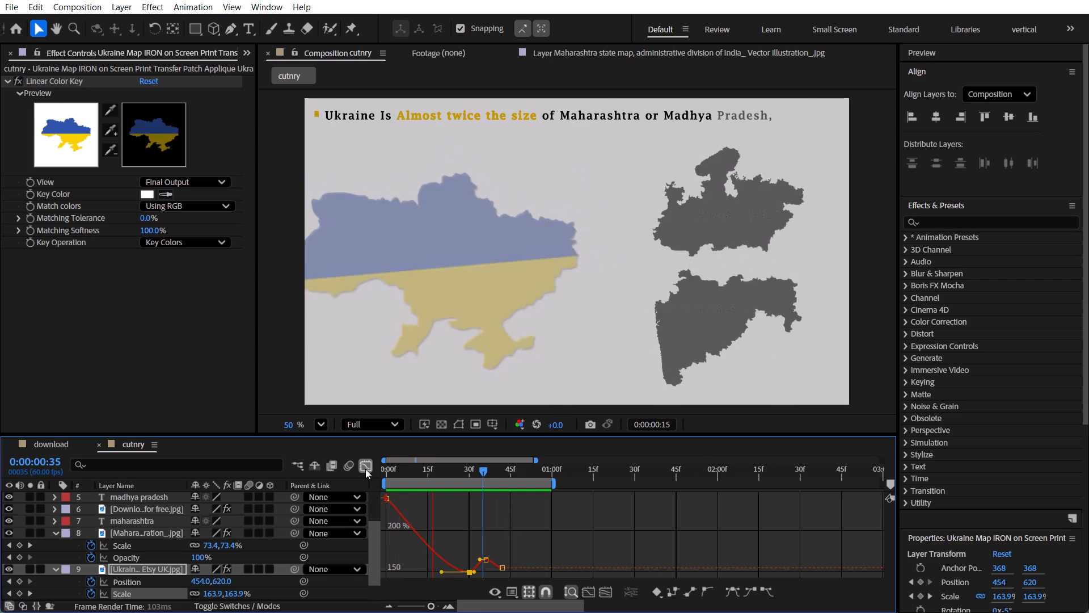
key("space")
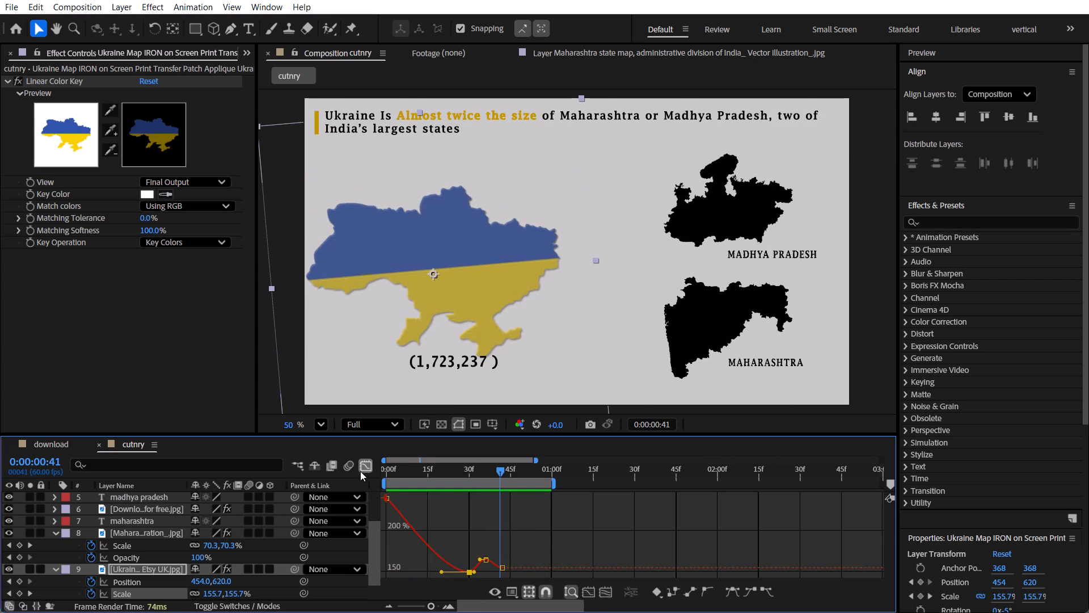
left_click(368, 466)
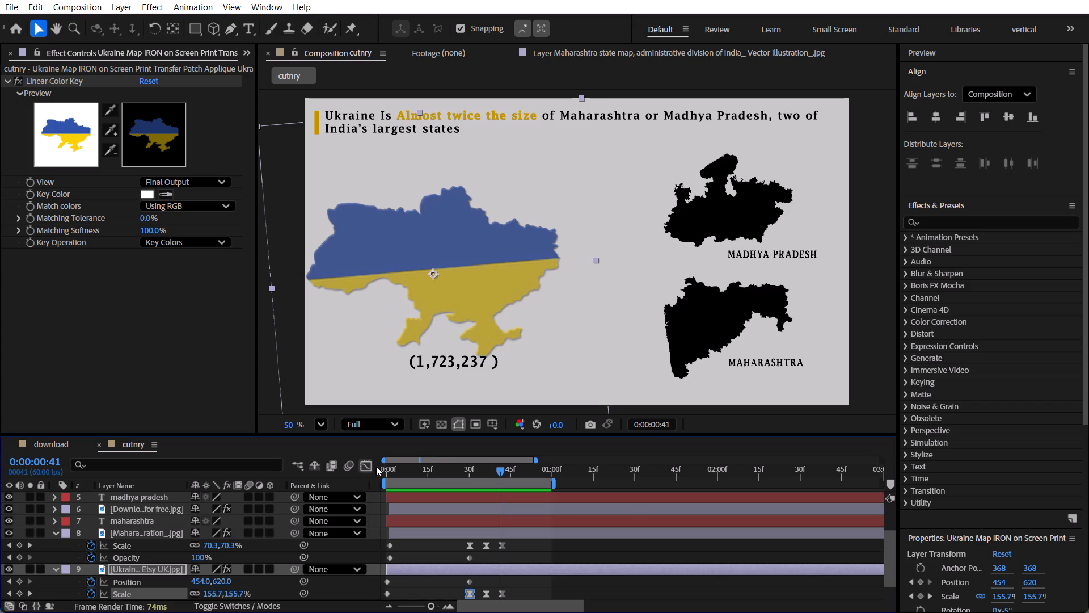
Compress the Maharashtra and Ukraine maps' last three scale keyframes together so the bounce ends at about 0:00:00:39.
left_click_drag(513, 550, 463, 544)
left_click_drag(513, 592, 479, 591, "shift")
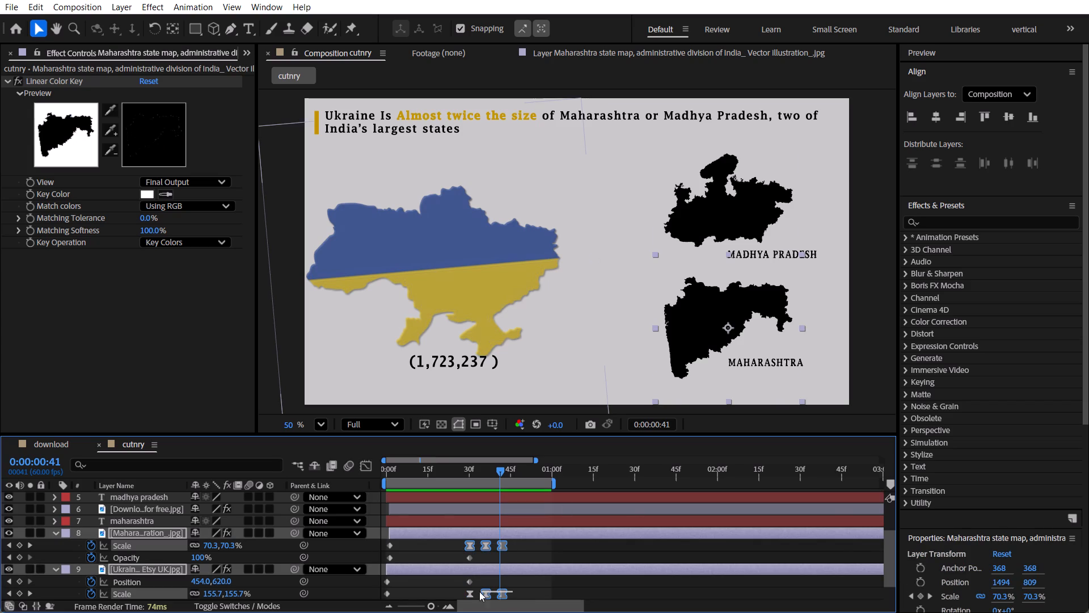
left_click_drag(479, 591, 465, 591, "shift")
left_click_drag(503, 591, 497, 593, "alt")
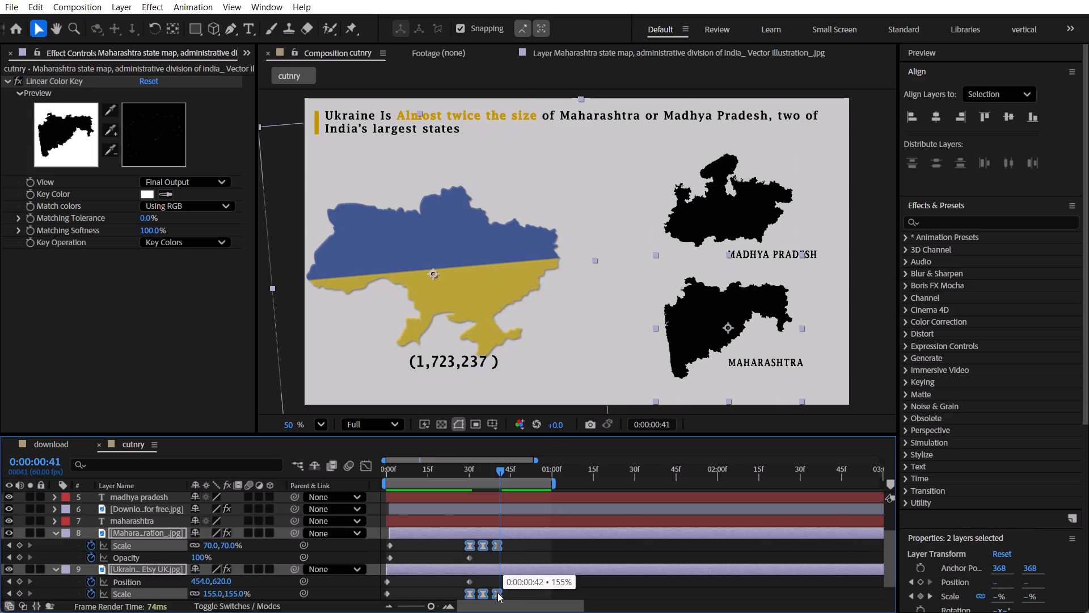
left_click_drag(497, 593, 496, 593, "alt")
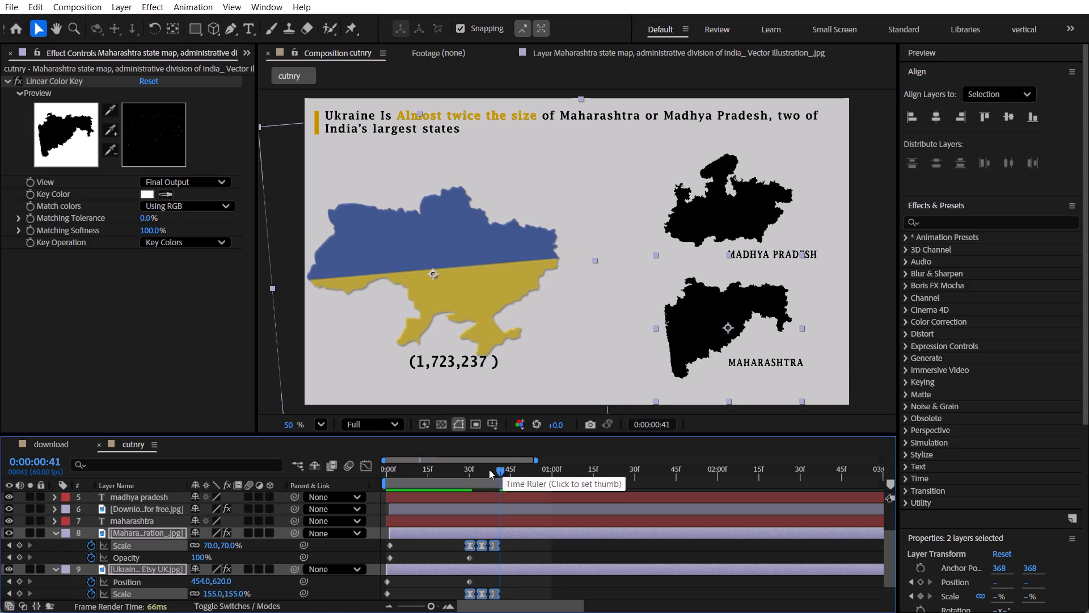
Preview the tightened scale bounce from 0:00:00:12, collapse the layers' keyframe properties and scrub the timeline to 0:00:00:51.
left_click_drag(488, 470, 419, 475)
key("space")
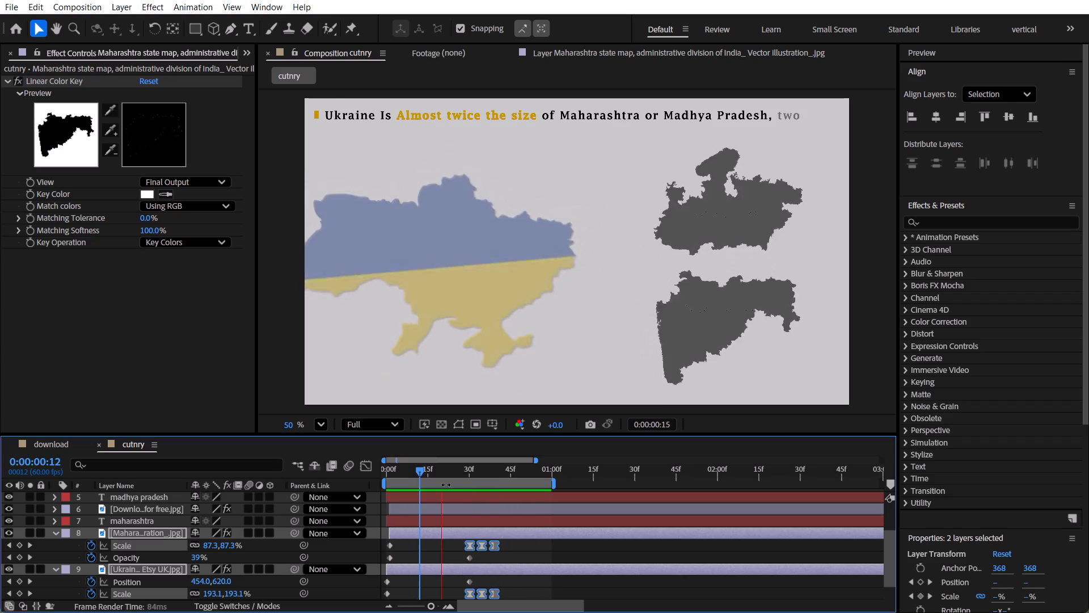
key("space")
left_click(528, 559)
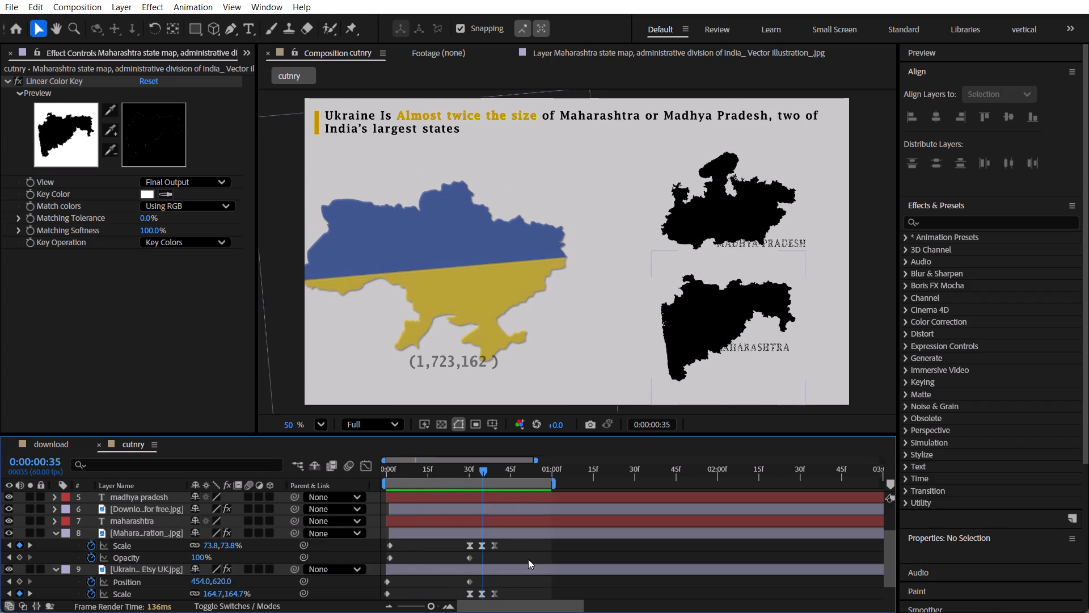
key("u")
key("u")
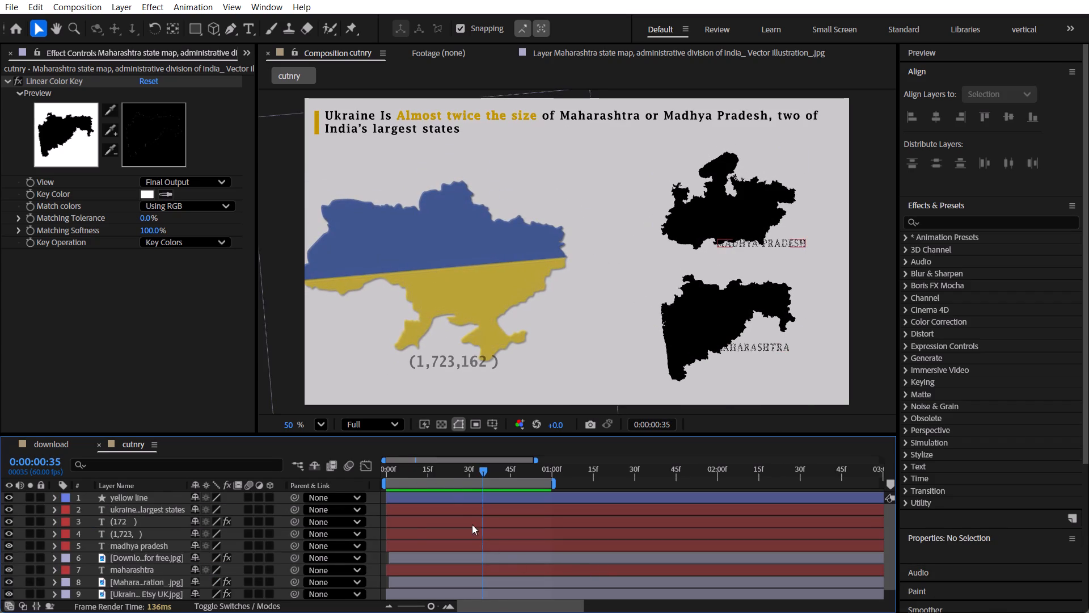
left_click_drag(448, 471, 507, 499)
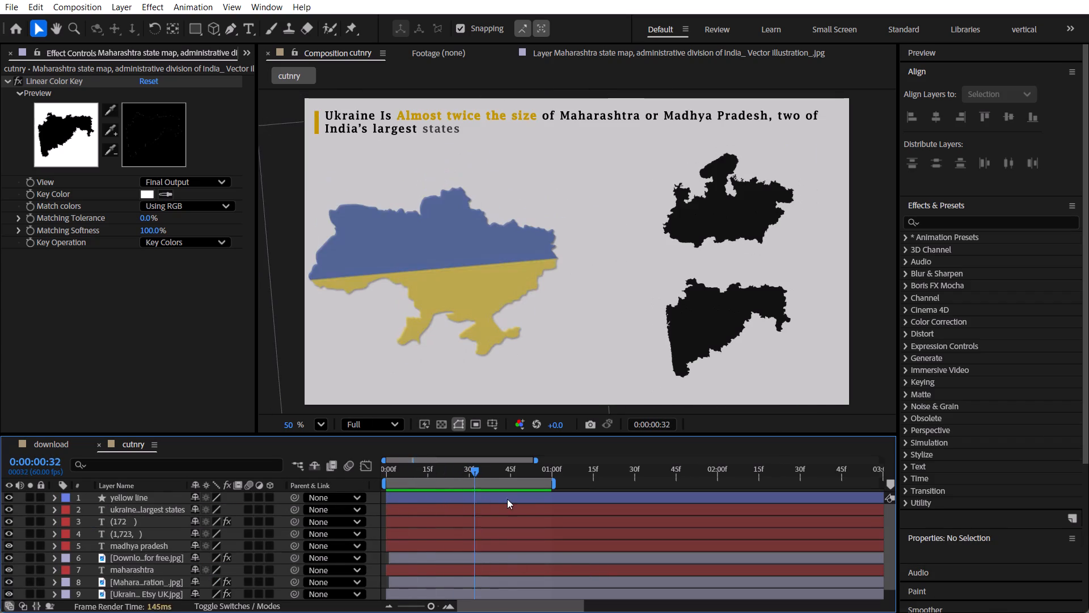
left_click_drag(507, 499, 539, 500)
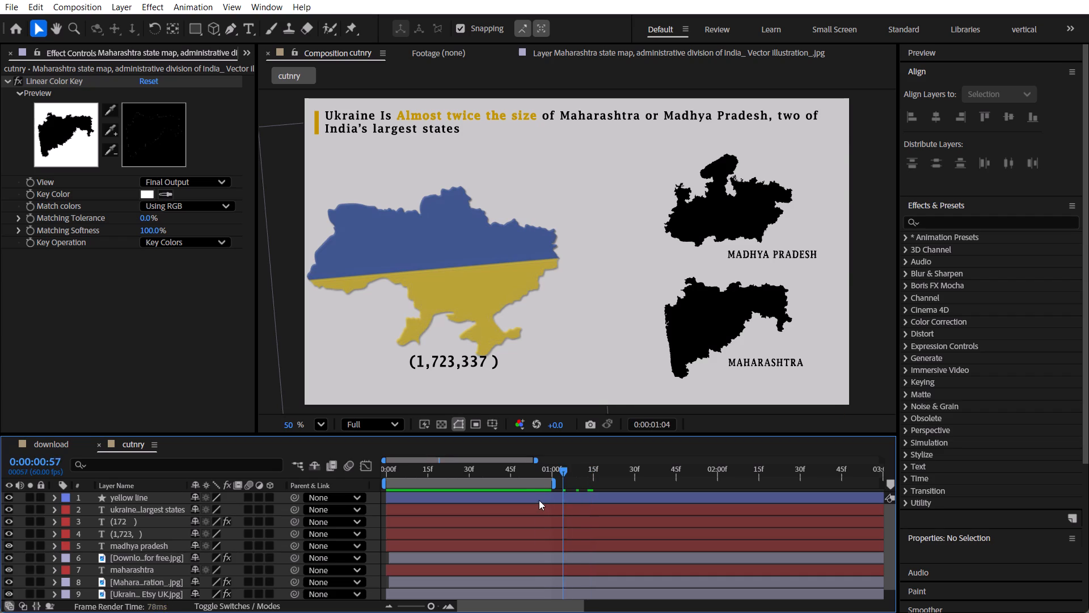
left_click_drag(539, 500, 526, 497)
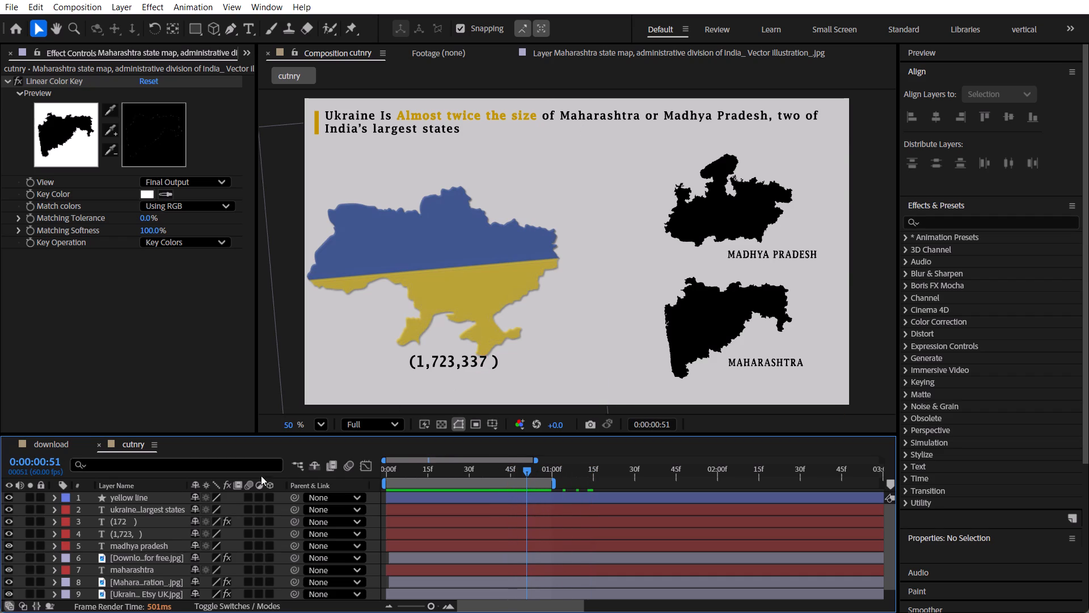
Move the (172 ) and (1,723, ) number text layers together above the yellow line layer to the top of the stack.
left_click(126, 532)
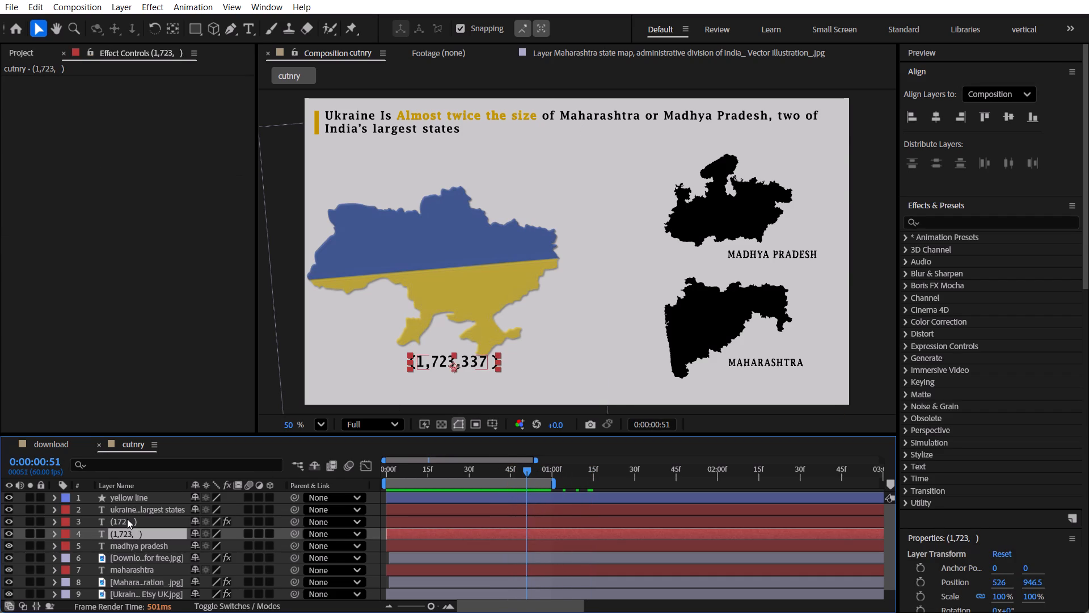
left_click(127, 519, "shift")
left_click_drag(133, 519, 139, 492)
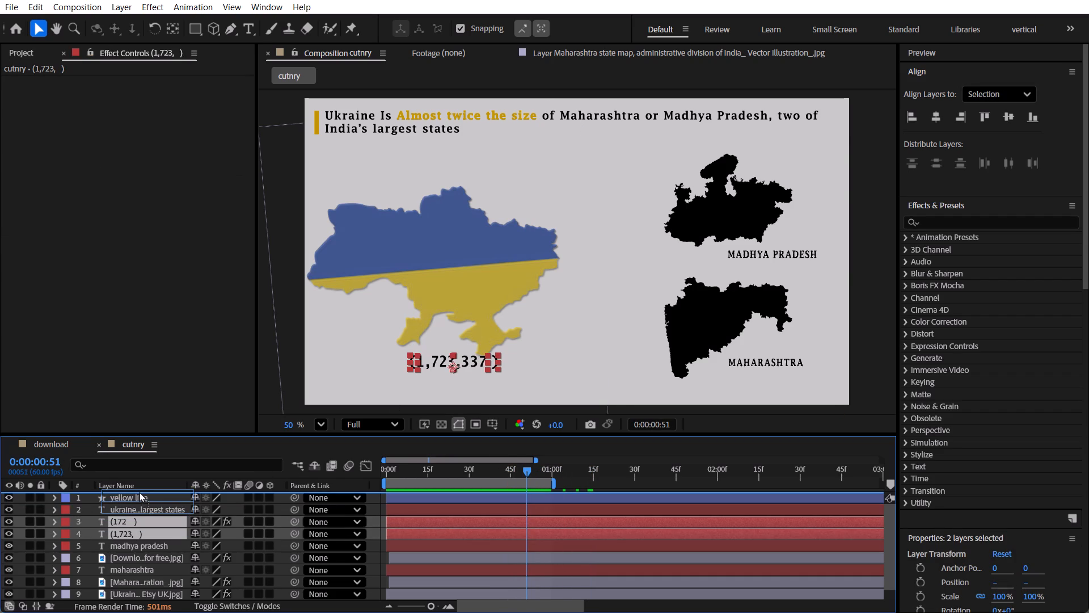
left_click_drag(139, 492, 139, 493)
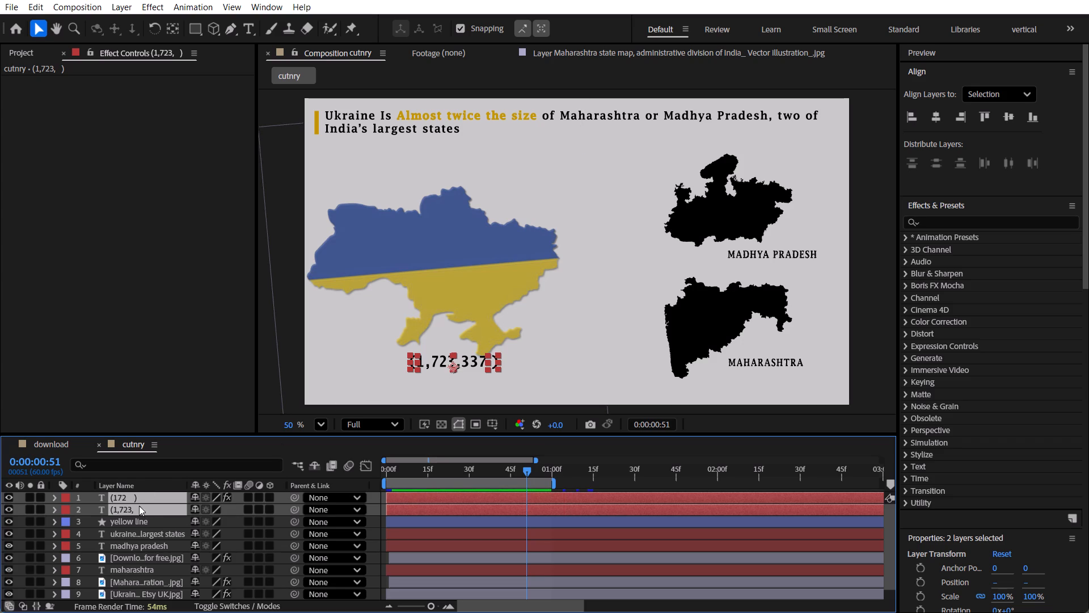
left_click(139, 511)
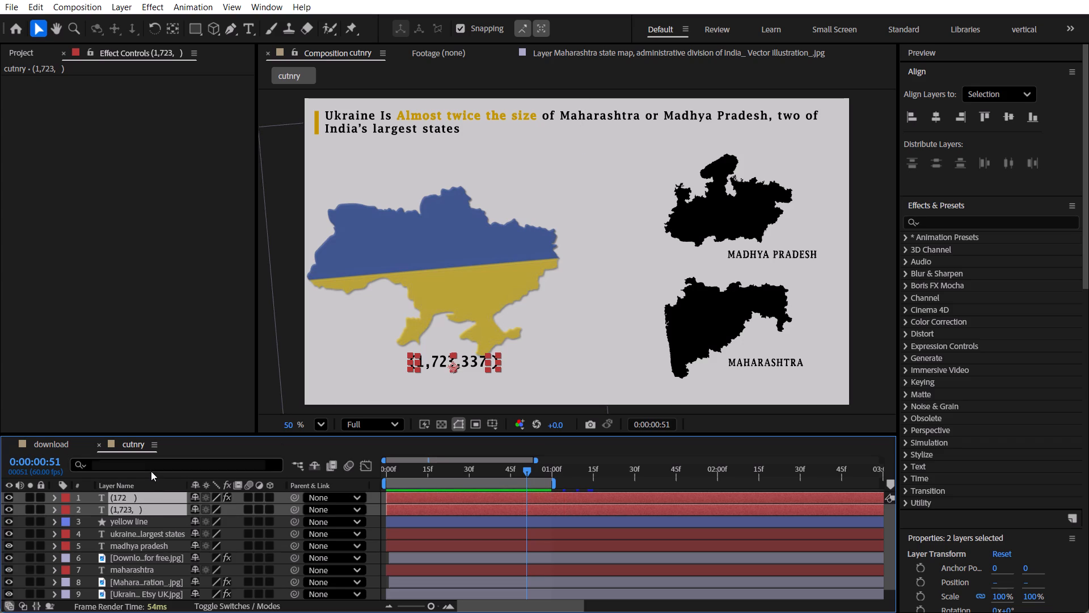
left_click(151, 471)
left_click(151, 473)
left_click(225, 530)
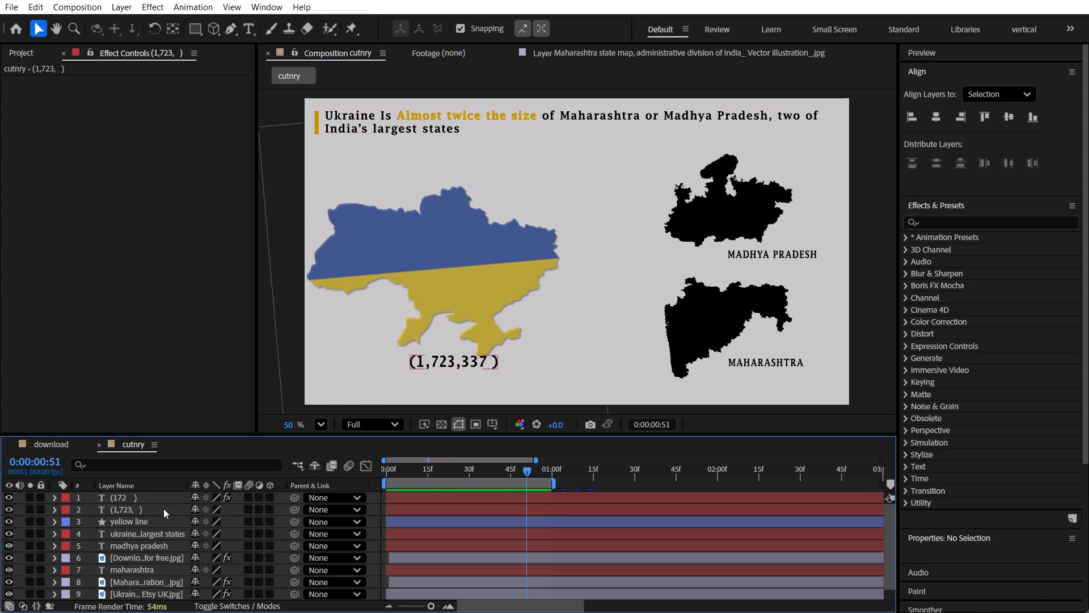
Replace the text of the (1,723, ) layer below the Ukraine map with 603 followed by two spaces.
left_click(163, 509)
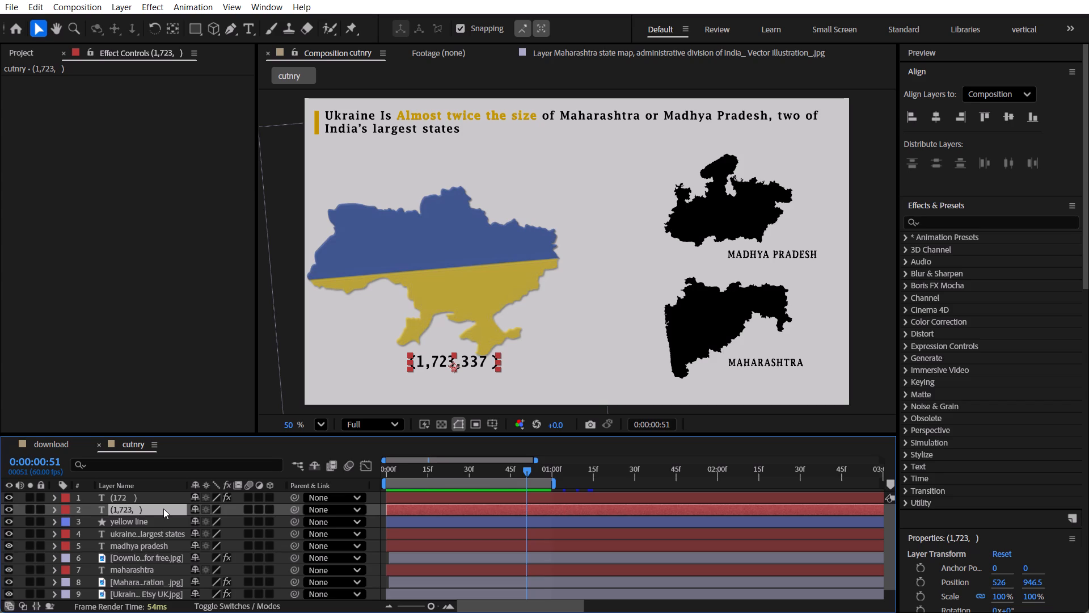
key("ctrl+t")
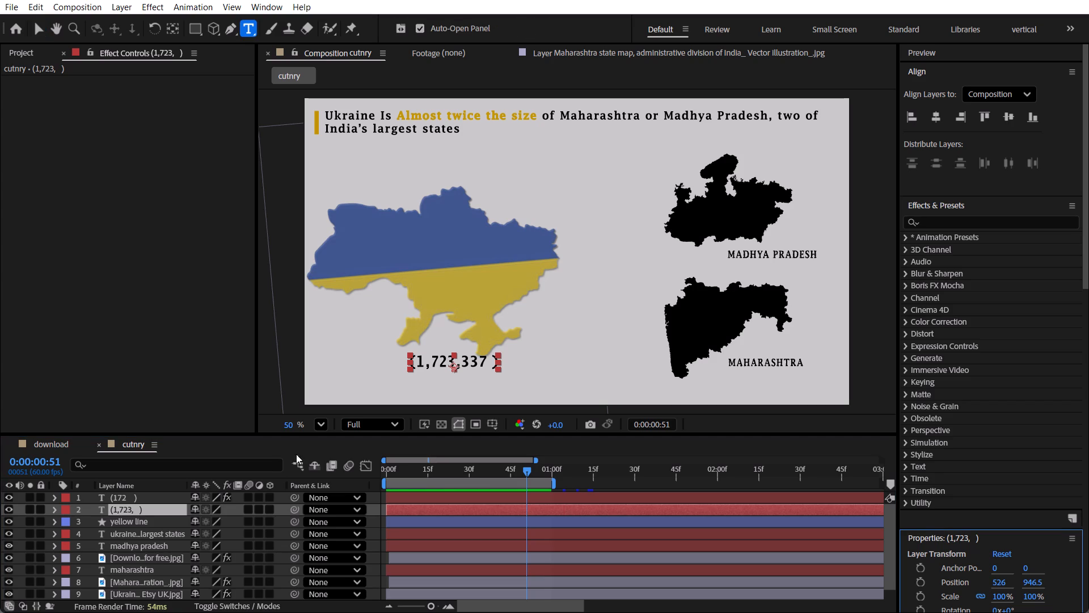
left_click(440, 365)
key("ctrl+a")
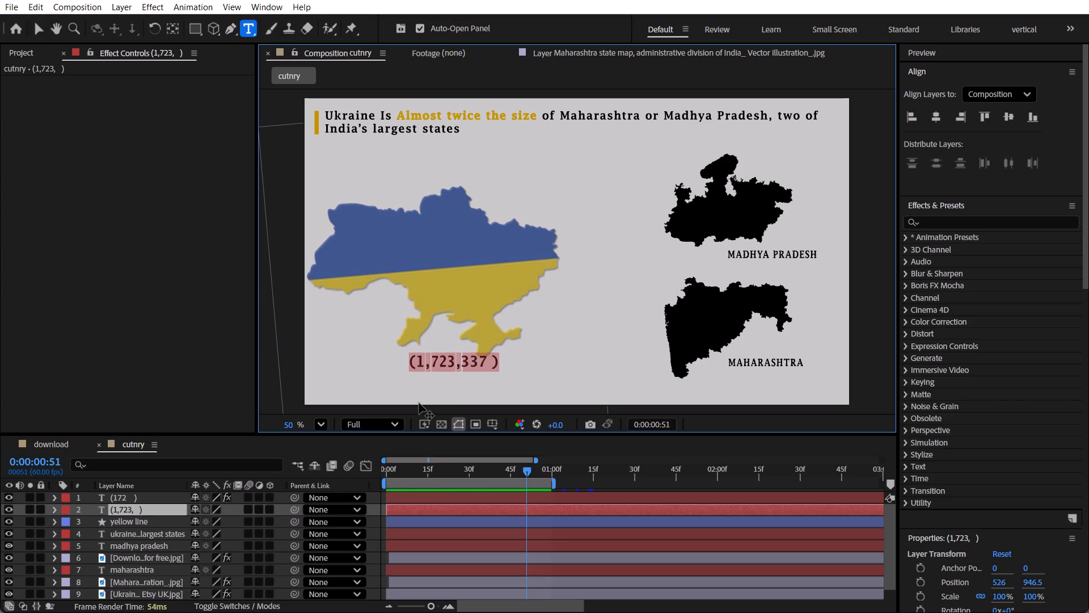
key("BackSpace")
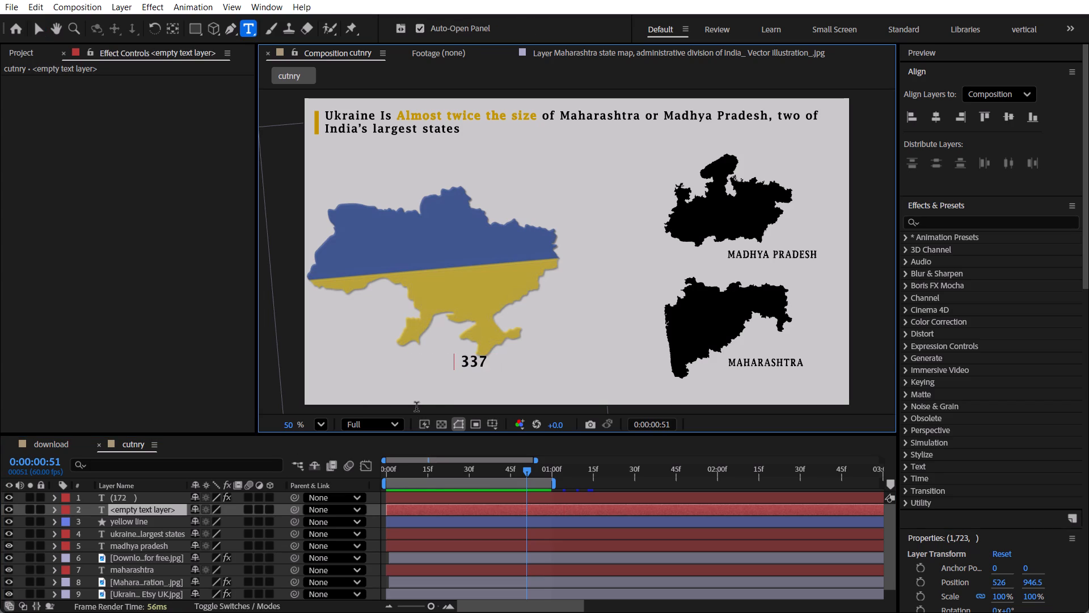
key("6")
key("0")
key("3")
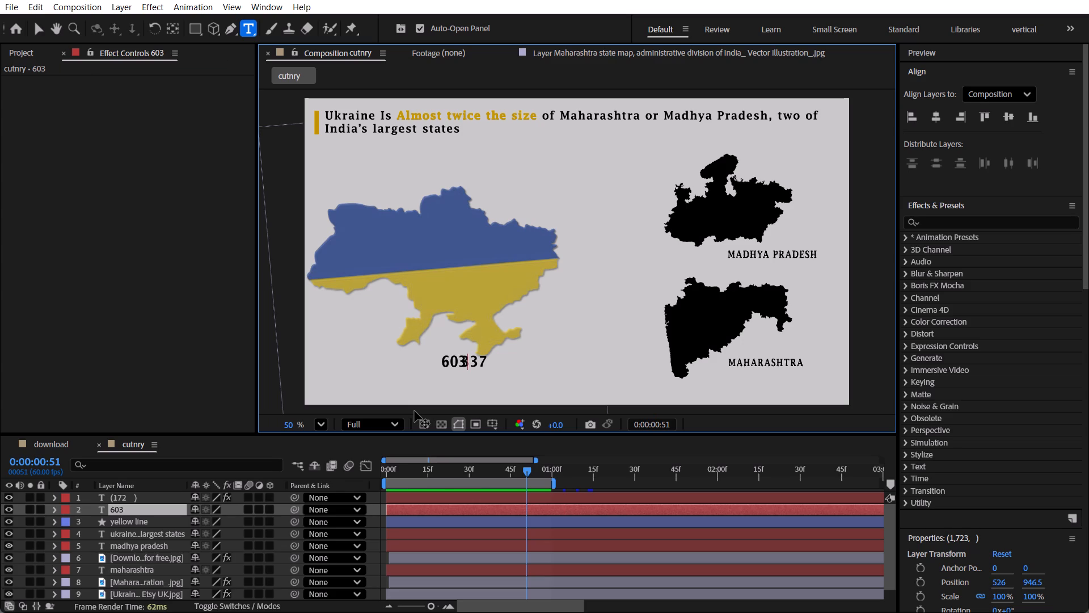
key("space")
key("space")
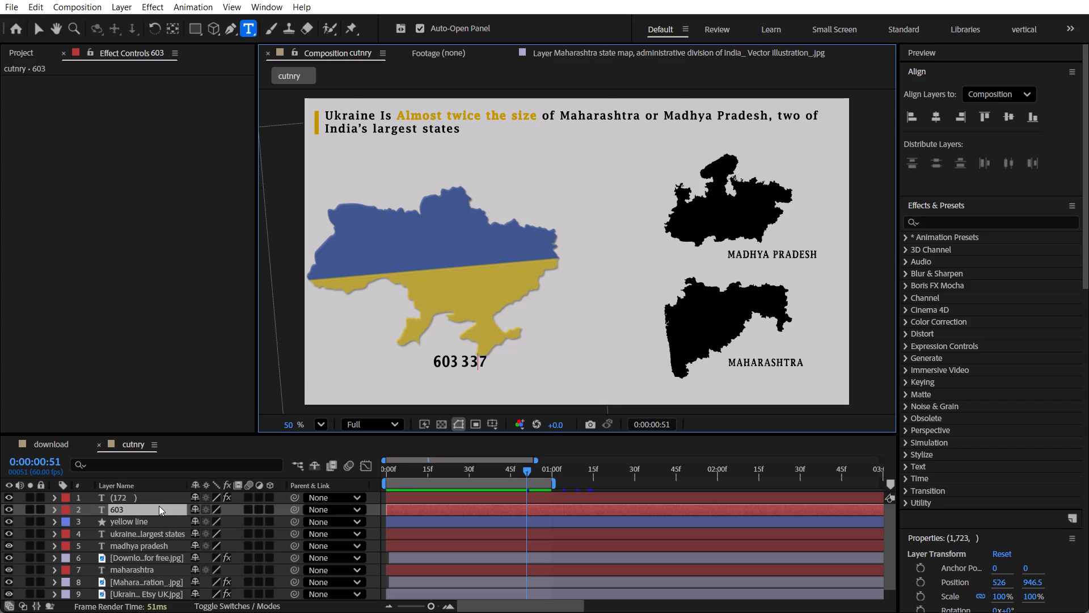
left_click(159, 506)
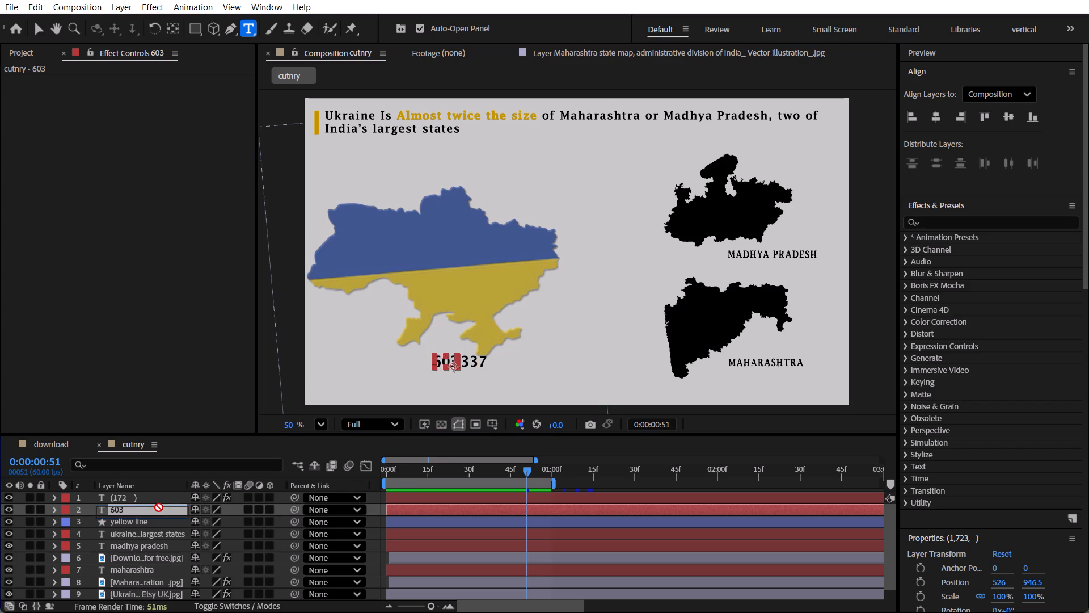
left_click(136, 513)
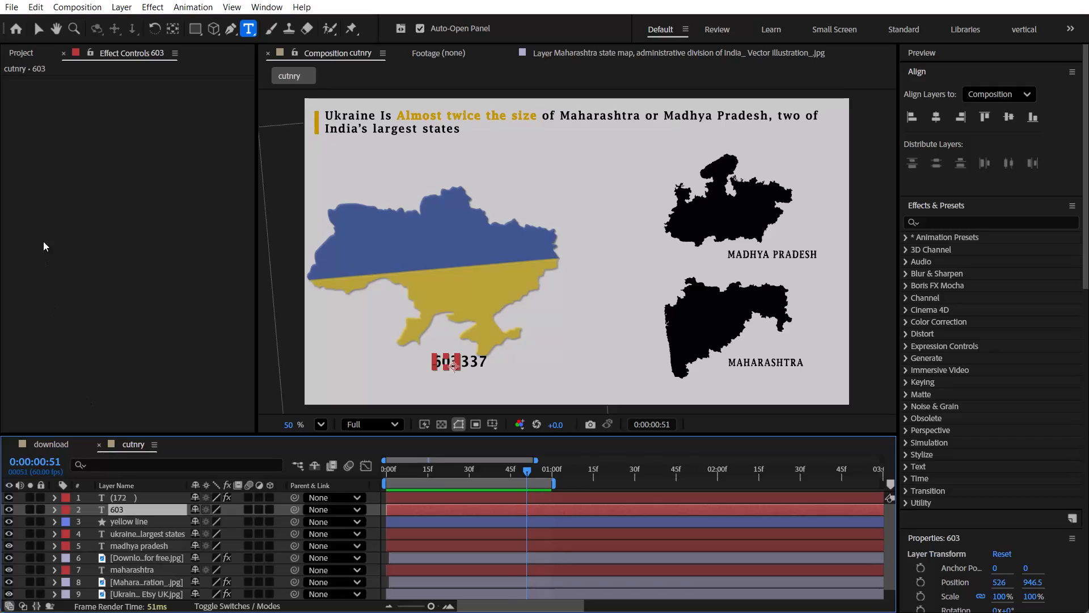
Enter 99999999 as the Numbers effect value on the (172 ) layer at 0:00:00:51 and try to raise it further.
left_click(141, 496)
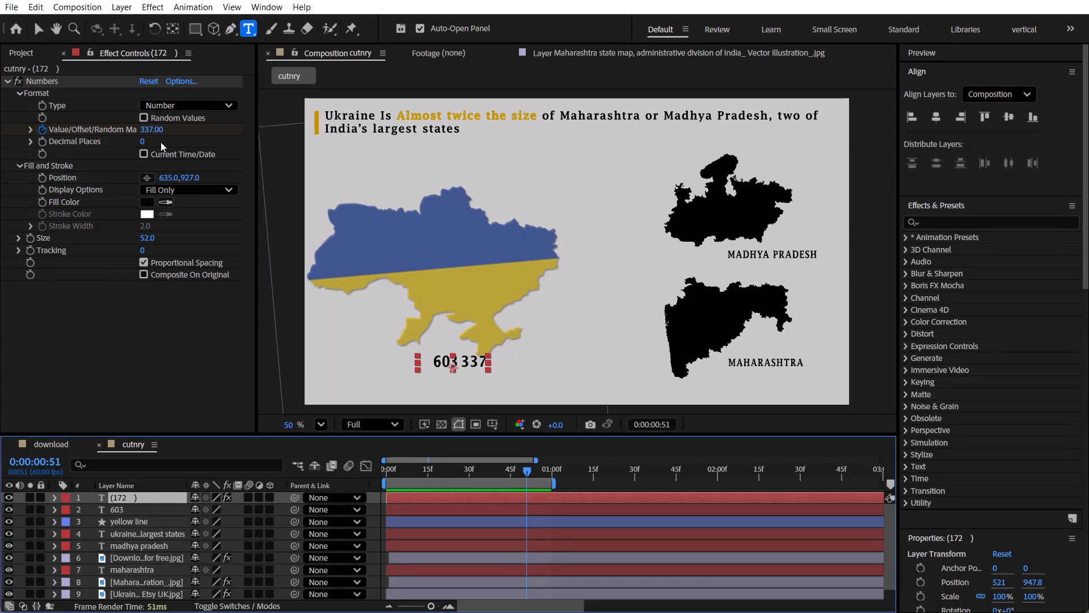
left_click(157, 132)
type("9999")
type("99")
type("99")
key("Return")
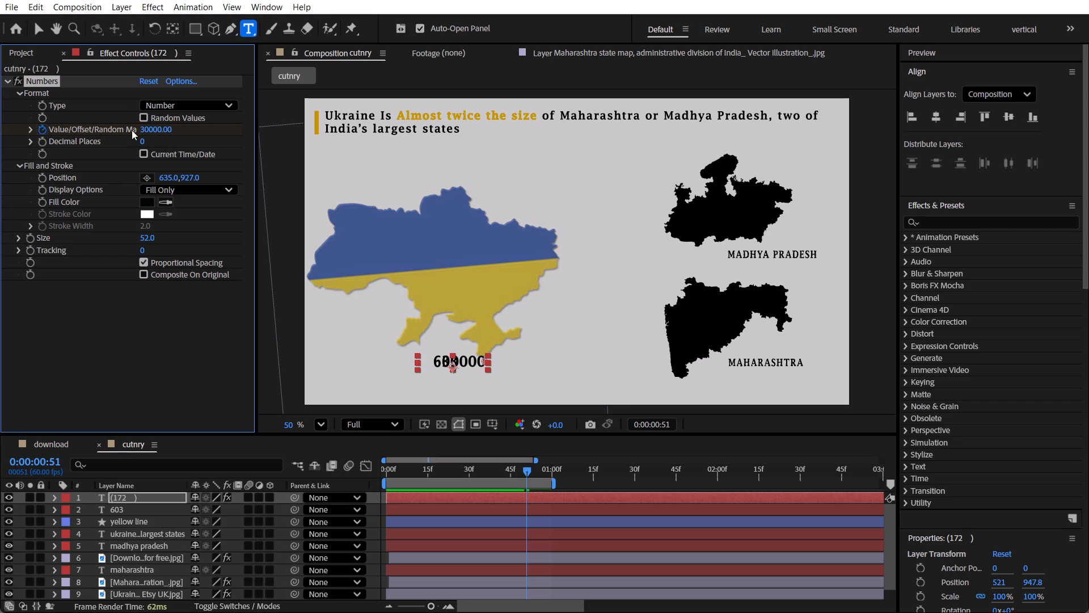
left_click_drag(146, 135, 208, 135)
left_click(187, 337)
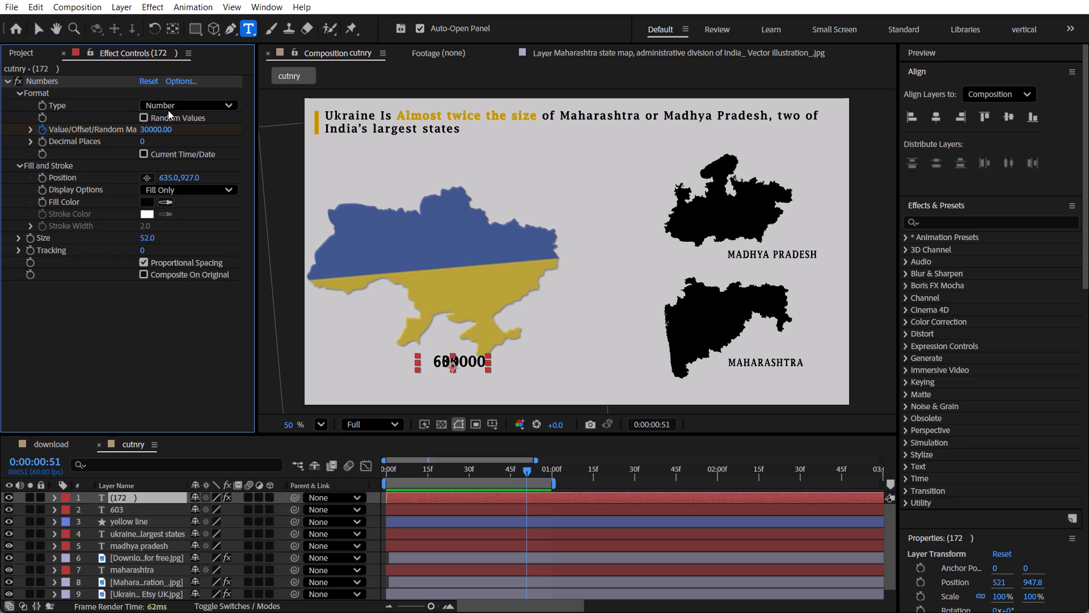
Examine the Numbers effect's font, direction and alignment options without changing them.
left_click(186, 82)
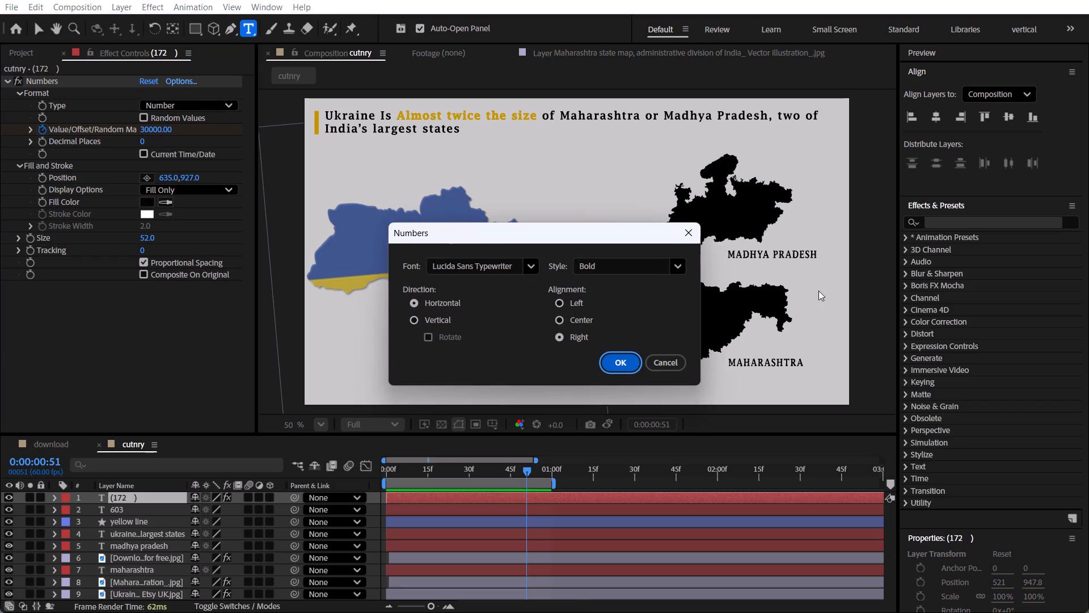
left_click(695, 236)
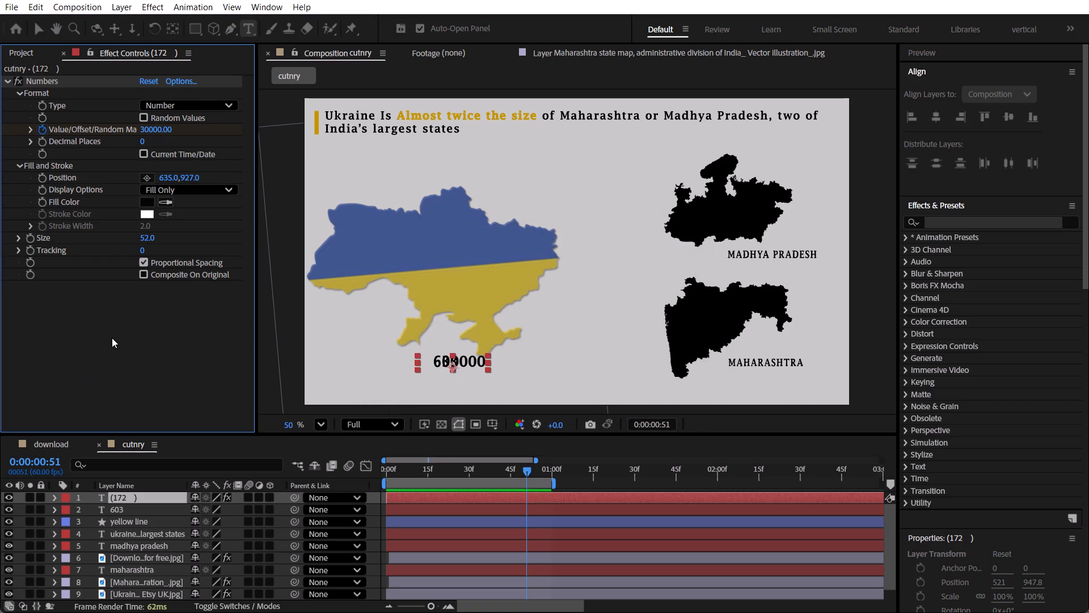
left_click(112, 338)
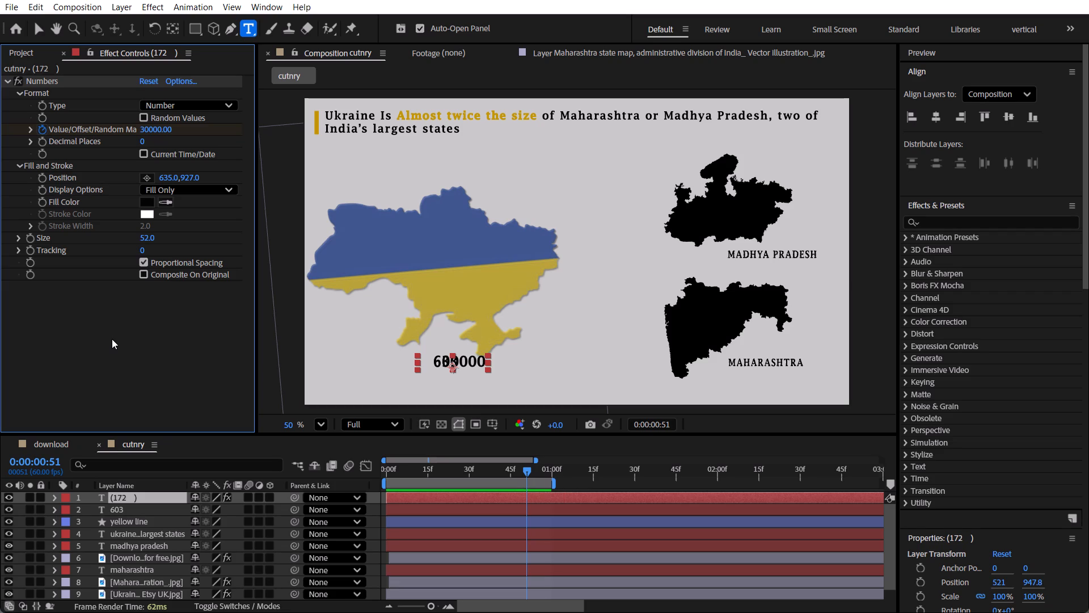
Select the Numbers effect on the (172 ) layer.
left_click(66, 82)
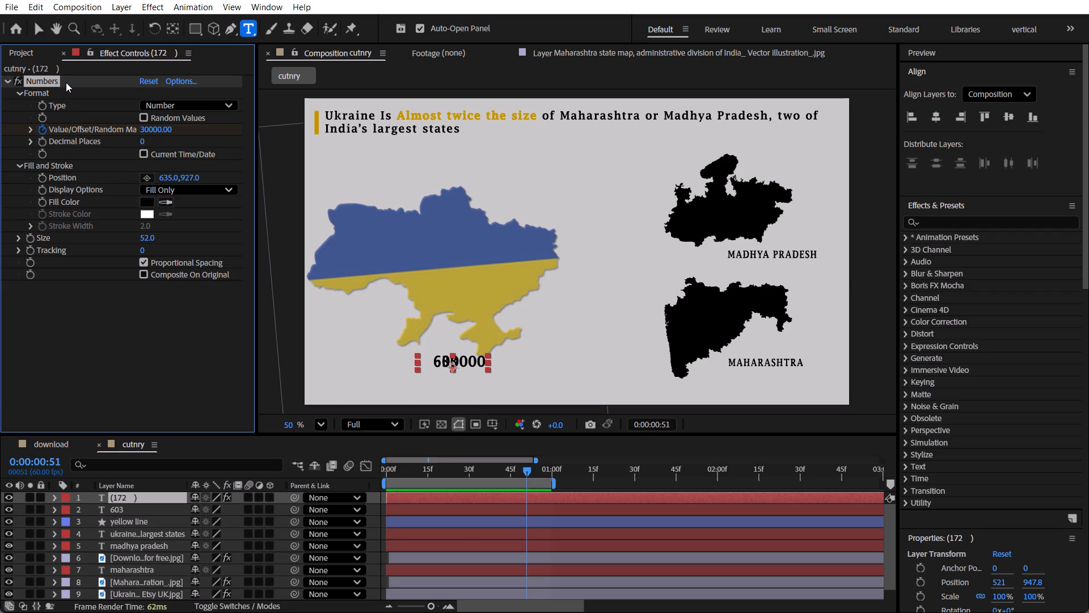
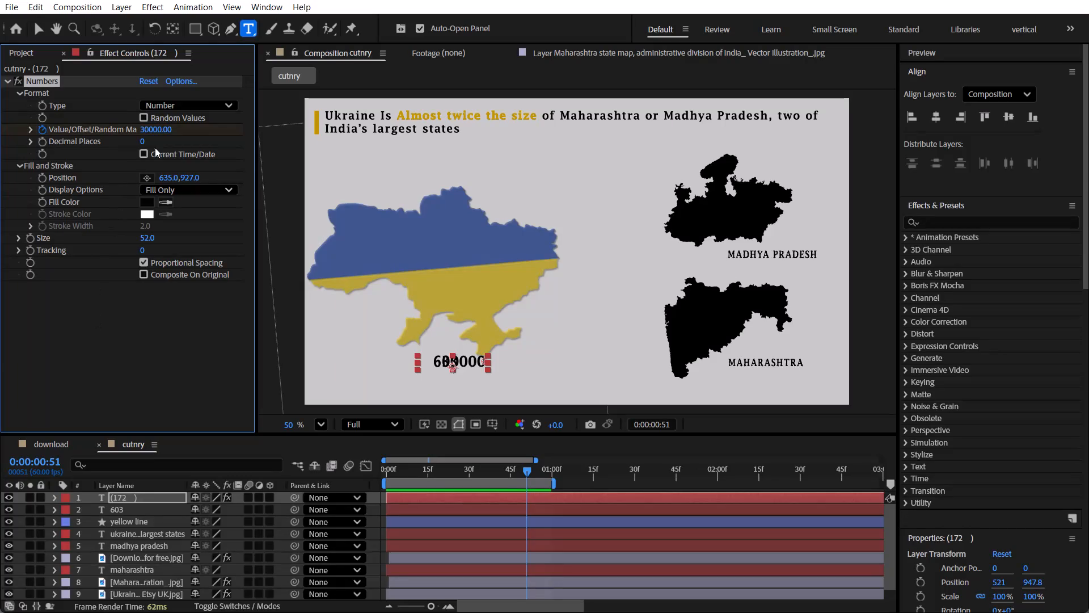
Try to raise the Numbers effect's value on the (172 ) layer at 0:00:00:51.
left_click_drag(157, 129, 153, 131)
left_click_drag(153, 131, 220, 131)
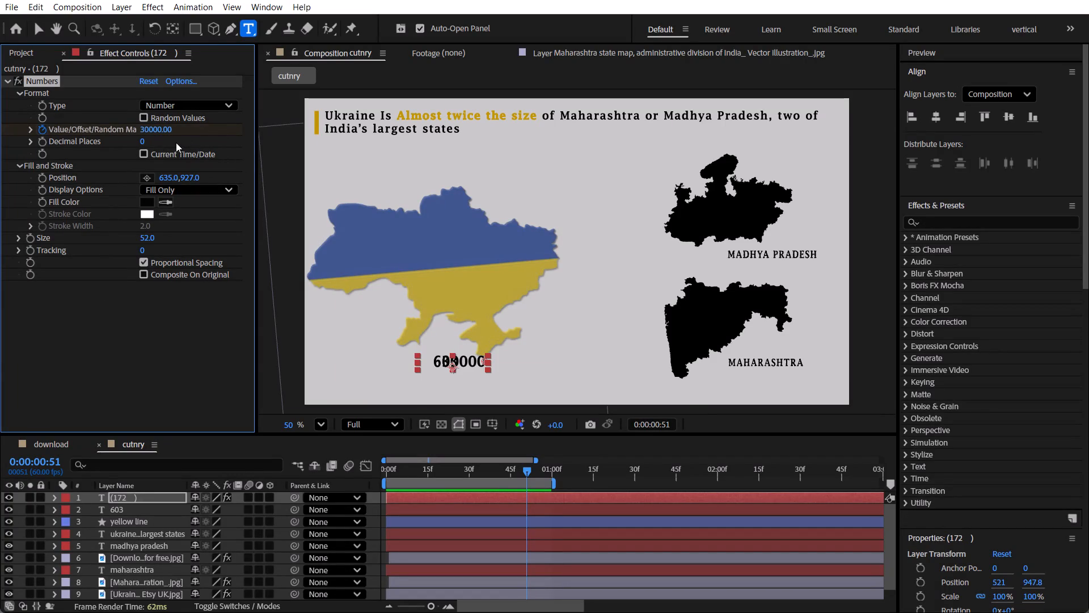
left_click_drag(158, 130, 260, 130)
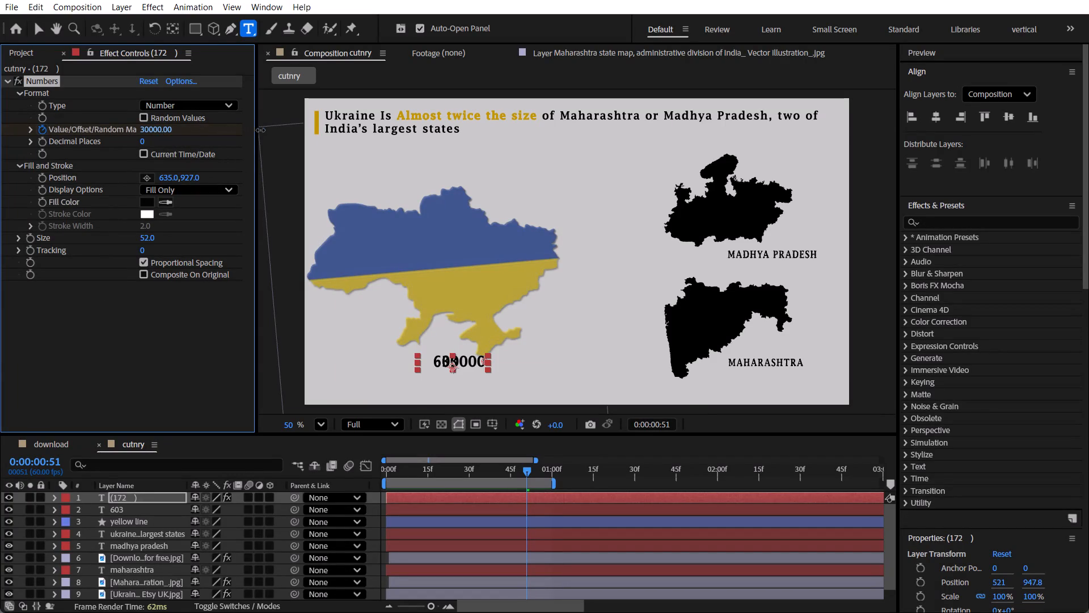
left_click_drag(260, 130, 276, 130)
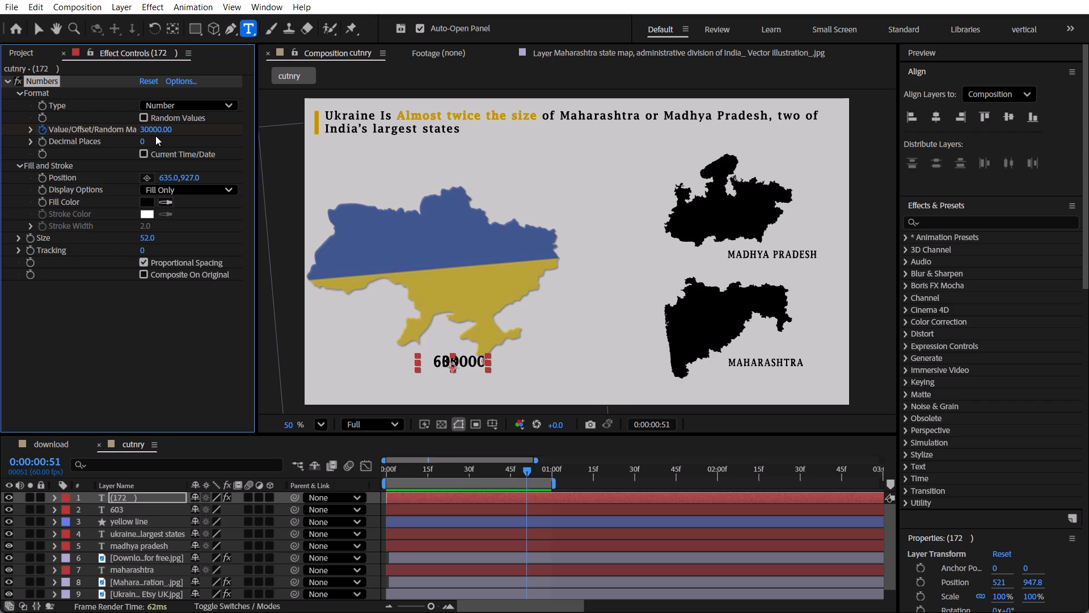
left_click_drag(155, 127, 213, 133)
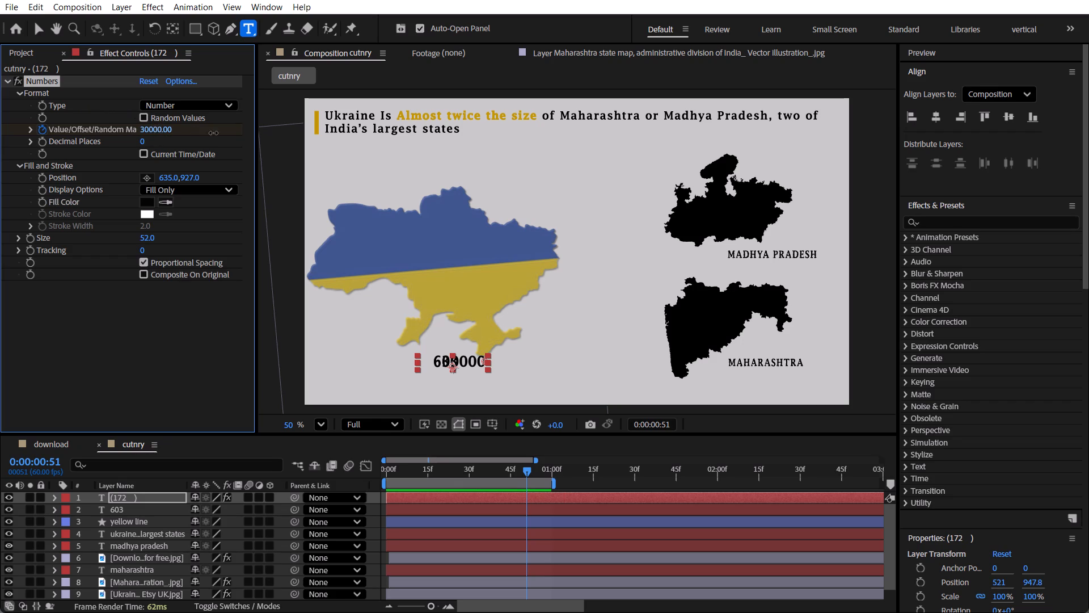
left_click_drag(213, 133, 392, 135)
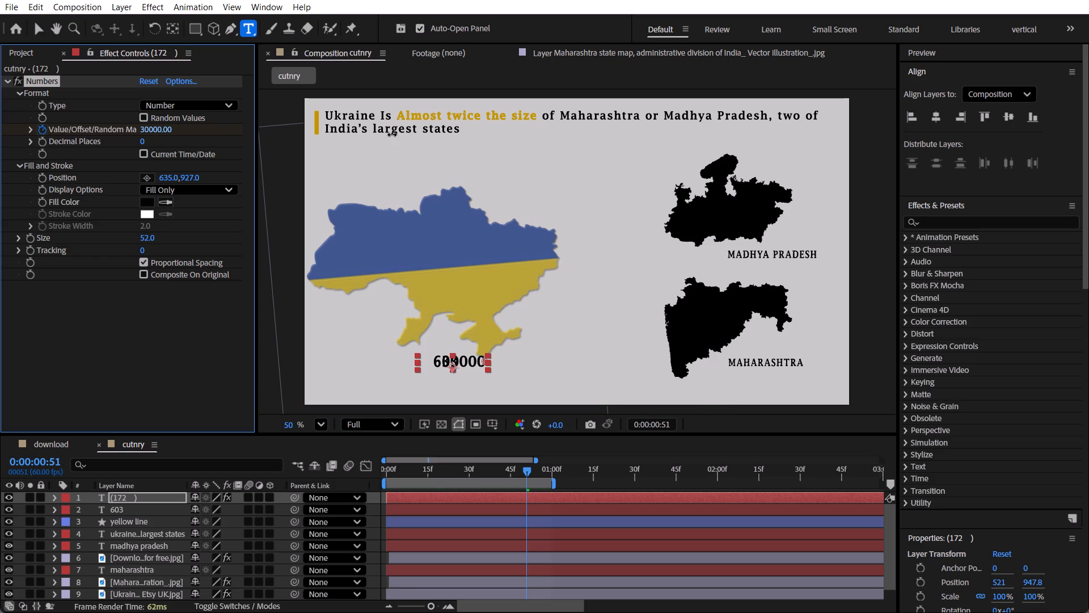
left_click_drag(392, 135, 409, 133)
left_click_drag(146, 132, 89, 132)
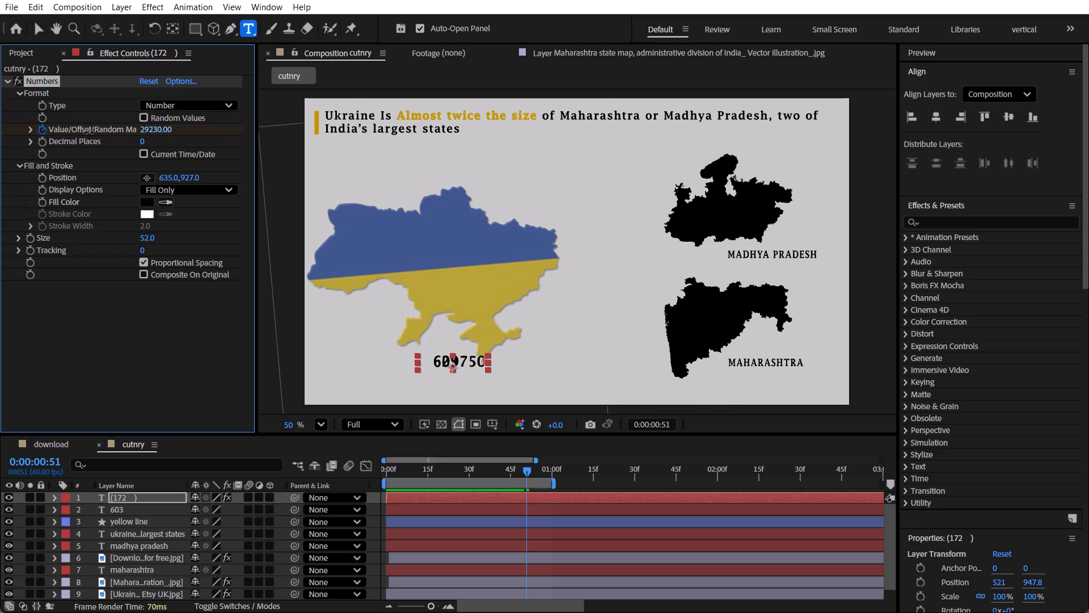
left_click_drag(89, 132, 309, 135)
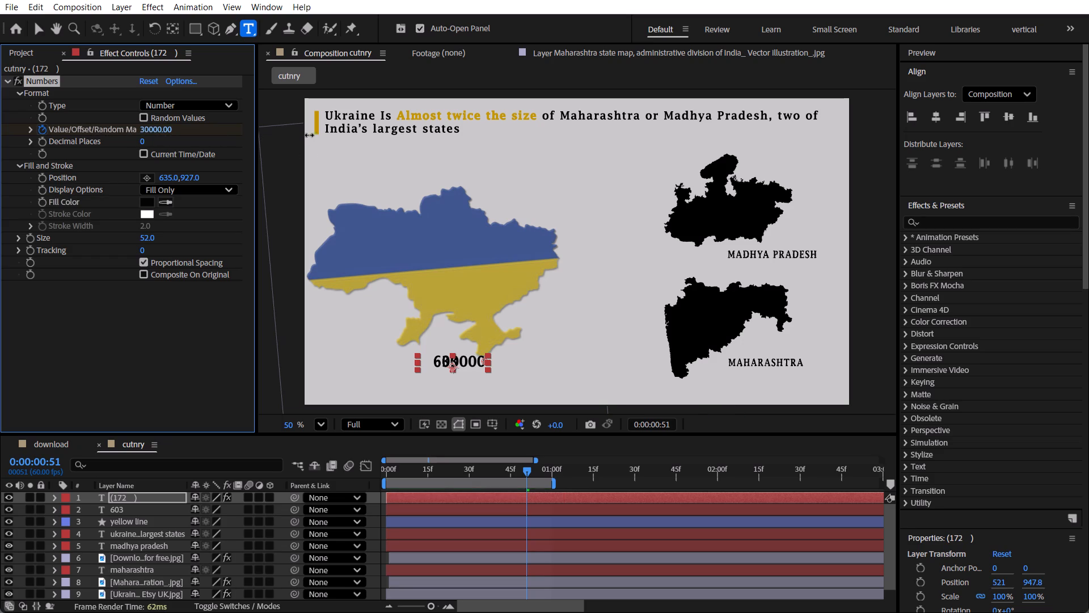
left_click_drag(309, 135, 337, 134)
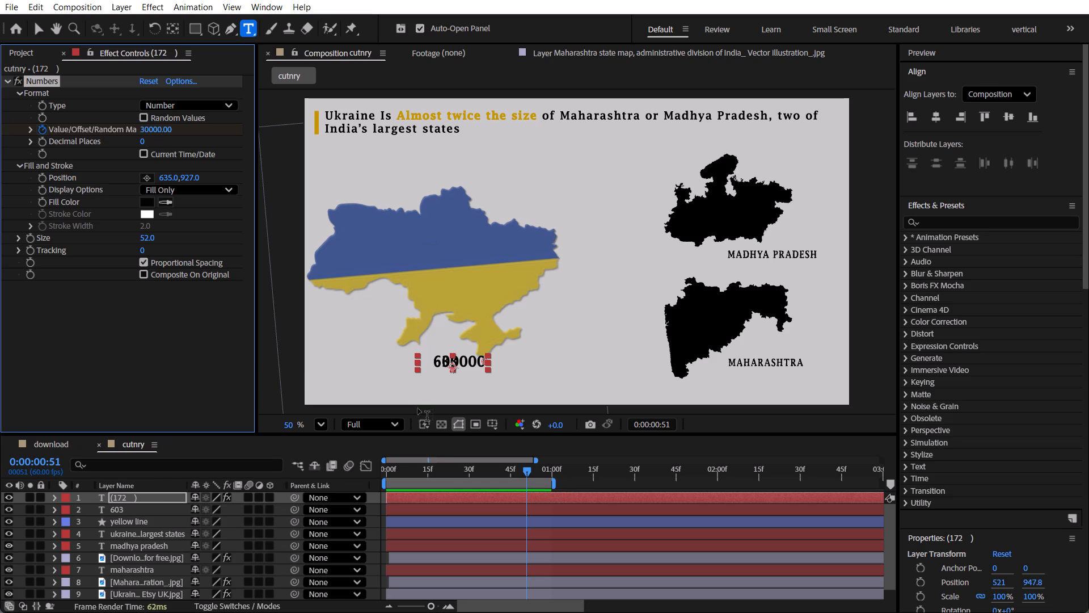
Delete the (172 ) text layer carrying the Numbers effect.
left_click(156, 497)
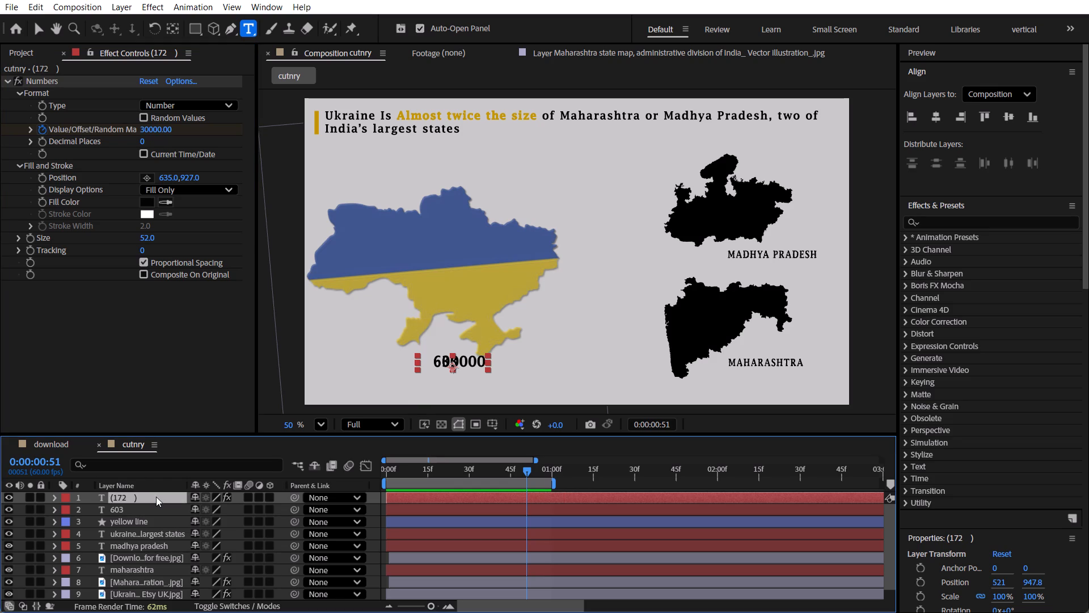
key("Delete")
Replace the text of the 603 layer below the Ukraine map with 0.
left_click(150, 495)
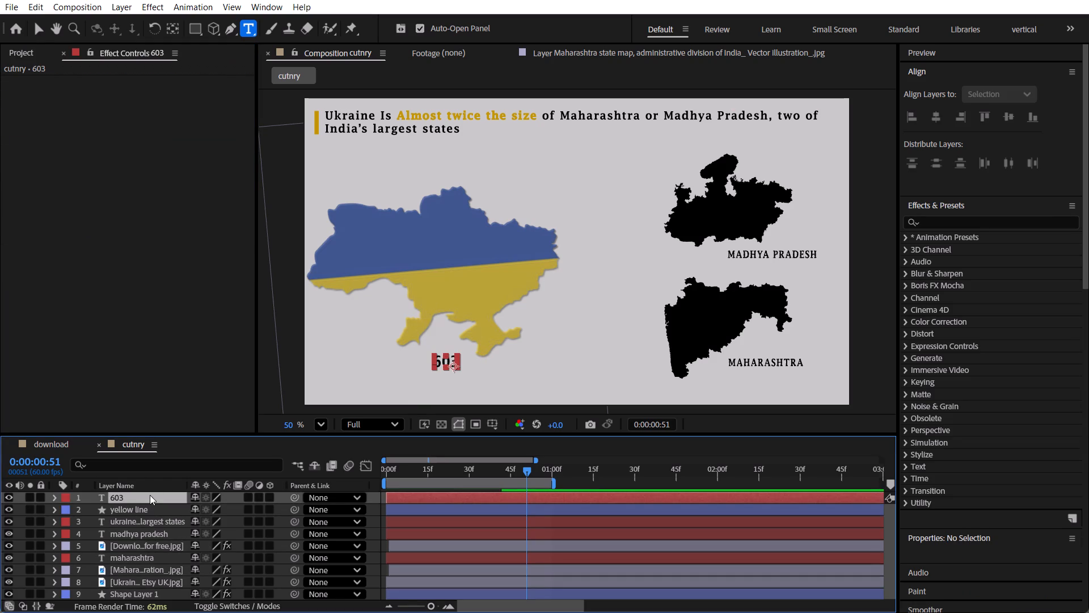
left_click(451, 366)
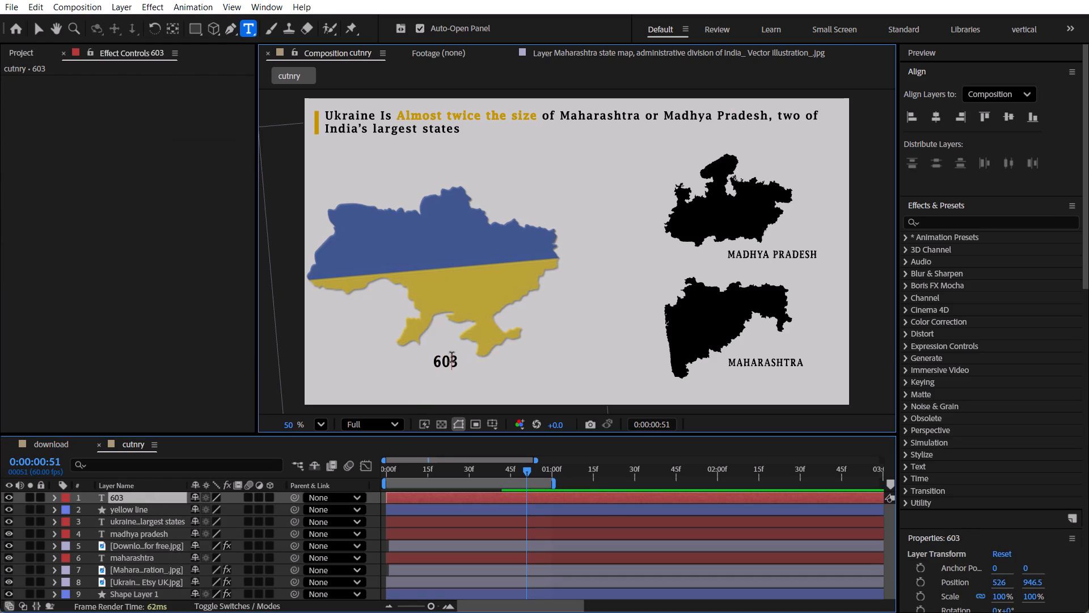
key("ctrl+a")
key("BackSpace")
key("0")
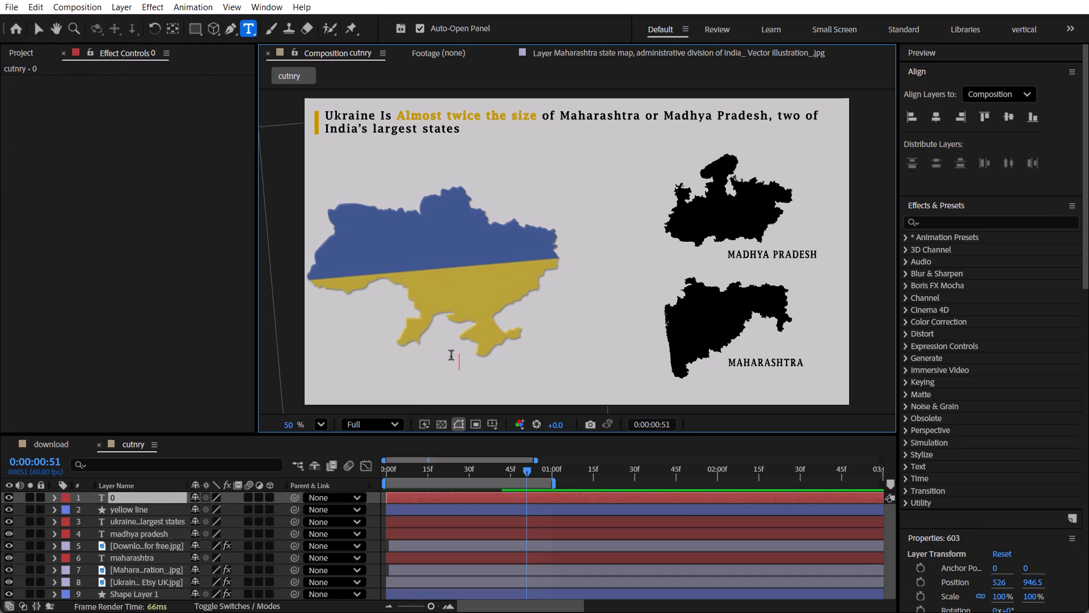
key("Return")
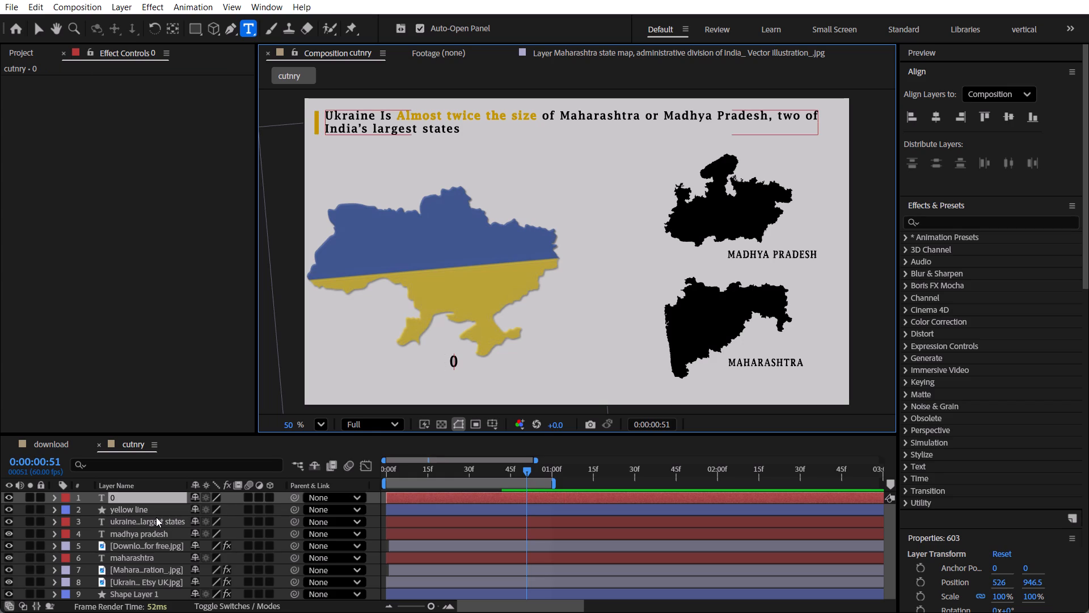
Search the effects for slider and apply Slider Control to the 0 text layer.
left_click(996, 222)
key("s")
type("li")
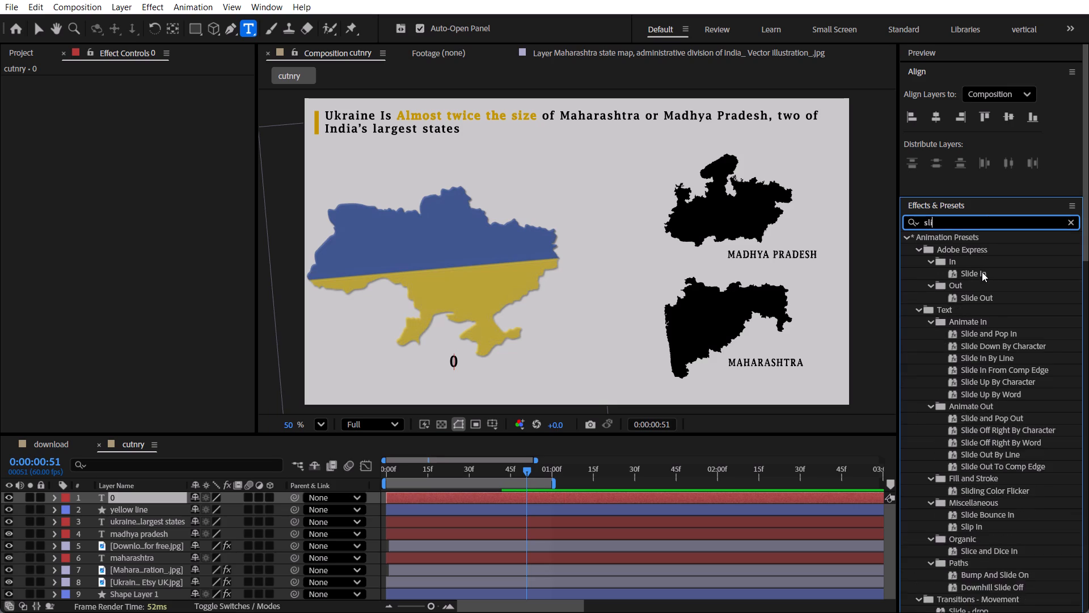
type("der")
left_click_drag(974, 251, 634, 258)
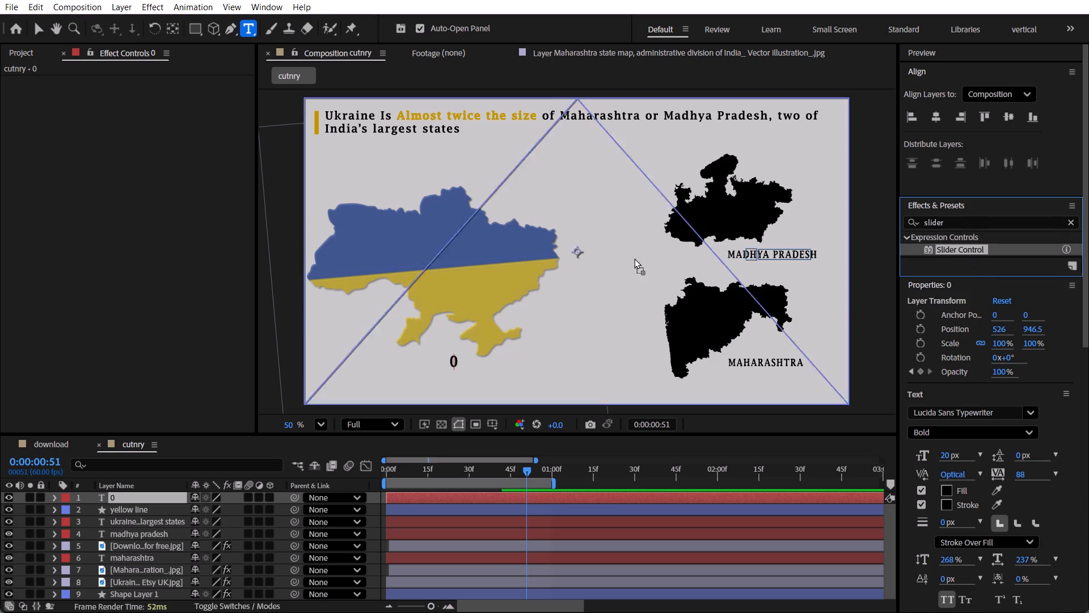
left_click_drag(634, 258, 157, 246)
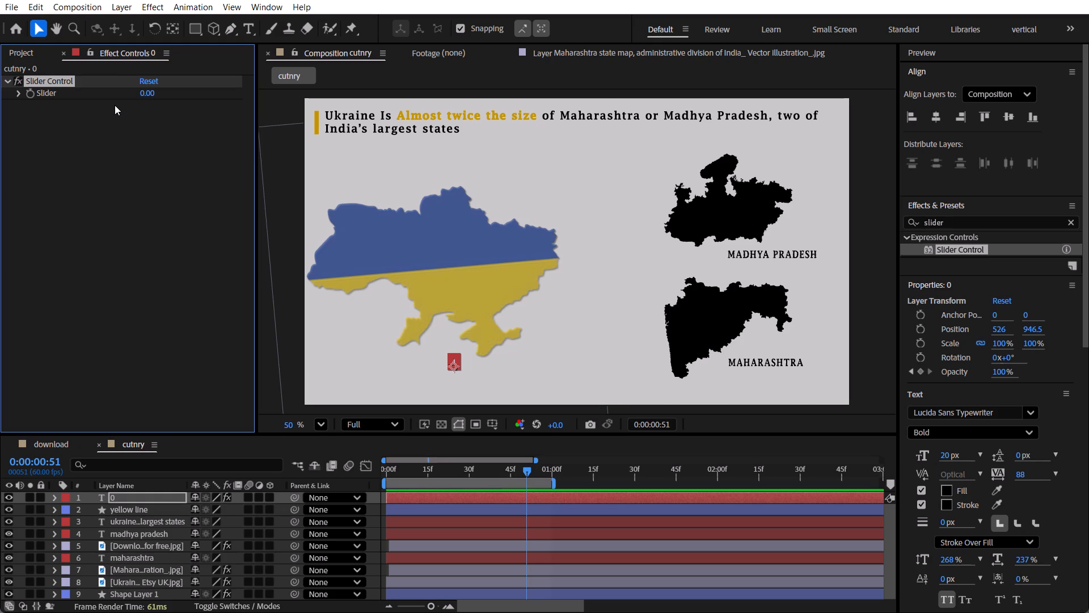
Reveal the Slider property of the 0 layer's Slider Control effect in the timeline.
left_click(55, 503)
left_click(55, 498)
left_click(55, 497)
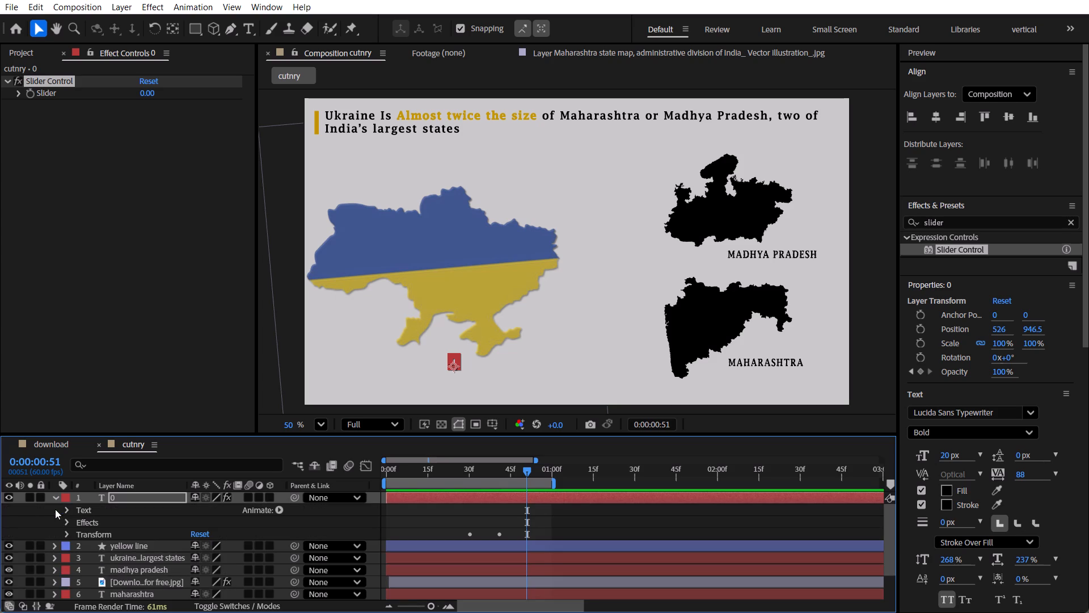
left_click(70, 519)
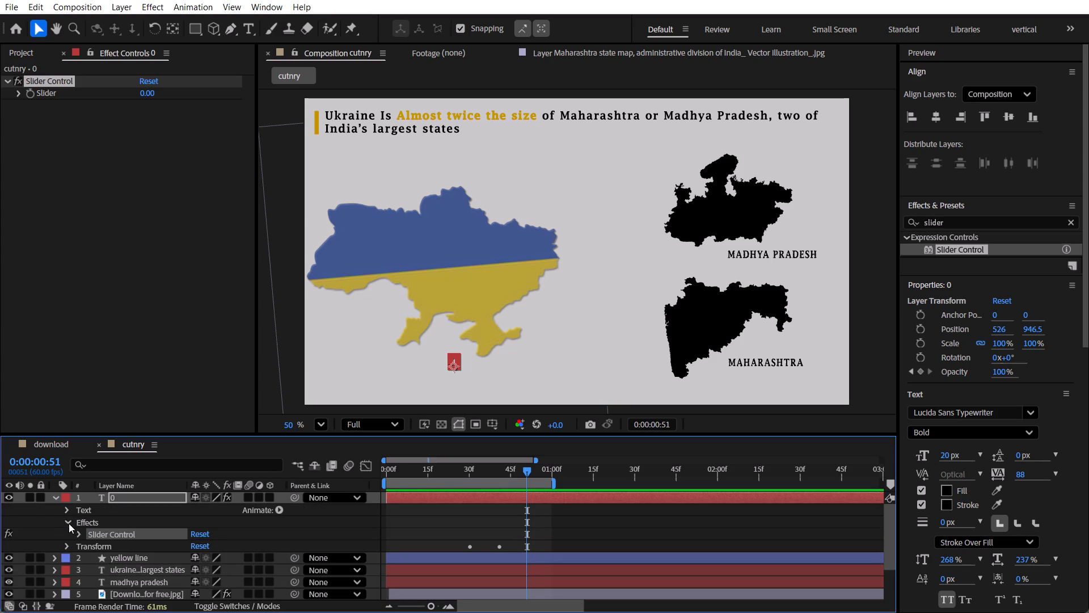
left_click(77, 532)
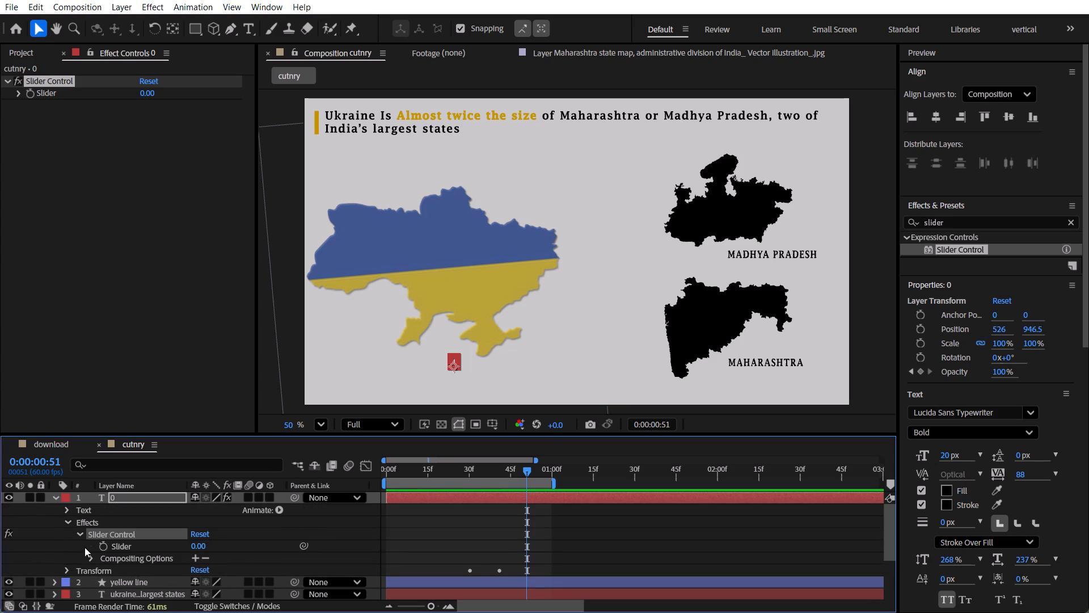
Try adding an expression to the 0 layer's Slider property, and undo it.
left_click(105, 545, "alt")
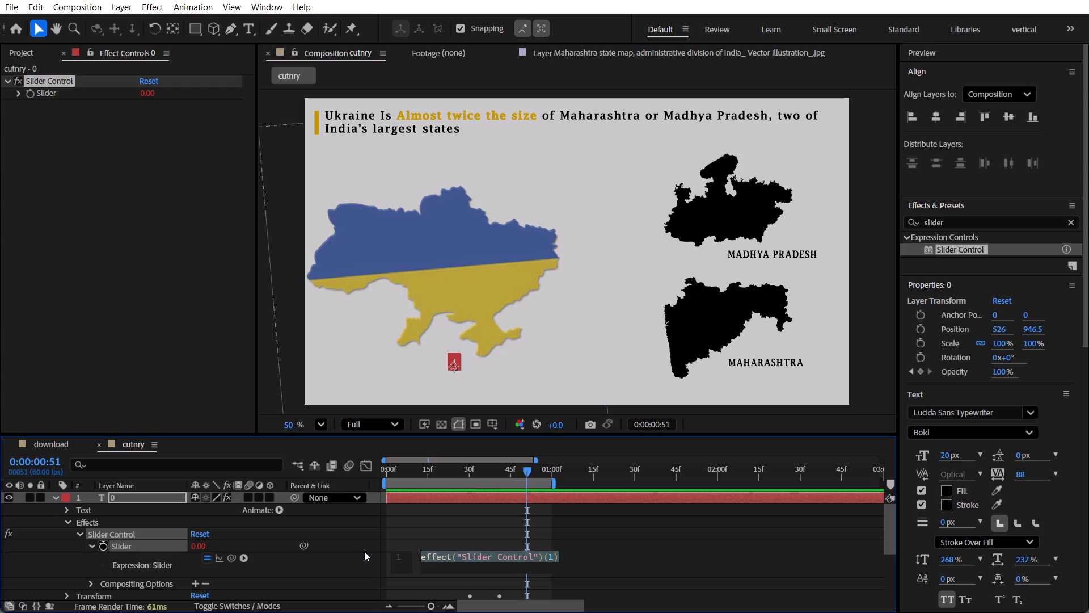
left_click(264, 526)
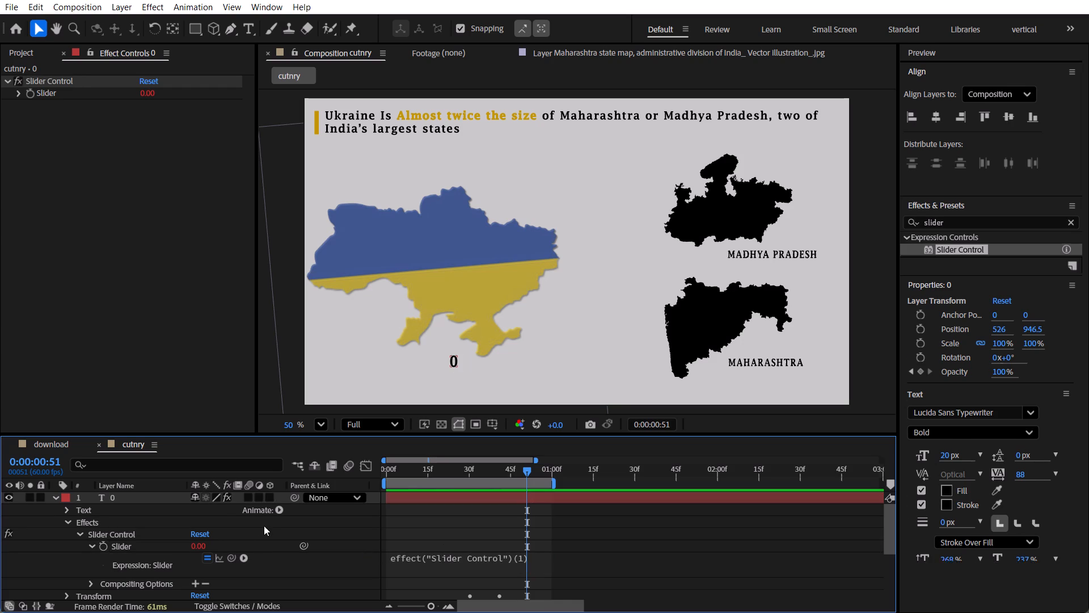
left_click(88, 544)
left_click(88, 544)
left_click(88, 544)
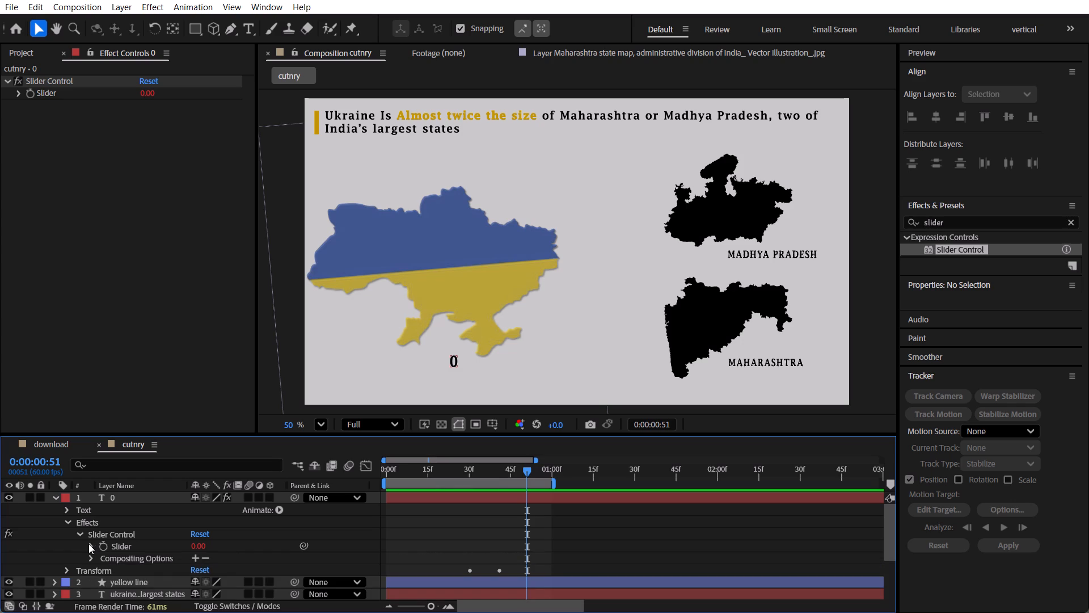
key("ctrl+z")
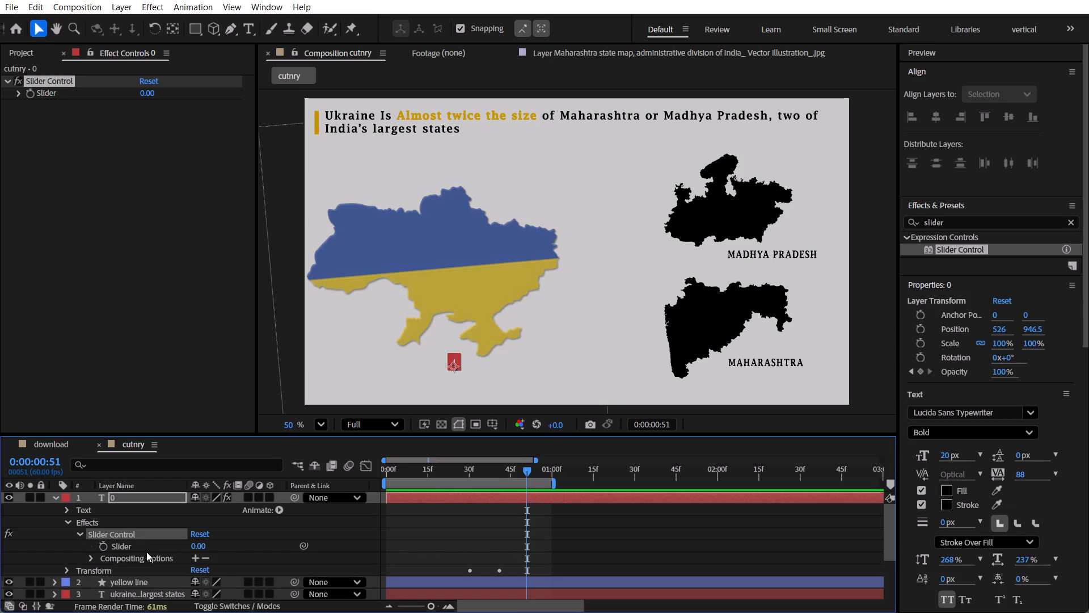
Keyframe the 0 layer's Slider from 0 at 0:00:00:17 to 603550 at 0:00:00:31.
left_click_drag(446, 472, 432, 478)
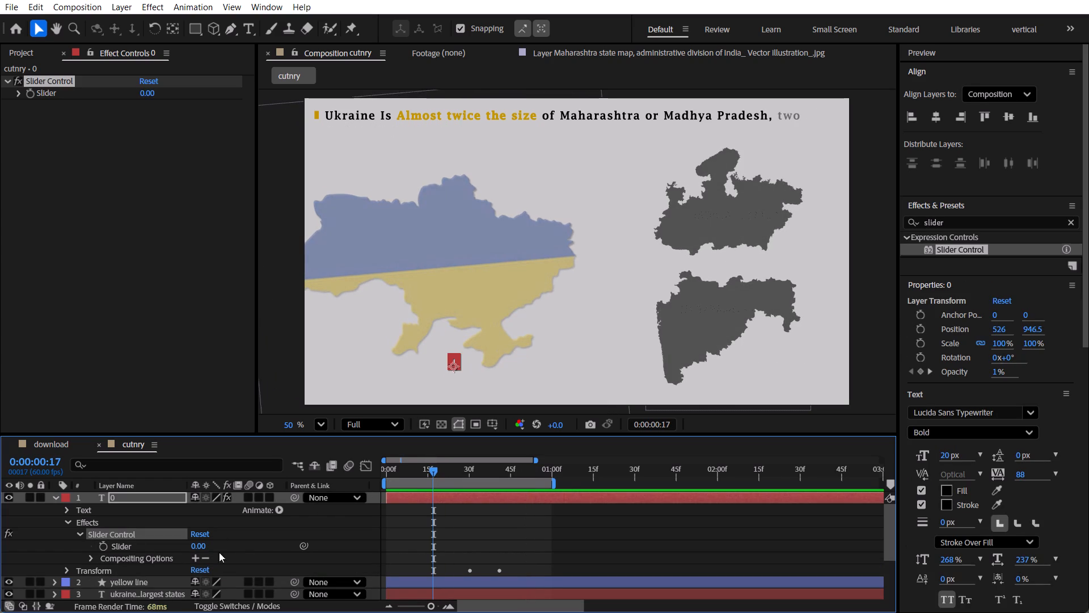
left_click(106, 543)
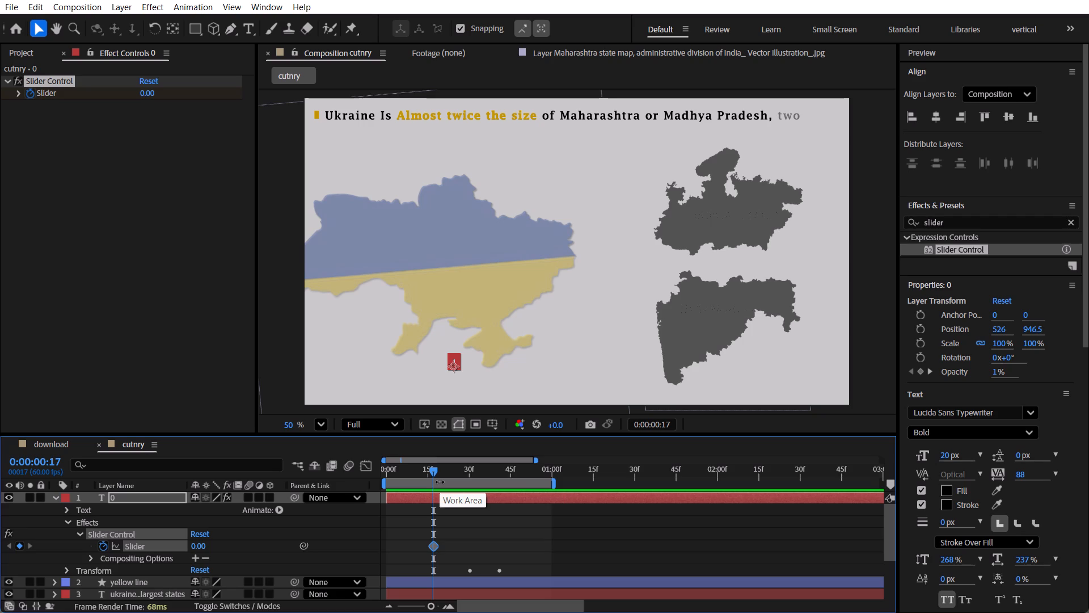
left_click(471, 471)
left_click(197, 548)
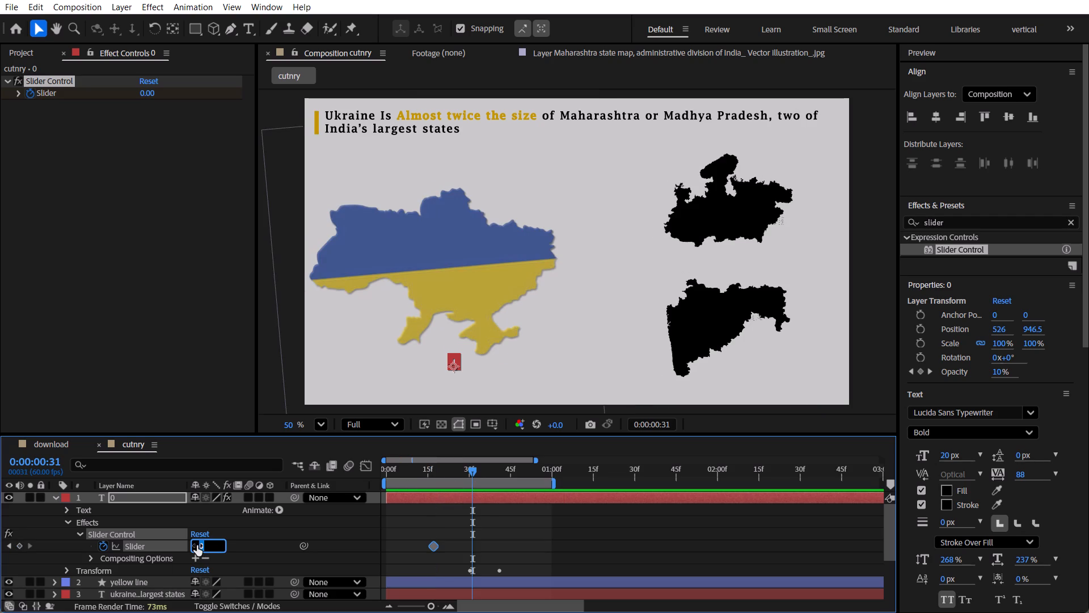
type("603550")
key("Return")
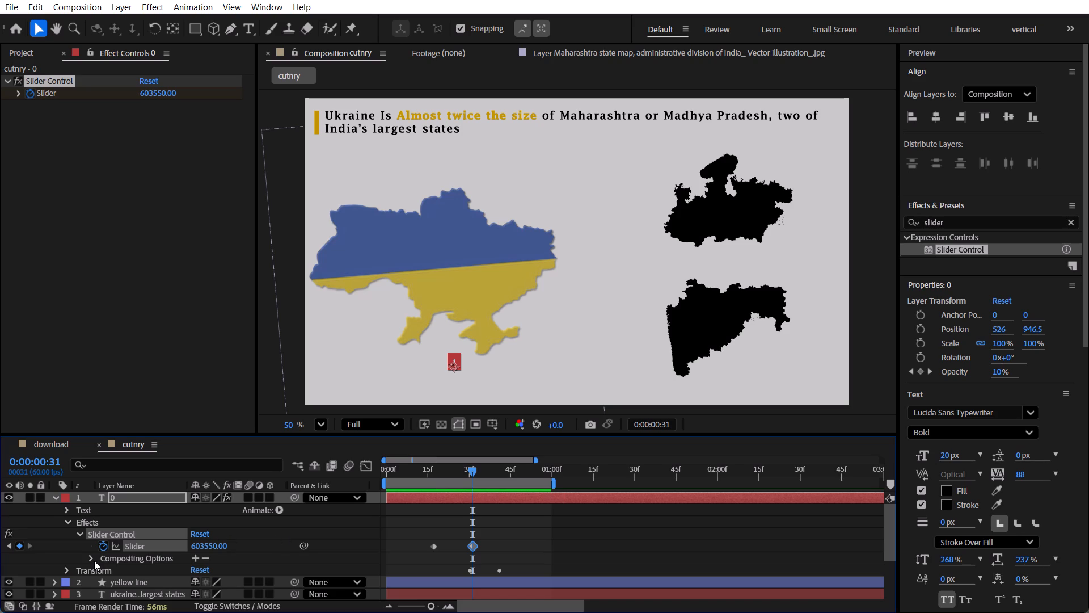
Add an expression to the 0 layer's Source Text and begin it with n = math. round(effect.
left_click(67, 510)
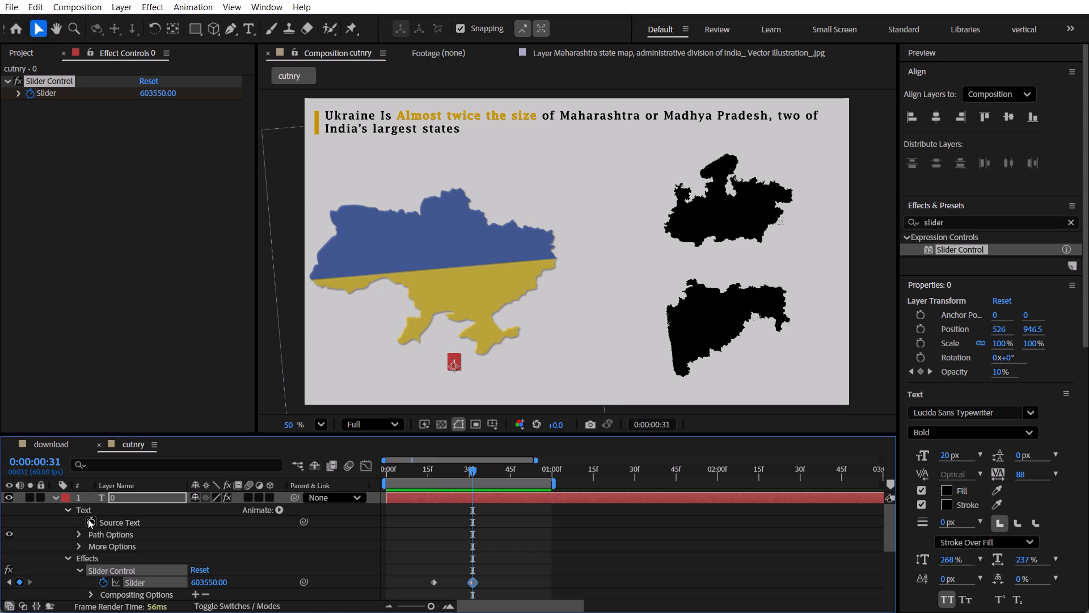
left_click(88, 519, "alt")
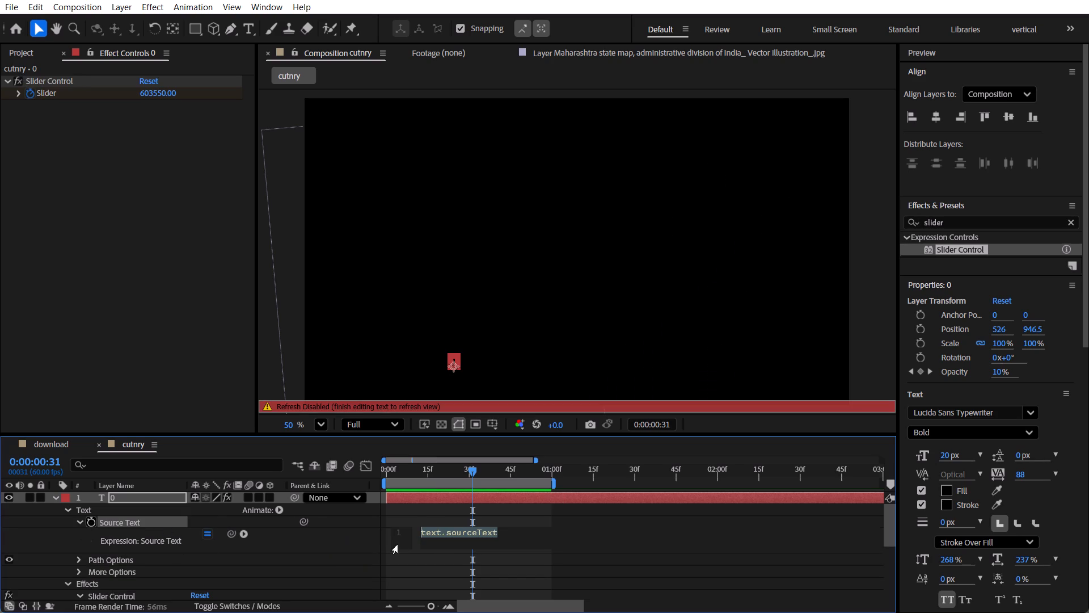
key("n")
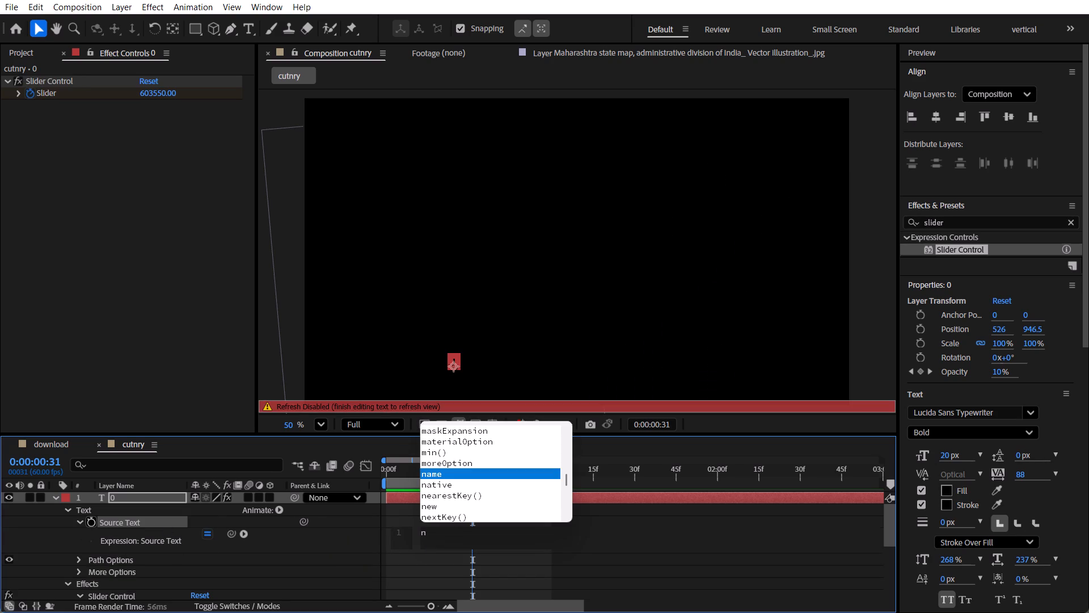
key("space")
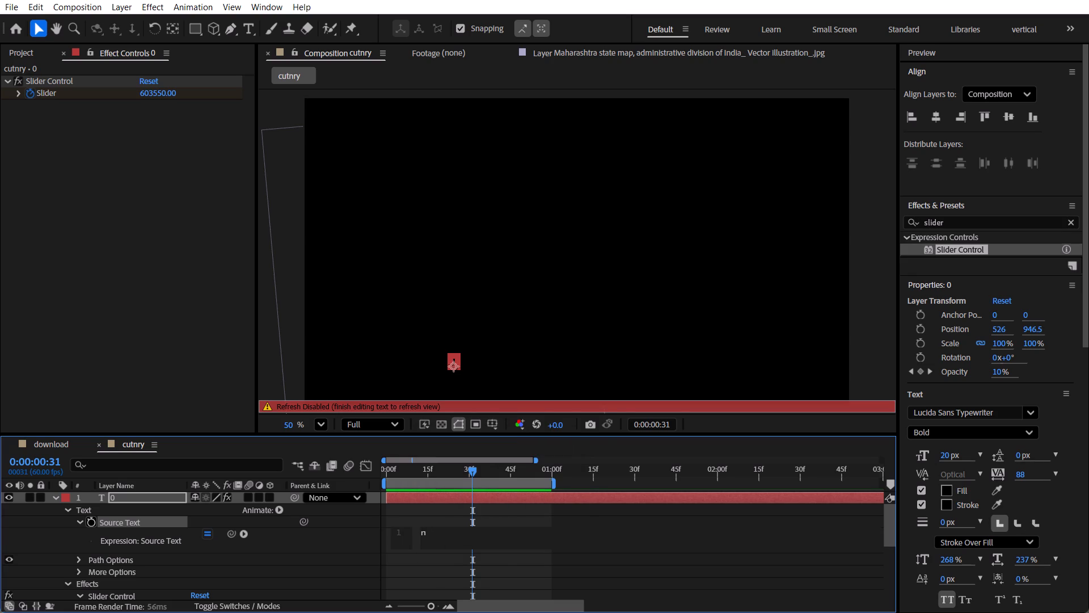
key("equal")
key("space")
type("math")
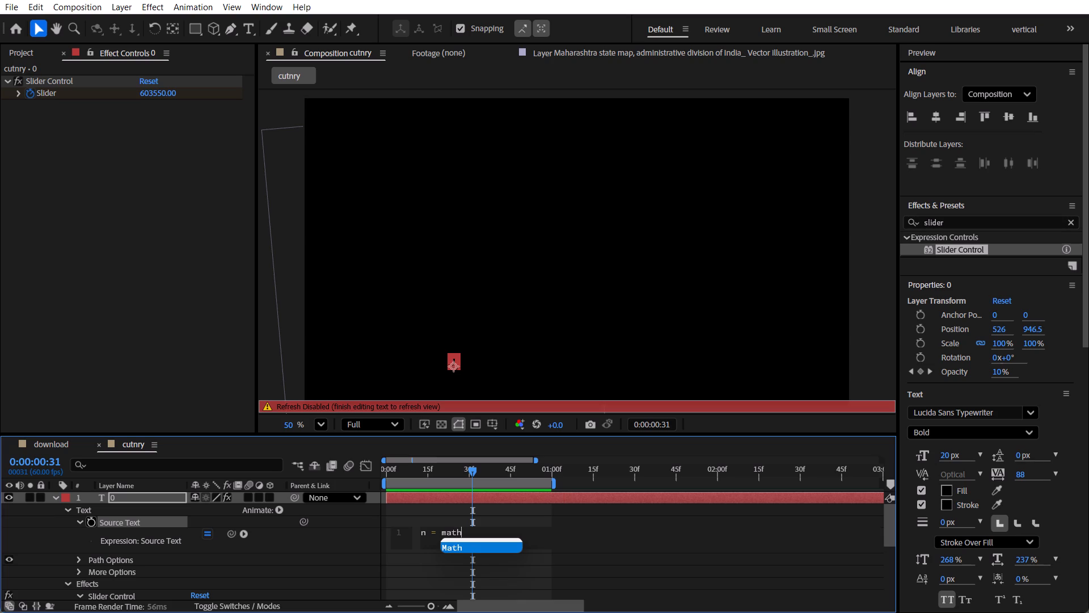
type(".")
key("space")
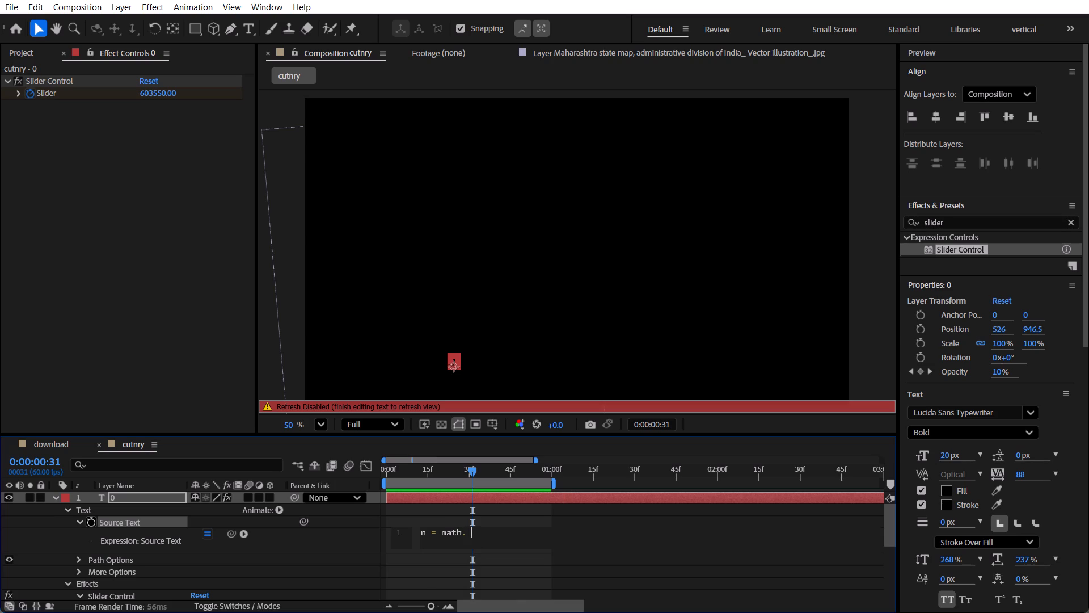
type("round")
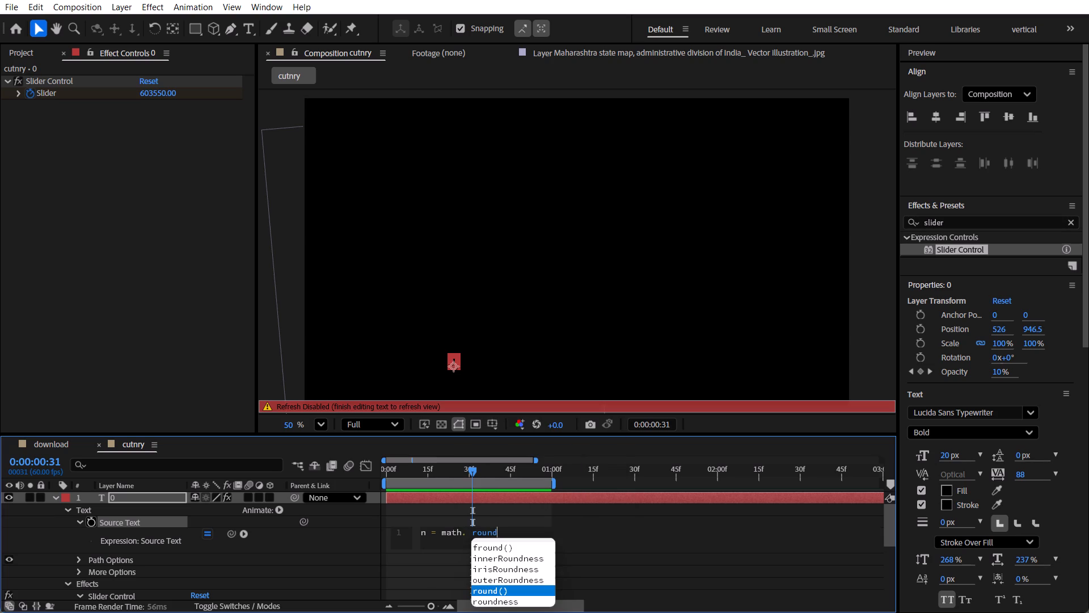
key("9")
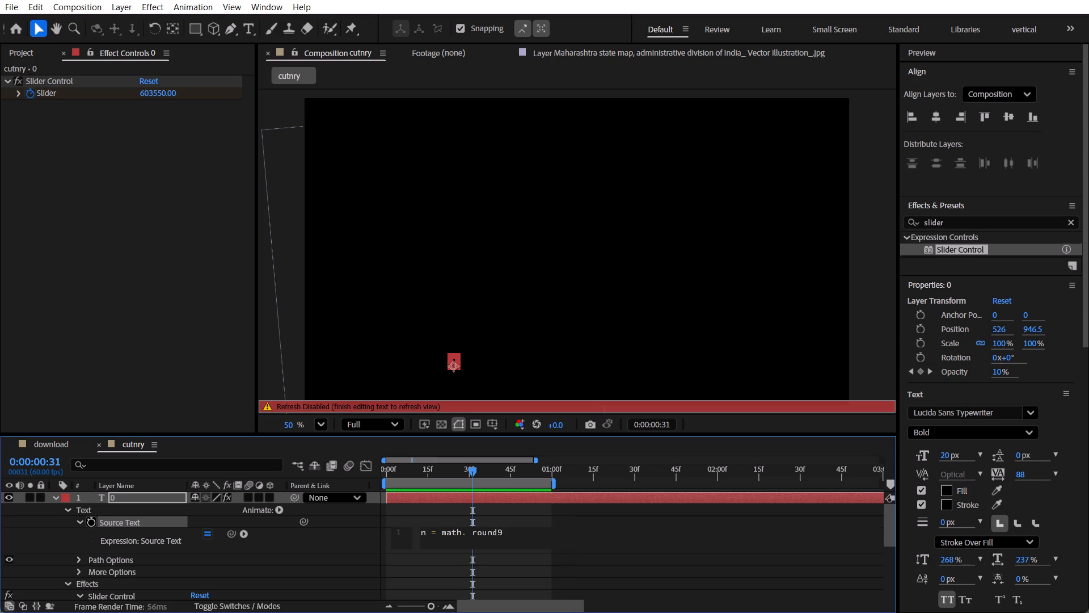
key("BackSpace")
type("(effect")
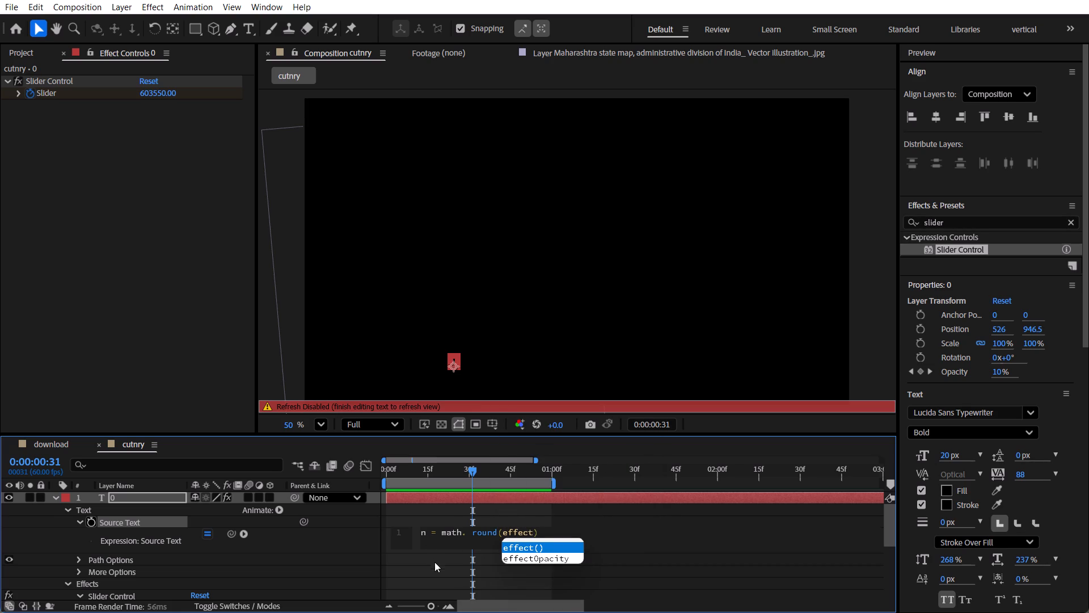
Give effect the argument ("Slider Control") in the Source Text expression, with both words capitalised.
left_click(539, 531)
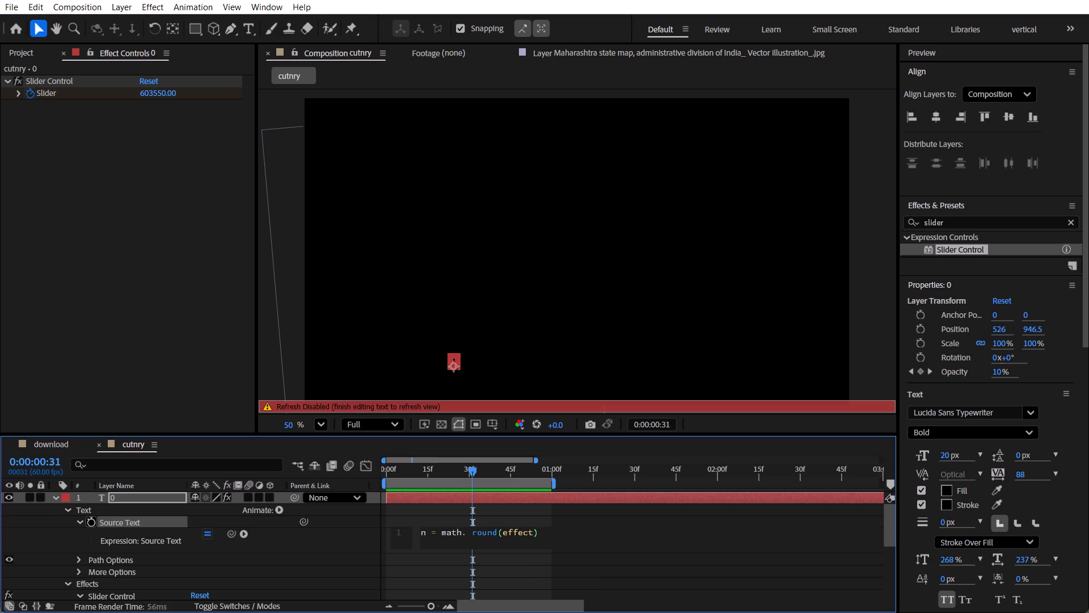
key("BackSpace")
key("9")
key("BackSpace")
key("shift+parenleft")
type("\"slider control")
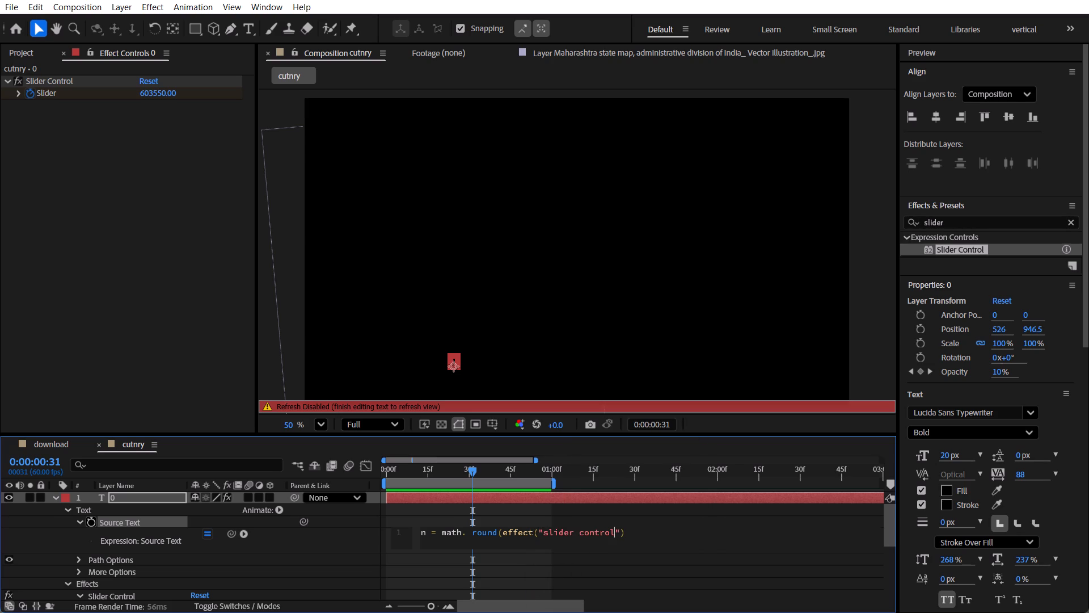
left_click(549, 535)
key("BackSpace")
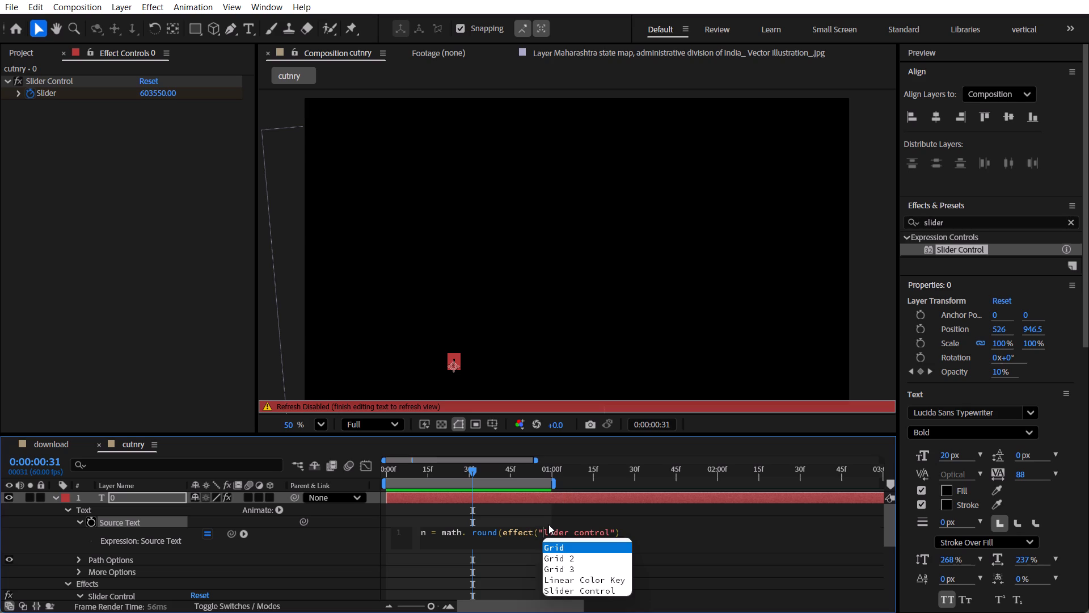
key("shift+s")
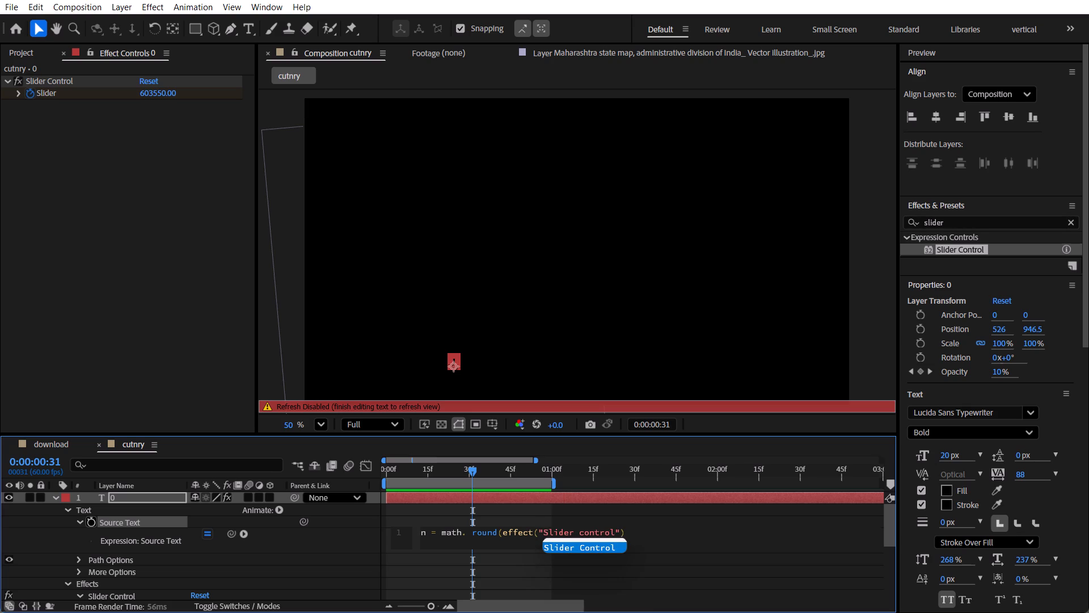
left_click(582, 530)
key("BackSpace")
key("shift+c")
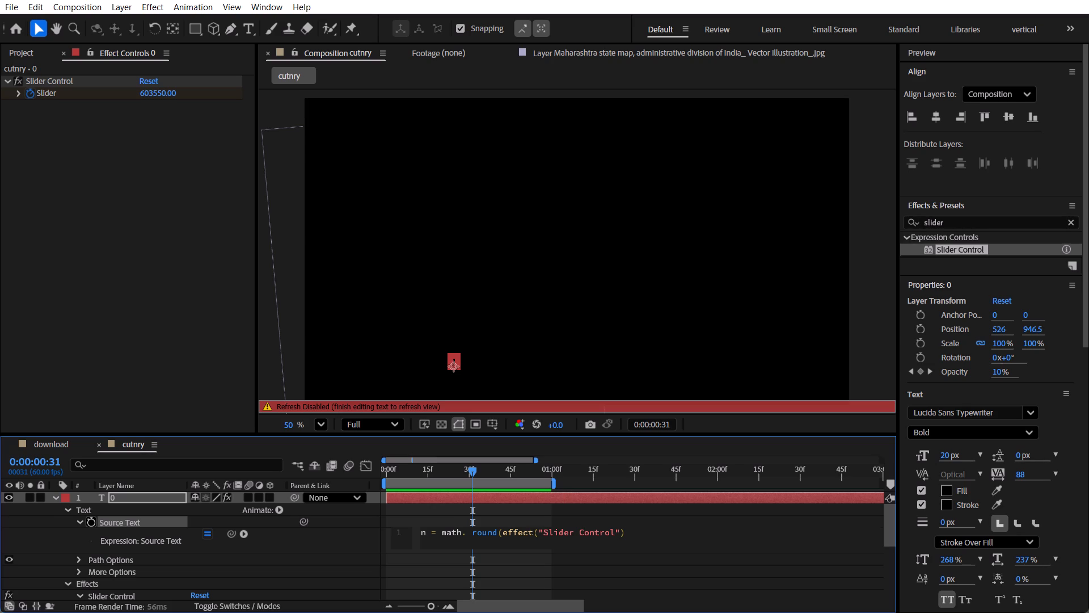
Reference the effect's ("Slider") property in the expression, then close the rounding call and end the statement with a semicolon.
left_click(630, 534)
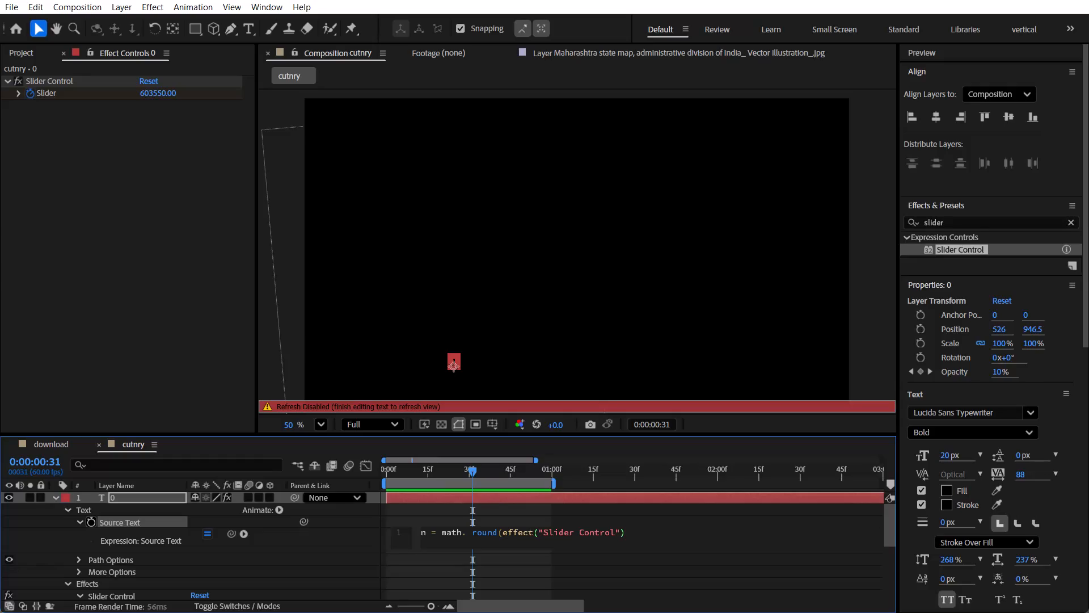
key("shift+parenleft")
key("shift+quotedbl")
type("Slider")
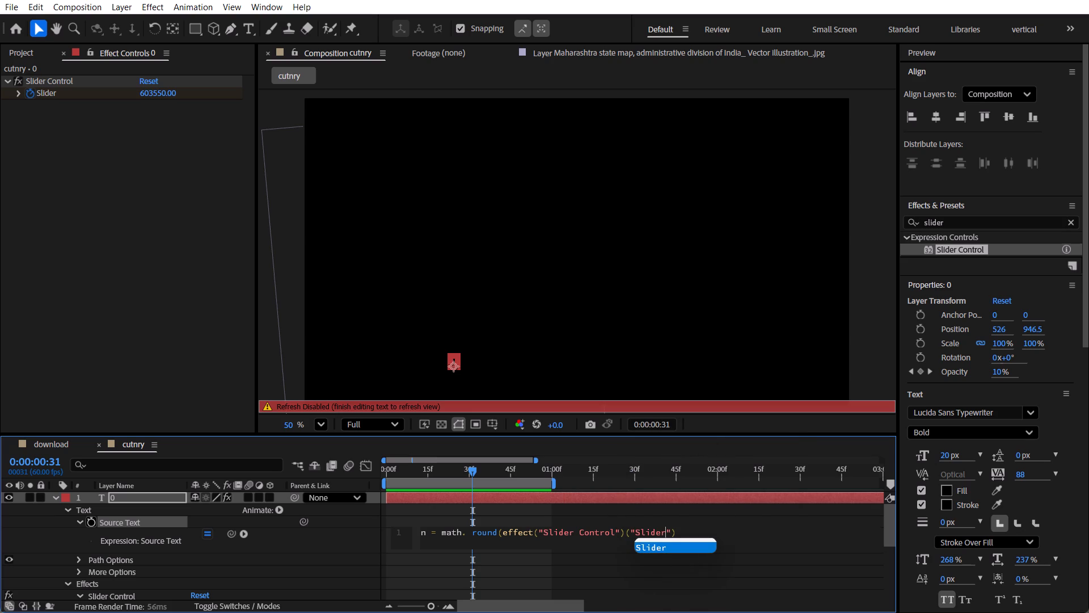
key("Right")
key("Right")
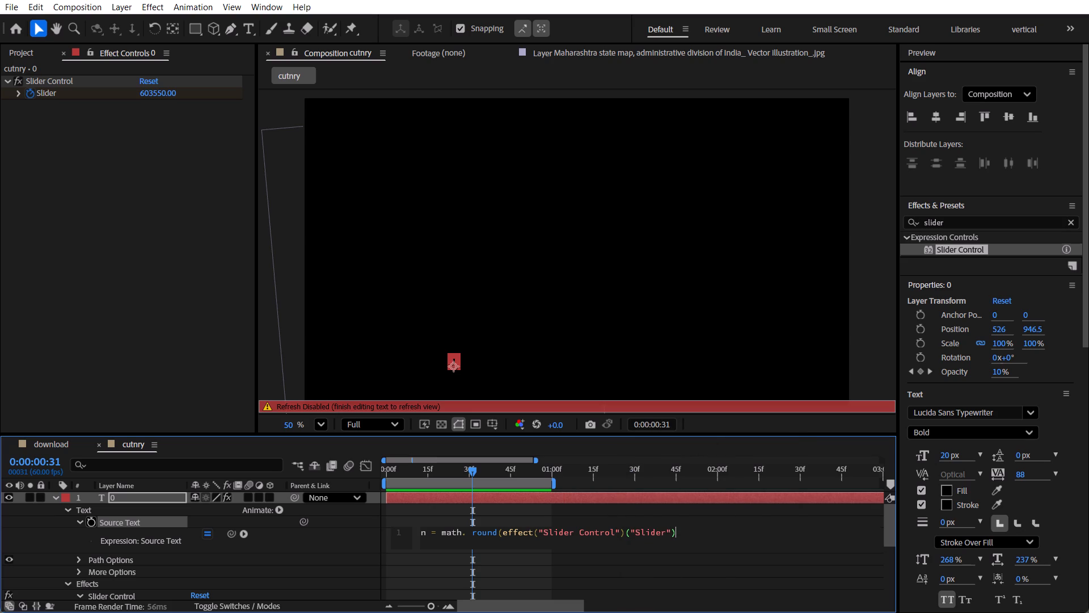
key("shift+parenright")
key("semicolon")
Continue the Source Text expression after the semicolon with n.toString().replace( to convert n to a string and begin a replacement.
key("n")
key("period")
type("to")
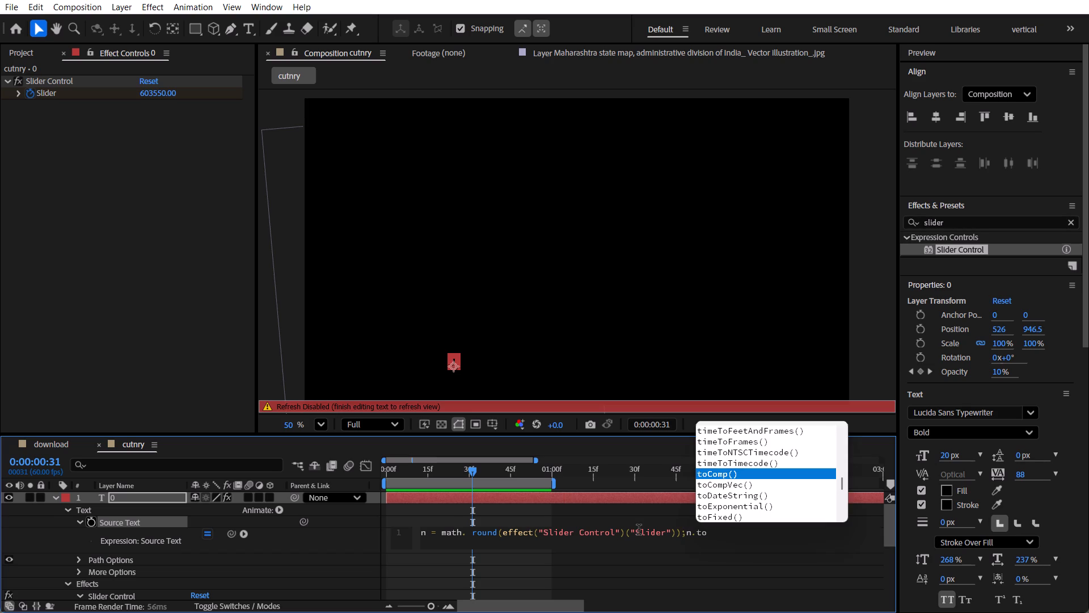
key("shift+s")
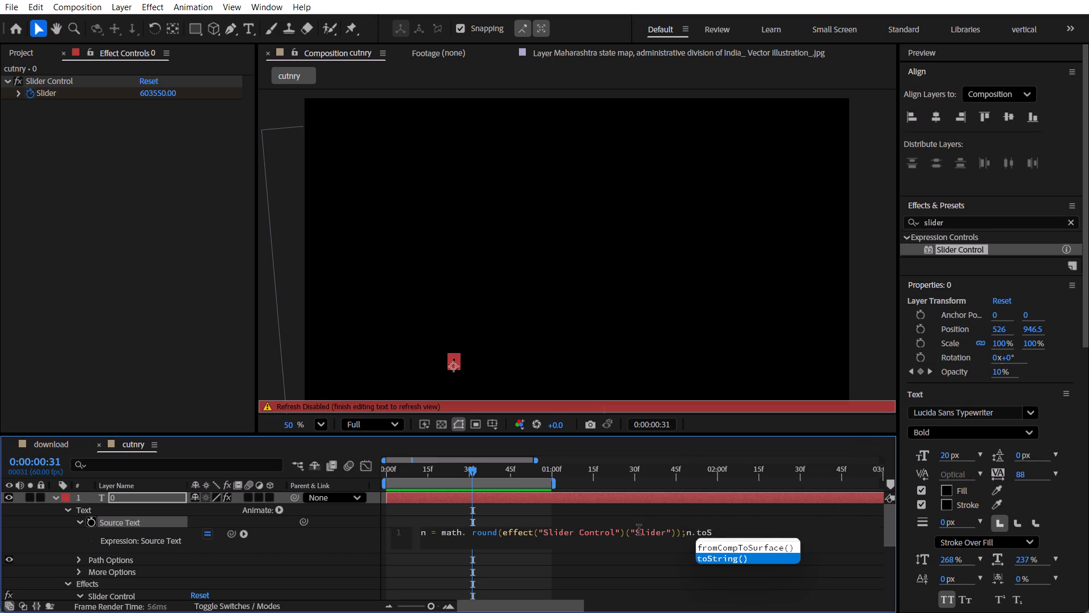
type("tring")
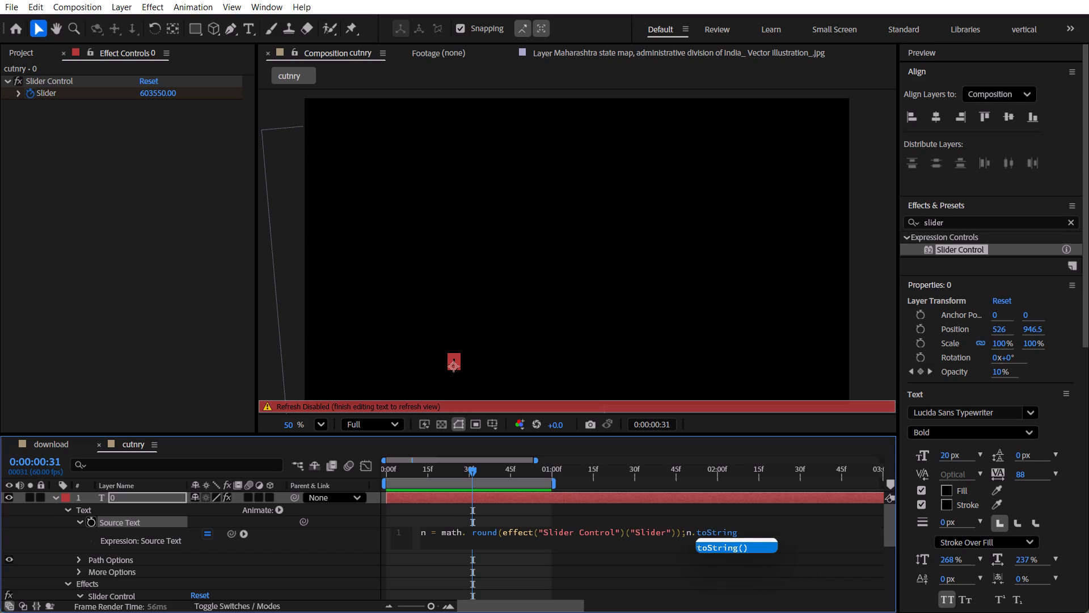
type("()")
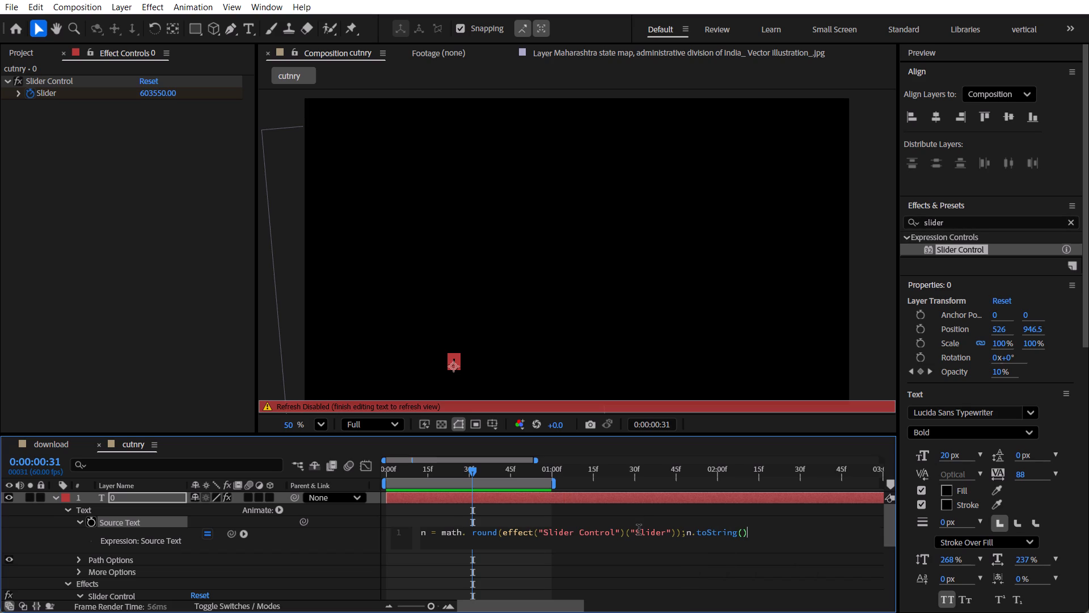
type(".r")
type("eplace")
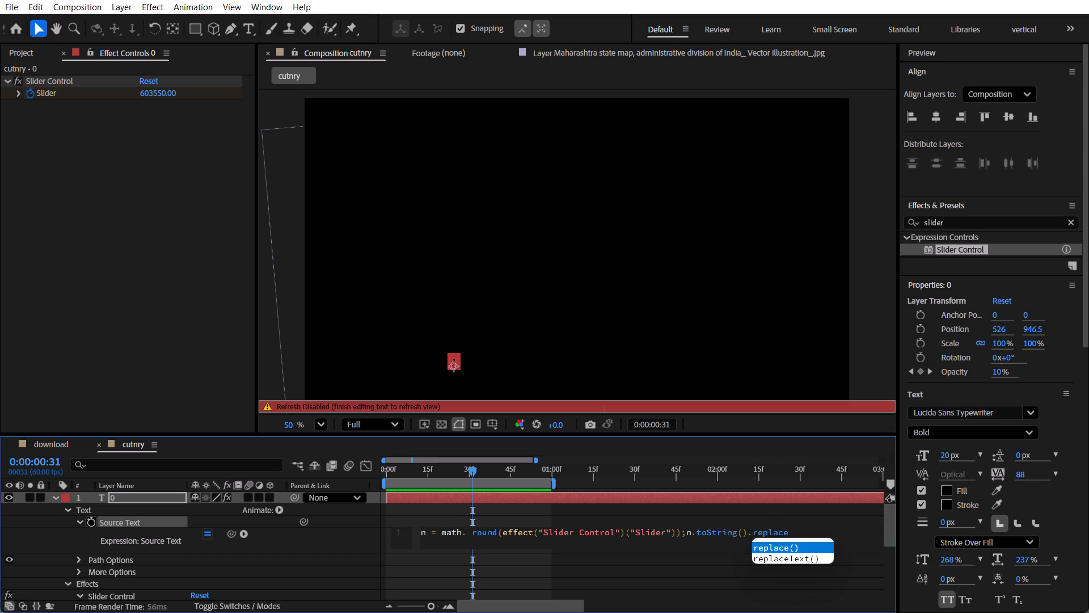
key("shift+parenleft")
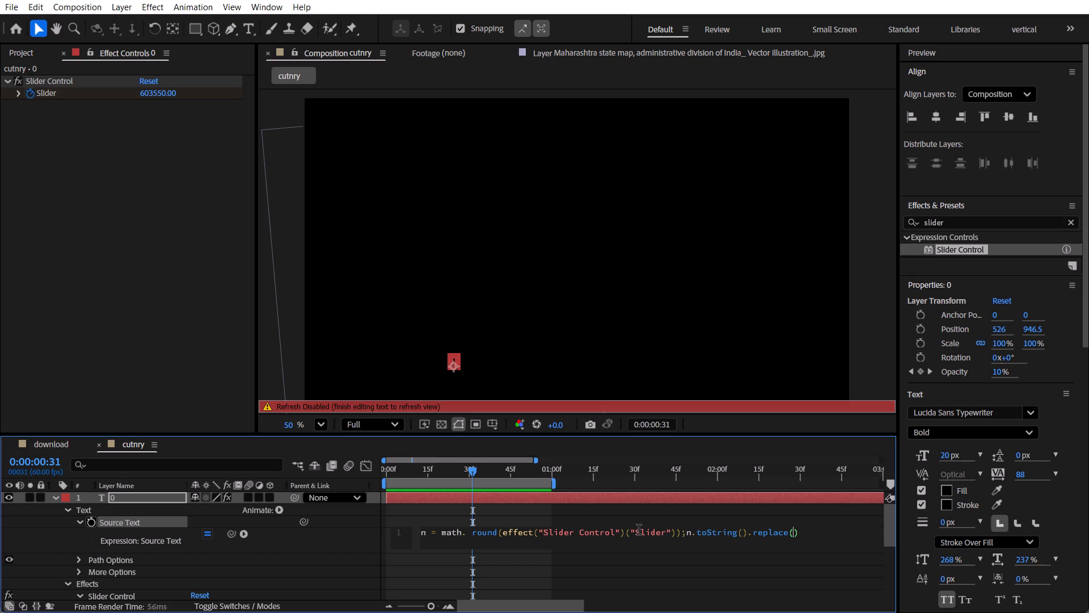
Start the replace call's search pattern with /\B(?=(\dd{3}) as its first argument.
type("/\\")
key("shift+b")
key("shift+parenleft")
key("shift+question")
key("shift+plus")
key("BackSpace")
key("equal")
key("shift+parenleft")
type("\\dd")
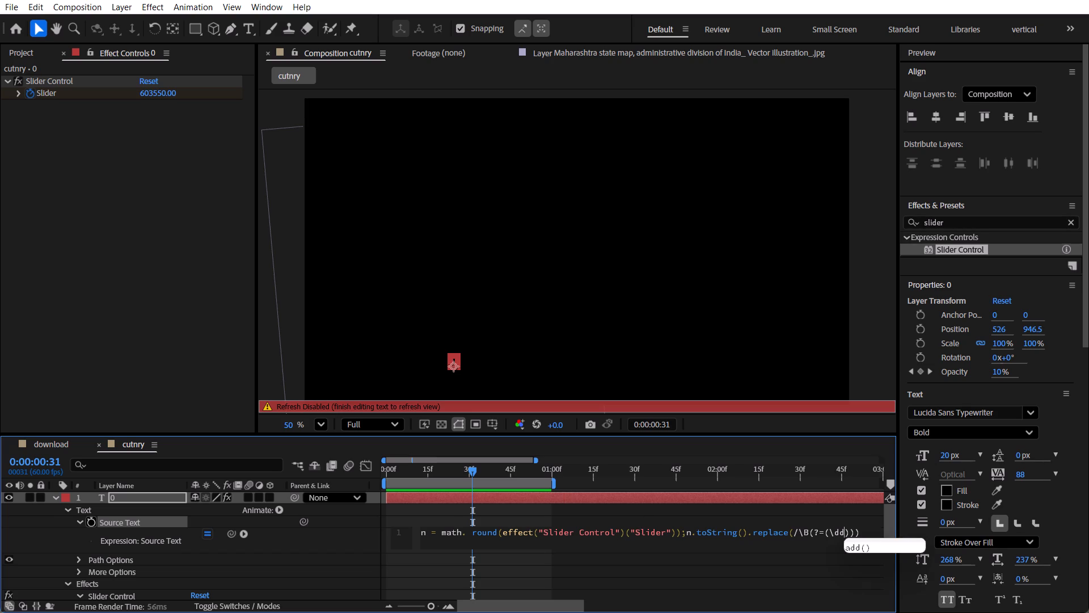
key("shift+braceleft")
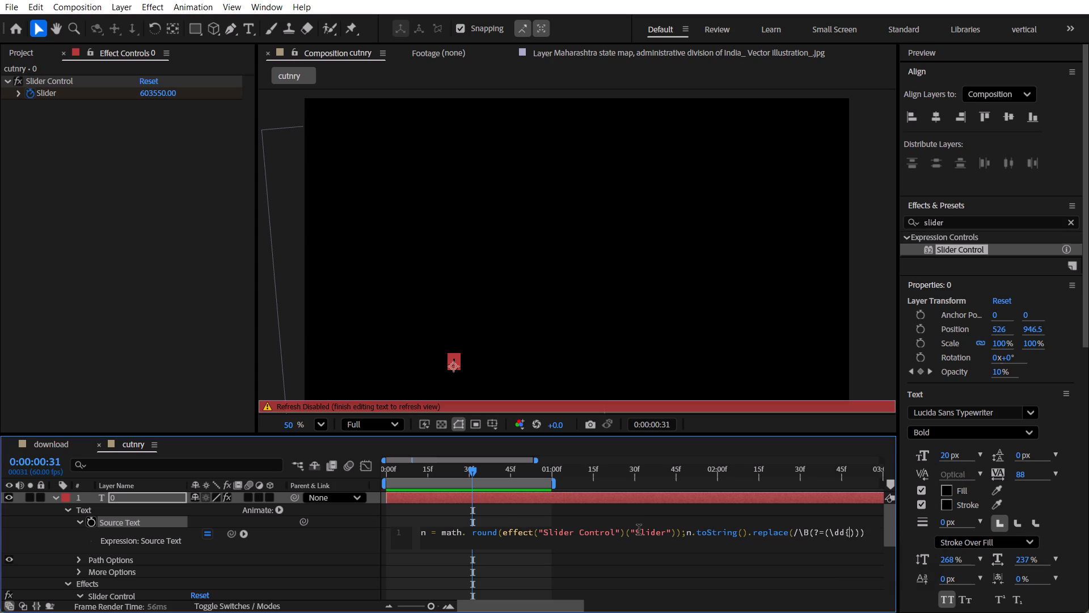
key("3")
key("shift+braceright")
key("shift+parenright")
Complete the search pattern by adding +(?!\d))/g after the {3} group, inside the replace call.
key("shift+plus")
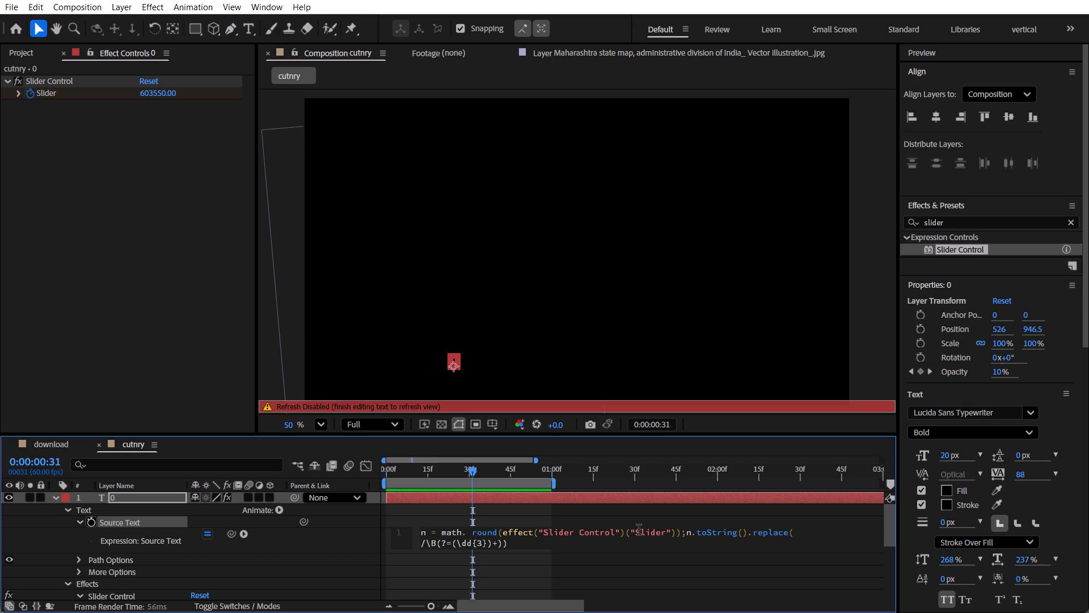
key("shift+parenleft")
key("shift+question")
key("shift+exclam")
key("backslash")
key("d")
key("Right")
key("Right")
key("slash")
key("d")
key("BackSpace")
key("g")
Add a quoted comma "," as the replace call's second argument, separated from the pattern by a comma and a space.
key("comma")
key("space")
key("shift+quotedbl")
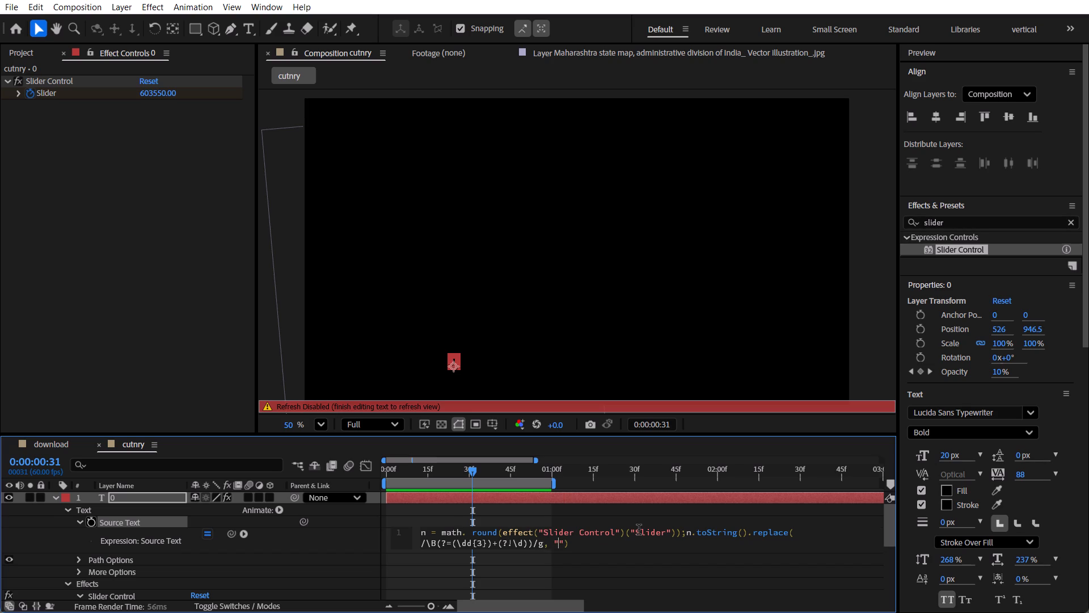
key("comma")
key("shift+quotedbl")
Commit the finished Source Text expression on the number layer by leaving the expression editor.
left_click(644, 546)
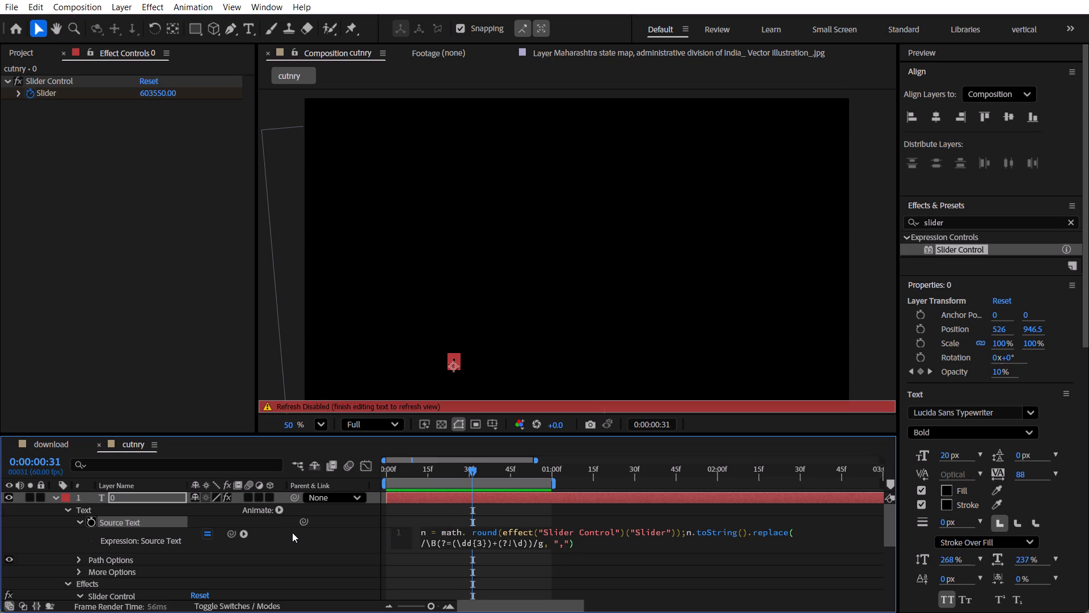
left_click(296, 536)
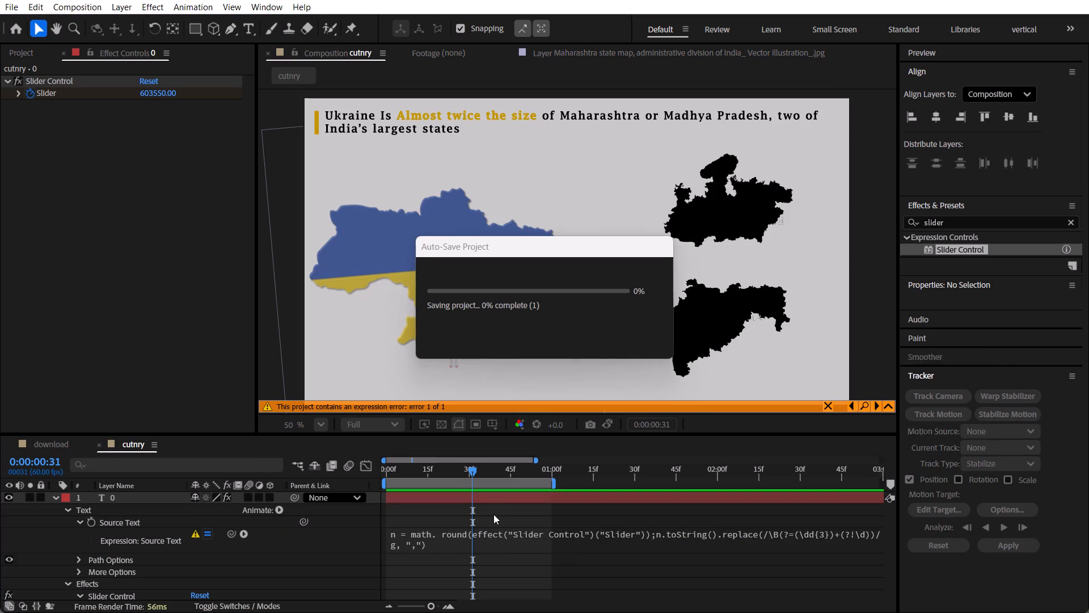
Copy the entire Source Text expression of the number layer and leave the expression editor.
left_click(425, 531)
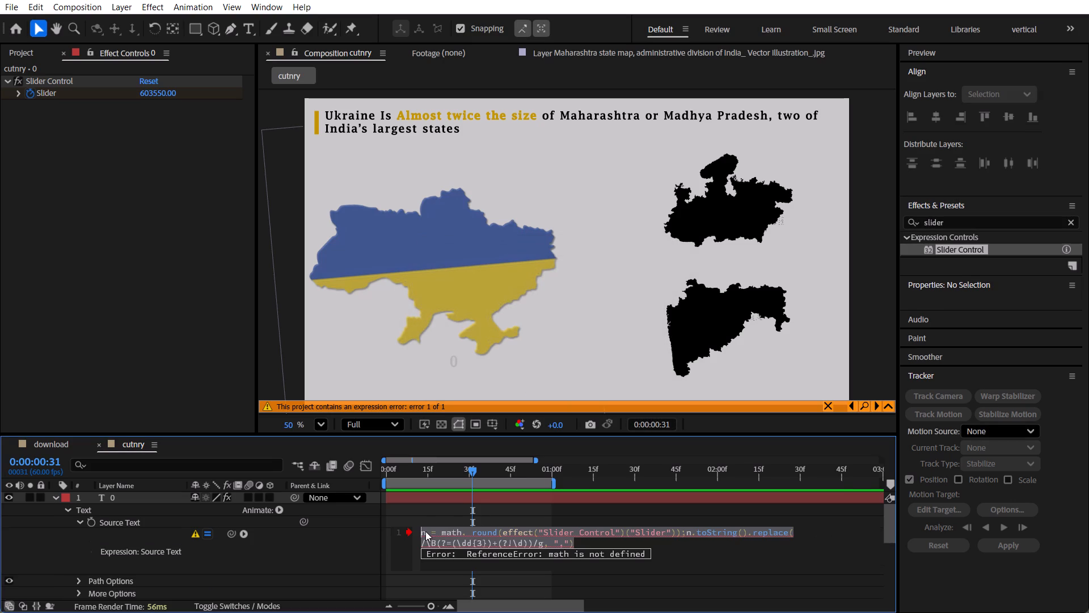
key("ctrl+a")
key("ctrl+c")
left_click(332, 553)
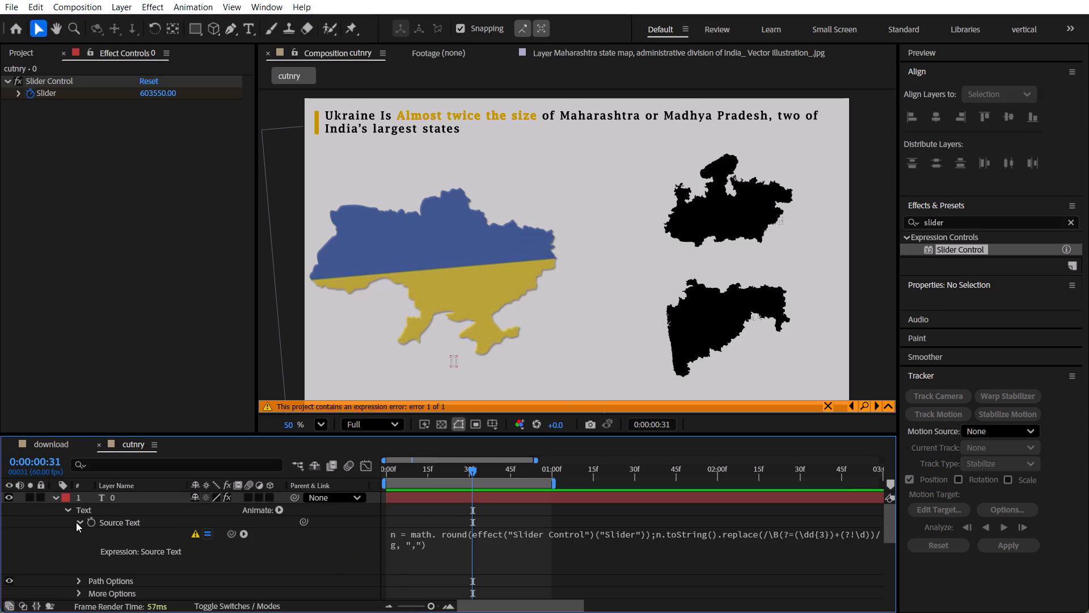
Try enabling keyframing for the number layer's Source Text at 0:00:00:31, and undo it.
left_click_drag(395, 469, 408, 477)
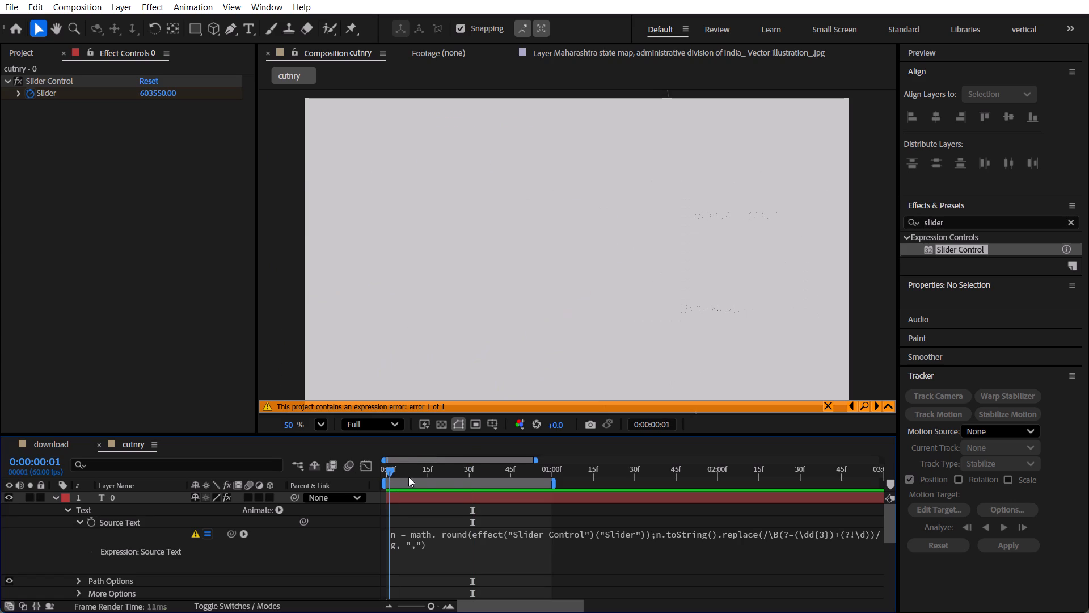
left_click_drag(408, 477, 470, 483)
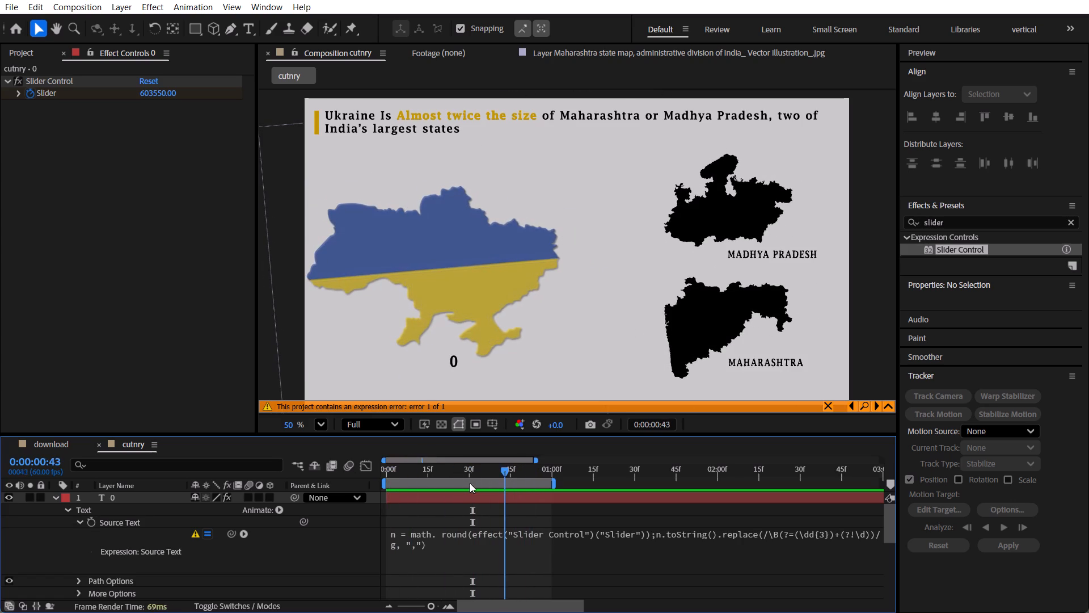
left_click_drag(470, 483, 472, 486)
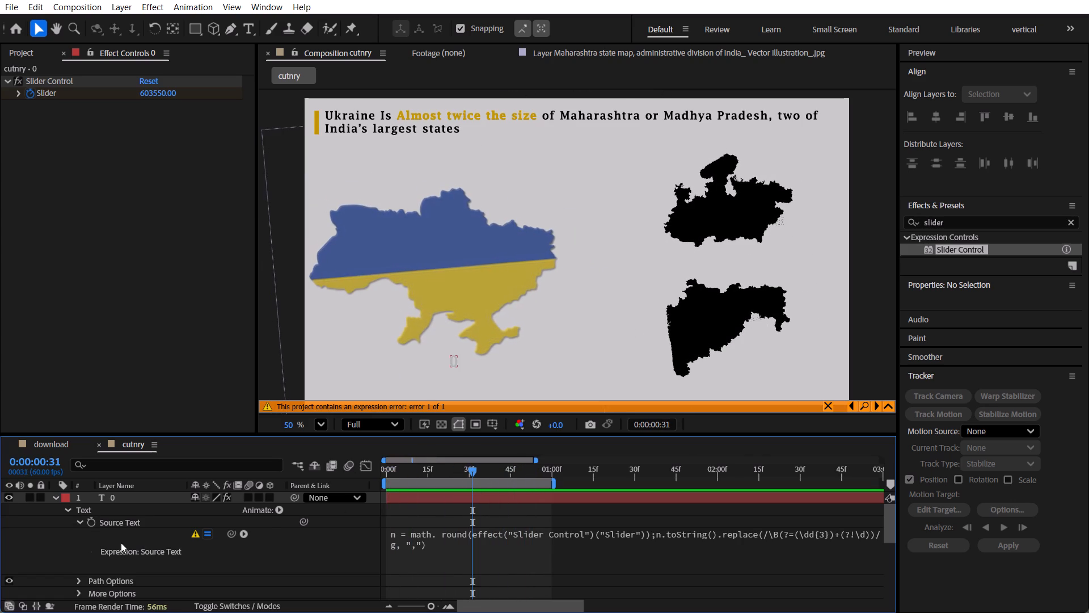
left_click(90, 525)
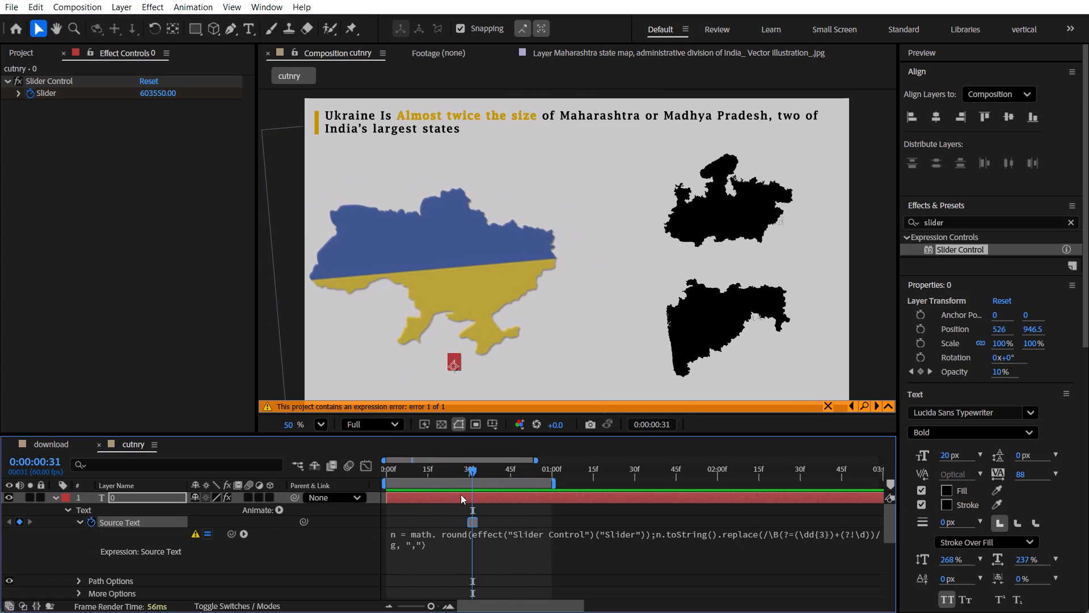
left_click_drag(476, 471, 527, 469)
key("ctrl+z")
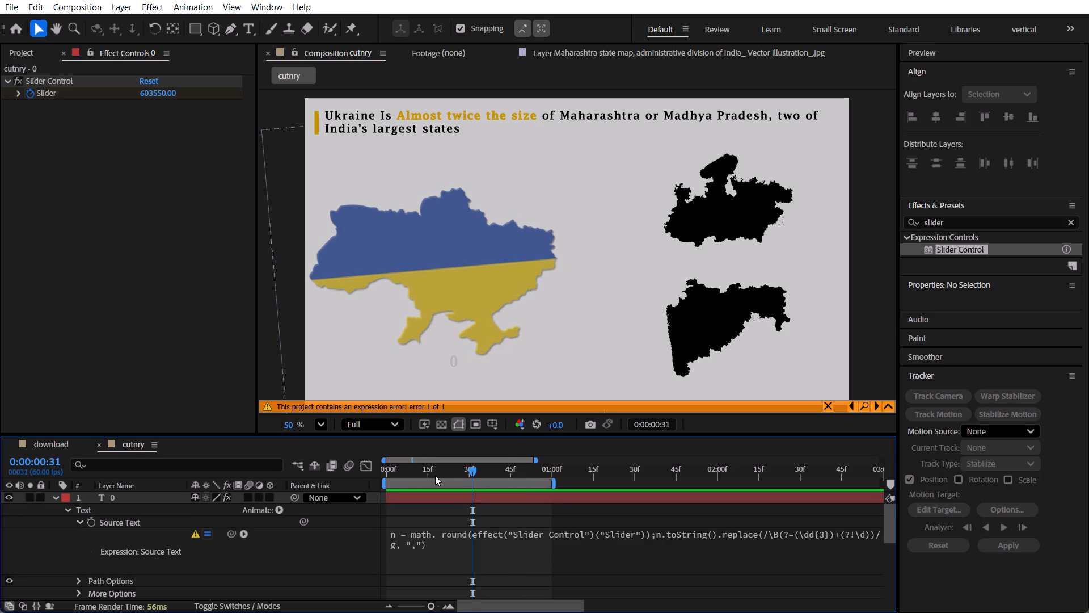
Move the playhead to 0:00:00:44 and examine the error details of the number layer's Source Text expression.
left_click_drag(437, 472, 508, 480)
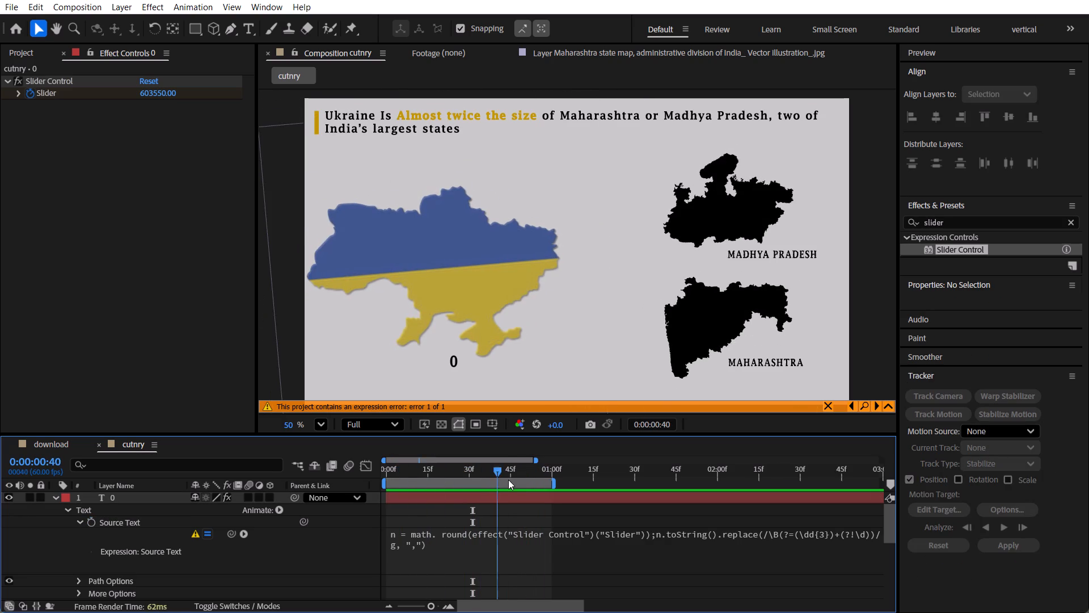
left_click_drag(508, 480, 509, 480)
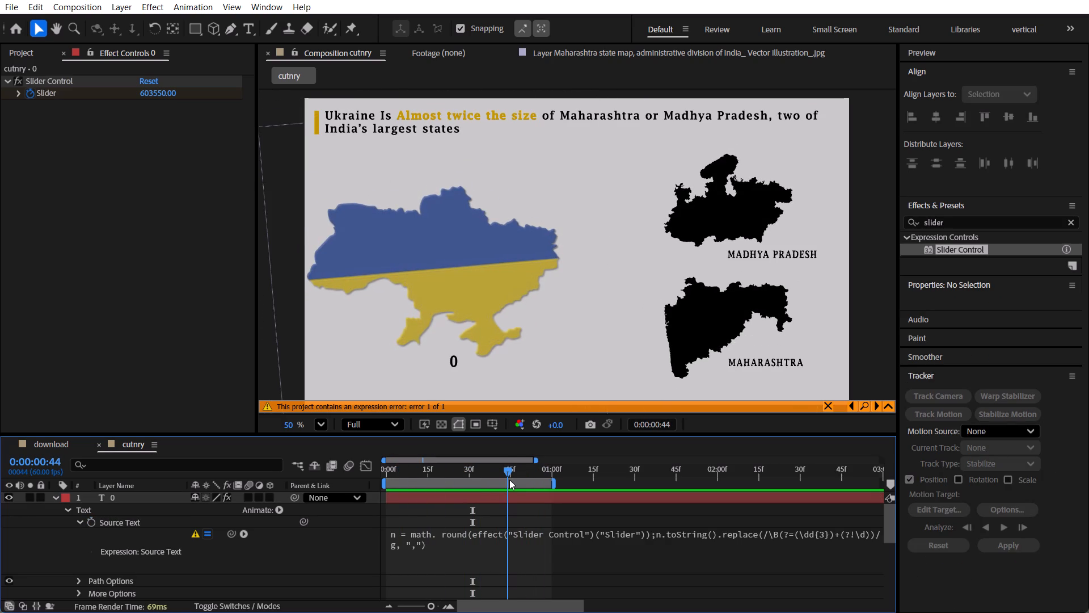
left_click_drag(509, 480, 509, 480)
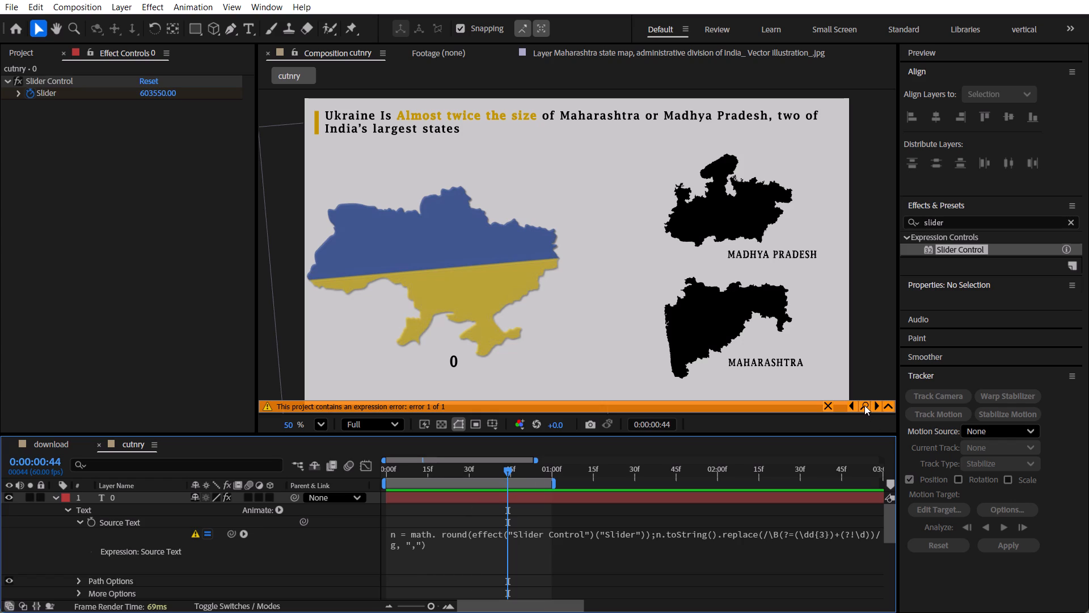
left_click(864, 405)
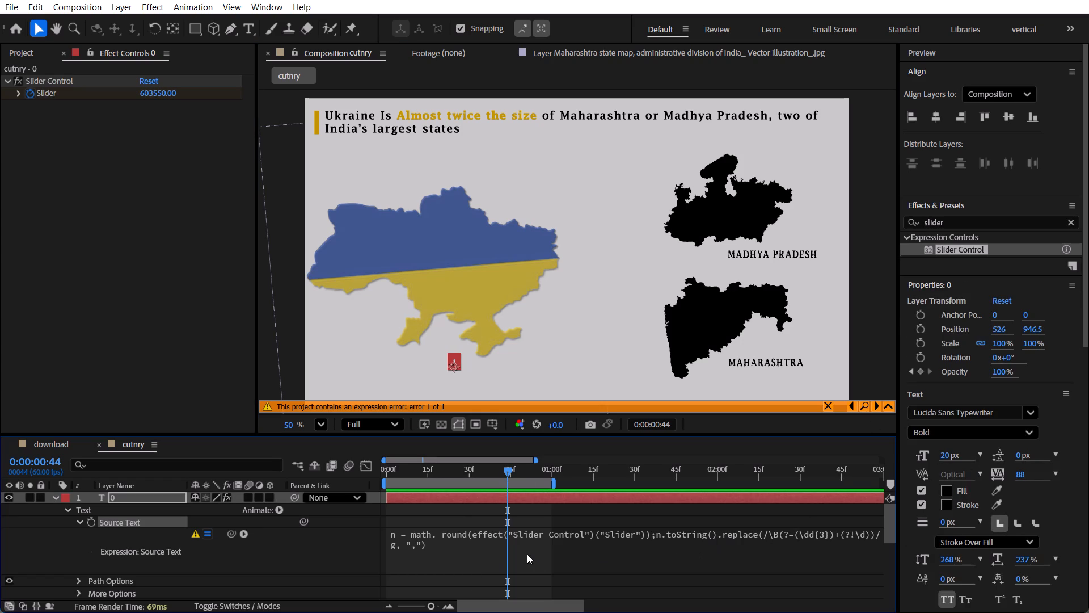
left_click(196, 535)
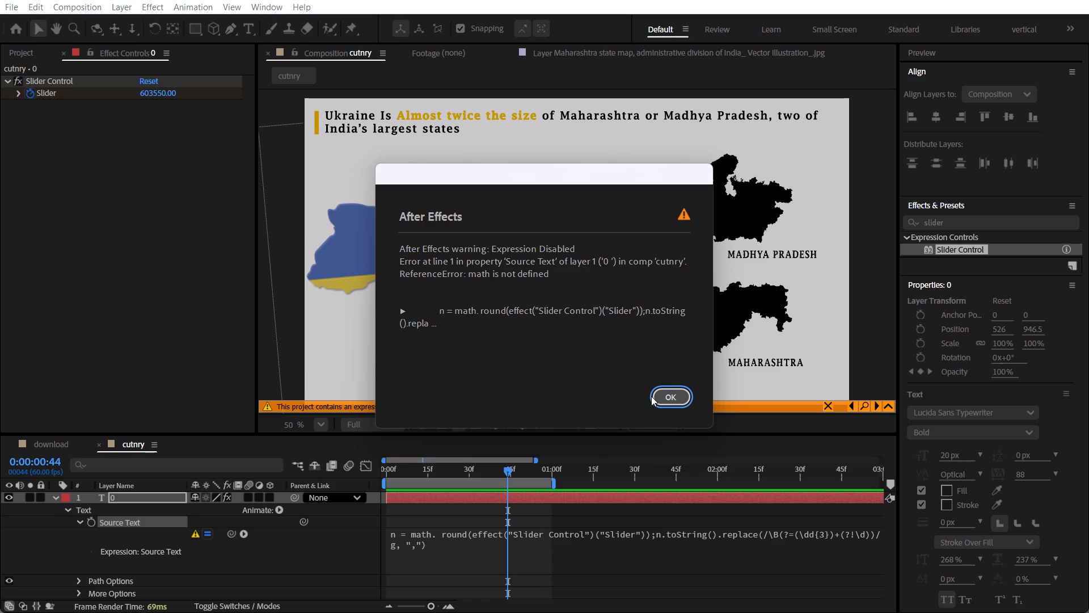
left_click(680, 402)
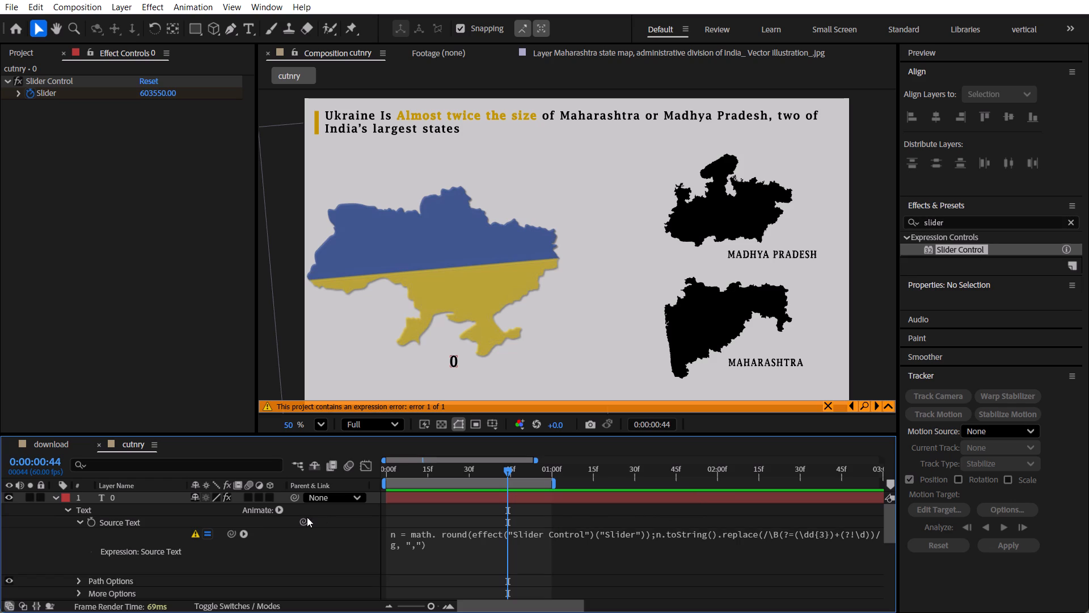
left_click(197, 537)
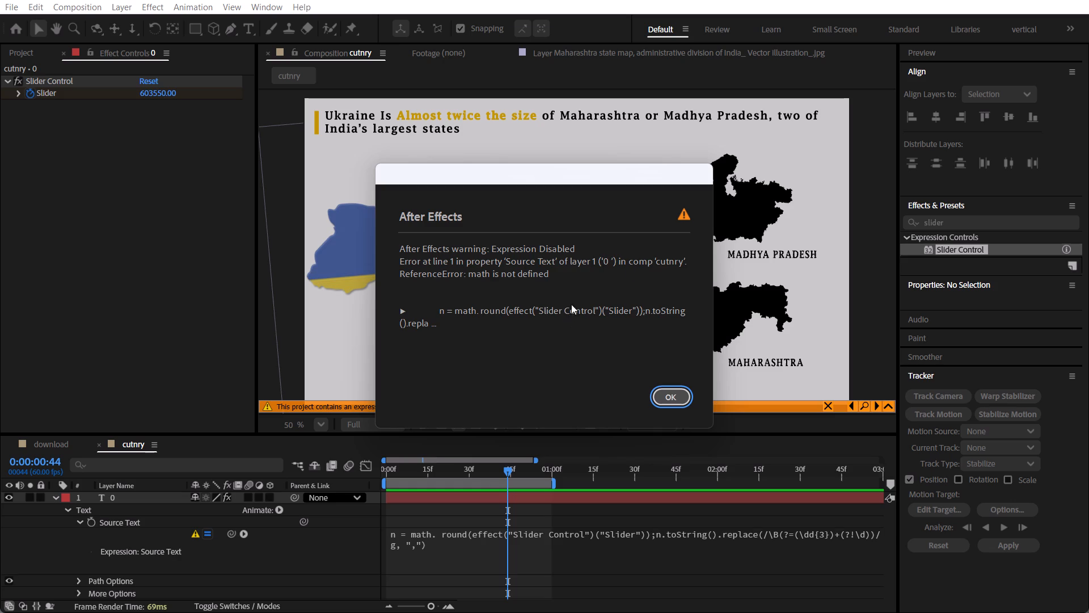
left_click(669, 389)
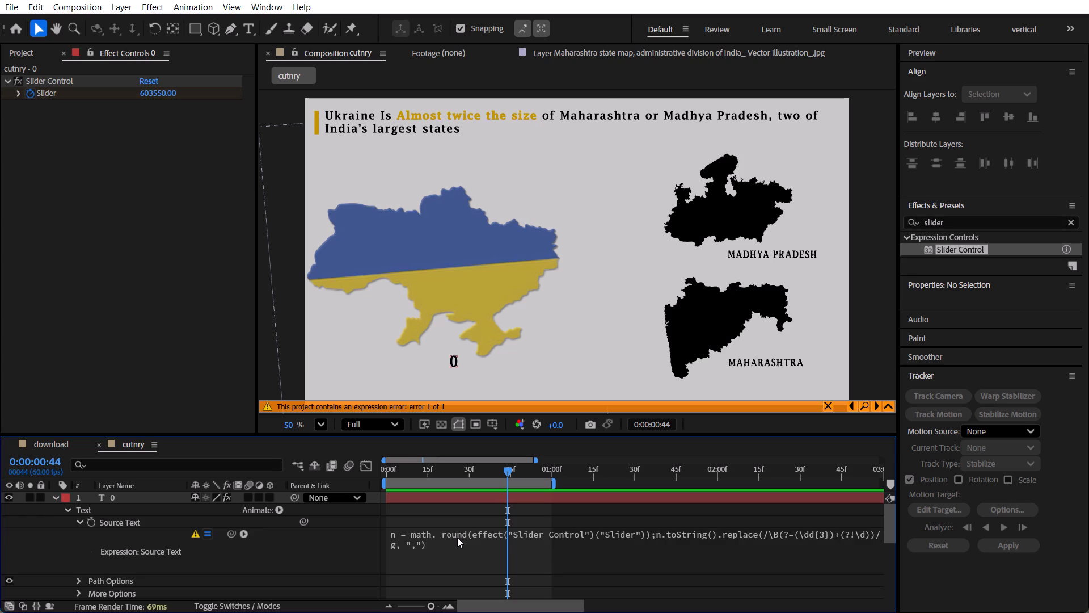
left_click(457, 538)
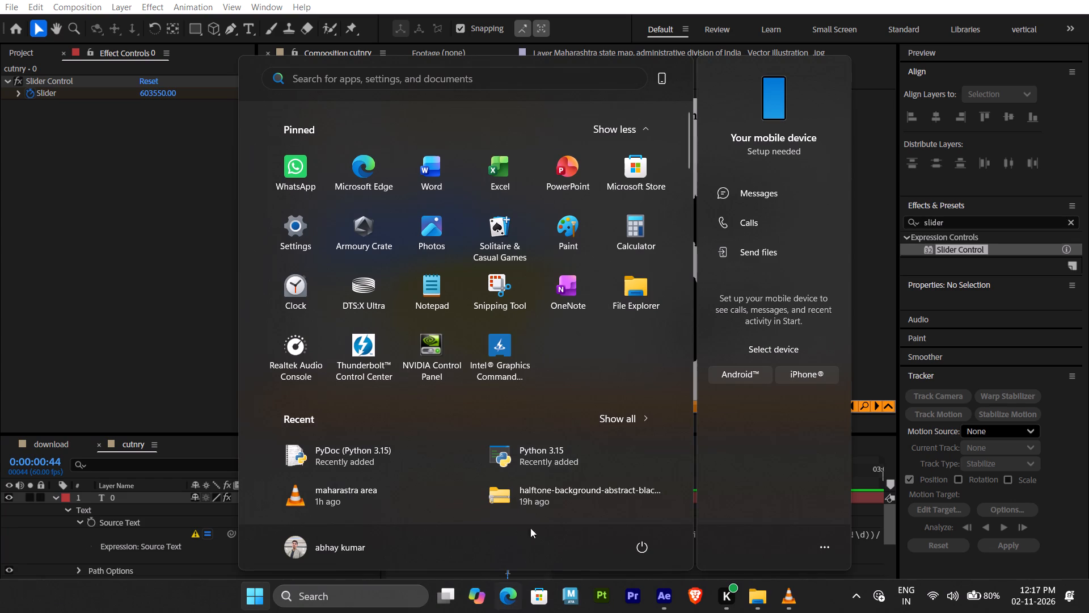
Find Telegram Desktop among the installed apps and launch it.
scroll(429, 496, "down", 3)
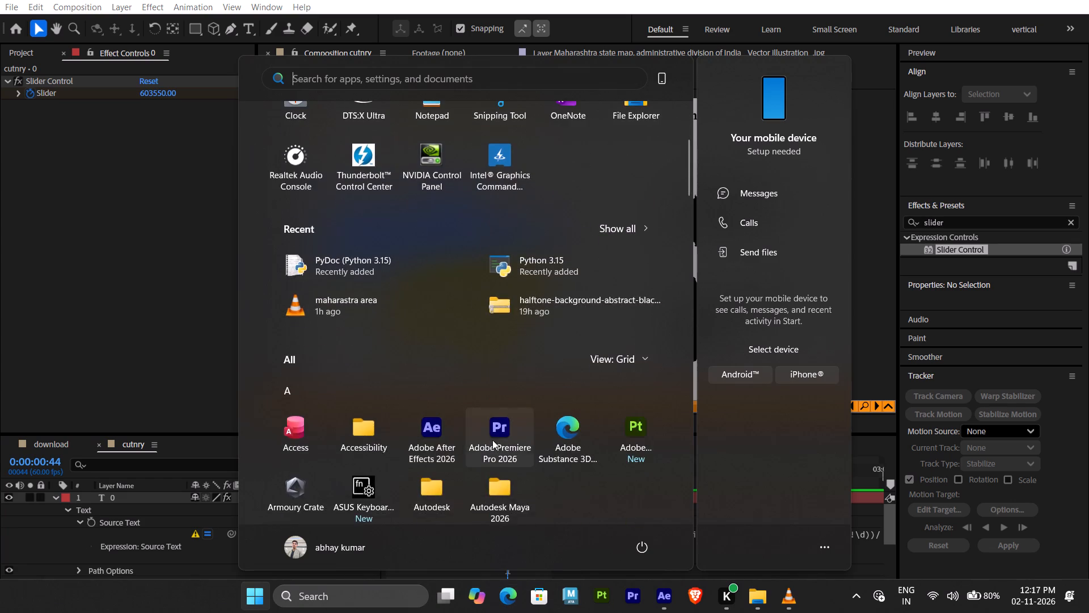
scroll(492, 439, "down", 5)
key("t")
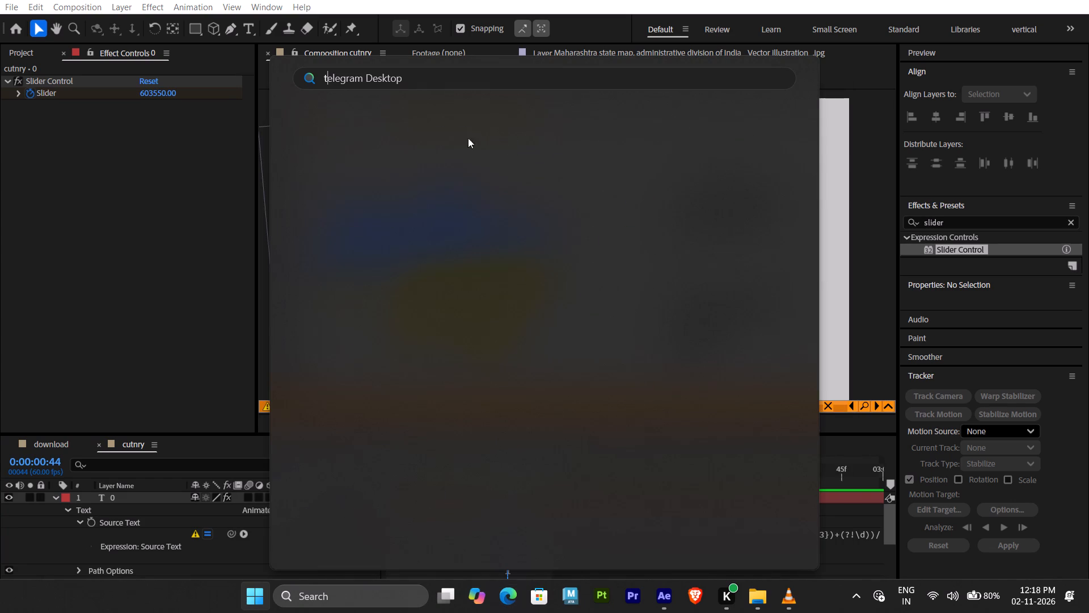
left_click(347, 180)
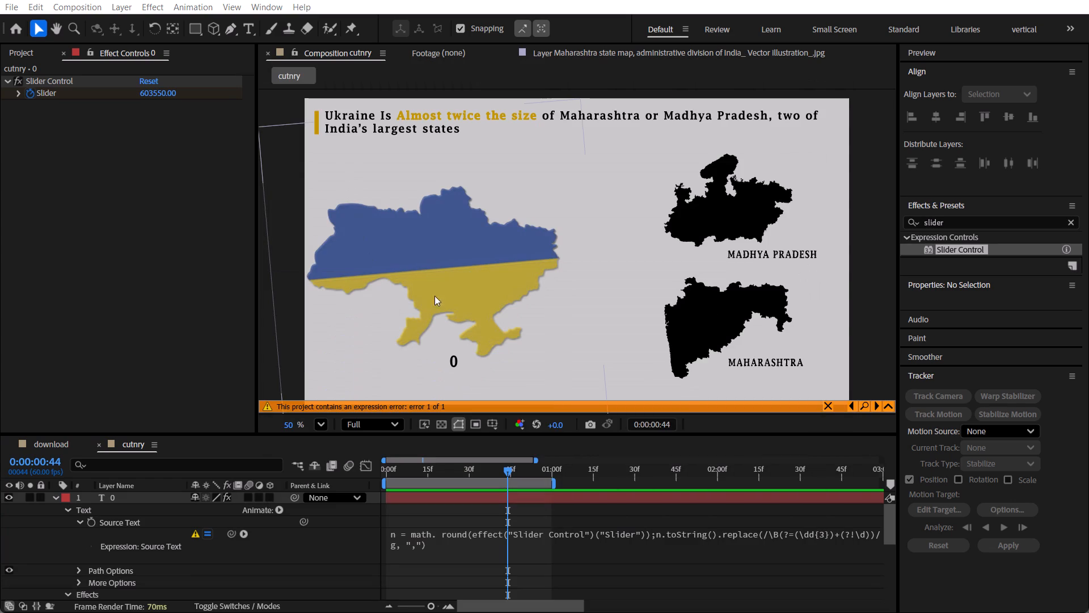
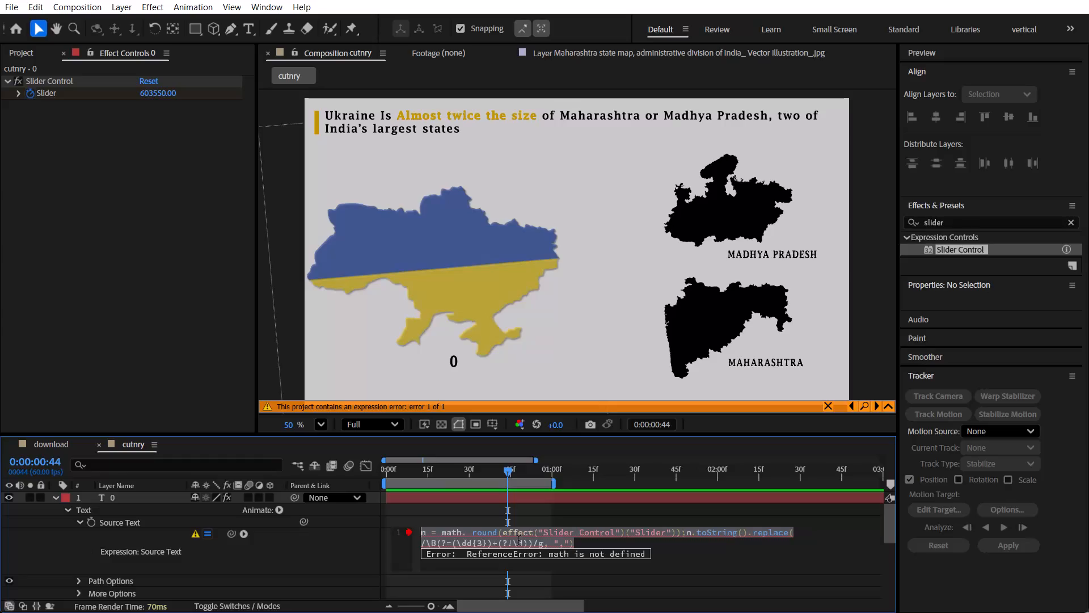
Replace the number layer's Source Text expression with the copied code: n = Math.round(effect("Slider Control")("Slider")); n.toString().replace(/\B(?=(\d{3})+(?!\d))/g, ",") + " km²";.
key("BackSpace")
key("ctrl+v")
left_click(324, 549)
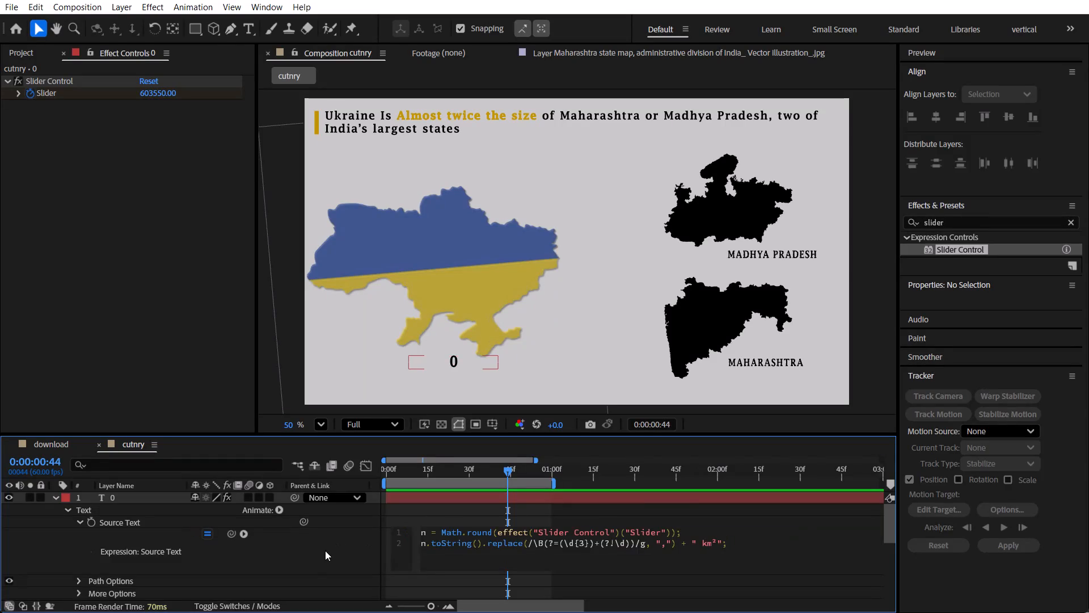
left_click(472, 544)
left_click(336, 547)
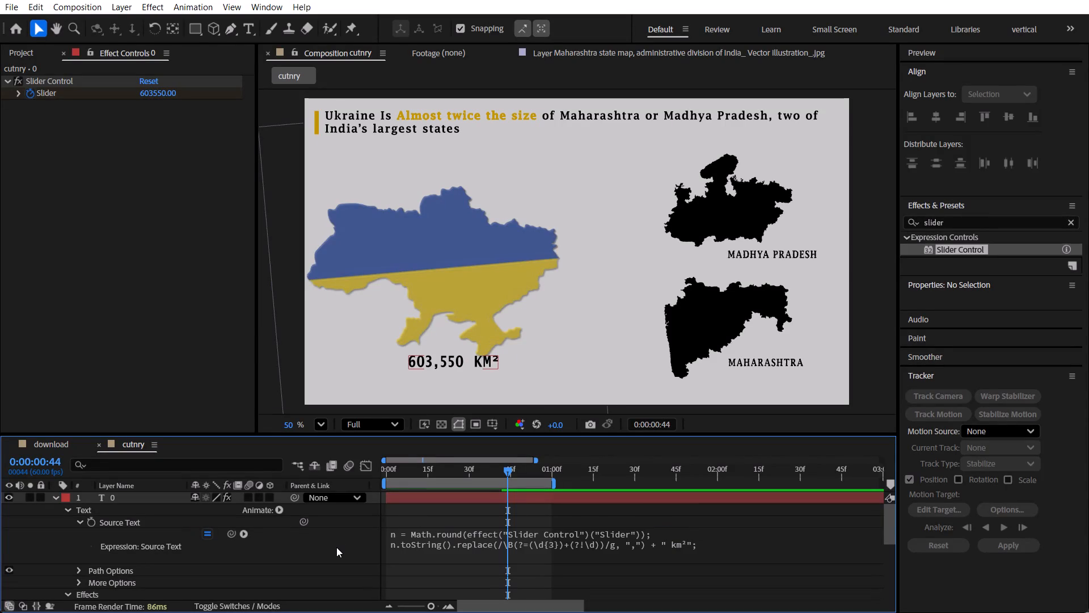
Scrub the timeline back to 0:00:00:31 to check the number counter's animation.
left_click_drag(485, 468, 480, 468)
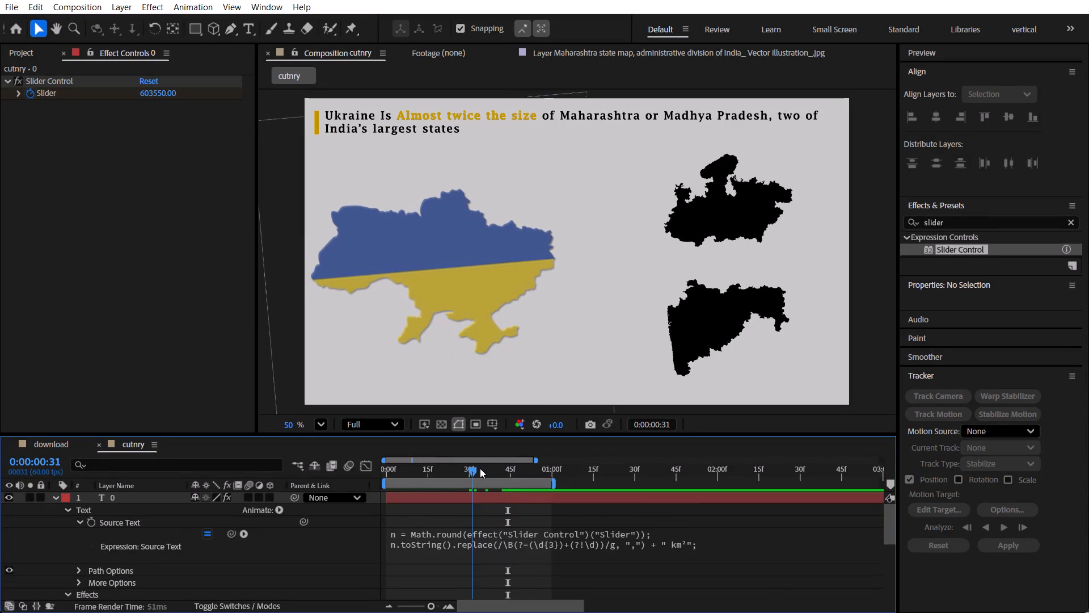
Scrub the composition between the number layer's two slider keyframes and just beyond, examining the count text alongside its expression and slider settings.
left_click_drag(480, 468, 465, 472)
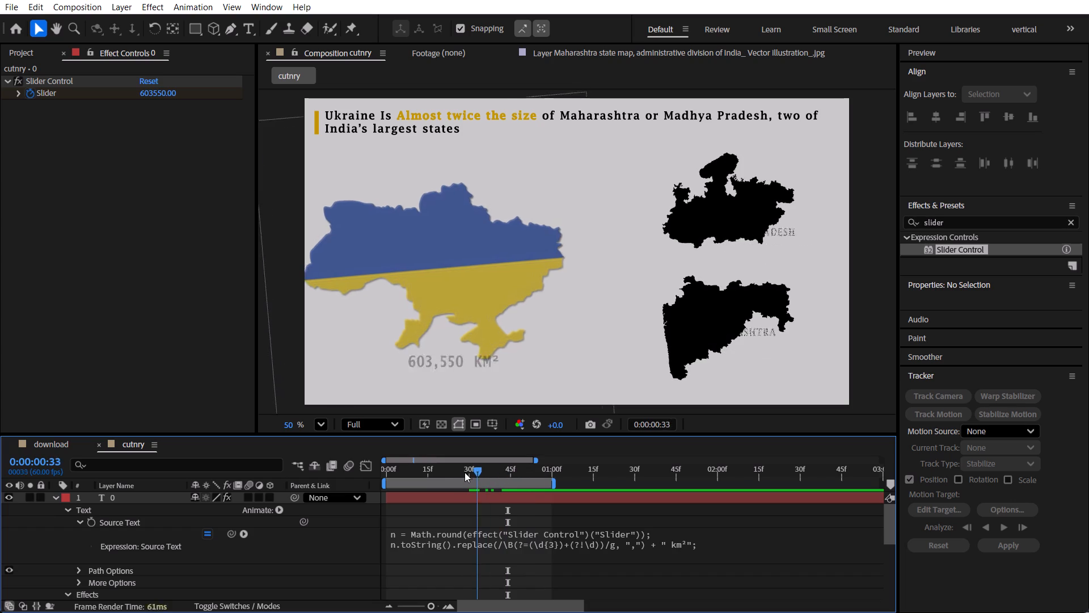
left_click_drag(465, 472, 460, 472)
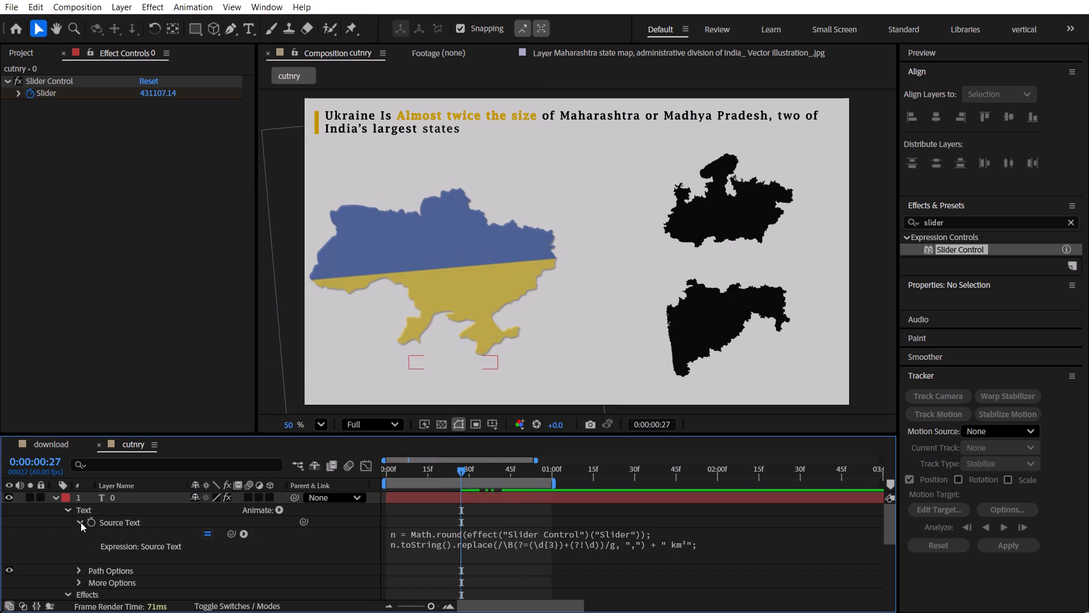
scroll(66, 538, "down", 3)
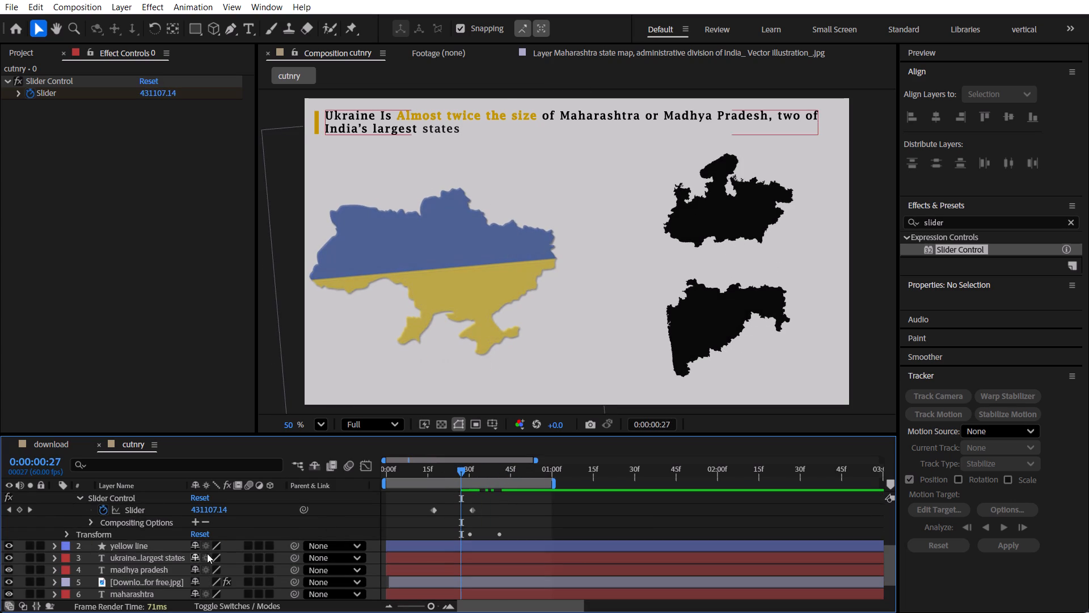
scroll(162, 559, "up", 1)
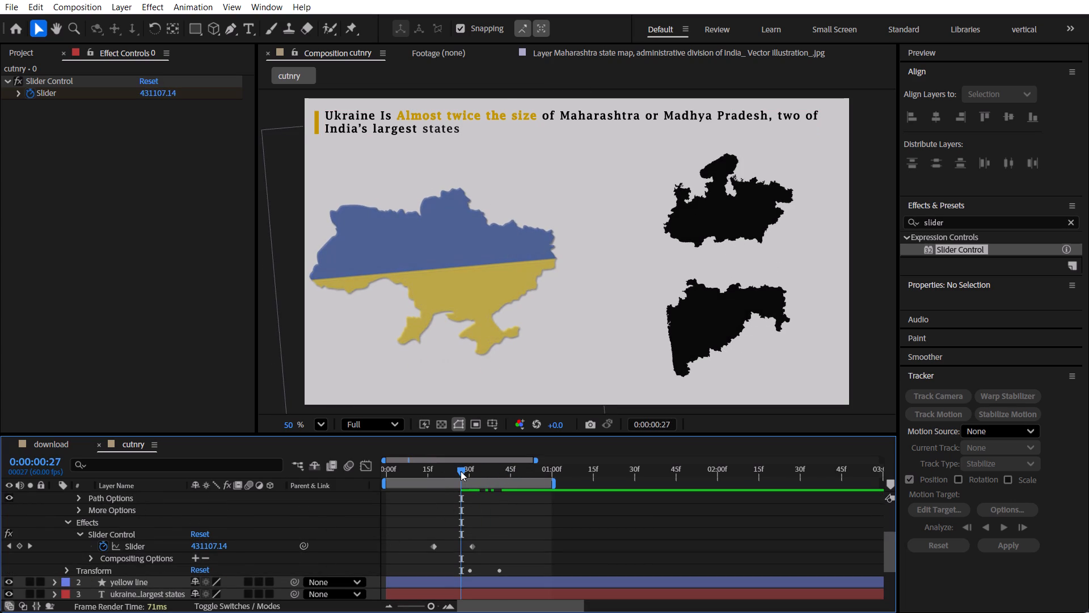
left_click_drag(461, 471, 459, 472)
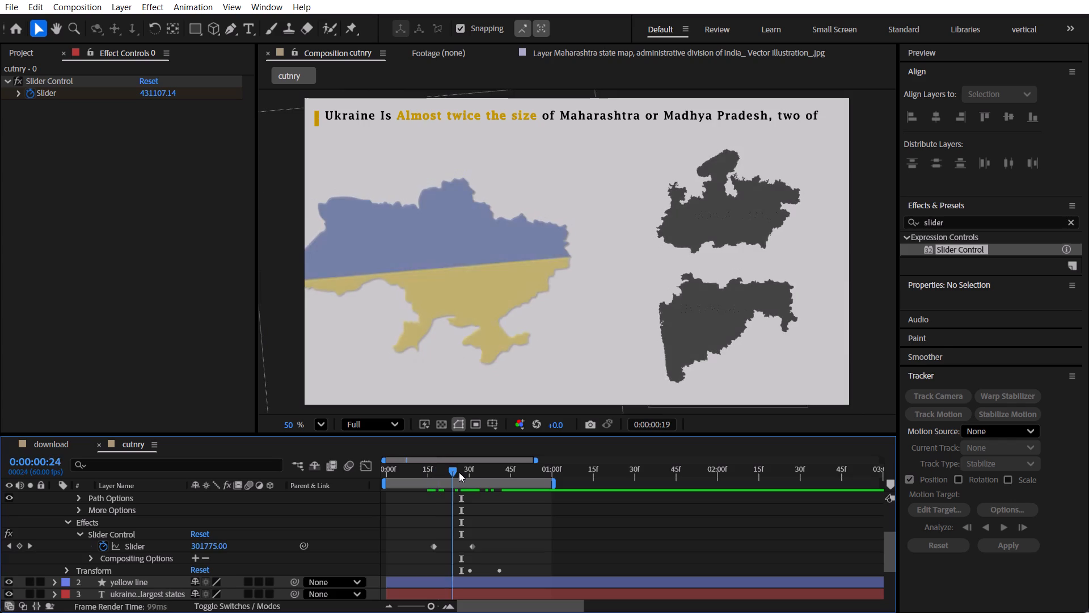
left_click_drag(459, 472, 470, 477)
scroll(424, 547, "up", 3)
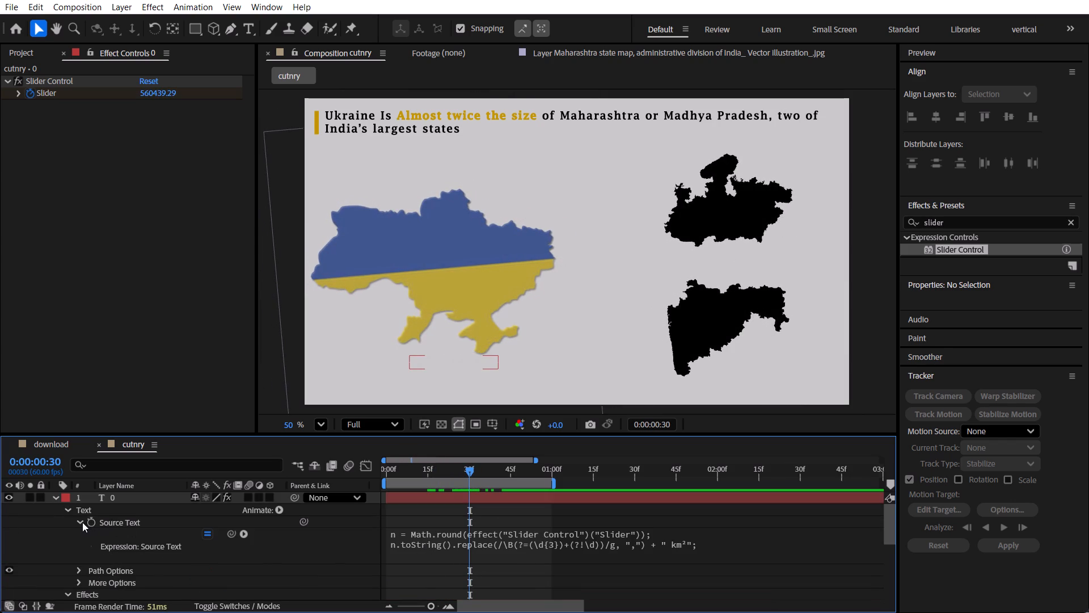
scroll(59, 544, "down", 2)
scroll(59, 544, "up", 1)
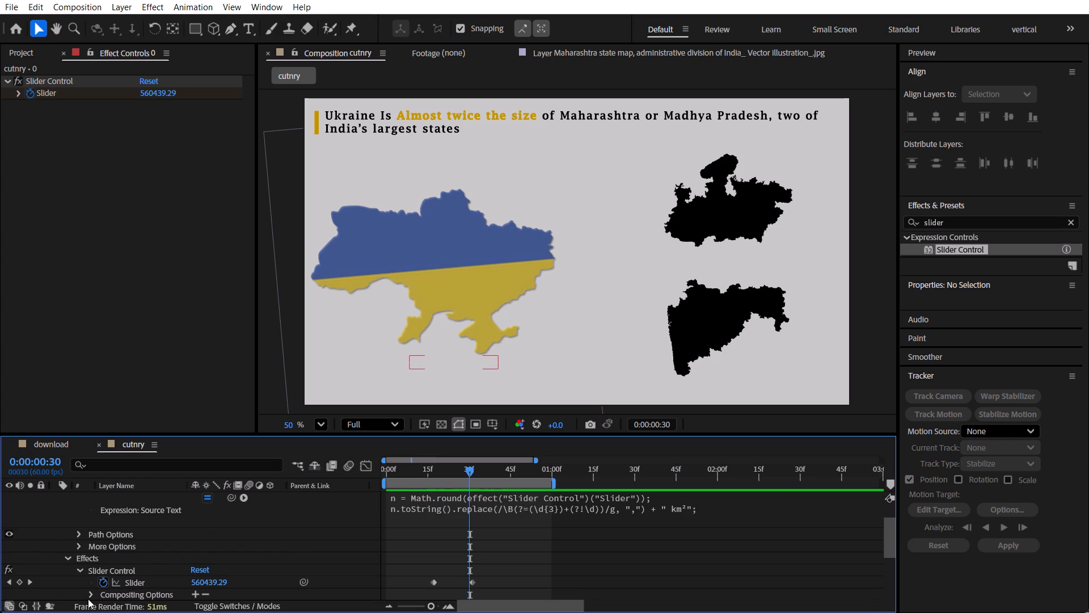
left_click(297, 518)
left_click_drag(433, 469, 450, 475)
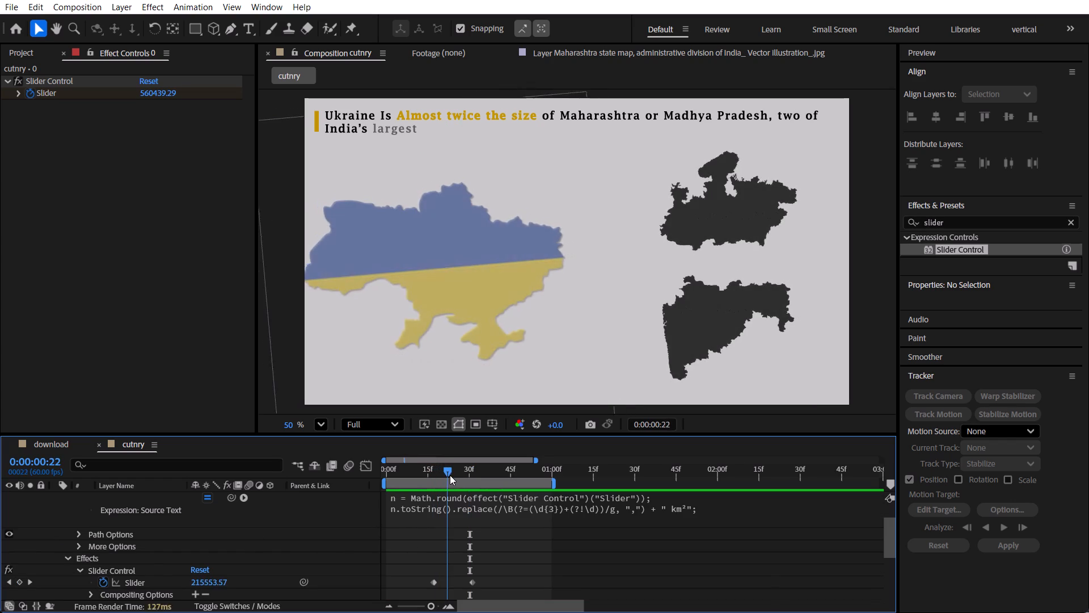
left_click_drag(450, 475, 479, 480)
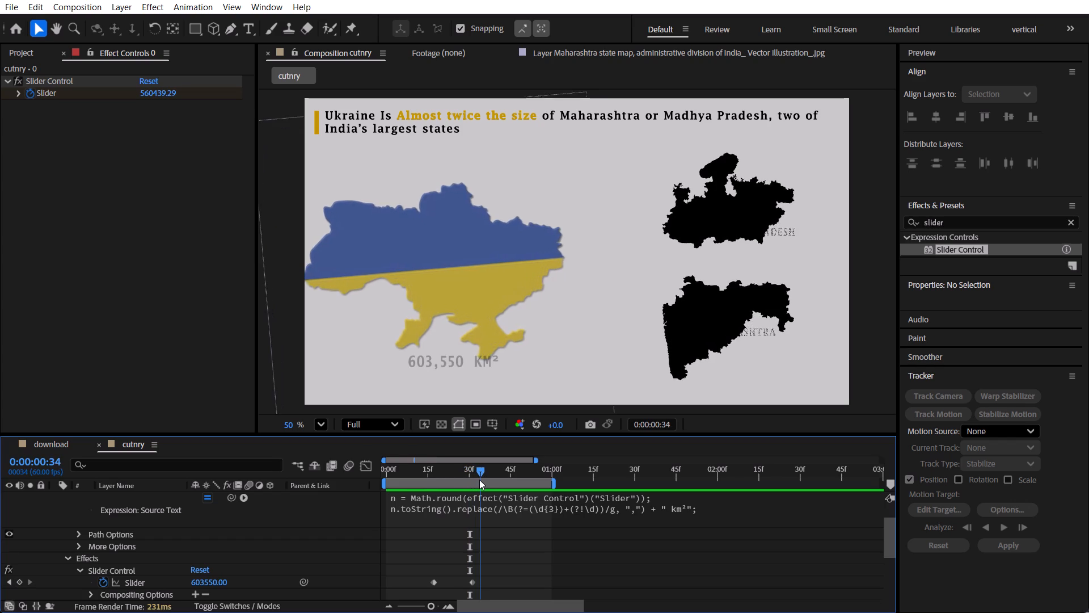
left_click_drag(479, 480, 479, 483)
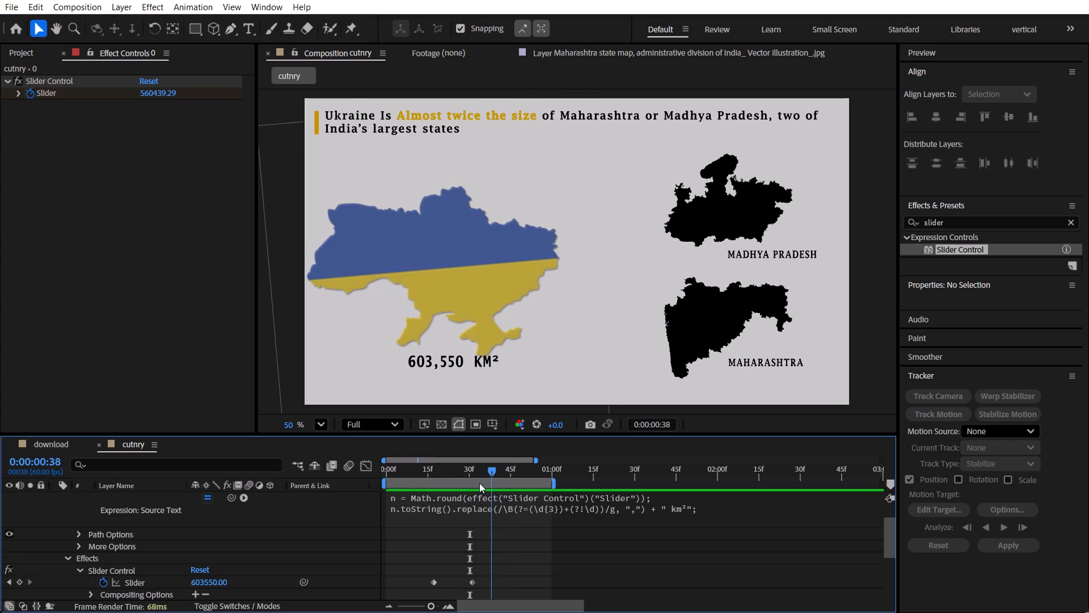
left_click_drag(479, 483, 444, 482)
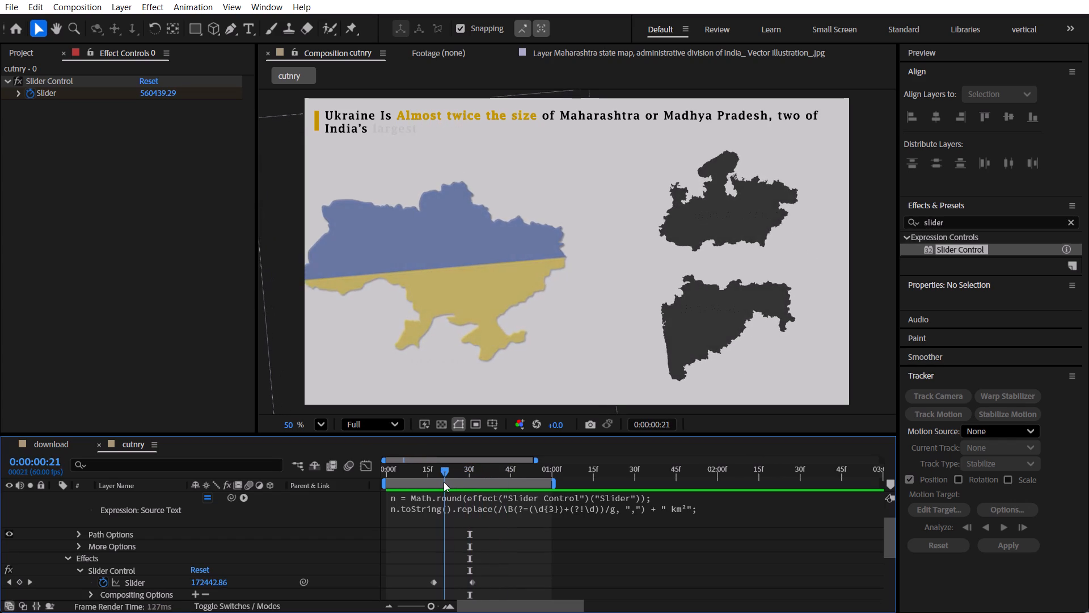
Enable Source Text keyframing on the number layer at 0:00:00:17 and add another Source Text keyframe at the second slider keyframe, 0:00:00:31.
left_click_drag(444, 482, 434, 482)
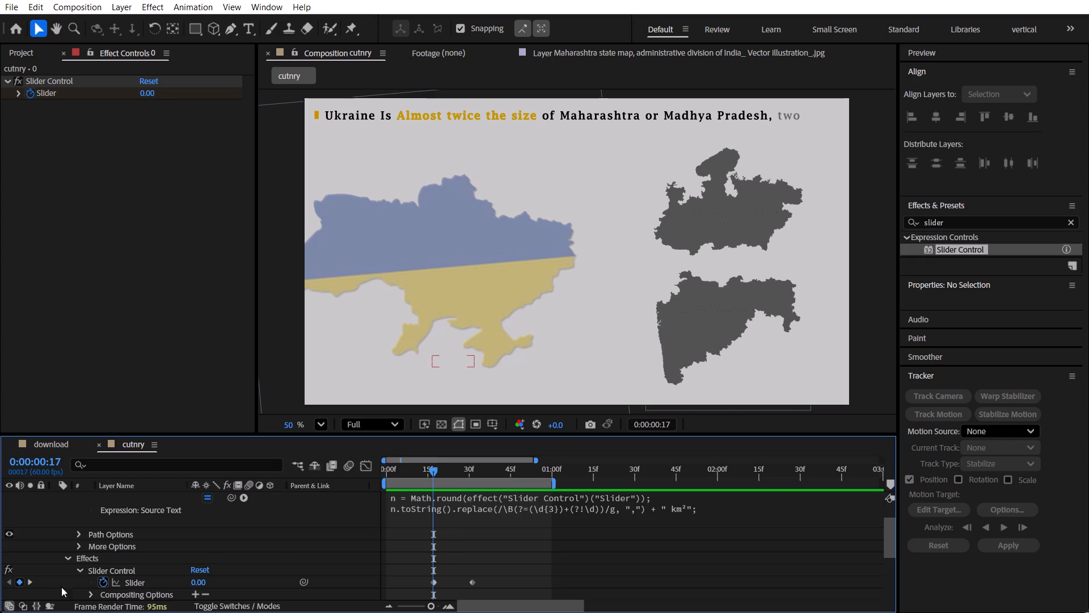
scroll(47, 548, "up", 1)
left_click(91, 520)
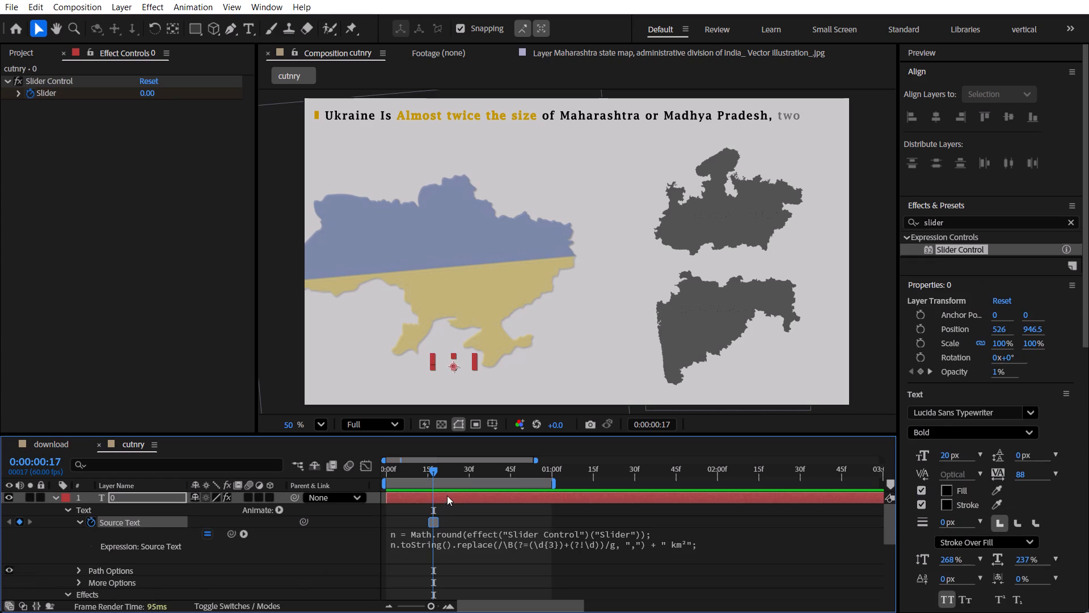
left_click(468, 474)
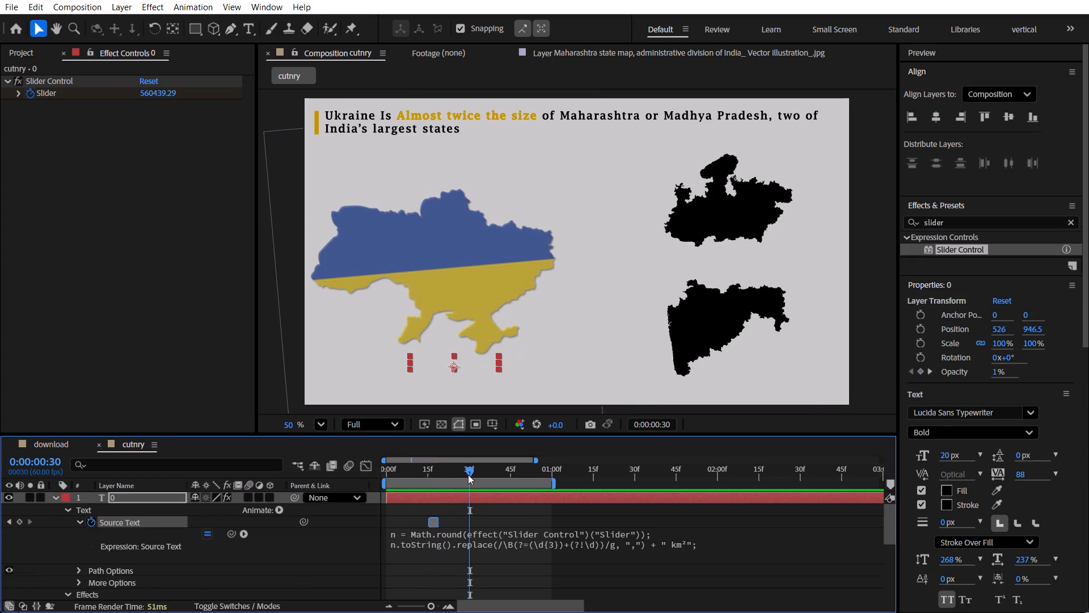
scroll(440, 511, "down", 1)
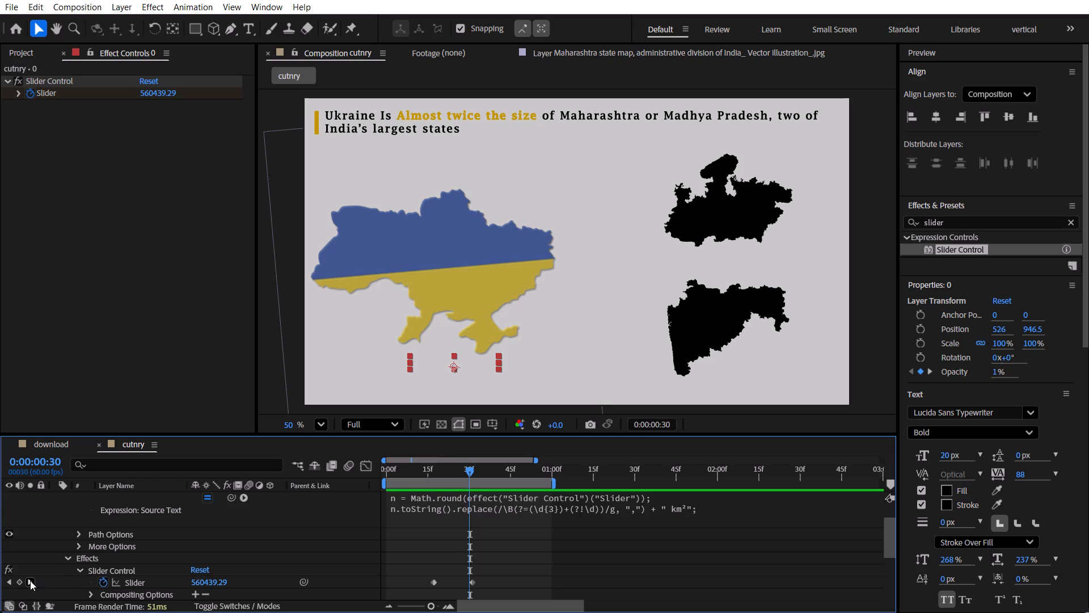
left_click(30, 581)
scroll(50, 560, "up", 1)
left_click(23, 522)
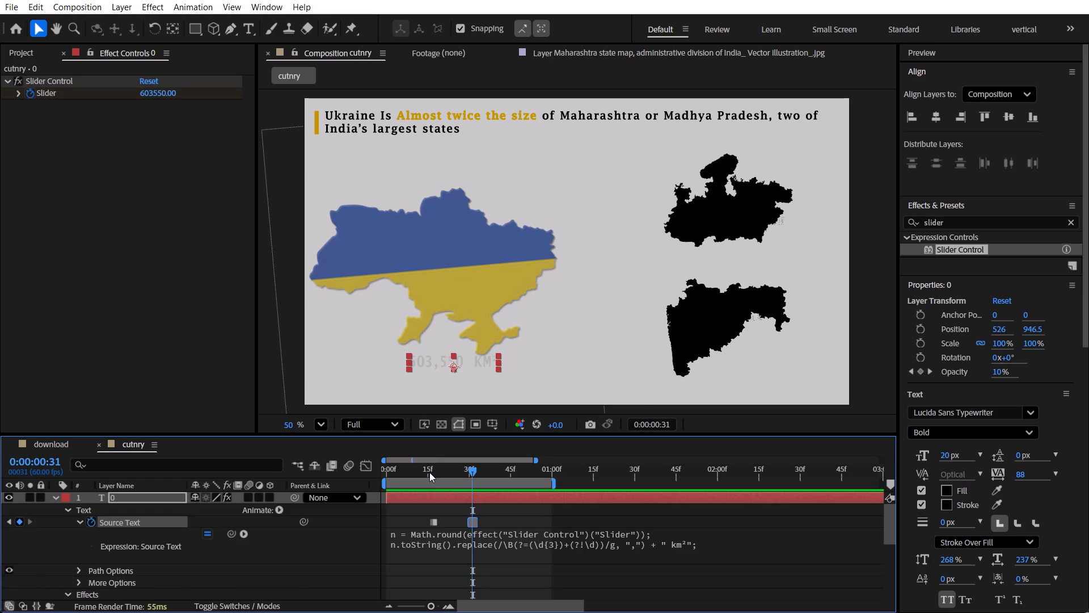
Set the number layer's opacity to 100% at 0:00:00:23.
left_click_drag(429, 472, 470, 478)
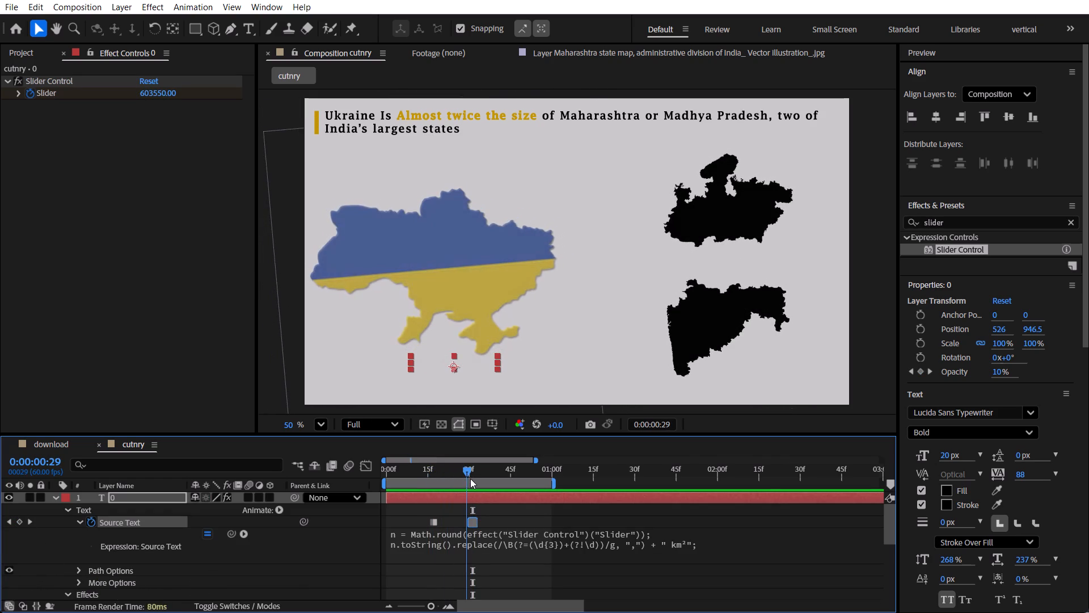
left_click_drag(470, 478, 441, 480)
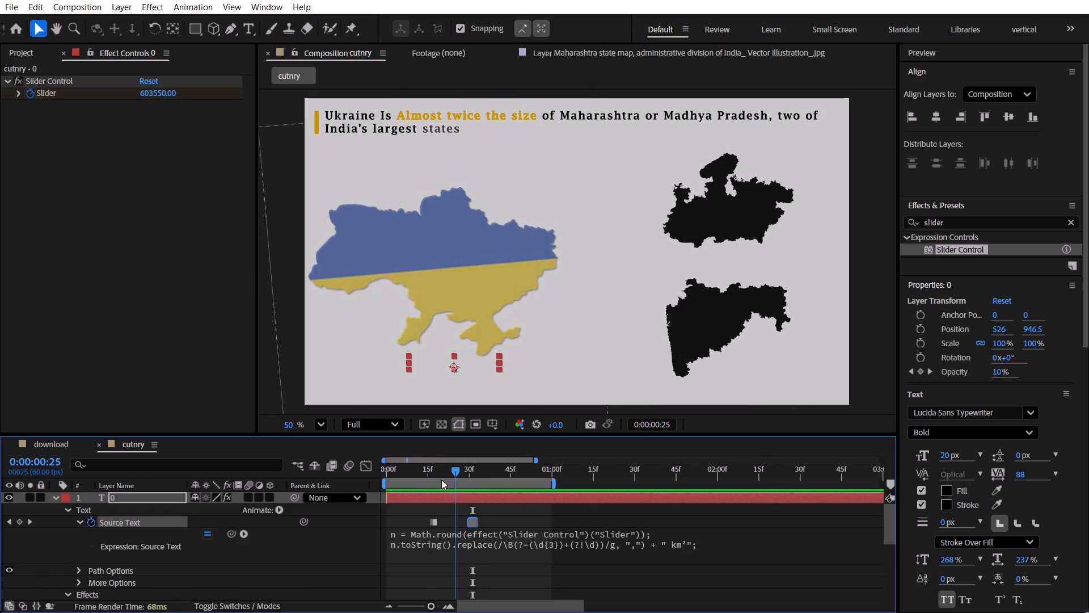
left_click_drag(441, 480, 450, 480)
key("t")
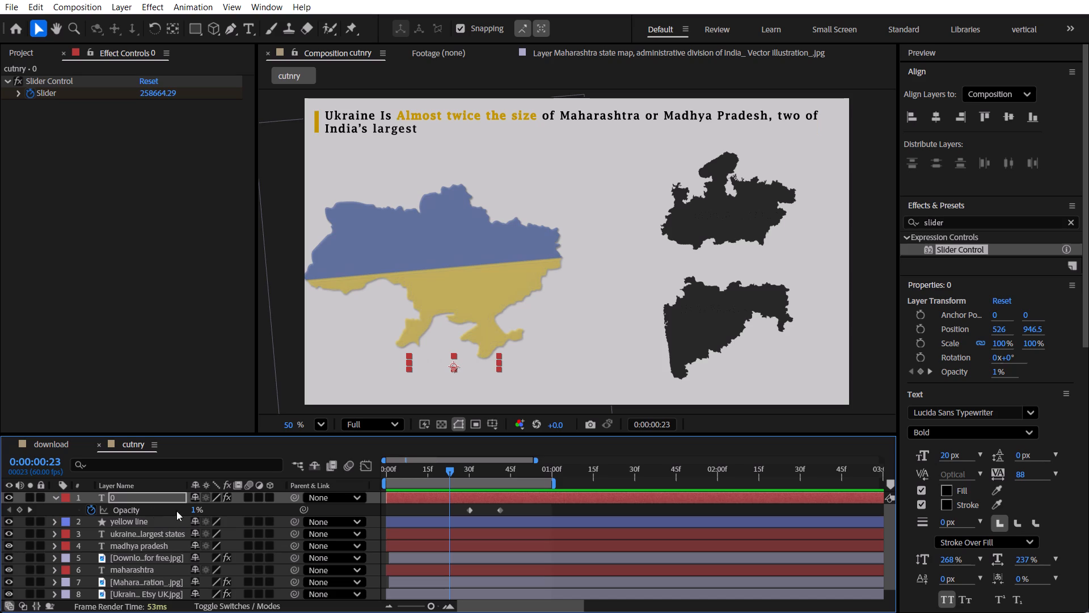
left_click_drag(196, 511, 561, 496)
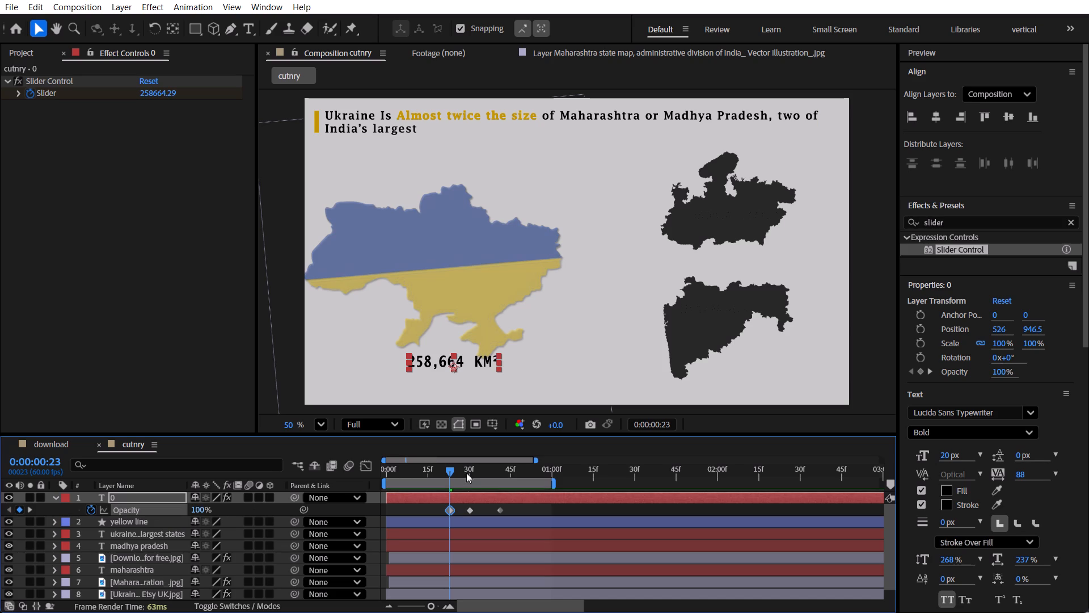
Delete all opacity keyframes of the number layer with the playhead at 0:00:00:38.
left_click_drag(454, 468, 495, 471)
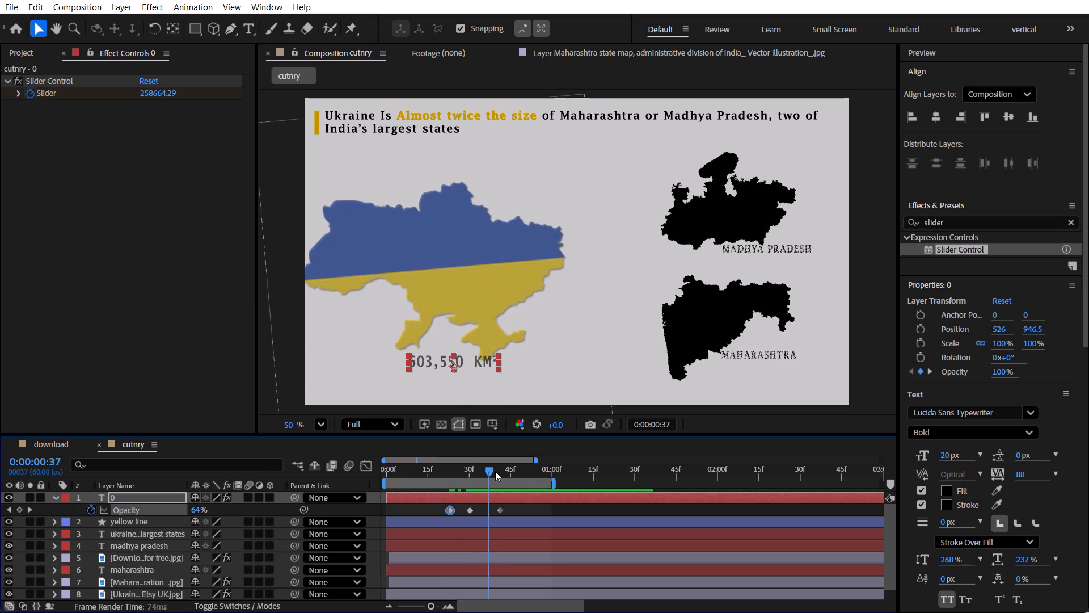
left_click_drag(495, 471, 496, 472)
left_click_drag(512, 509, 441, 508)
key("Delete")
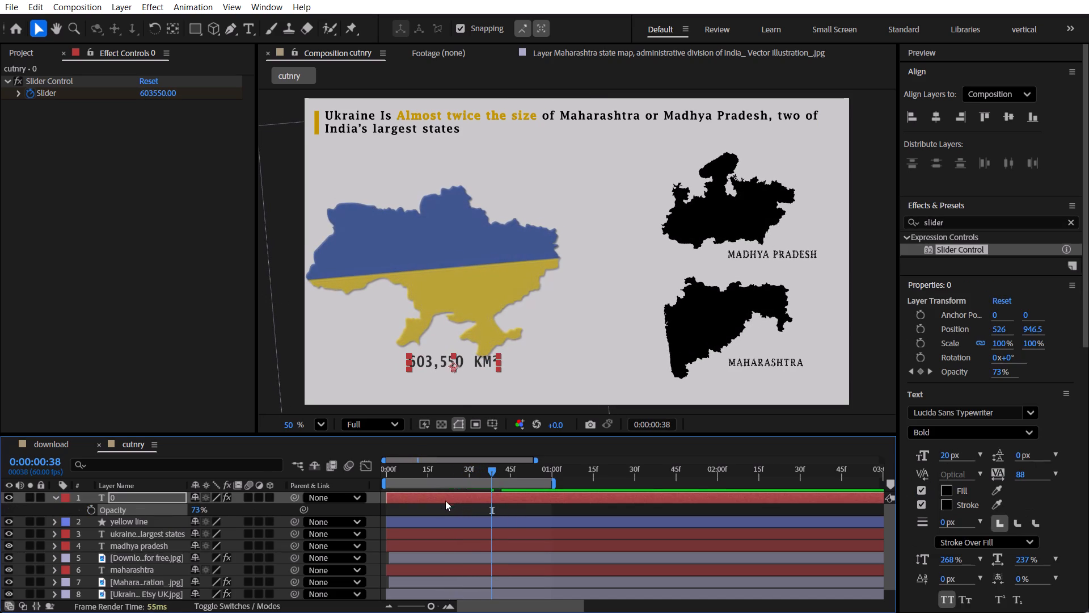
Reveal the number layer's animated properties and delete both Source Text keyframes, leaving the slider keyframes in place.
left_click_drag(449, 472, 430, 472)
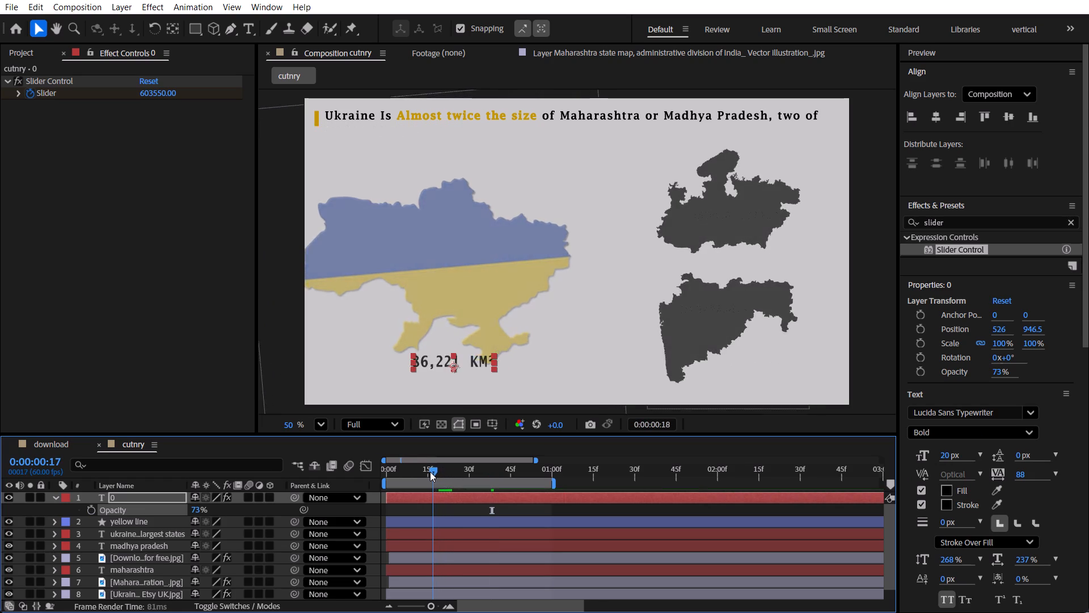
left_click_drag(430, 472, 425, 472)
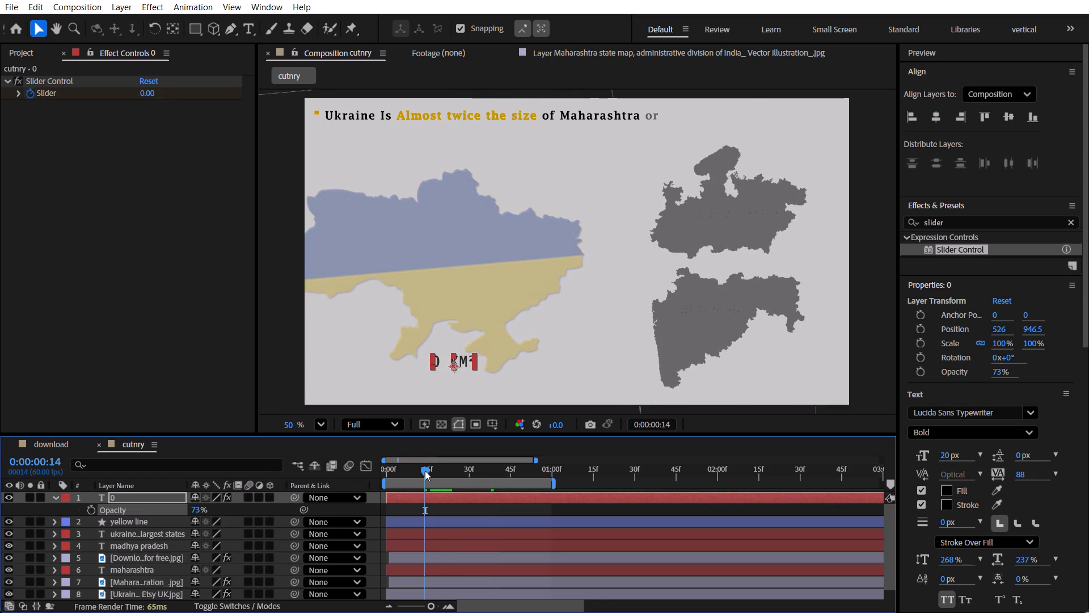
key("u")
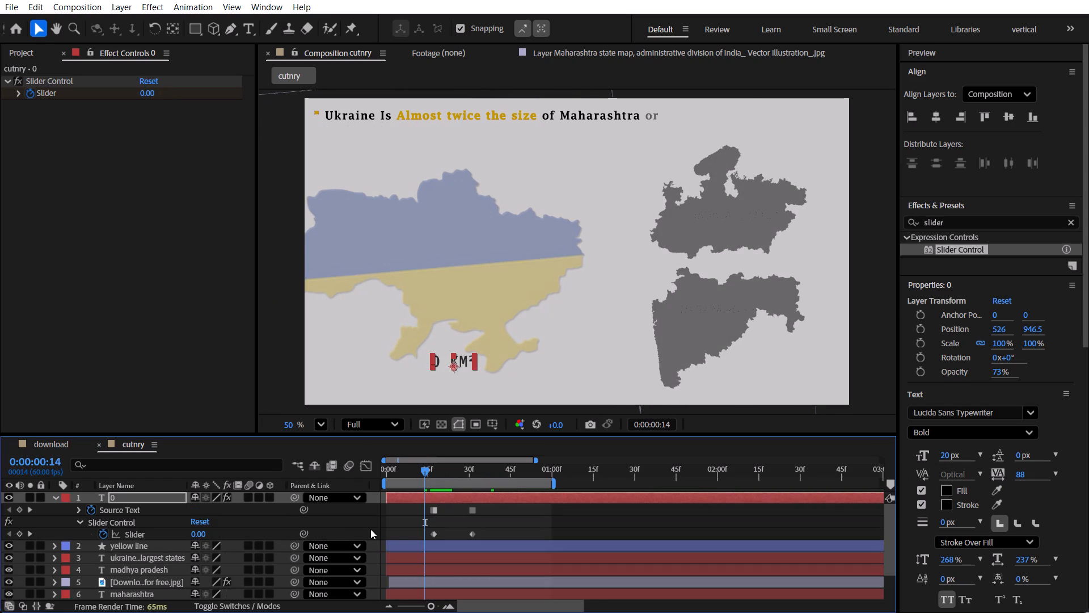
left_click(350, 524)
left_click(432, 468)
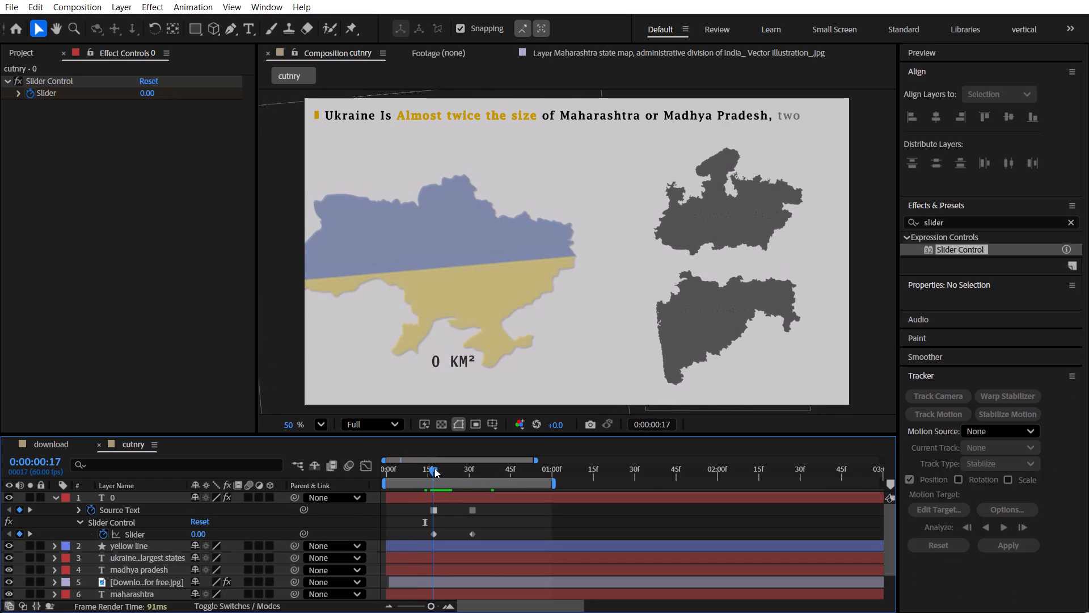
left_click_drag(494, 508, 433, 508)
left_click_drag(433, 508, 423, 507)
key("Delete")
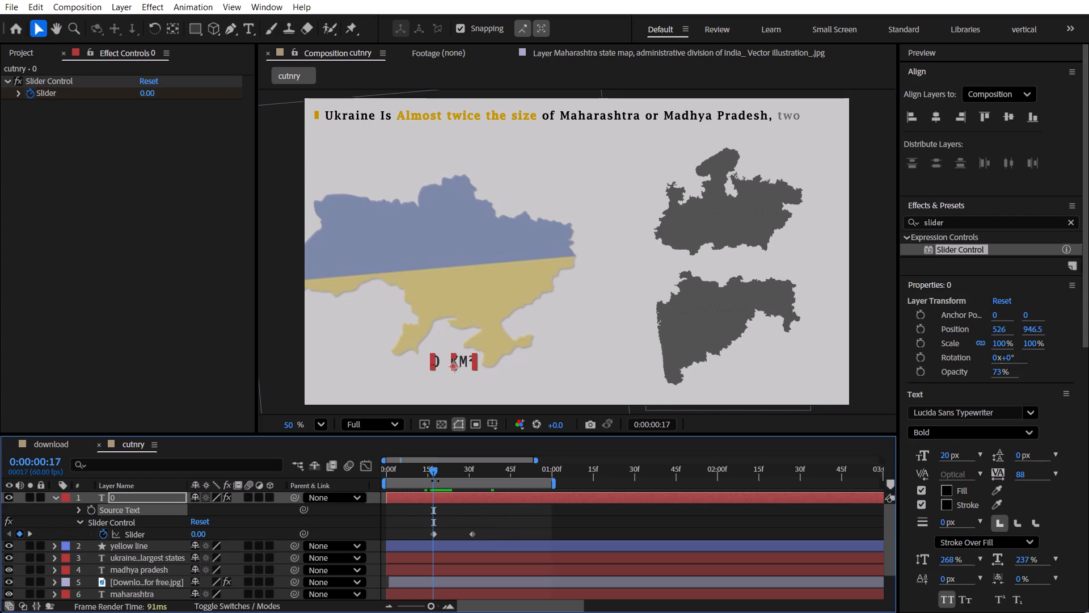
Scrub through the number count and move the playhead to the slider's second keyframe.
left_click_drag(436, 472, 469, 476)
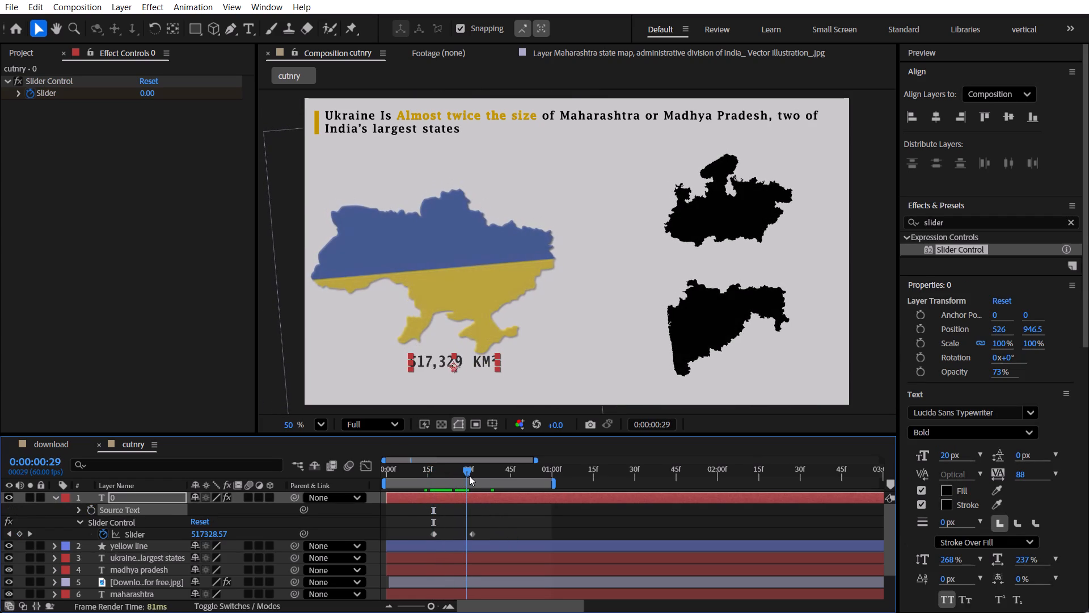
left_click_drag(469, 476, 471, 476)
left_click(493, 532)
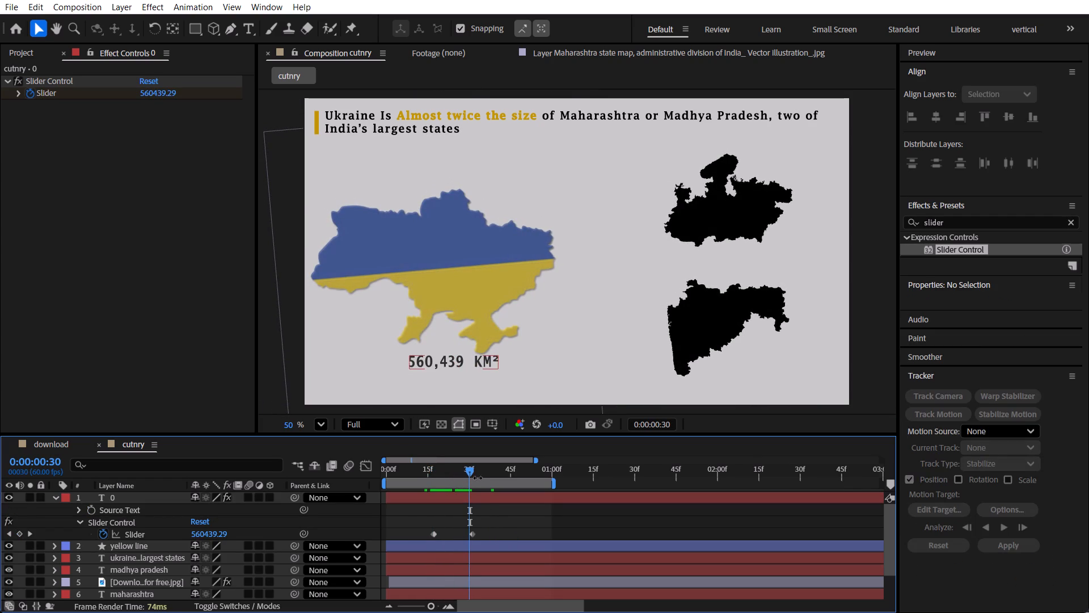
left_click(25, 534)
left_click(29, 534)
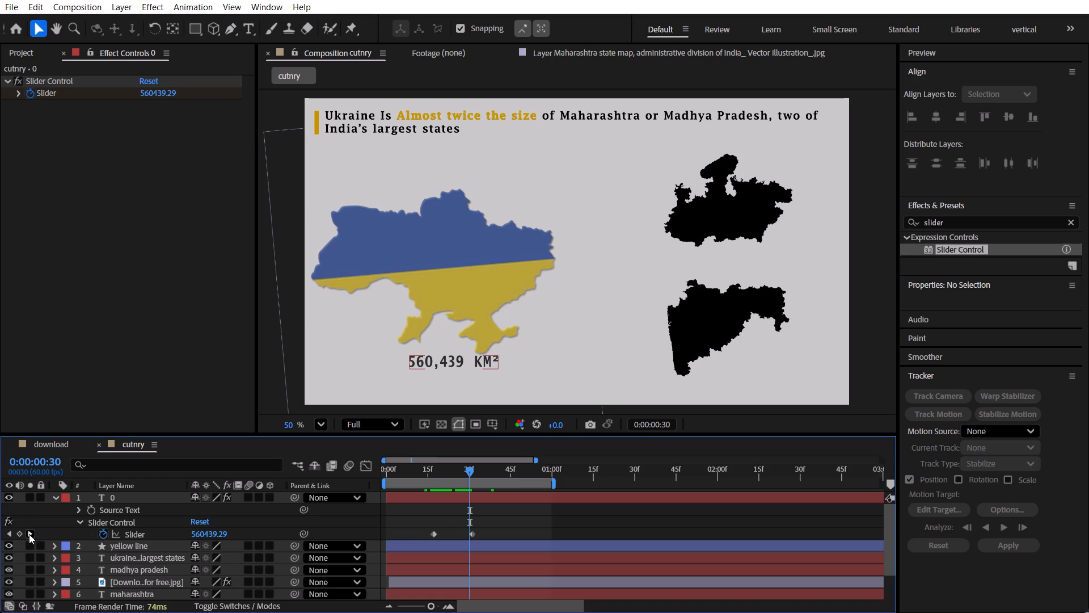
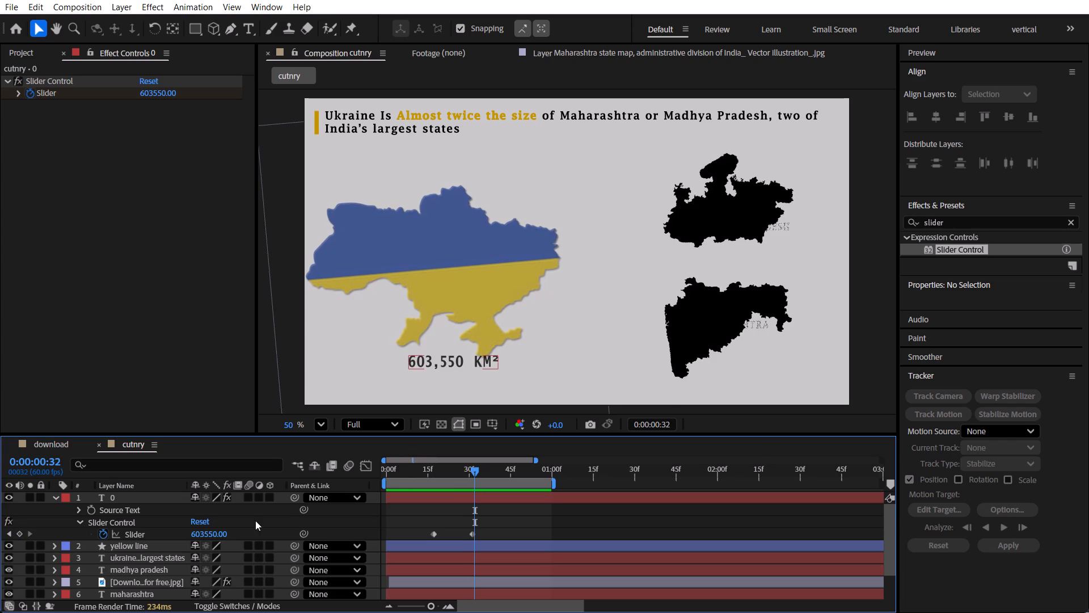
Reveal the number layer's Position property and undo the accidental Source Text change that broke the count.
left_click(303, 510)
left_click(345, 515)
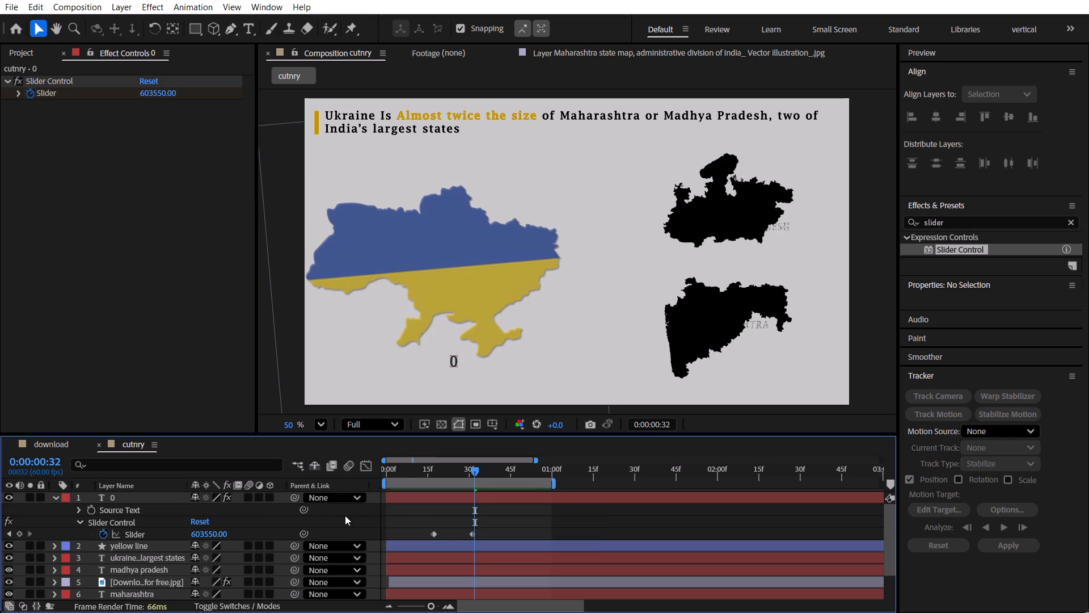
key("p")
key("p")
left_click(170, 497)
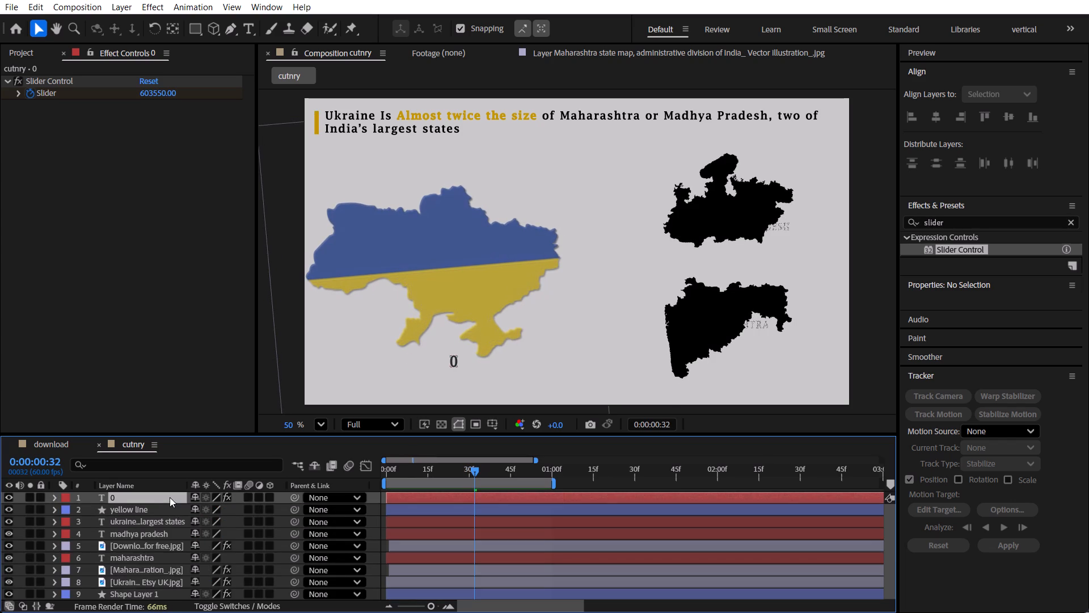
key("p")
left_click_drag(481, 469, 488, 469)
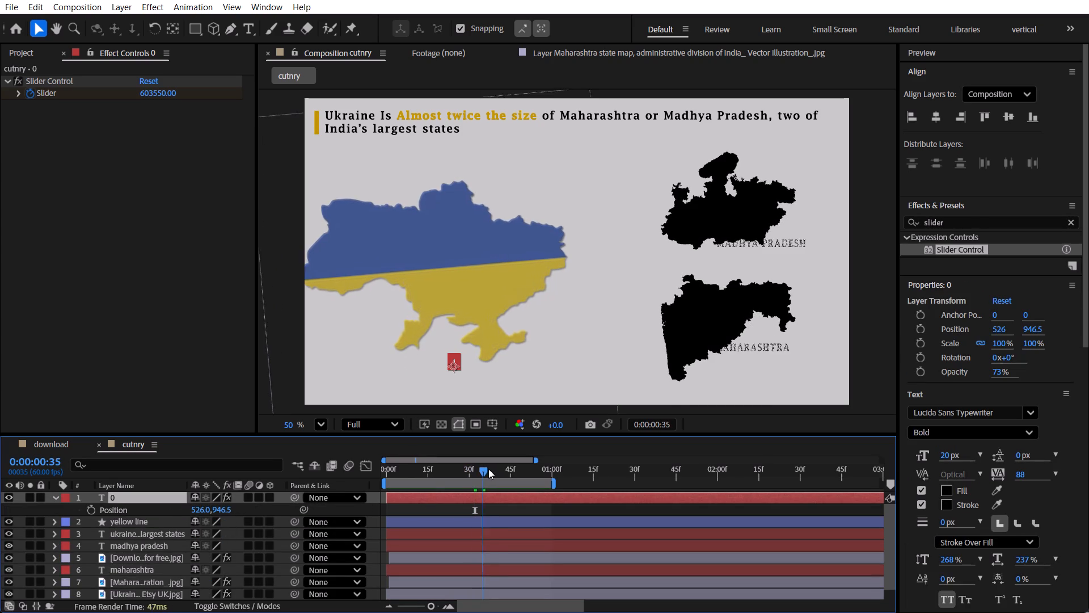
left_click_drag(488, 469, 492, 469)
left_click(272, 514)
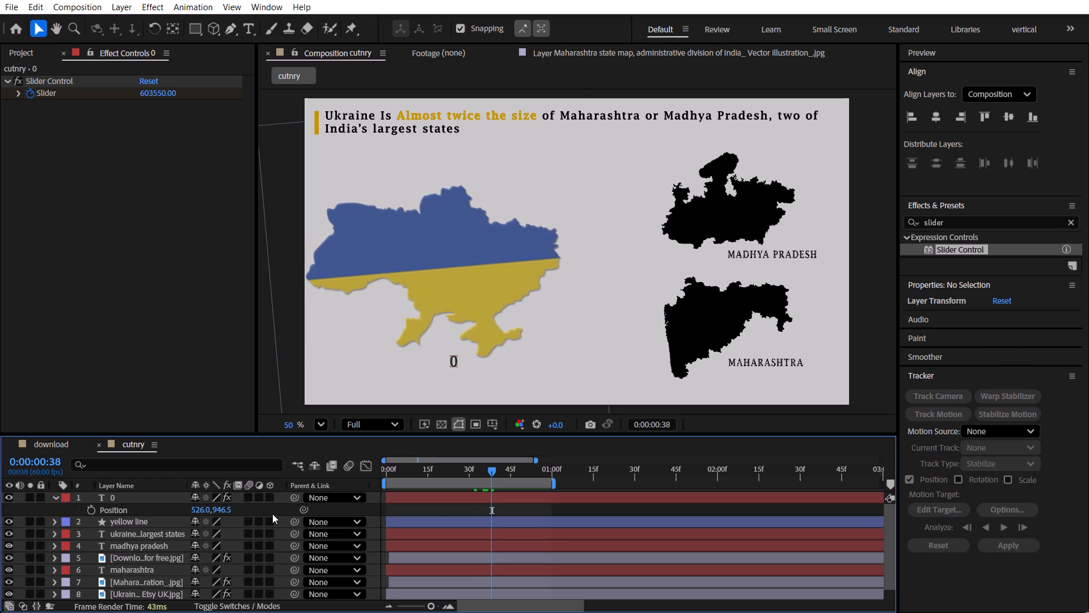
key("ctrl+z")
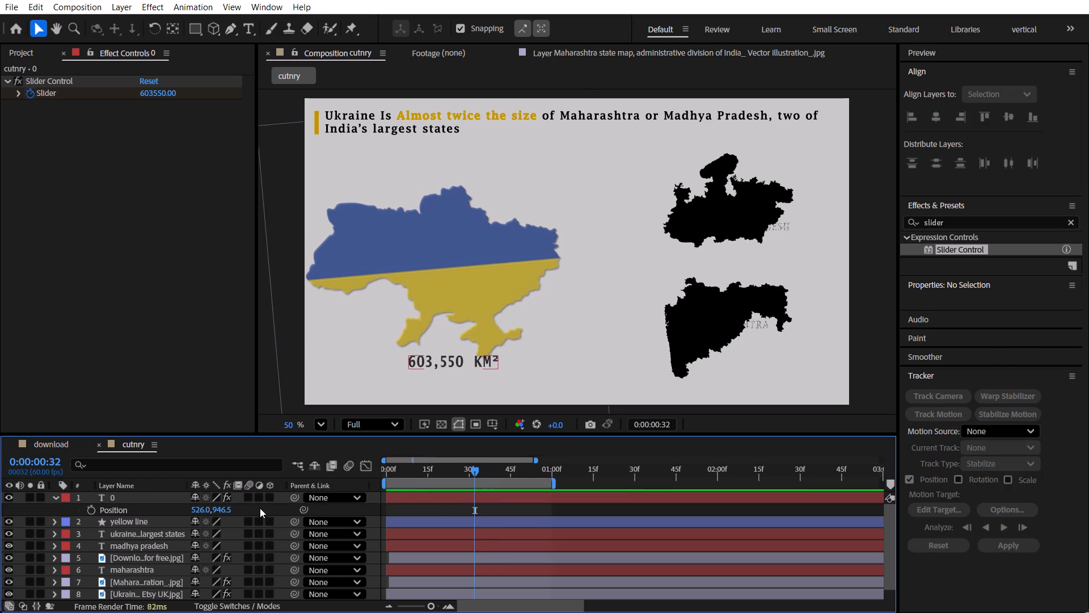
Lower the number layer to a Y position of 979.5 and scrub through the count to check its placement.
left_click_drag(230, 511, 251, 514)
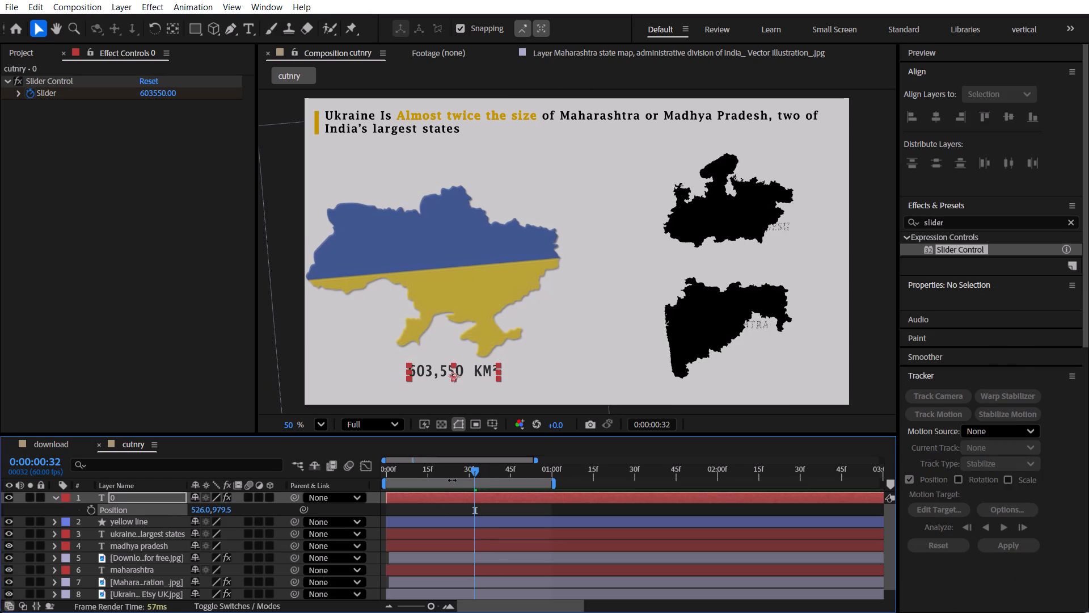
left_click_drag(460, 472, 418, 472)
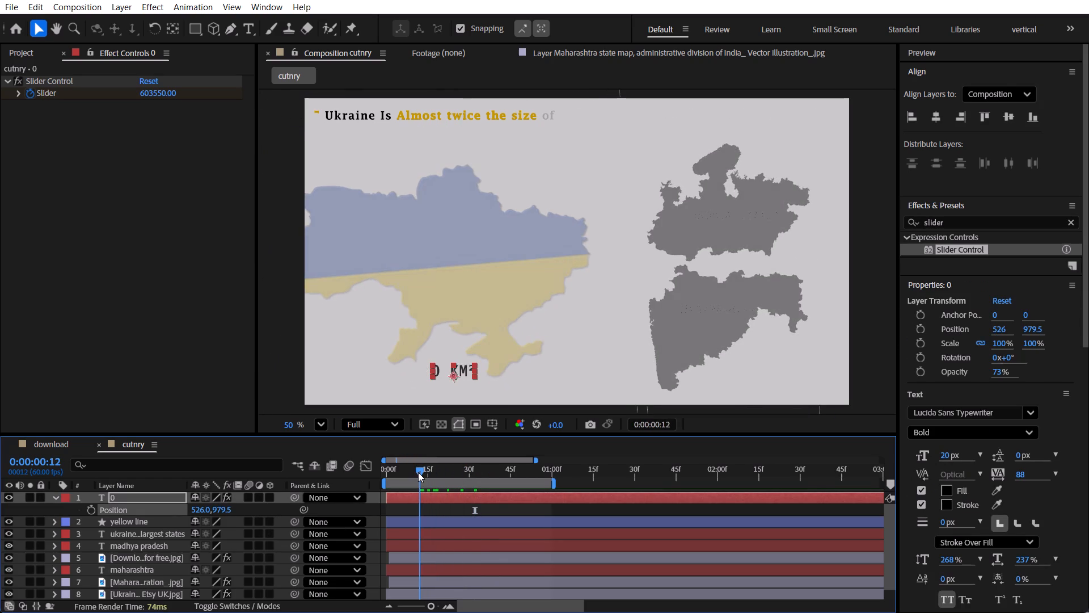
left_click_drag(418, 472, 490, 476)
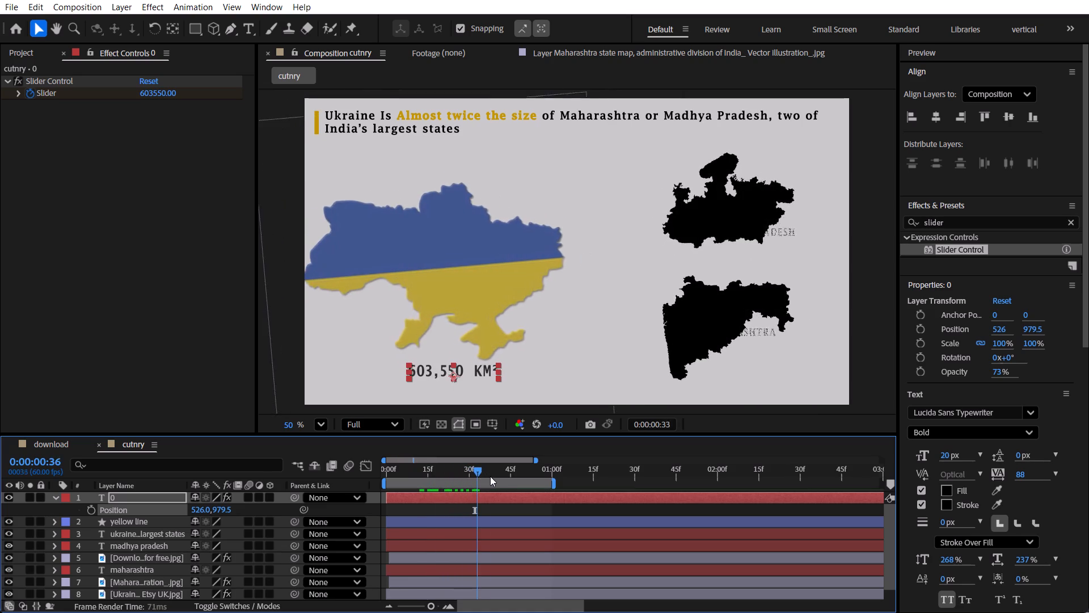
left_click_drag(490, 476, 456, 476)
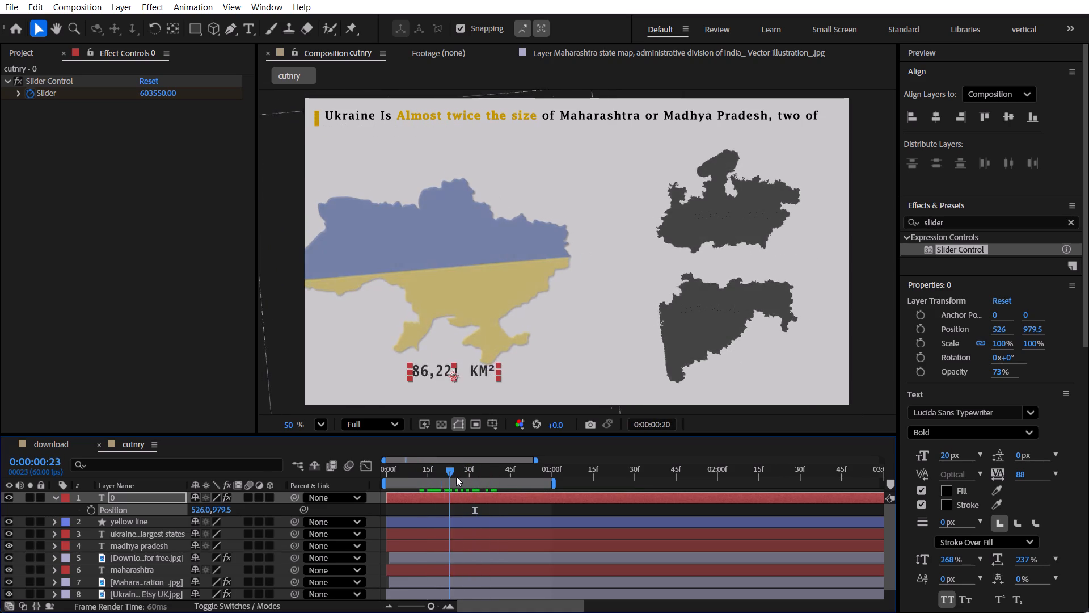
left_click_drag(456, 476, 488, 480)
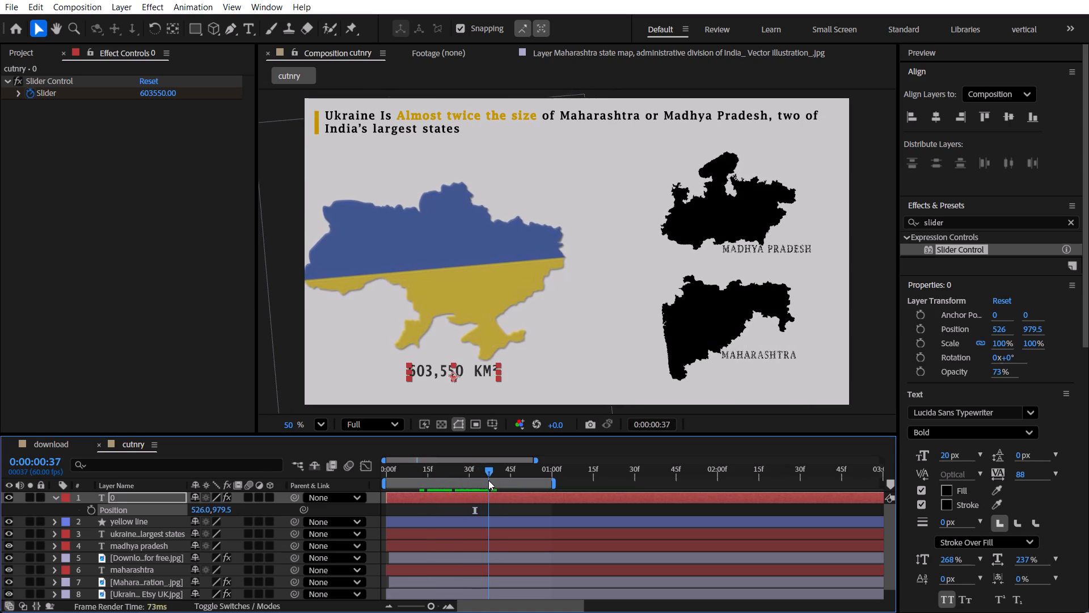
left_click_drag(488, 480, 484, 481)
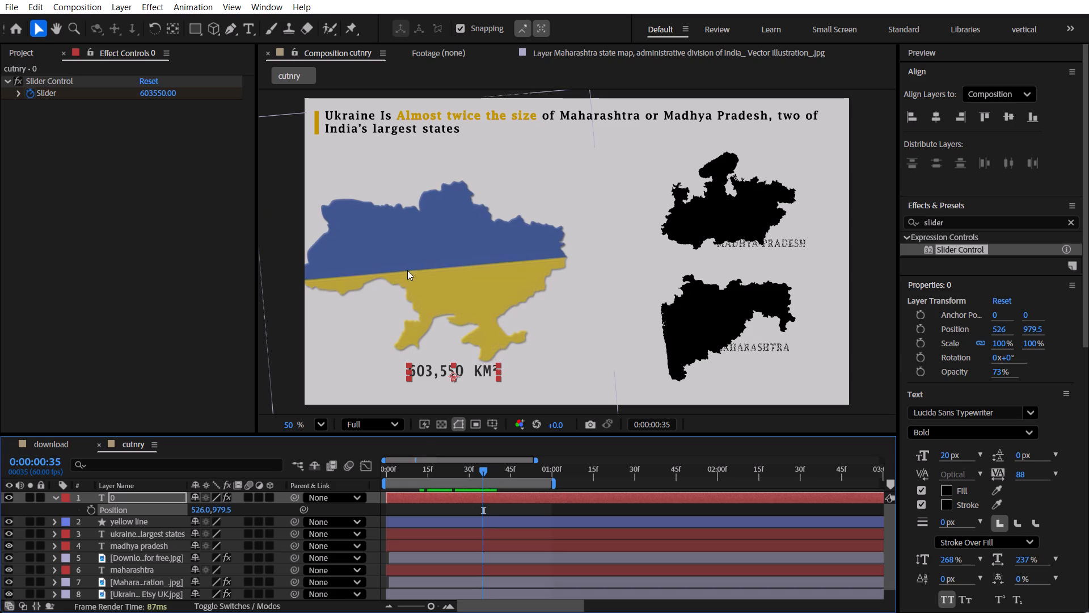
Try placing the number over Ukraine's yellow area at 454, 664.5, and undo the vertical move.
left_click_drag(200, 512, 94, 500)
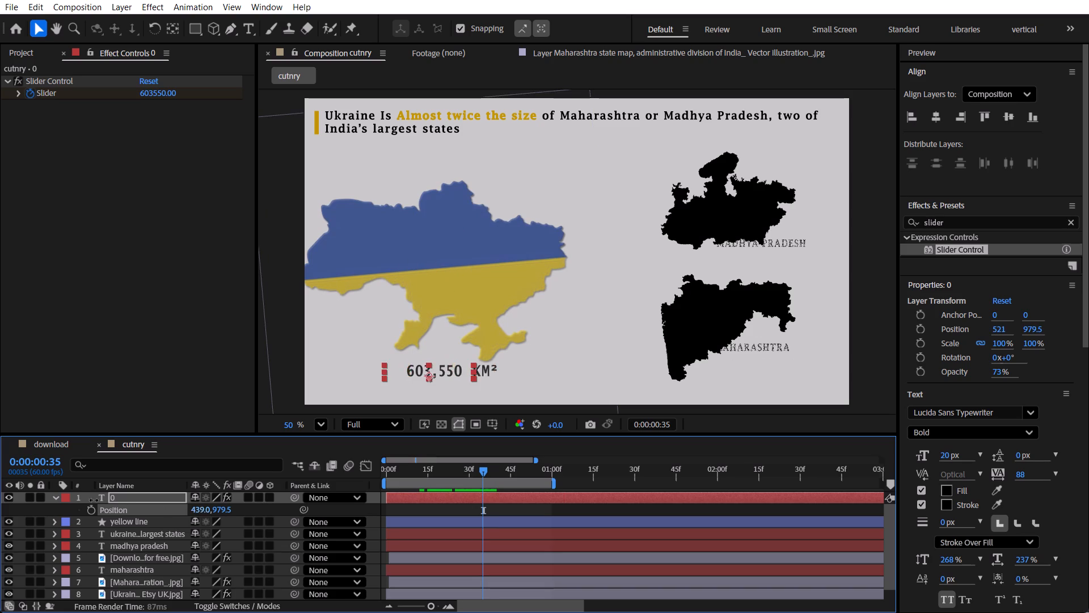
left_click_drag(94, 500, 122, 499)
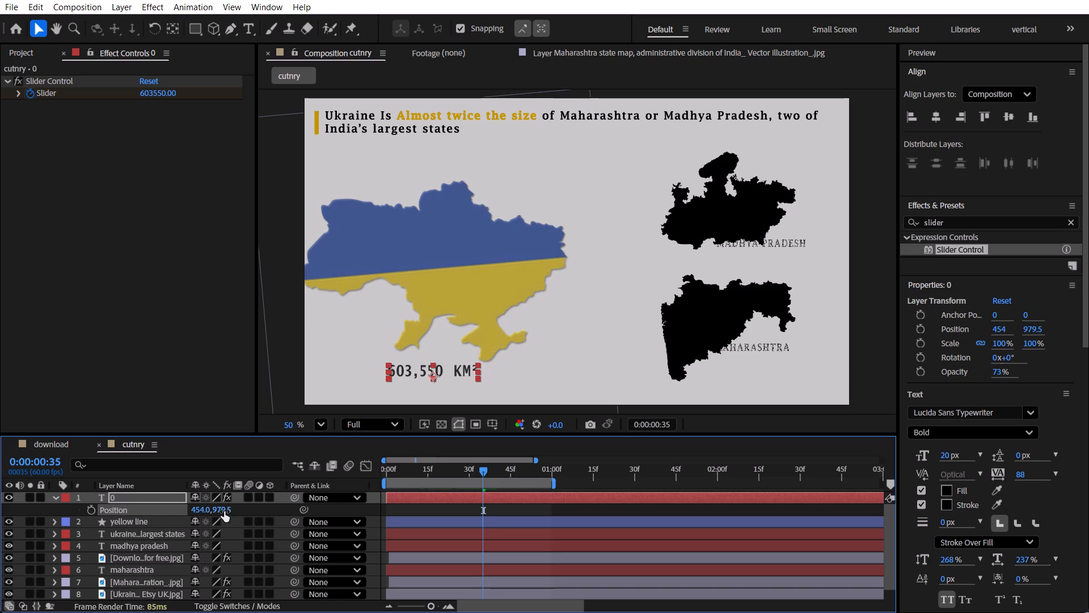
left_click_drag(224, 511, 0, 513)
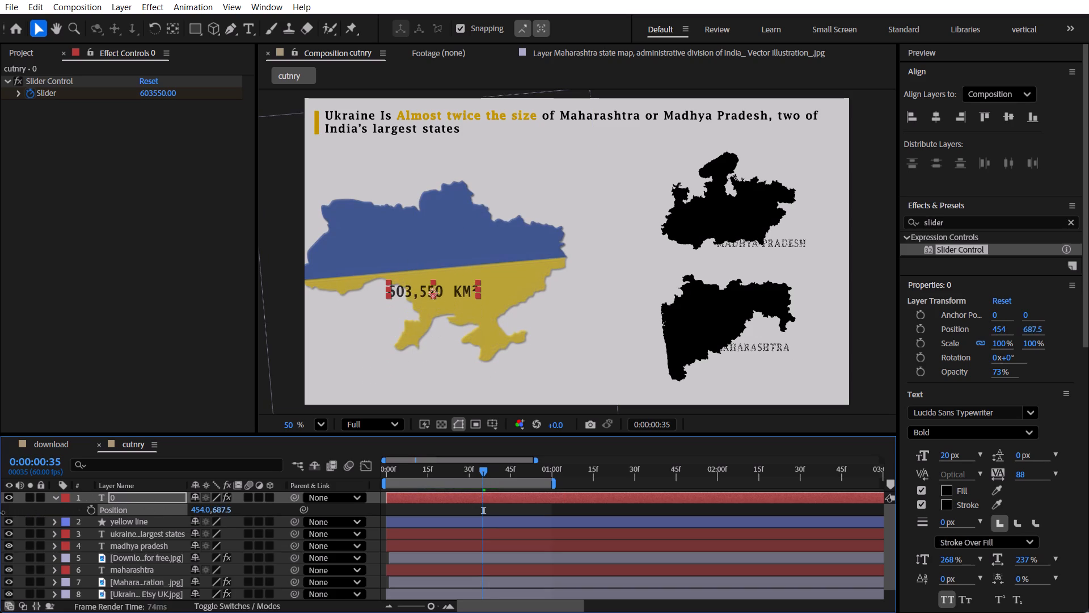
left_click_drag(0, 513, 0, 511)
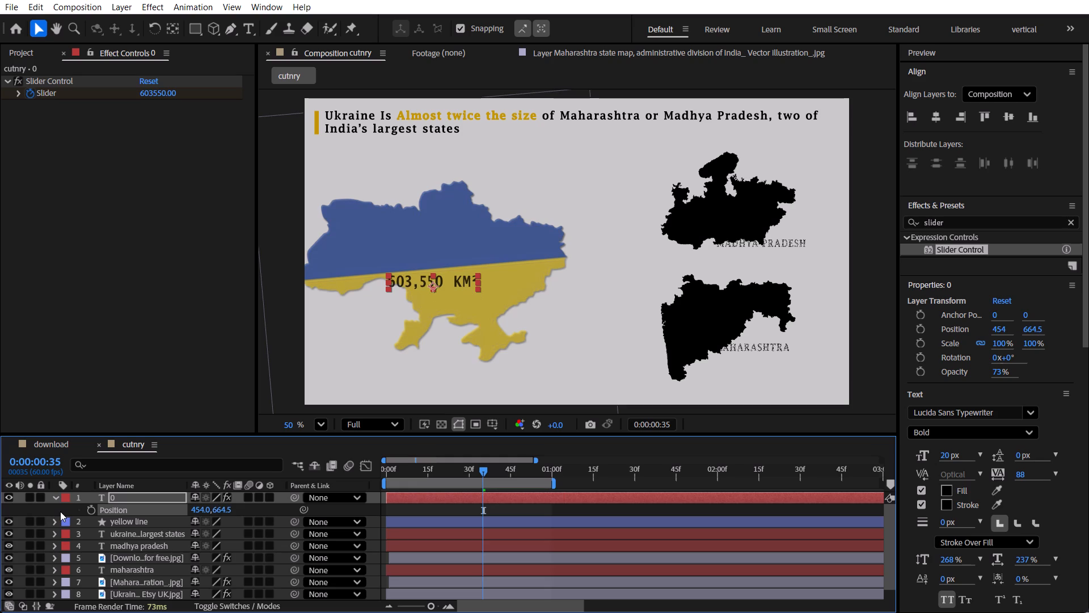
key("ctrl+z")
Move the number layer beneath the Ukraine map to position 398, 1001.5 and scrub through the count to check it.
left_click_drag(202, 513, 162, 513)
left_click_drag(221, 506, 233, 507)
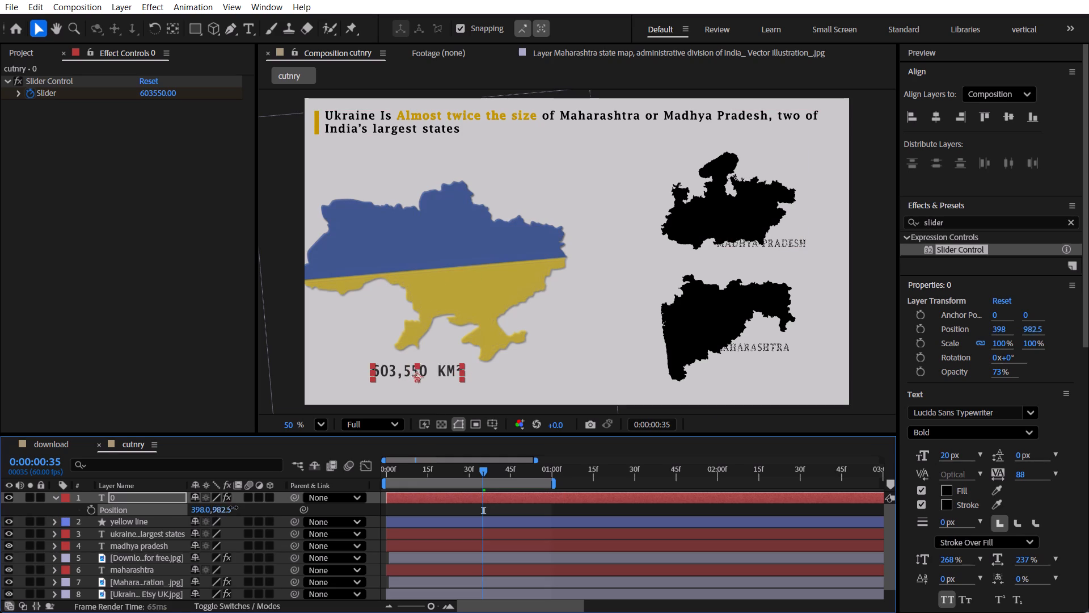
left_click_drag(233, 507, 235, 507)
left_click_drag(471, 473, 420, 473)
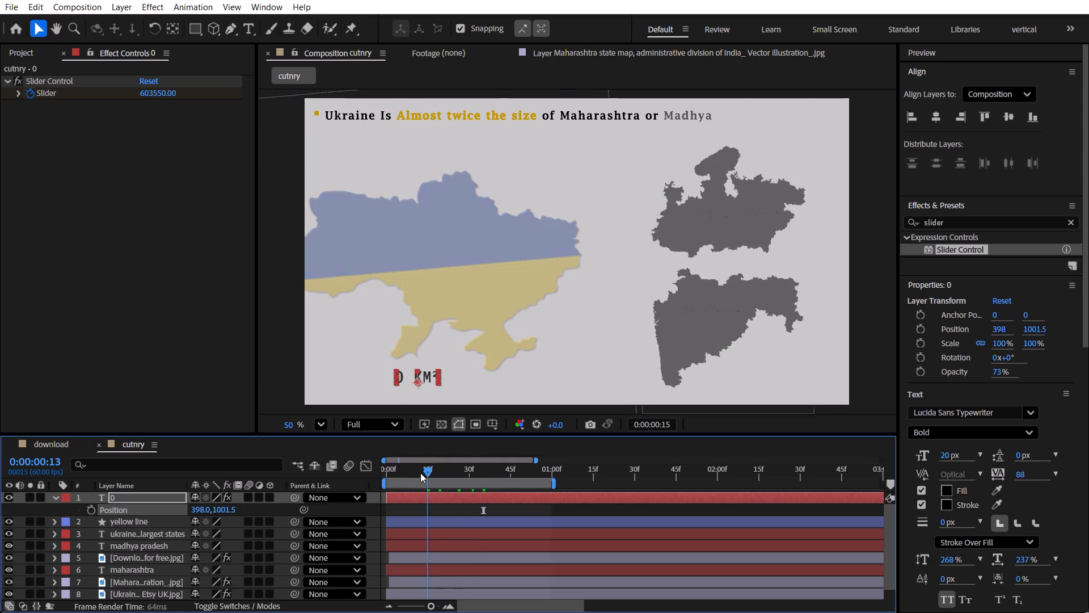
left_click_drag(420, 473, 476, 476)
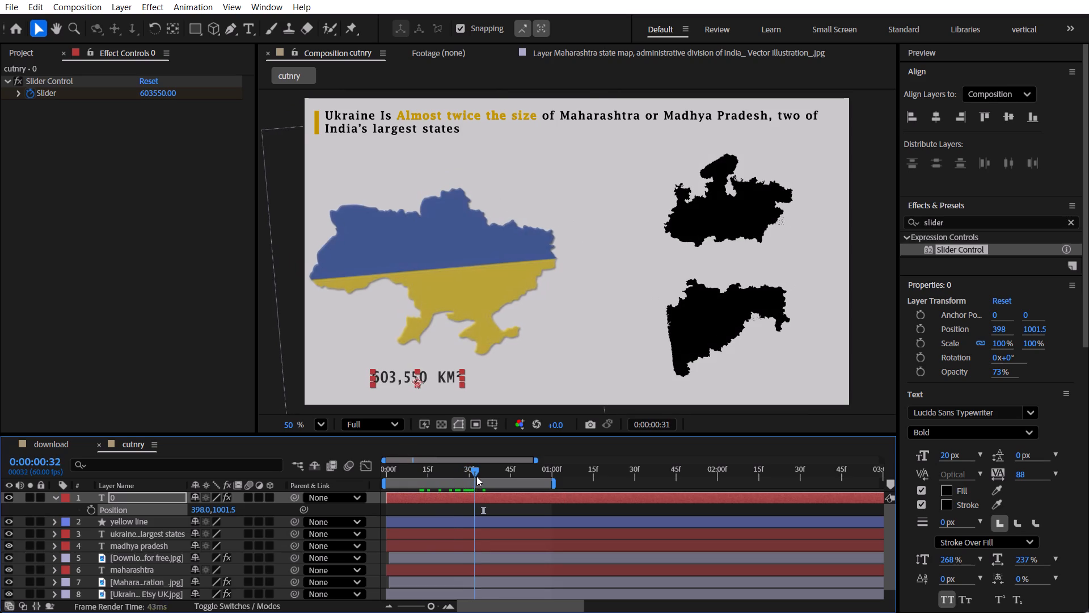
left_click_drag(476, 476, 481, 478)
left_click(513, 505)
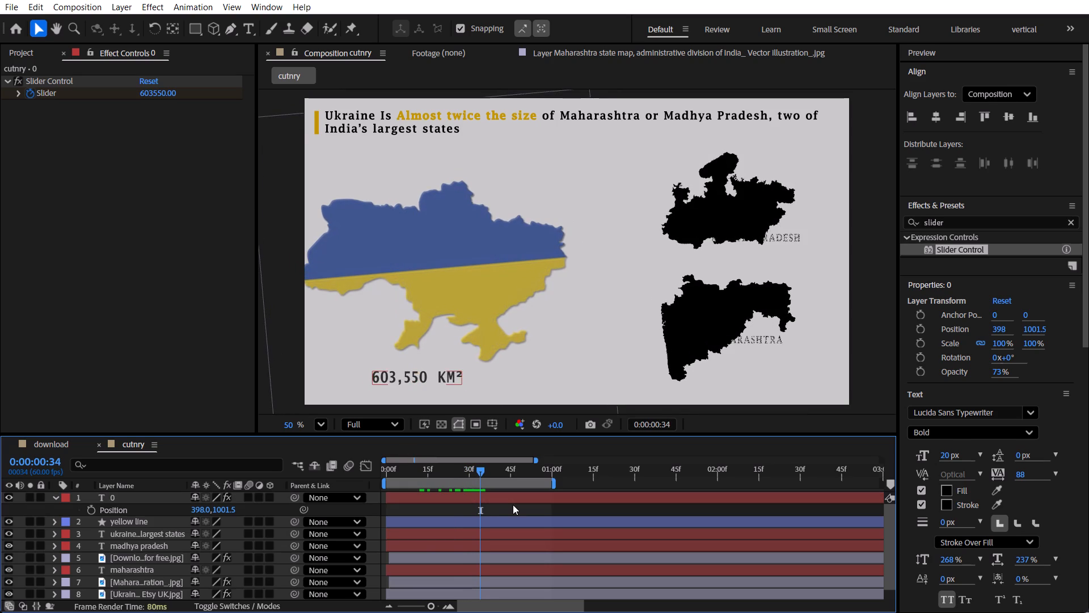
Apply Easy Ease to both slider keyframes of the number layer and check the resulting curve in the Graph Editor.
key("u")
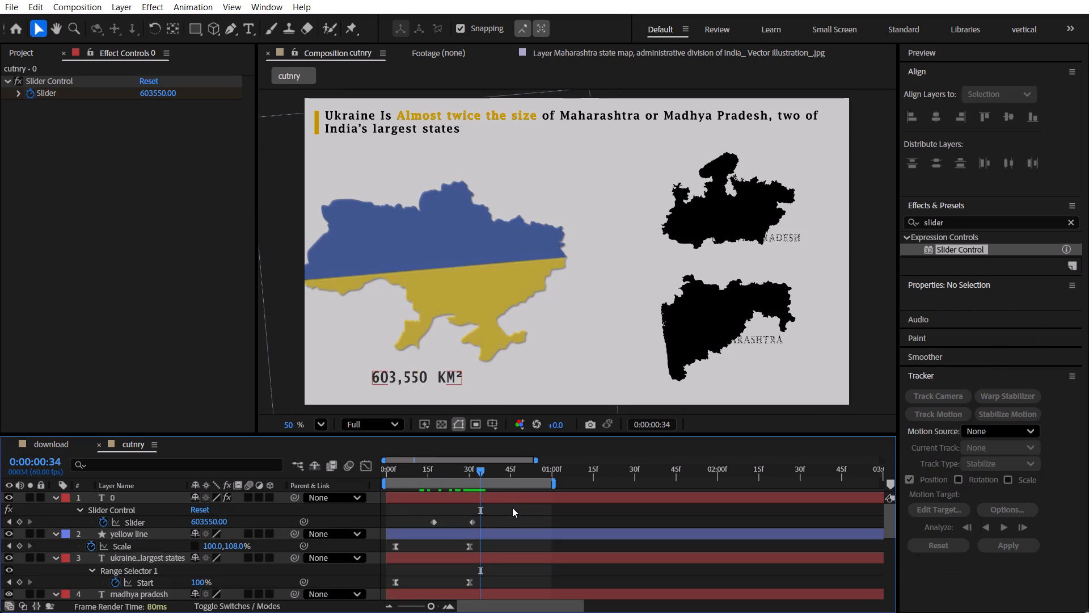
left_click(12, 522)
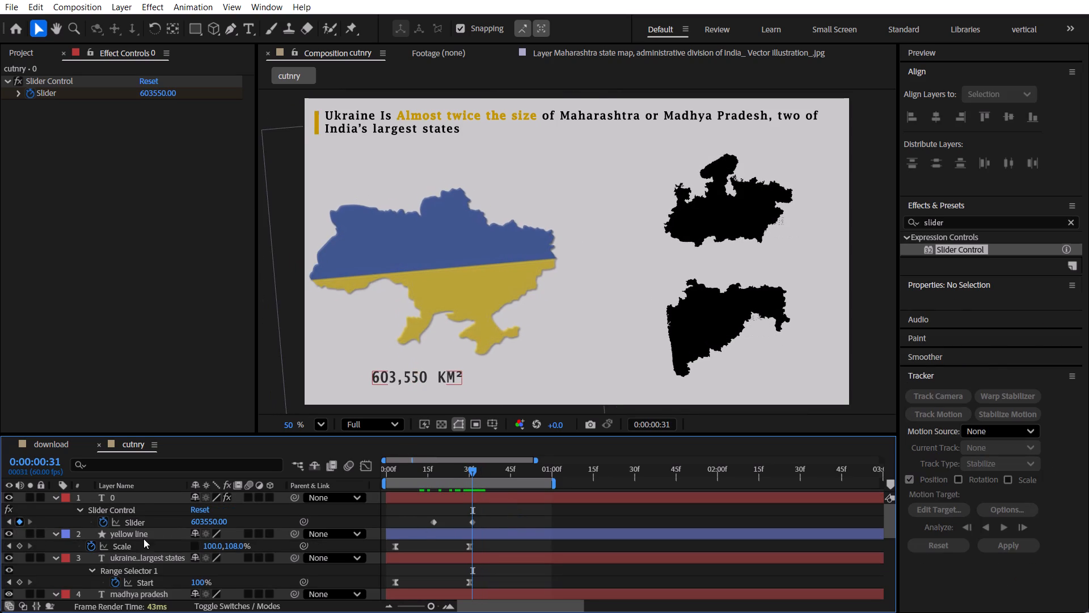
left_click_drag(499, 514, 420, 524)
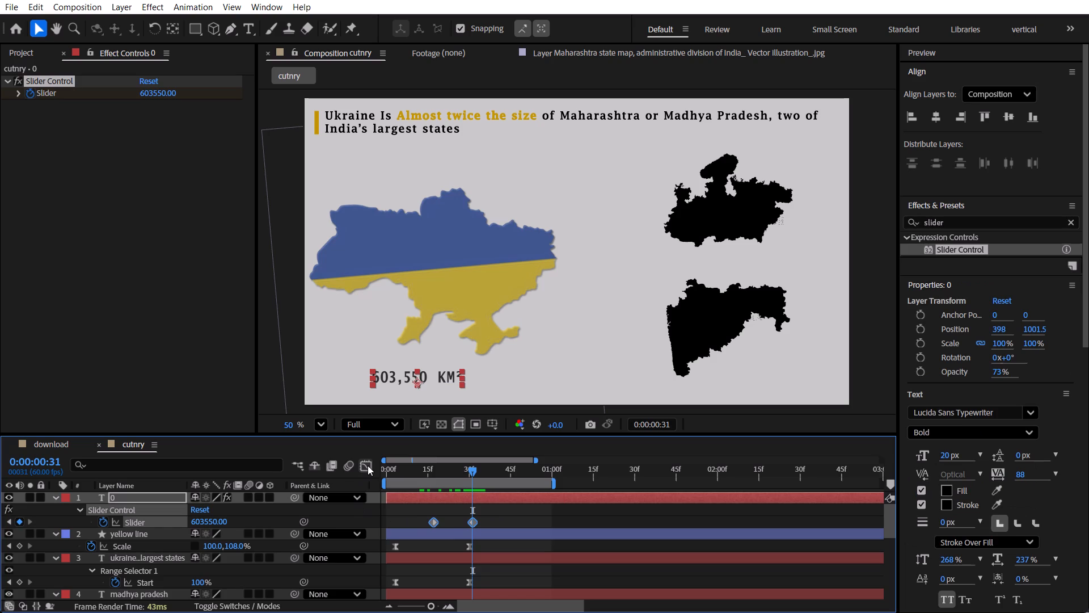
left_click(368, 465)
key("F9")
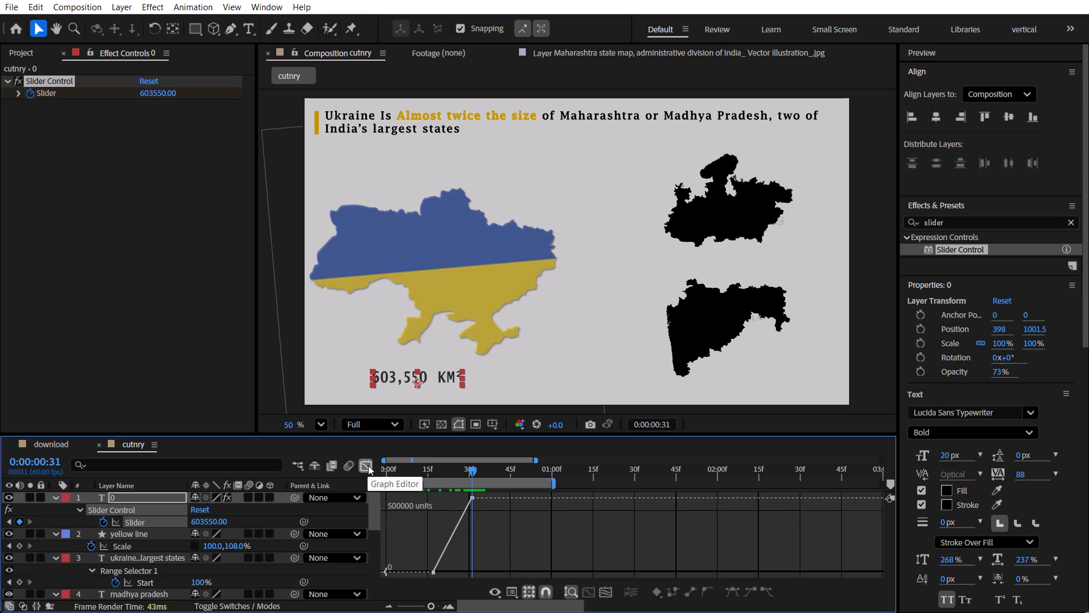
left_click_drag(508, 515, 397, 577)
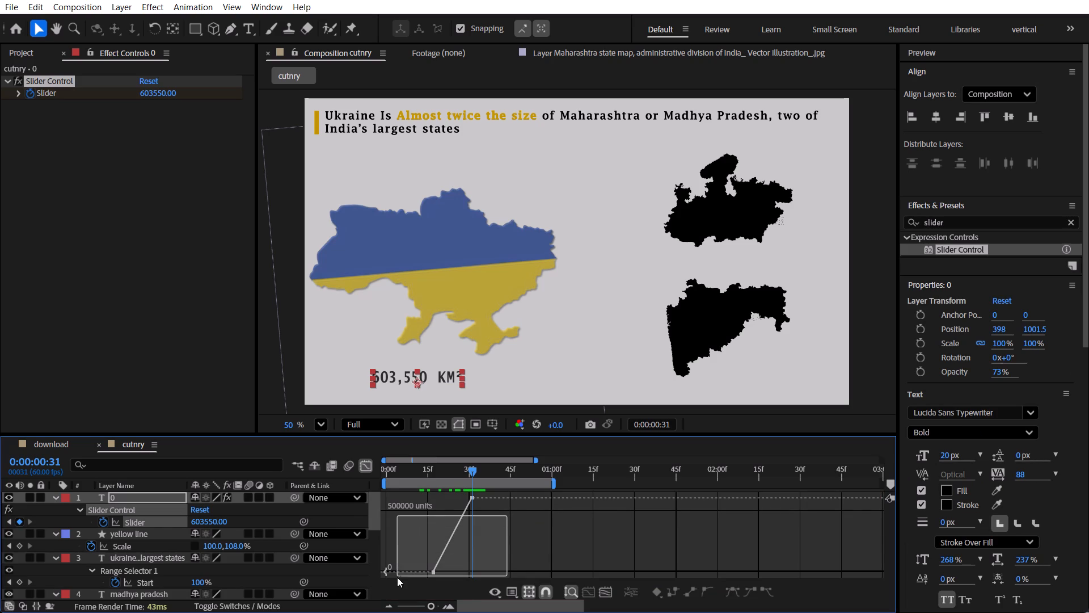
left_click_drag(397, 577, 397, 575)
left_click_drag(491, 503, 423, 578)
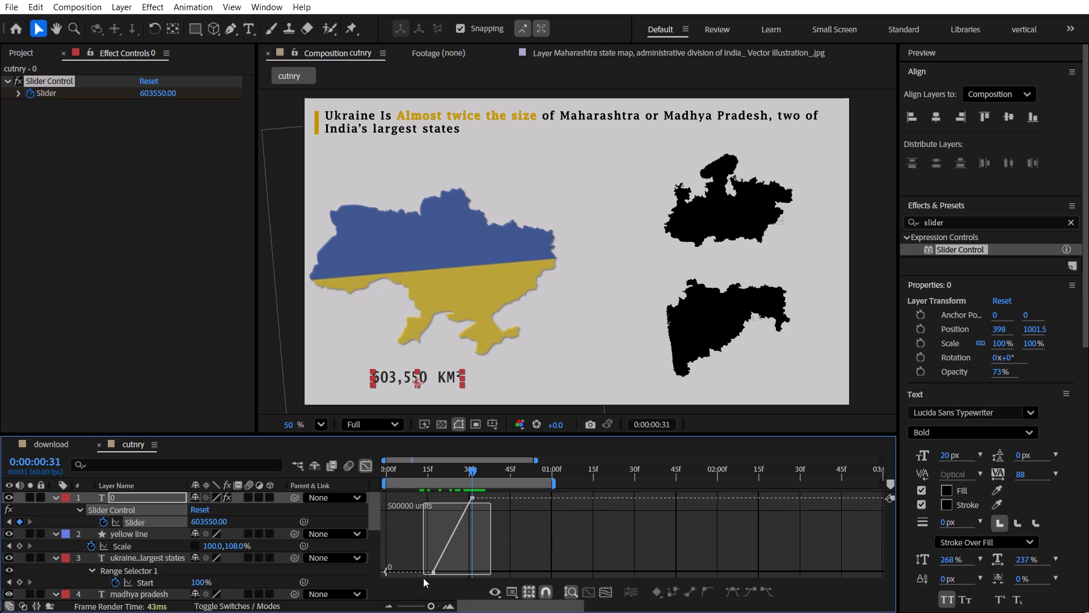
left_click_drag(423, 578, 423, 578)
left_click(364, 463)
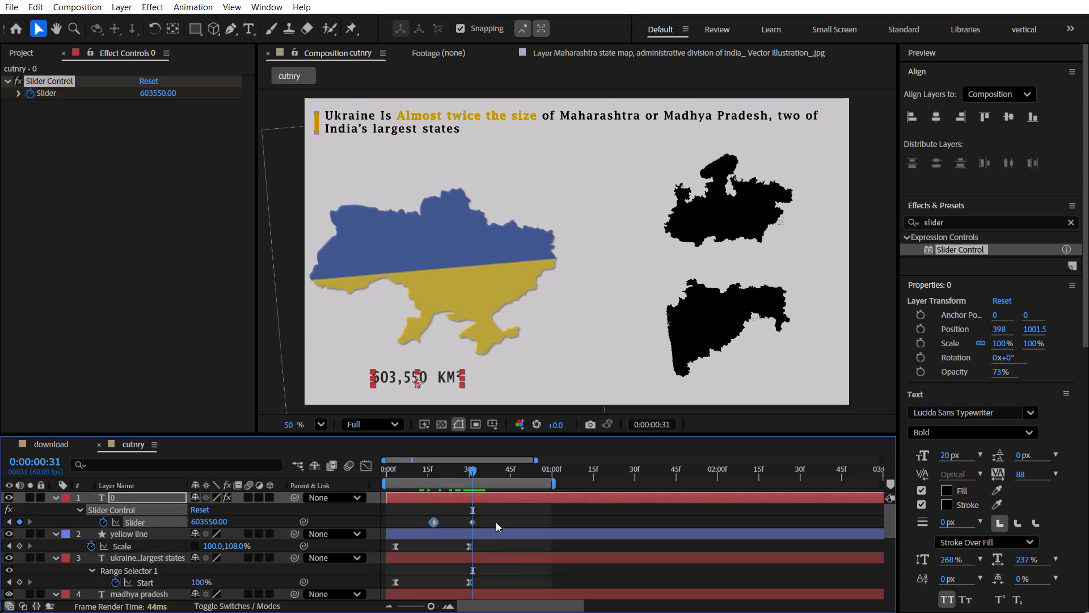
left_click_drag(496, 520, 418, 525)
key("F9")
left_click(367, 460)
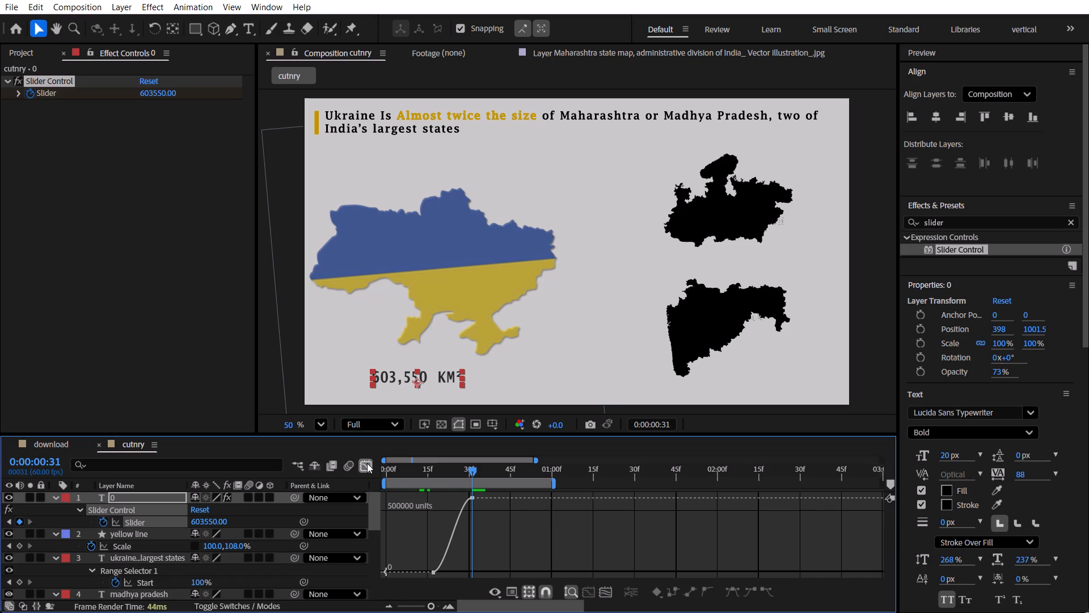
left_click(362, 459)
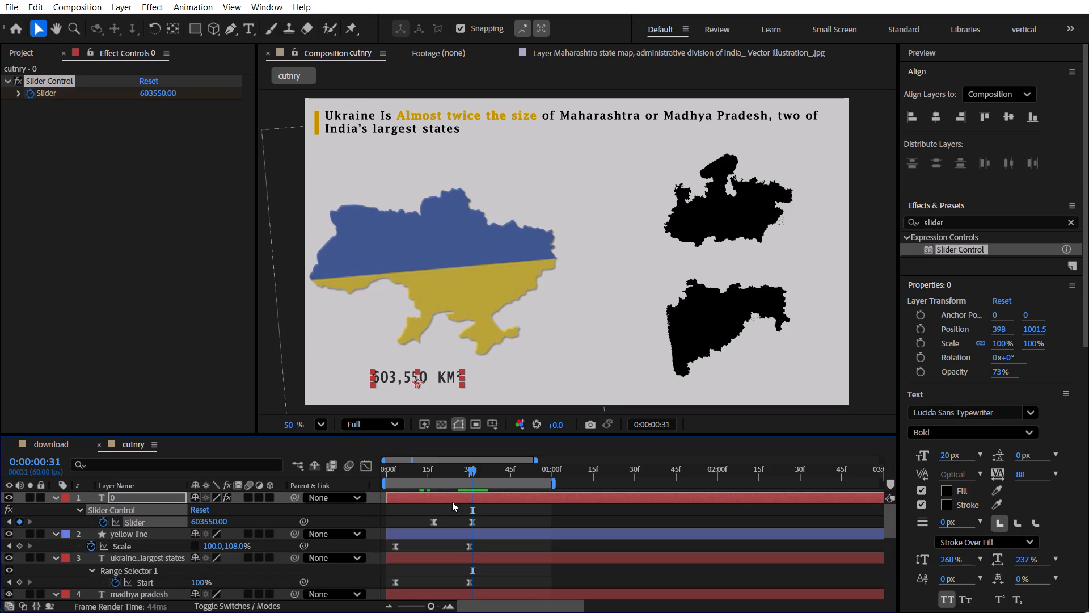
Preview the animation from the start and scrub through it to review the eased number count and map movement.
left_click(442, 473)
left_click_drag(438, 473, 366, 473)
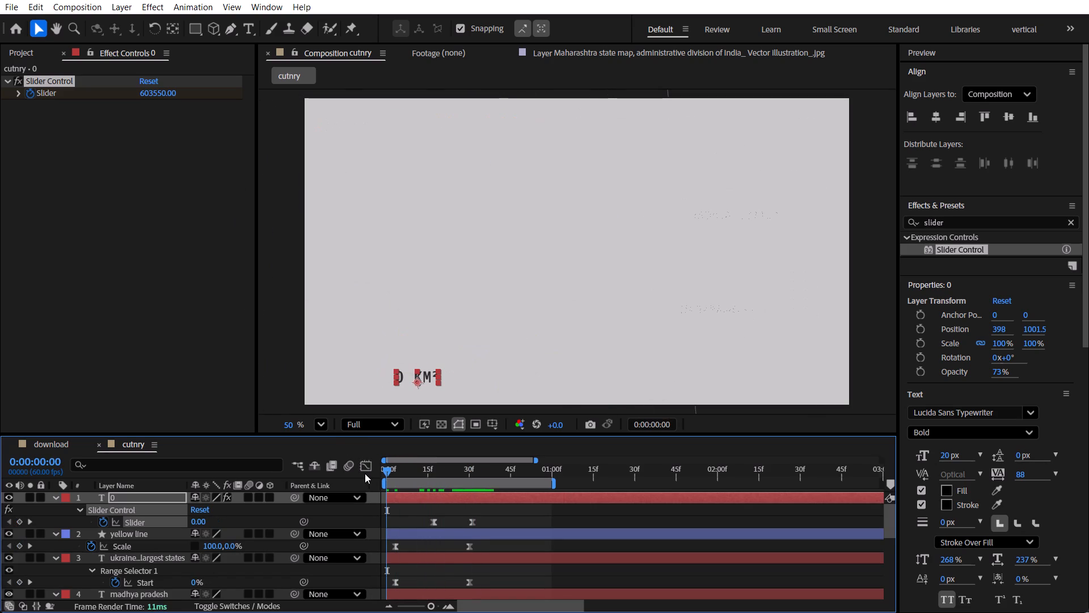
key("space")
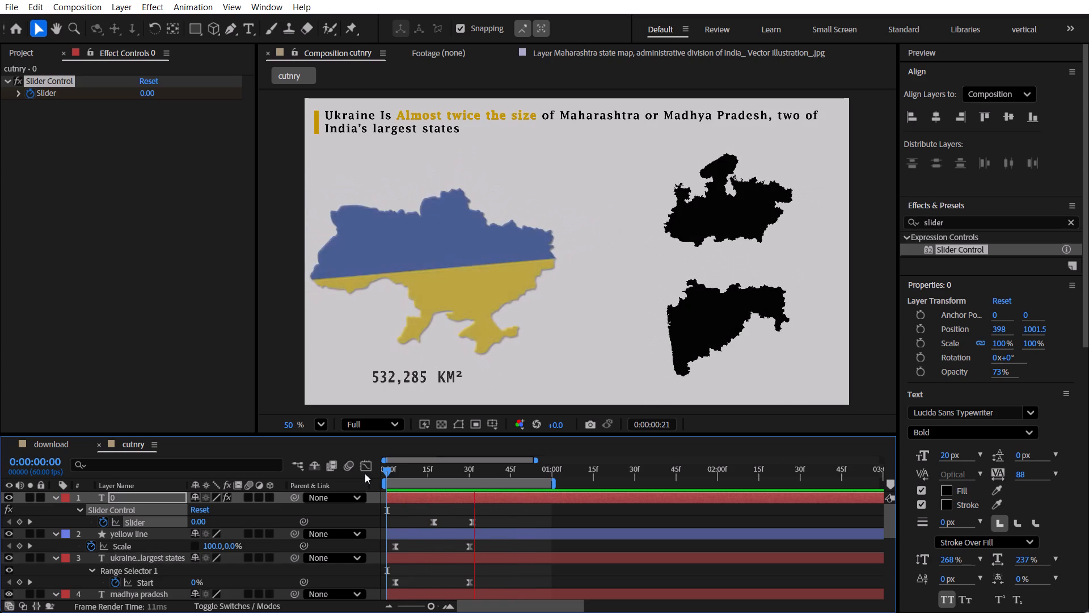
key("space")
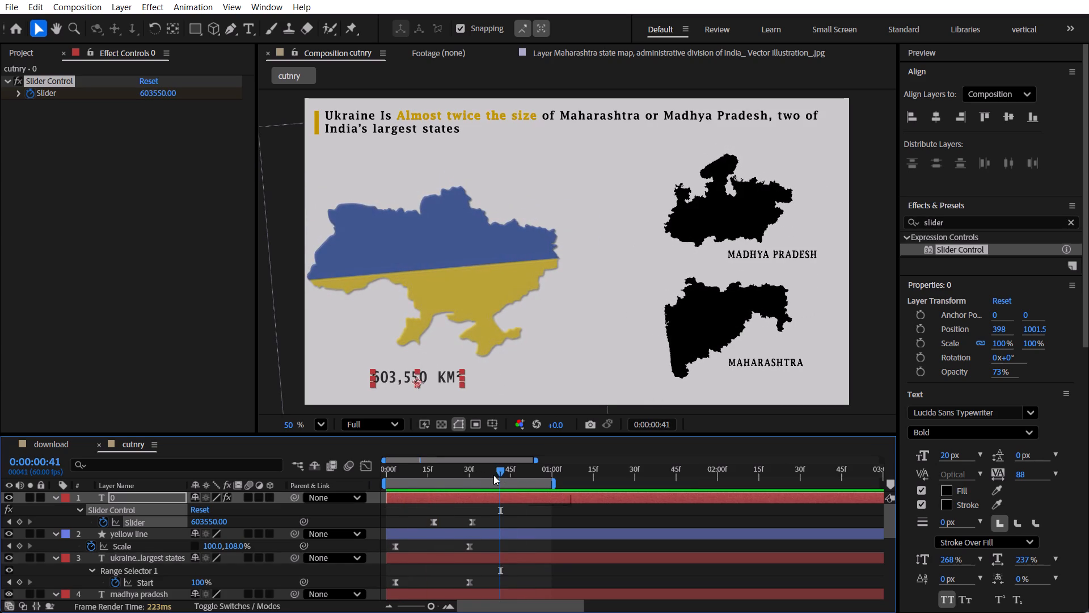
left_click_drag(500, 475, 548, 475)
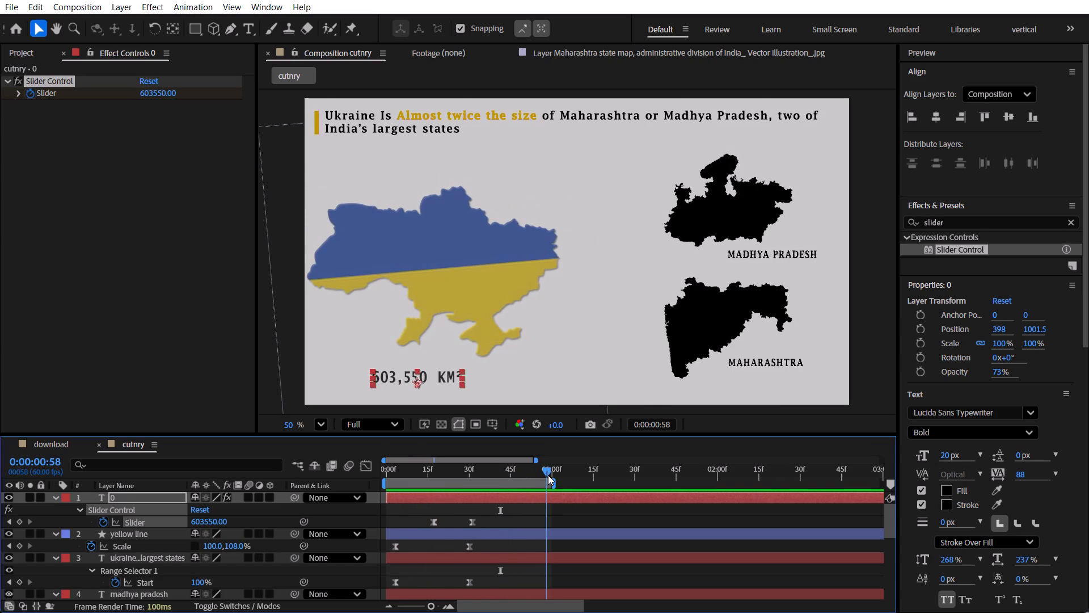
left_click_drag(548, 475, 391, 473)
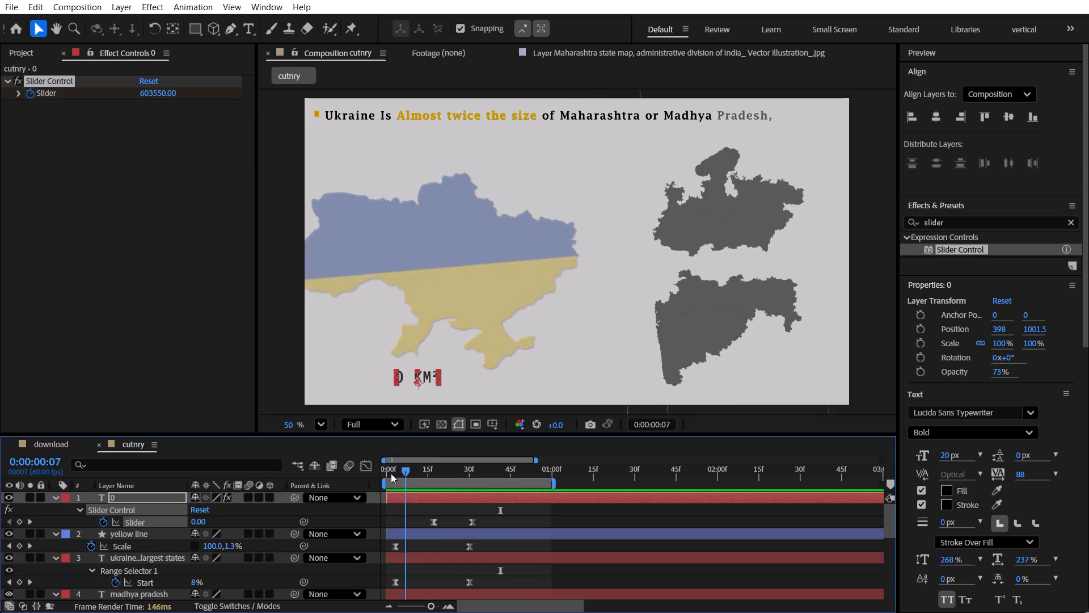
left_click_drag(391, 473, 500, 481)
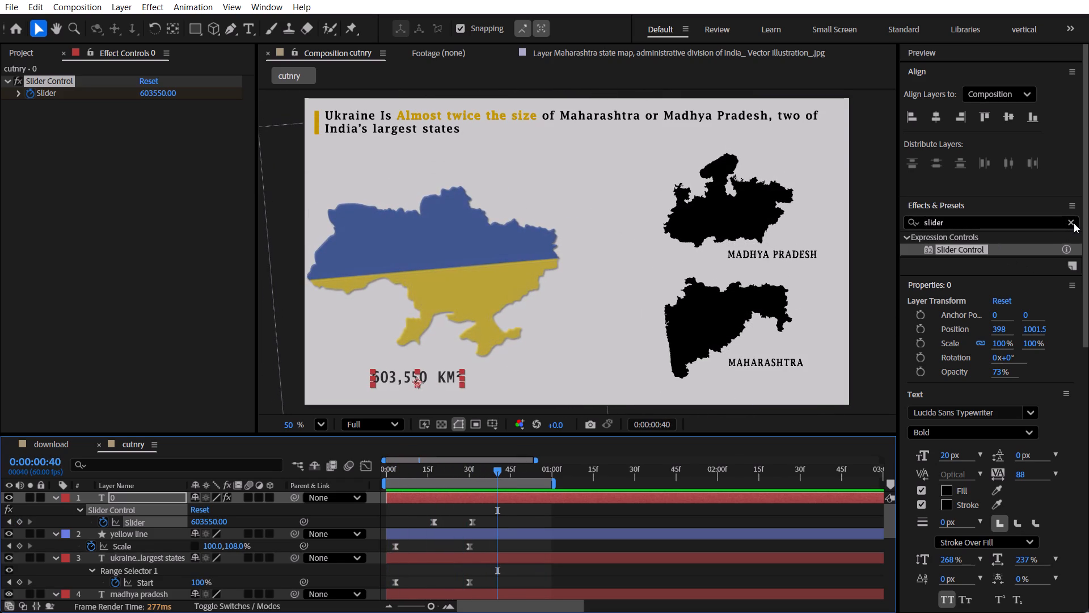
Clear the effects search and collapse the keyframed properties of all layers in the cutnry timeline.
left_click(1074, 222)
left_click(623, 108)
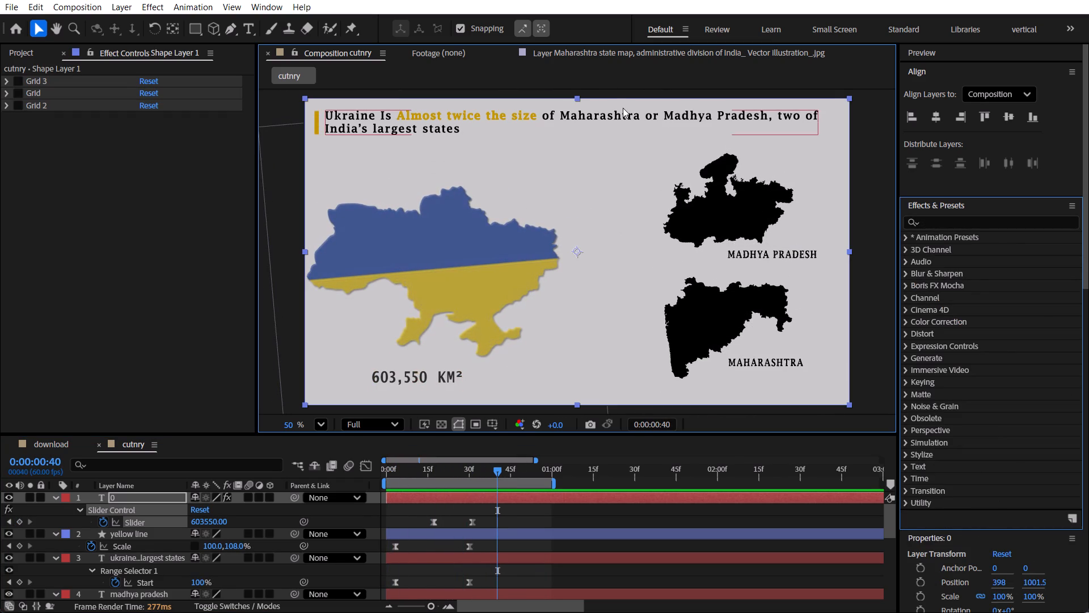
left_click(520, 124)
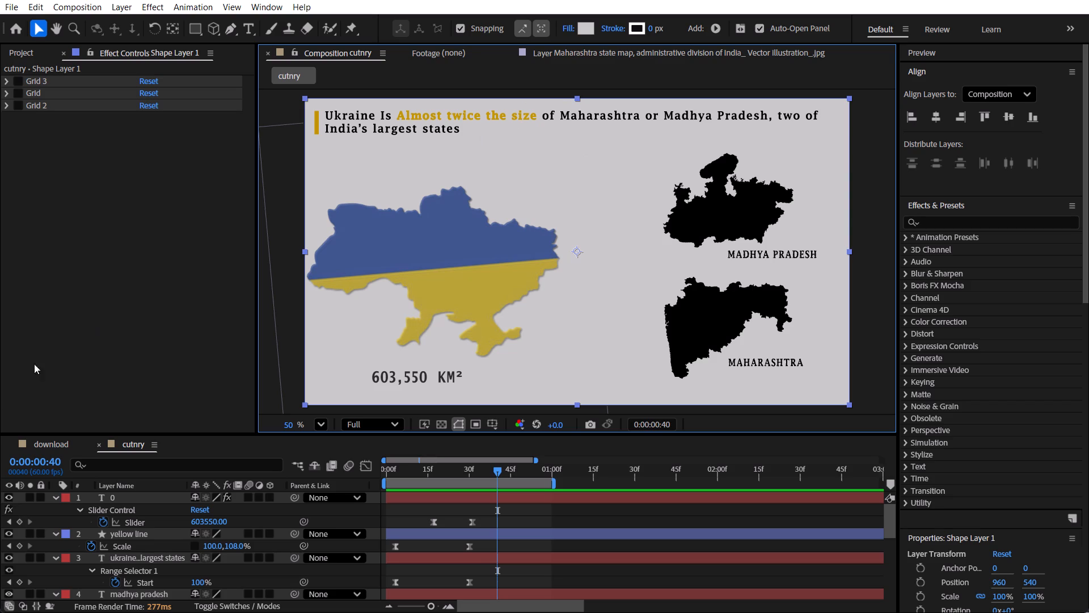
left_click(185, 512)
key("u")
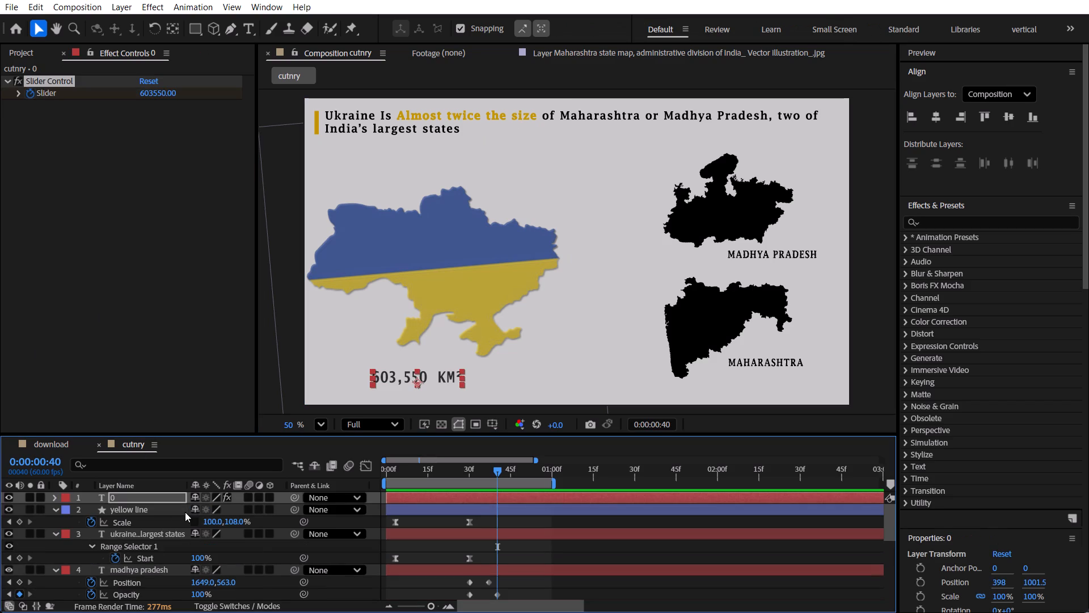
left_click(272, 552)
key("u")
left_click(276, 556)
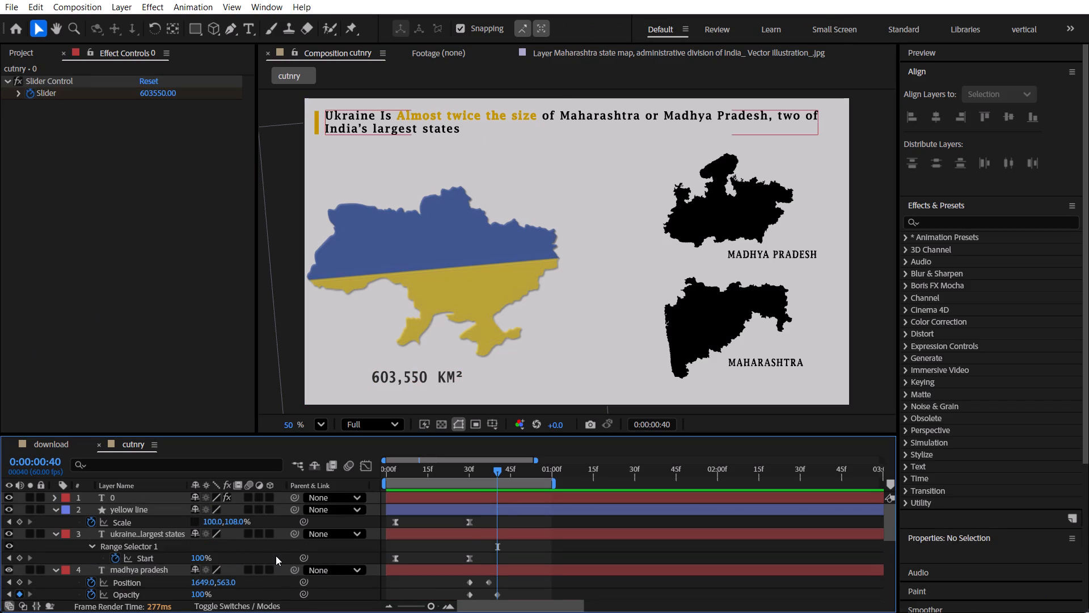
type("uu")
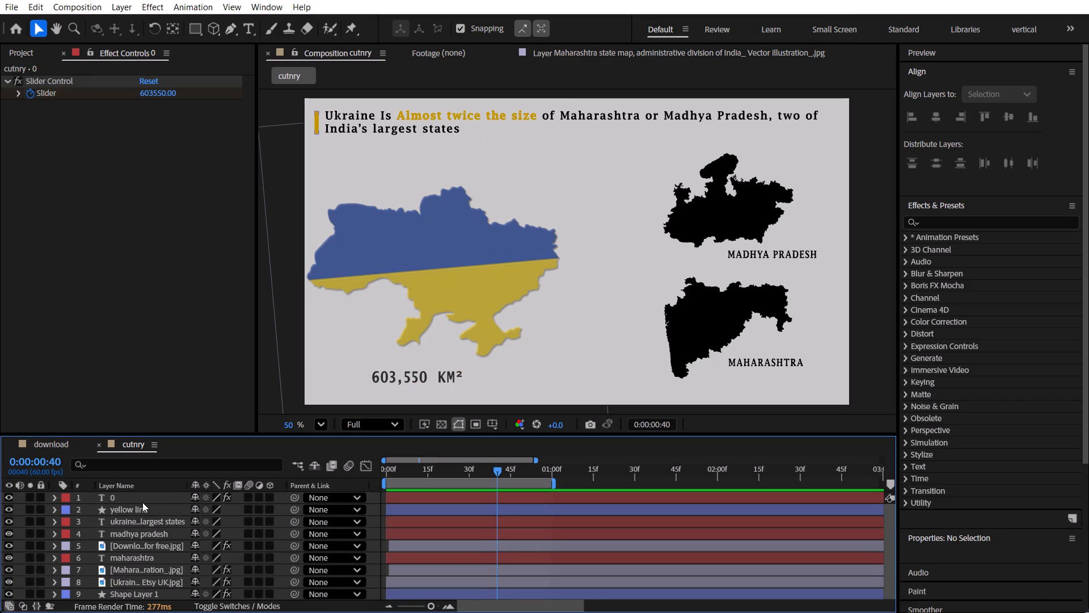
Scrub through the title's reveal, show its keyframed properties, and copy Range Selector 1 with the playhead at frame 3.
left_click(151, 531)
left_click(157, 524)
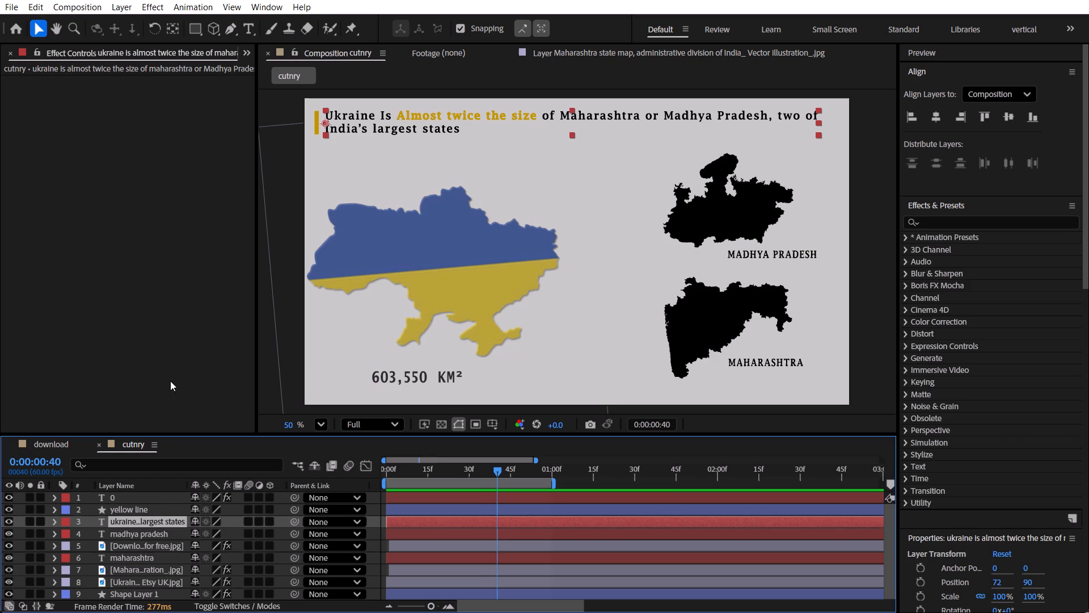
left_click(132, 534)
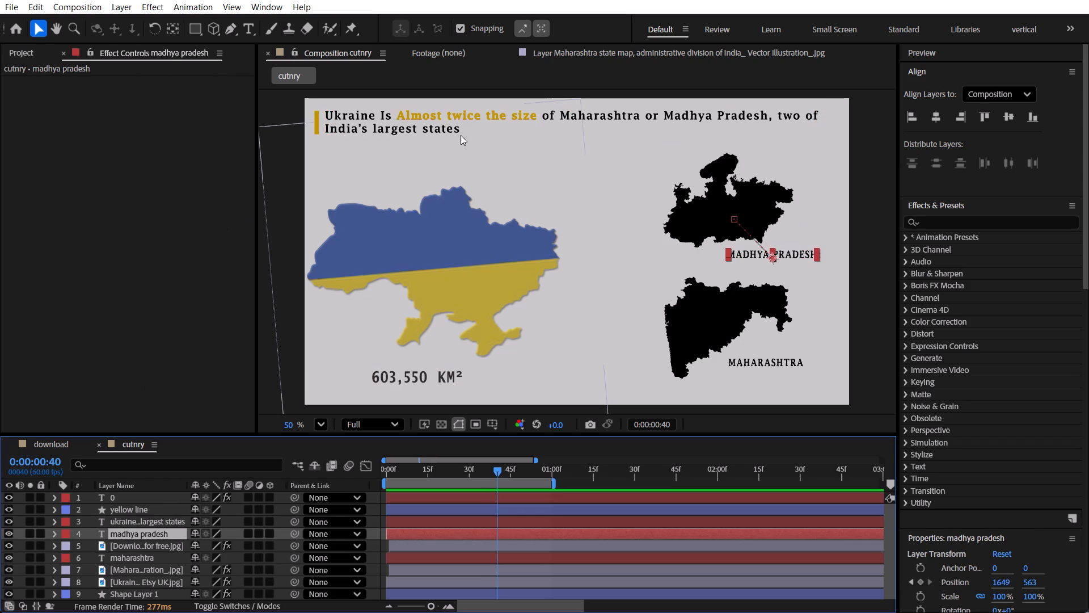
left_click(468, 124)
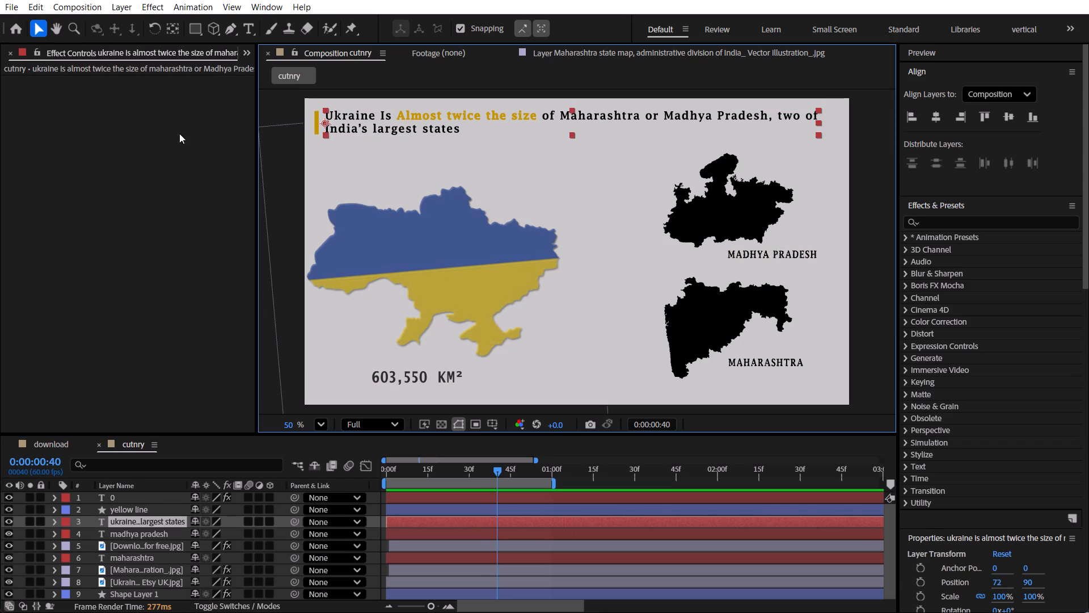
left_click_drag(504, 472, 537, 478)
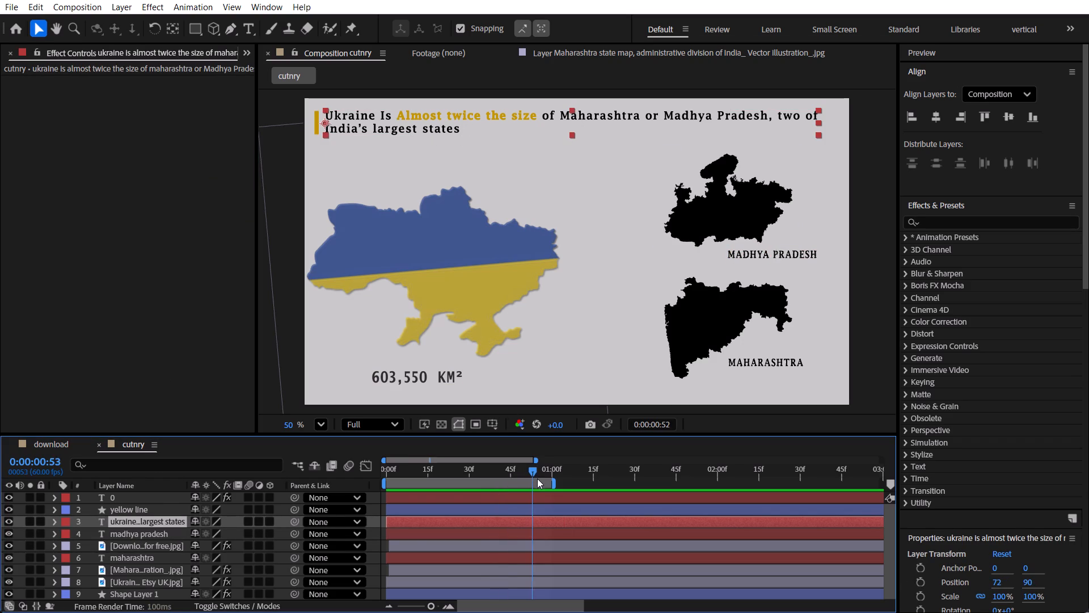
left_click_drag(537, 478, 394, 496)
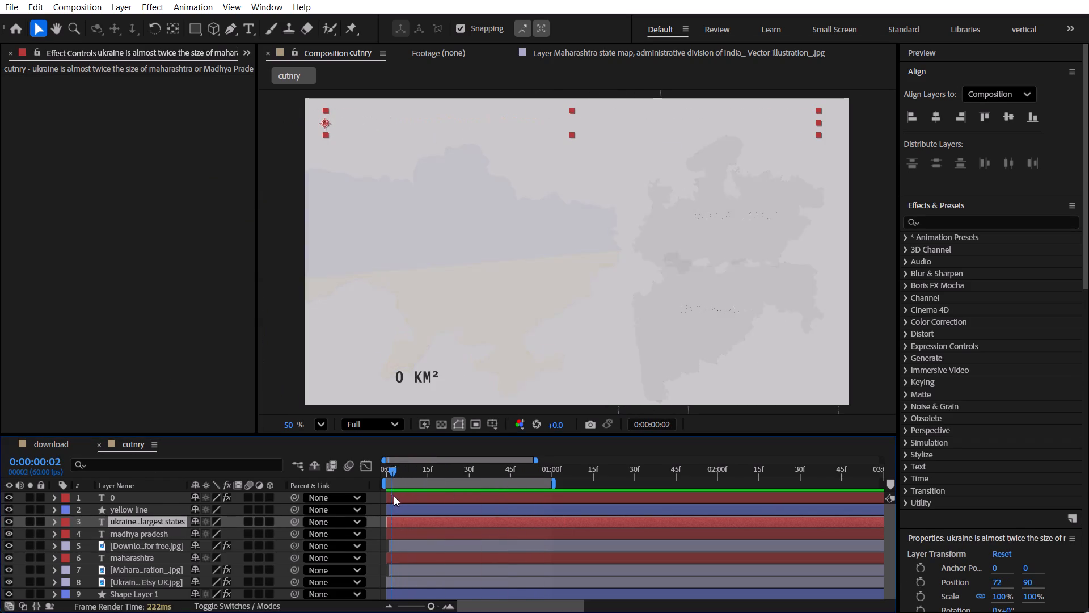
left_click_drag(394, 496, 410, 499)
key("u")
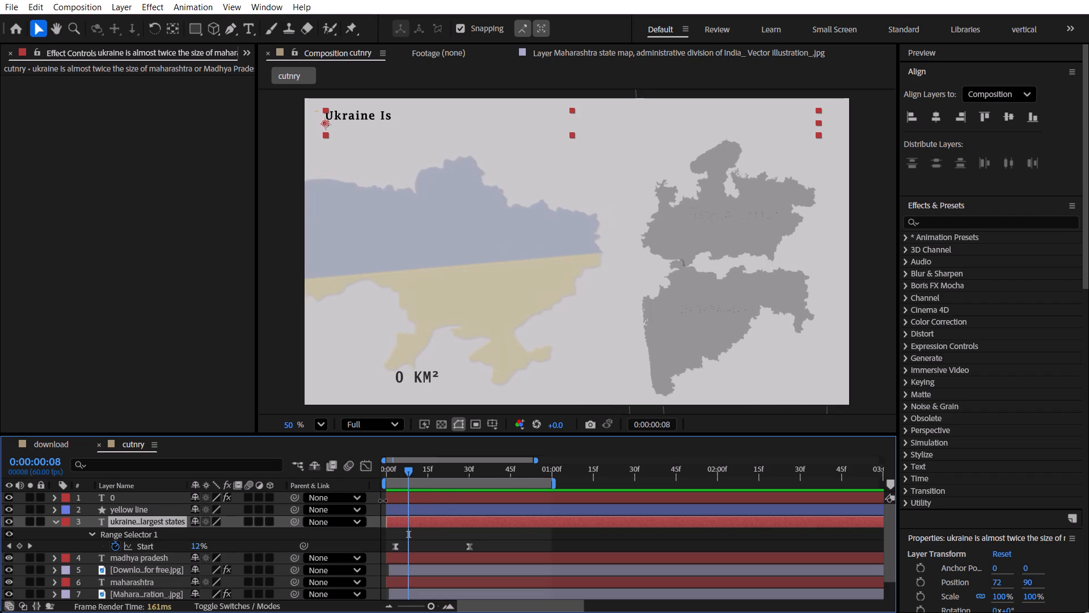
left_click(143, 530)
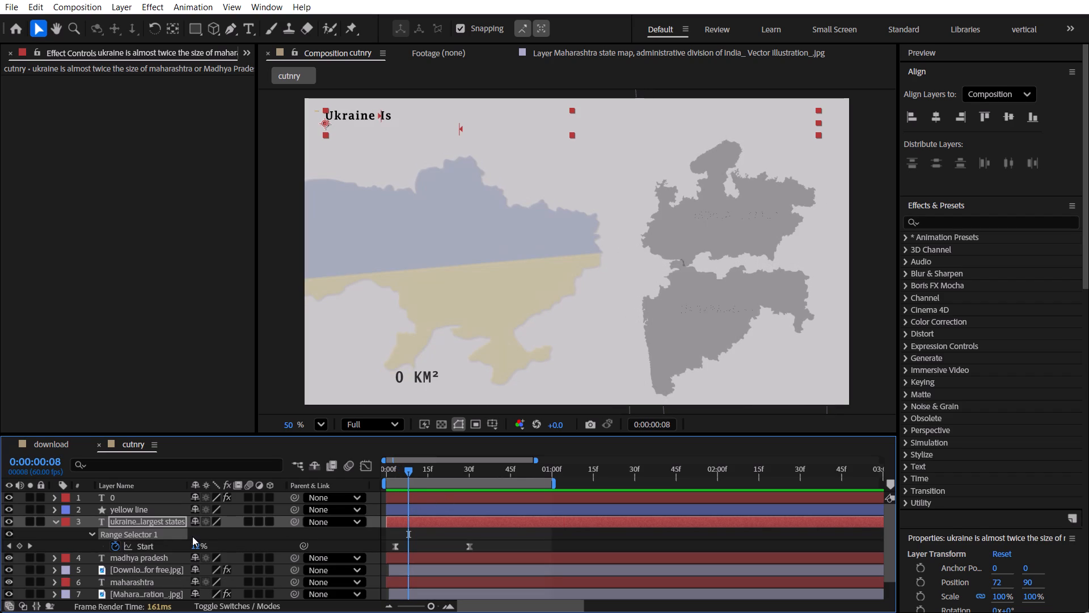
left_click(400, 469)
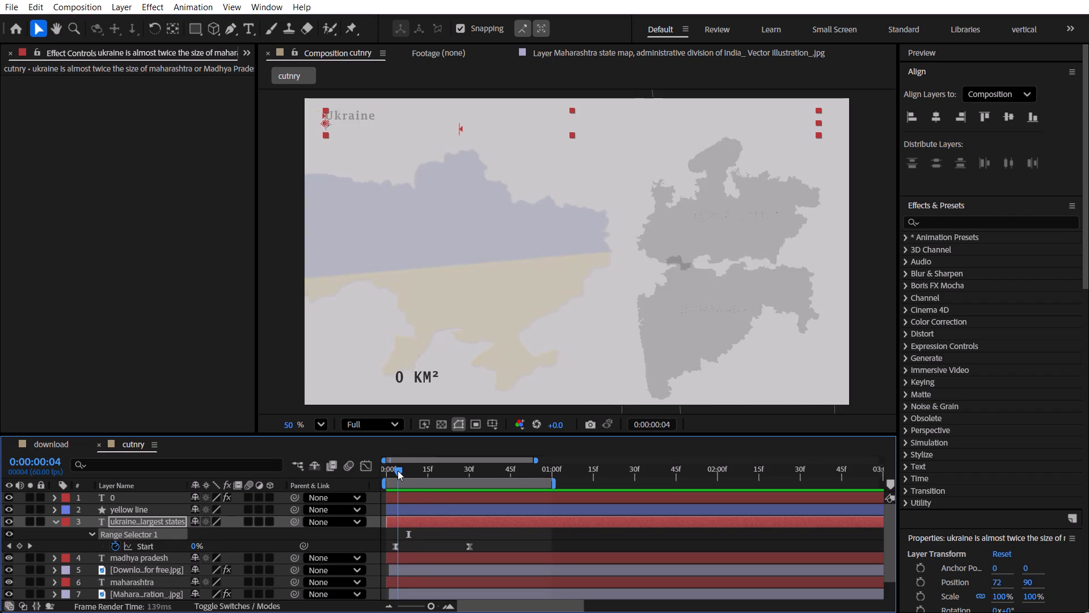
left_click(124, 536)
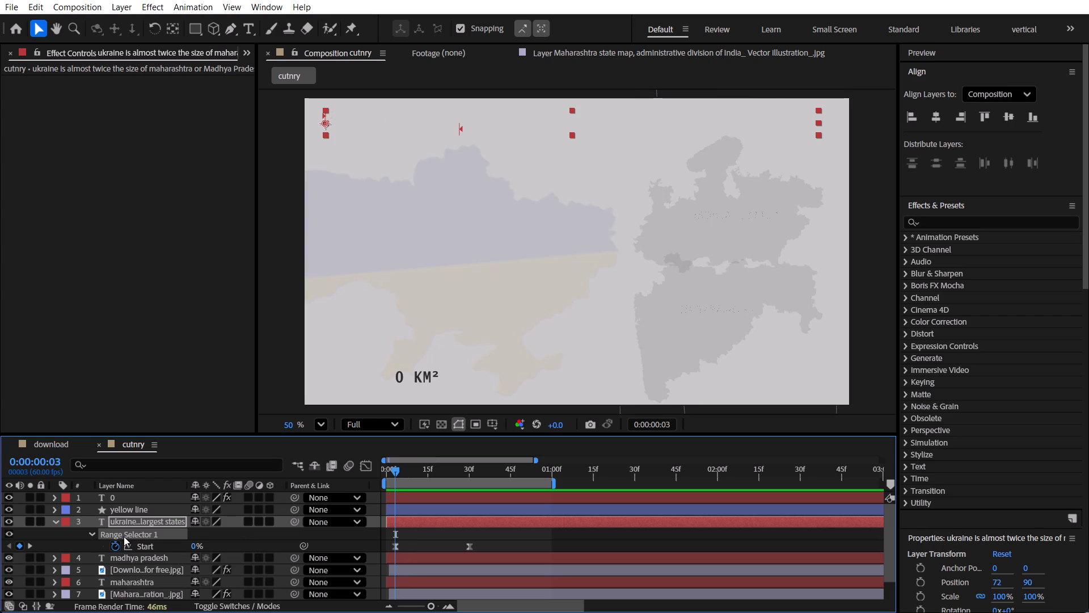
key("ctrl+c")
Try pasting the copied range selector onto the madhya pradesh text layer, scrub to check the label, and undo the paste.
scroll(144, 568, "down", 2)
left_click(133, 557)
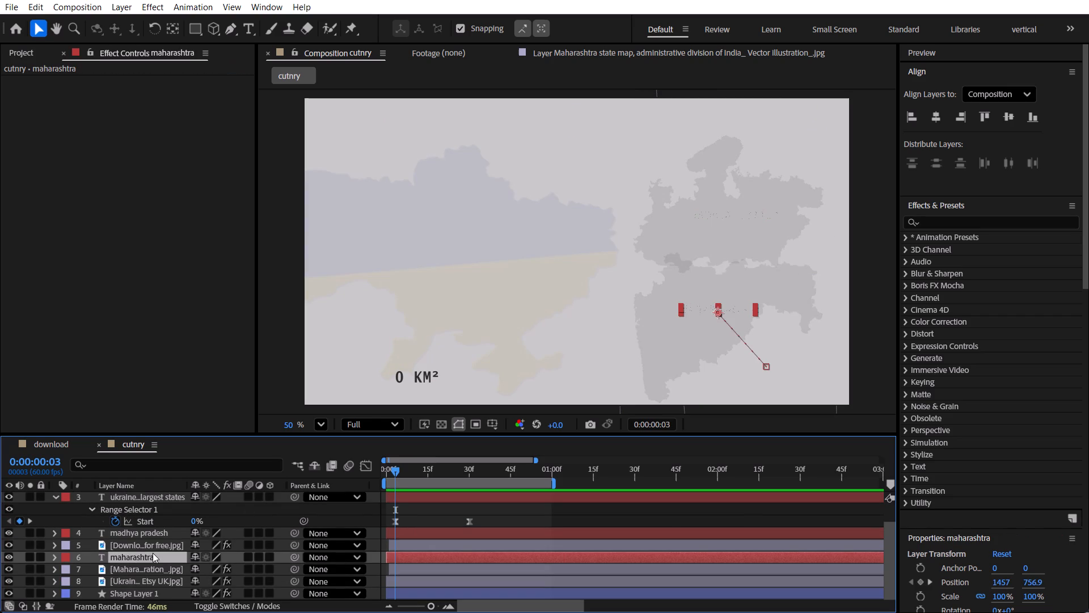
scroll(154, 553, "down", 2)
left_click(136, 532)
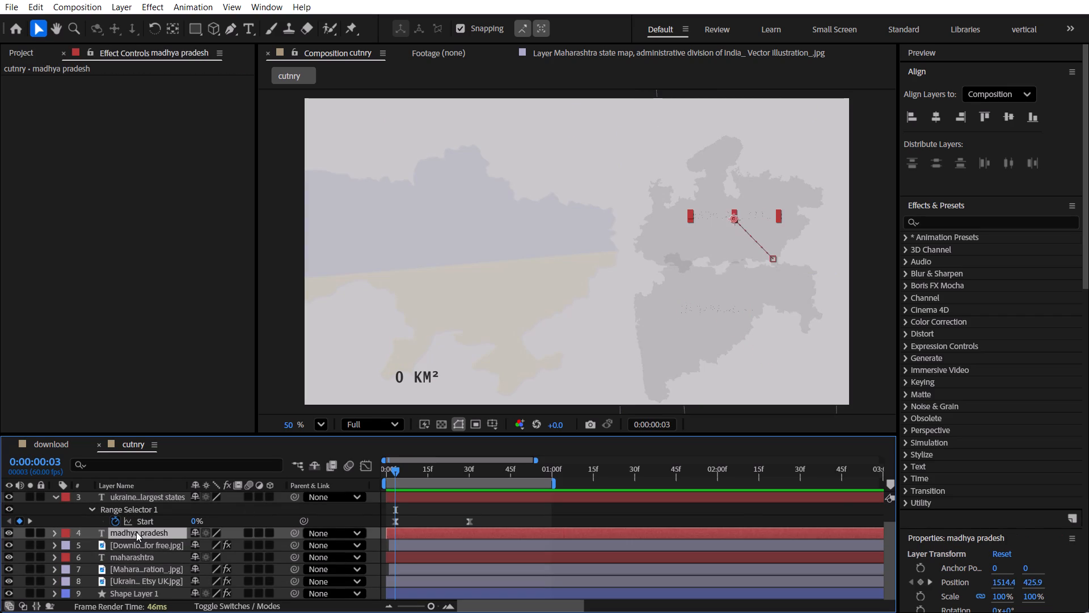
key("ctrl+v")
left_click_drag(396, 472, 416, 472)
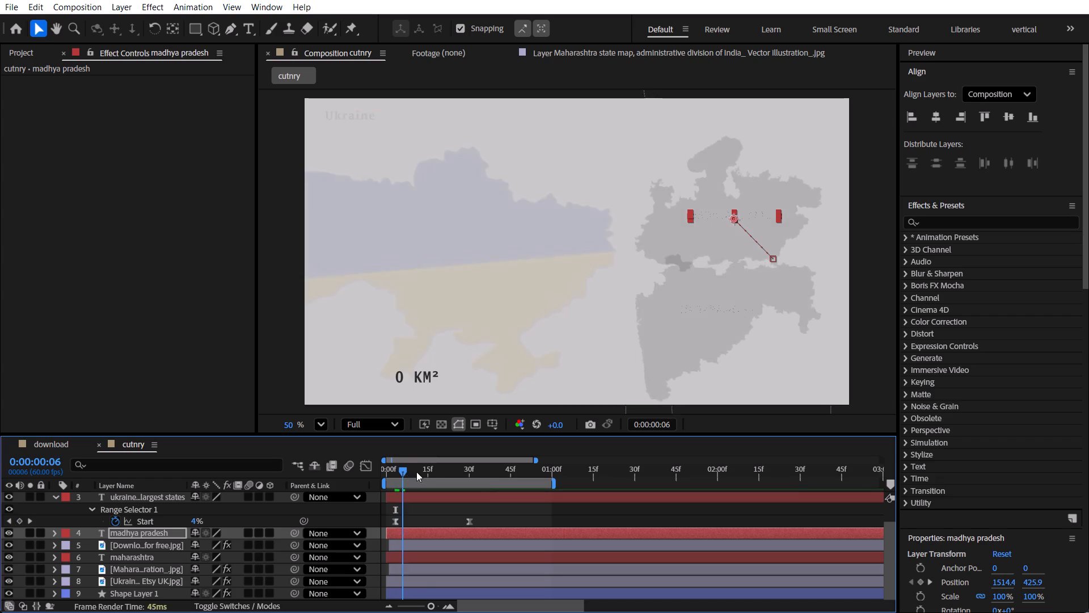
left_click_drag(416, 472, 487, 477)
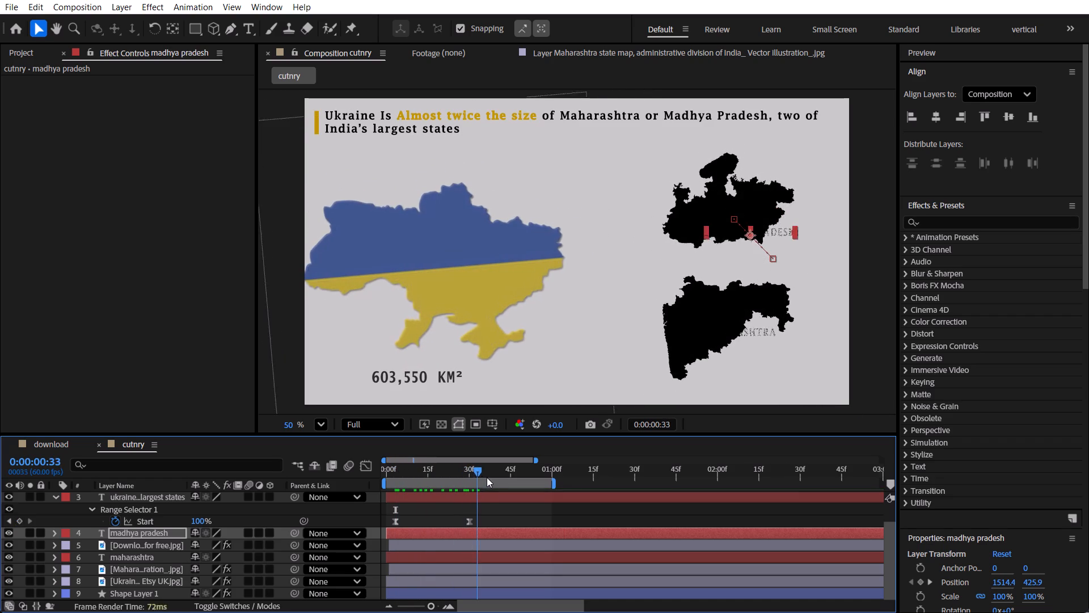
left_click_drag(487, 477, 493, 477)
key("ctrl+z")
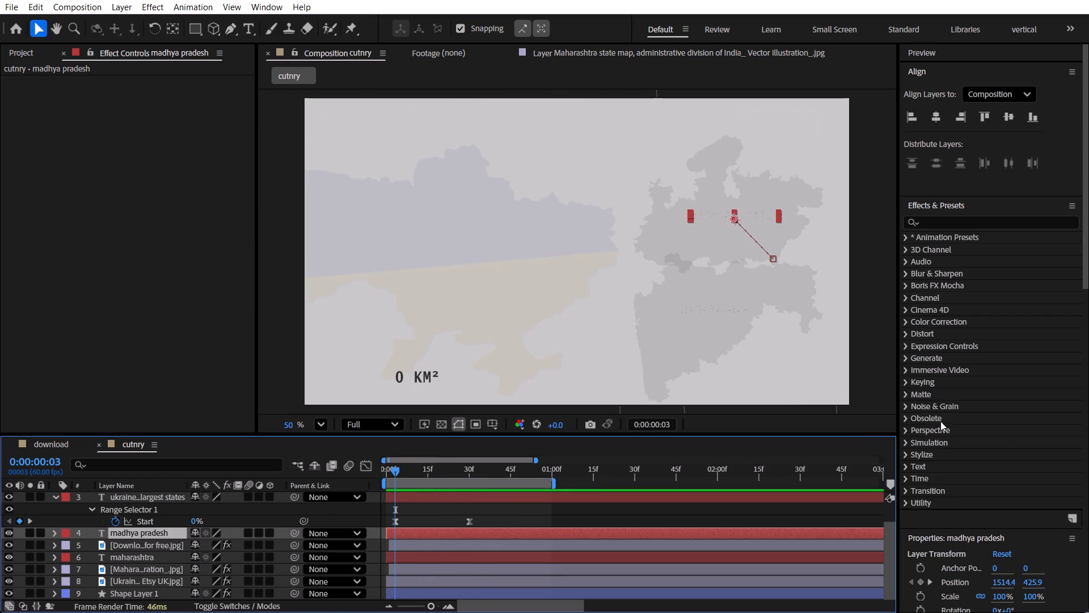
Collapse the title layer and examine the Text and Transform properties of the madhya pradesh text layer.
left_click(93, 510)
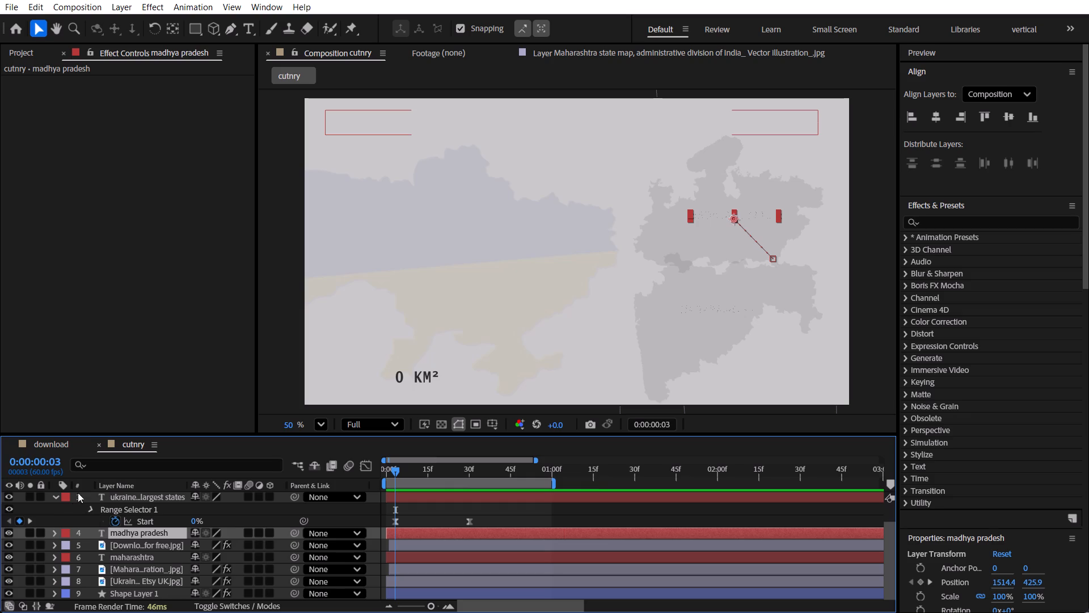
left_click(57, 509)
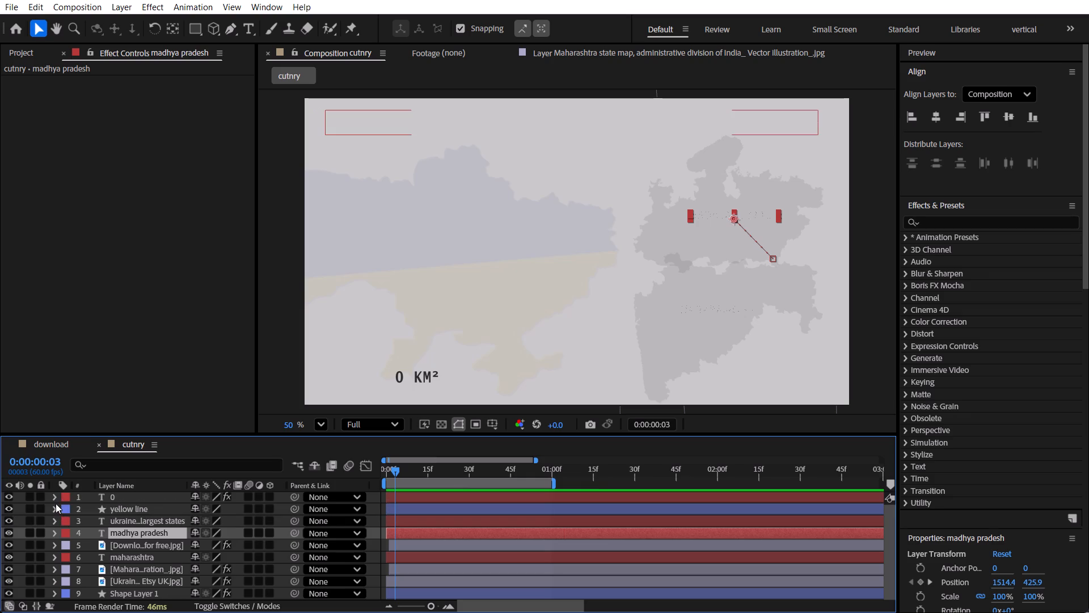
left_click(55, 531)
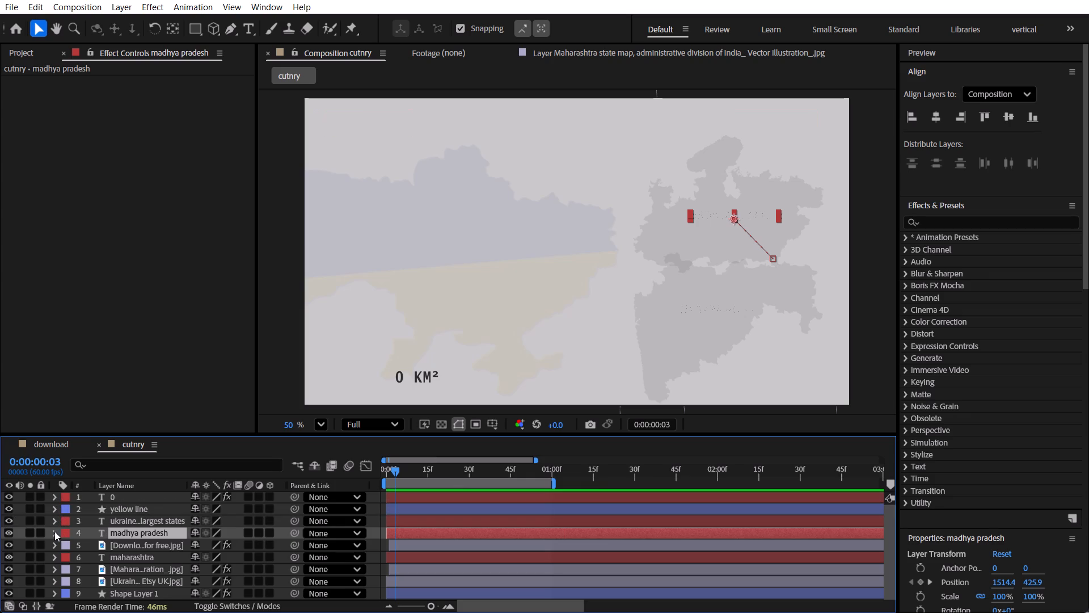
left_click(67, 548)
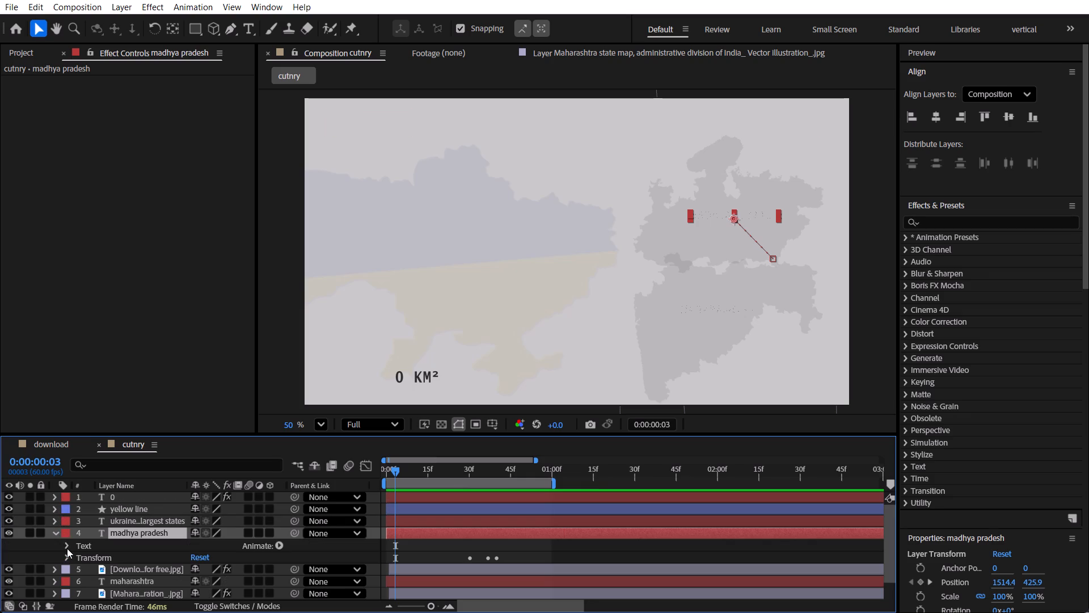
left_click(67, 547)
left_click(69, 555)
scroll(67, 555, "down", 1)
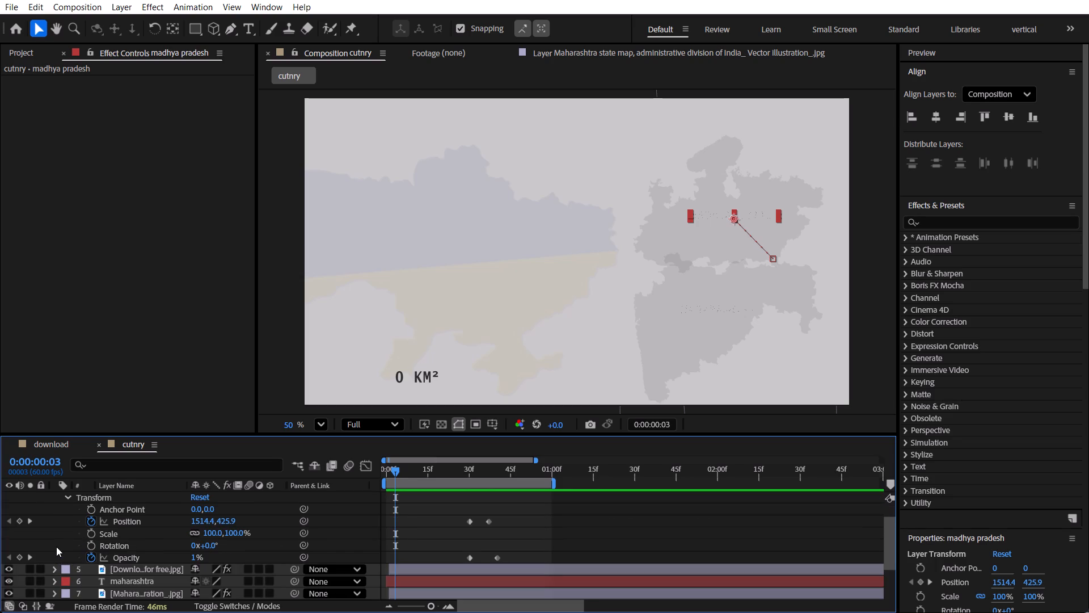
scroll(56, 547, "up", 1)
left_click(67, 534)
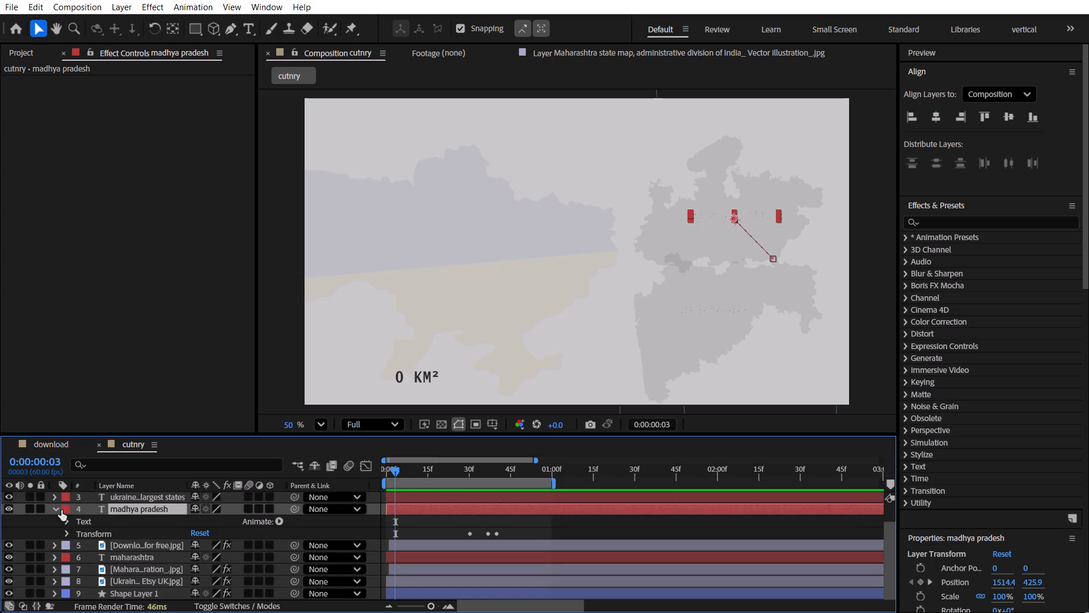
left_click(54, 510)
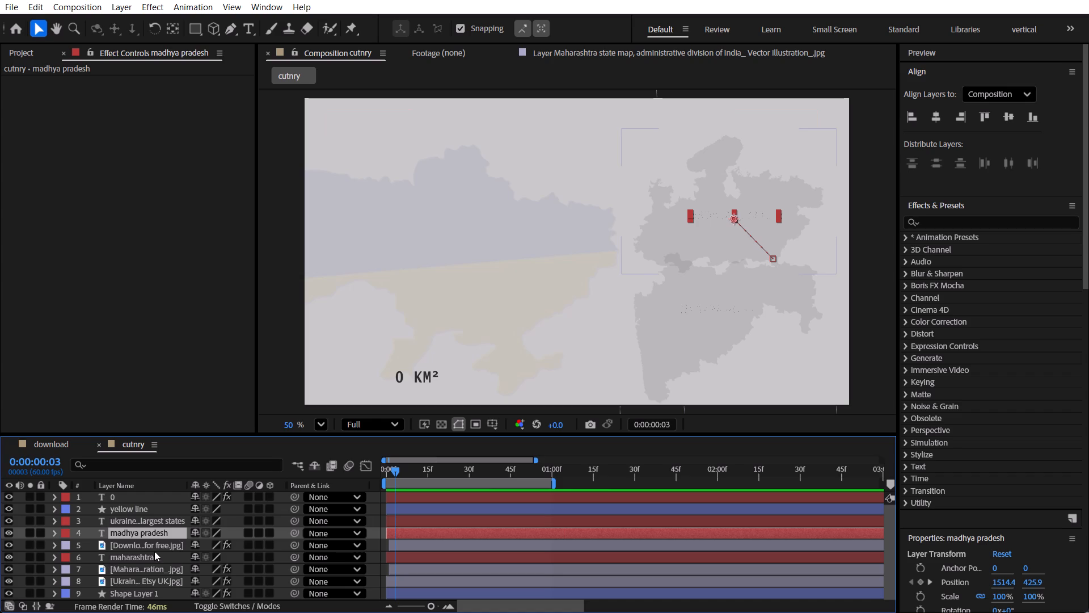
Examine the title layer's text properties, including Animator 1 and its range selector.
scroll(126, 528, "up", 1)
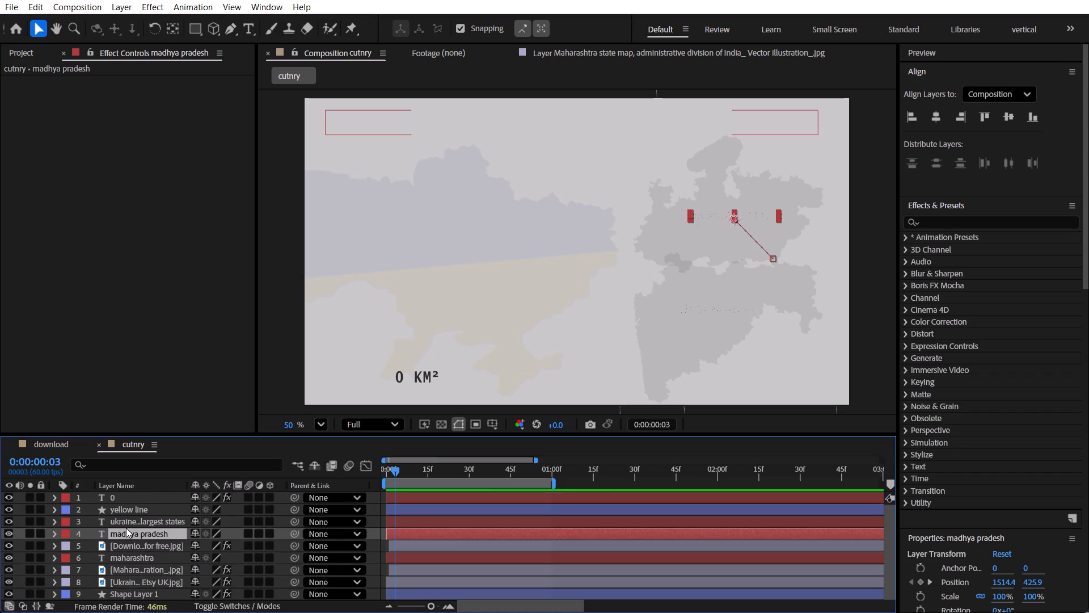
left_click(127, 516)
left_click(53, 521)
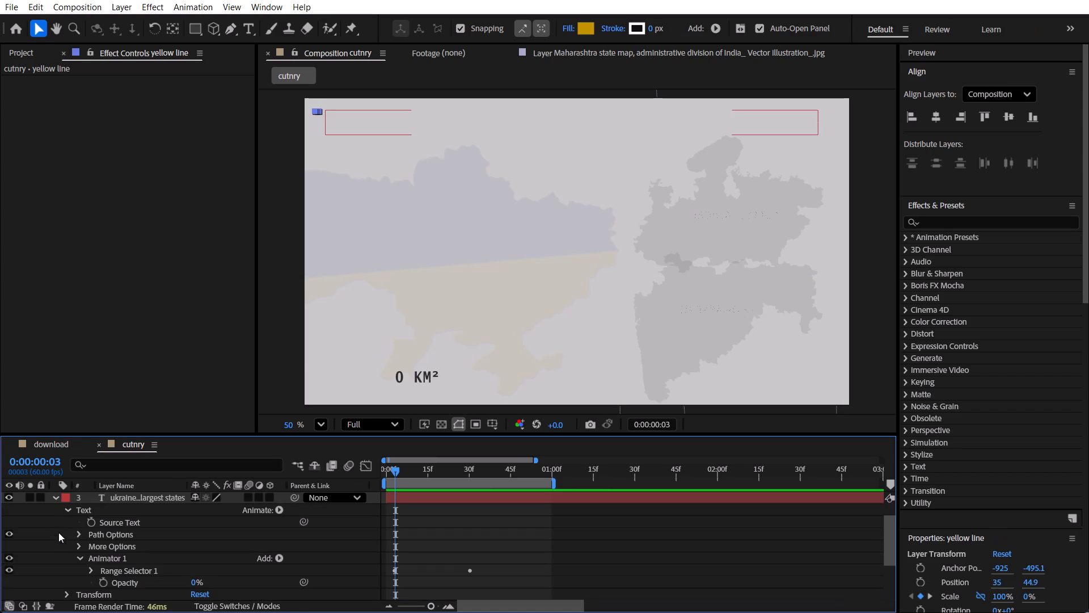
scroll(56, 536, "down", 1)
scroll(49, 534, "up", 2)
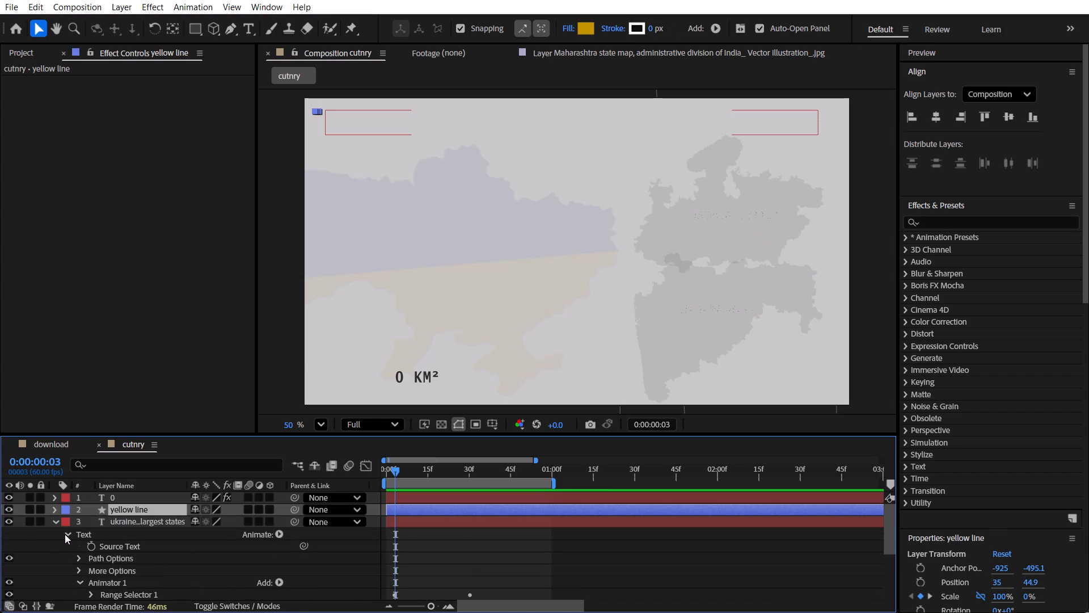
left_click(65, 535)
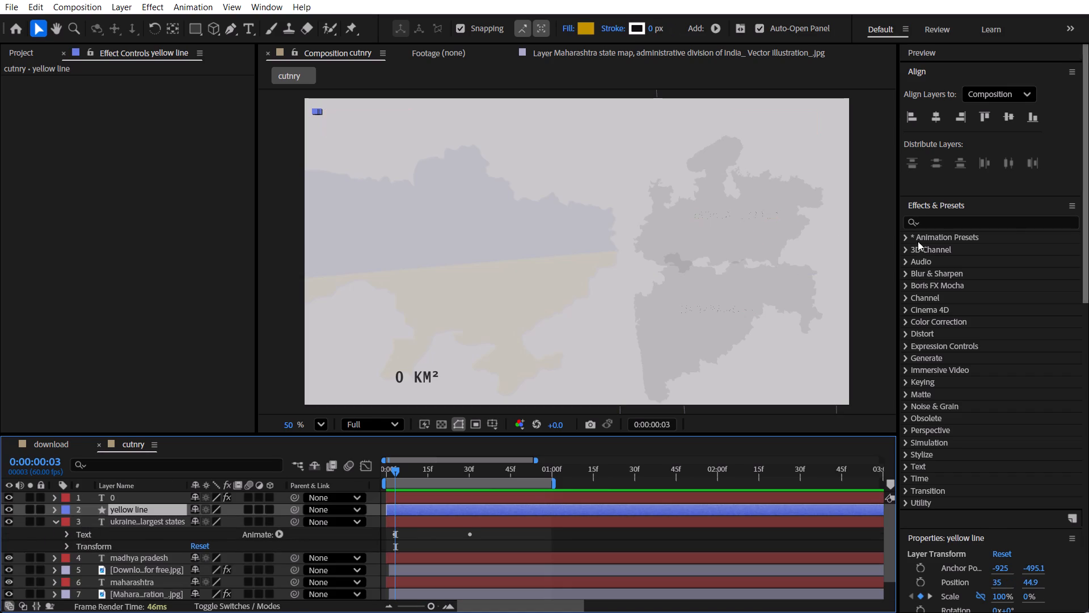
Apply the Typewriter preset from the Animate In text animation presets to the madhya pradesh text layer.
left_click(906, 235)
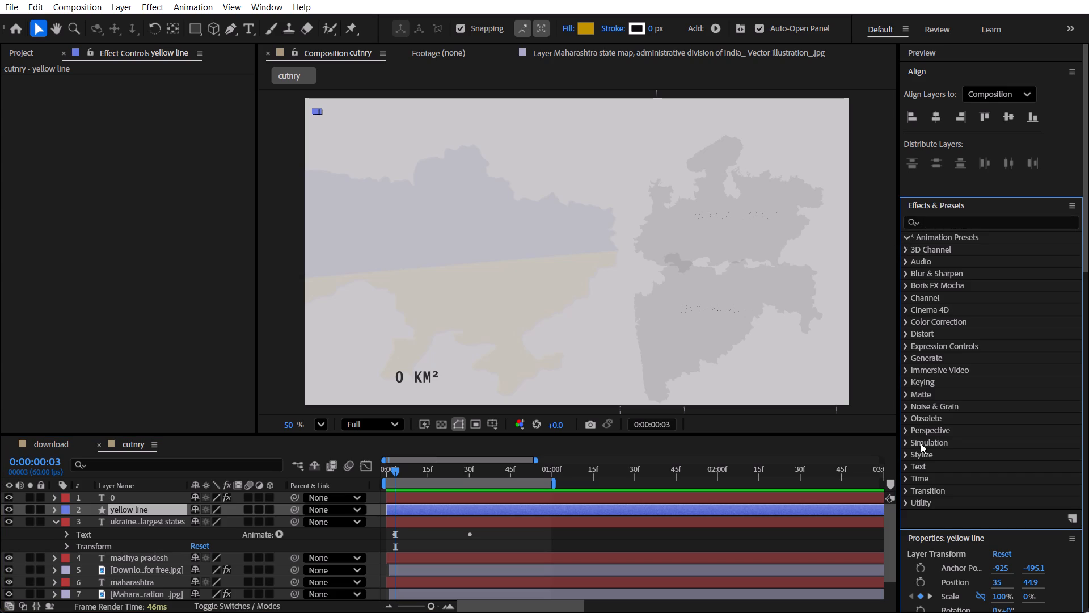
left_click(921, 366)
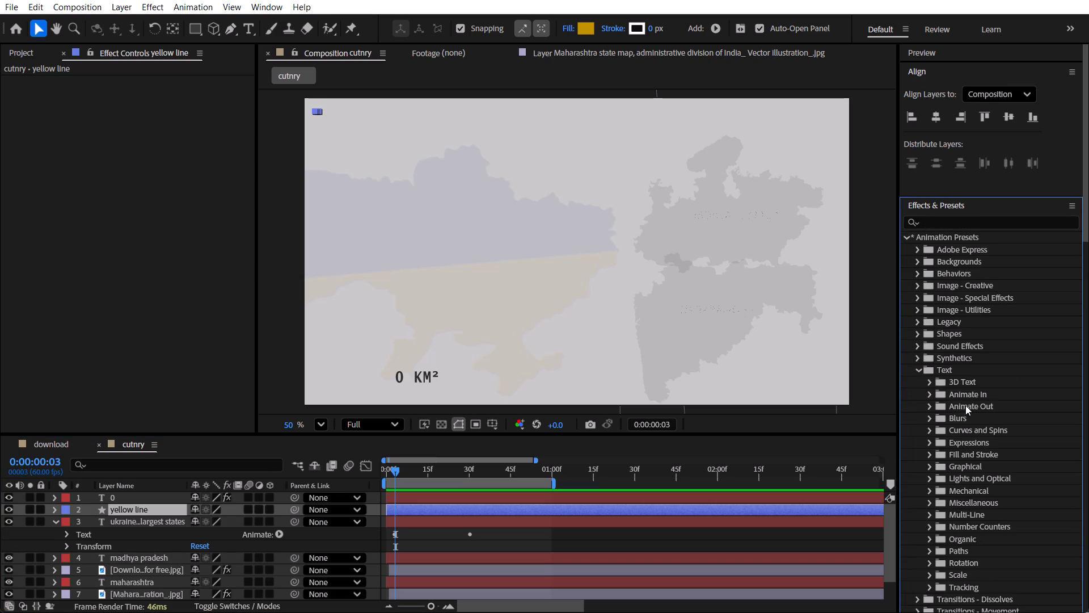
left_click(932, 393)
scroll(994, 385, "down", 2)
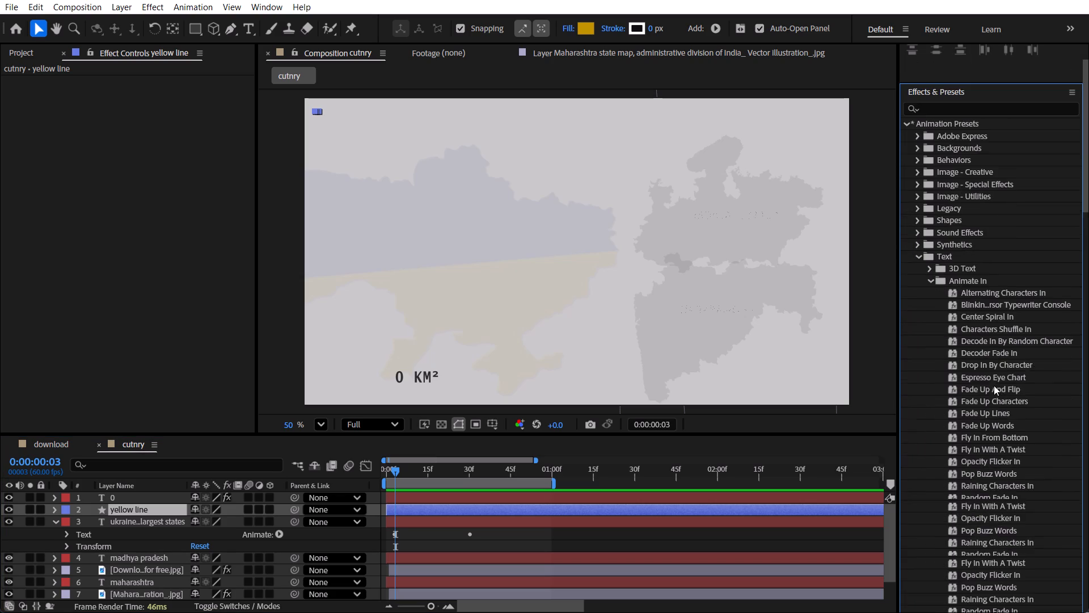
scroll(994, 442, "down", 3)
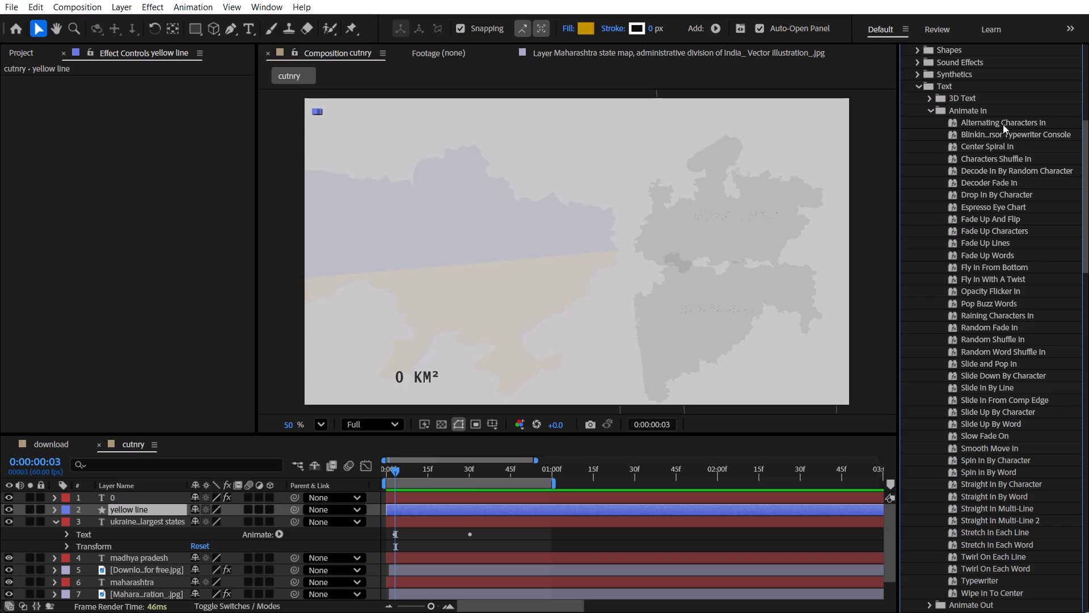
scroll(975, 387, "down", 1)
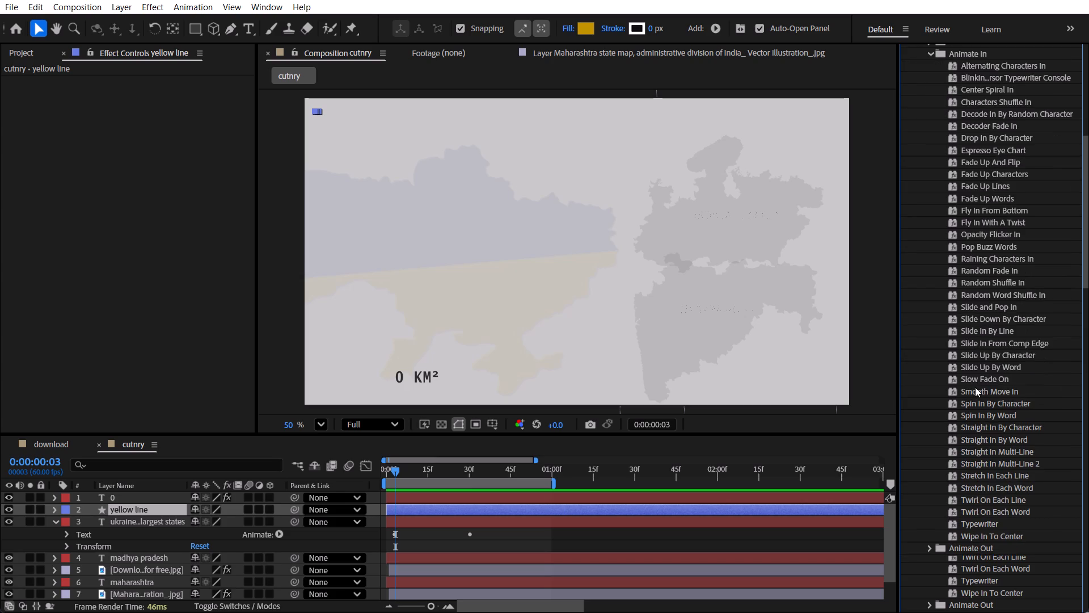
left_click_drag(981, 526, 978, 527)
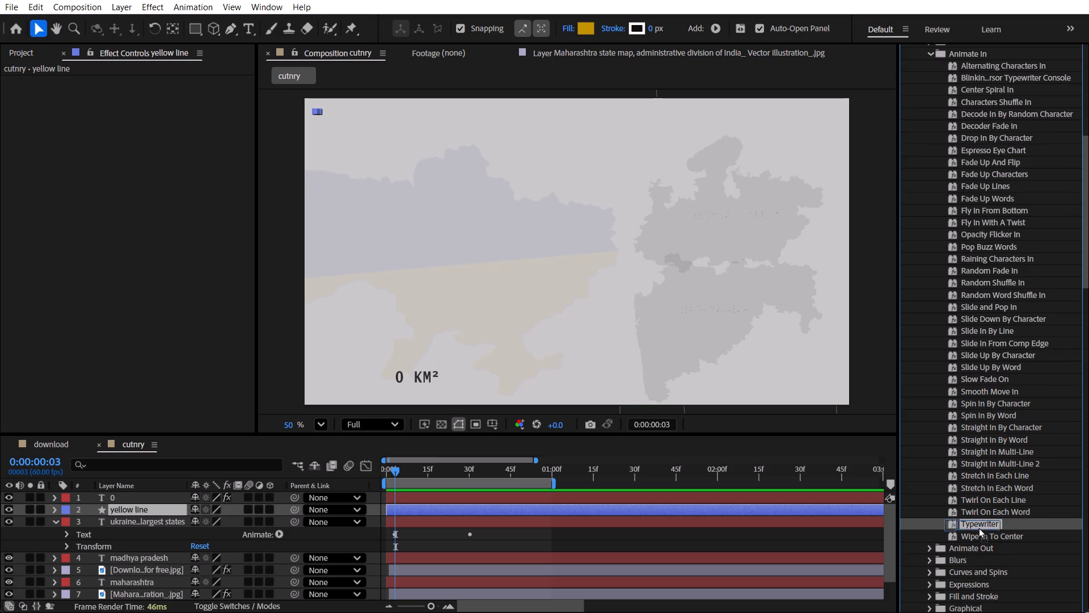
left_click_drag(978, 527, 153, 551)
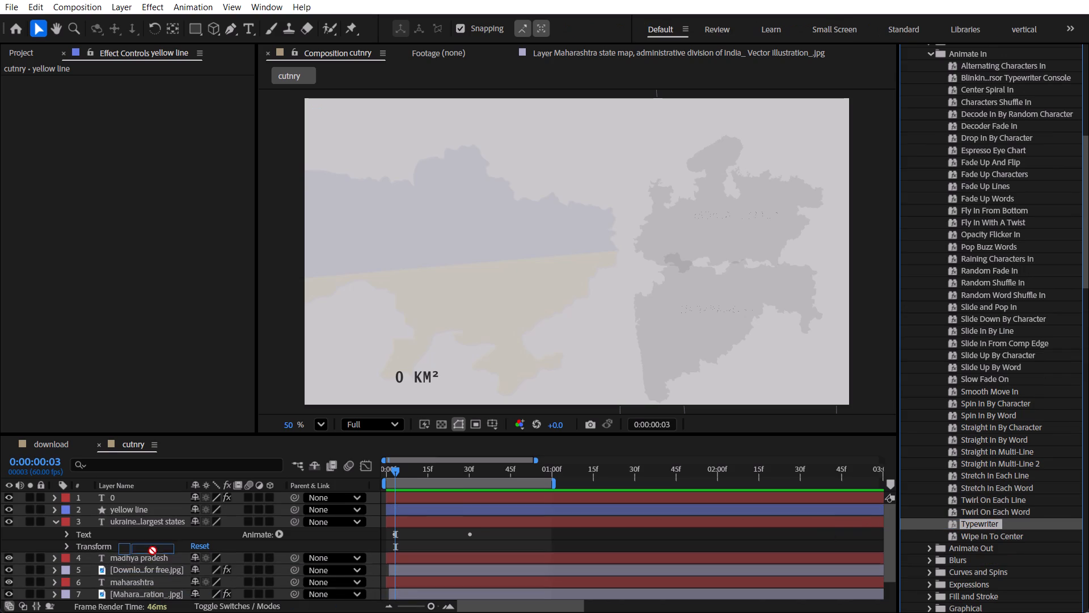
left_click_drag(153, 551, 159, 557)
left_click(171, 556)
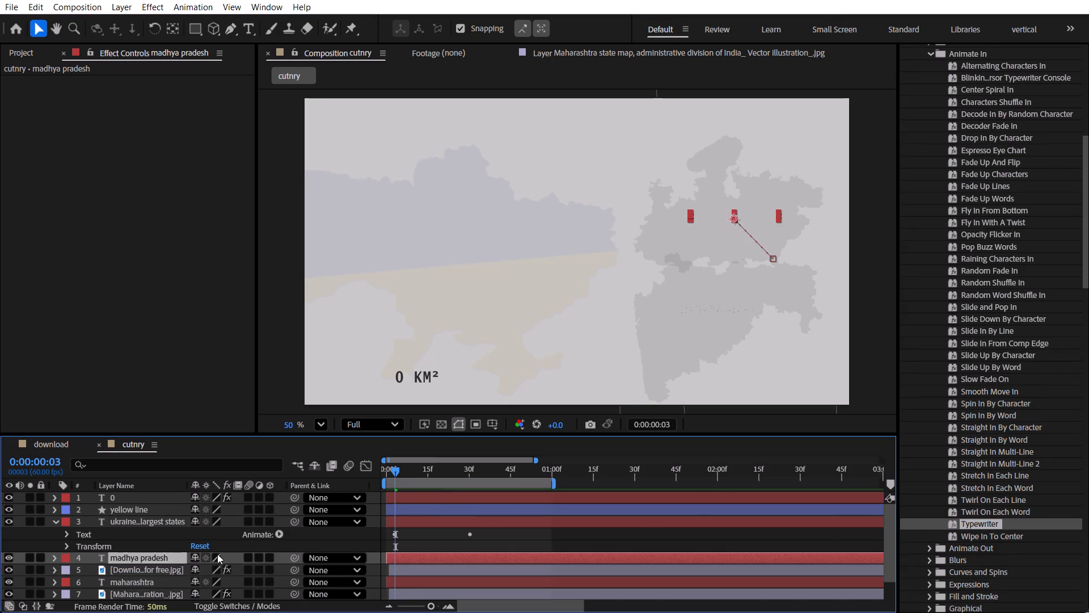
Show the madhya pradesh layer's keyframes and shorten the typewriter reveal, with its Start keyframes at about frames 11 and 23.
key("u")
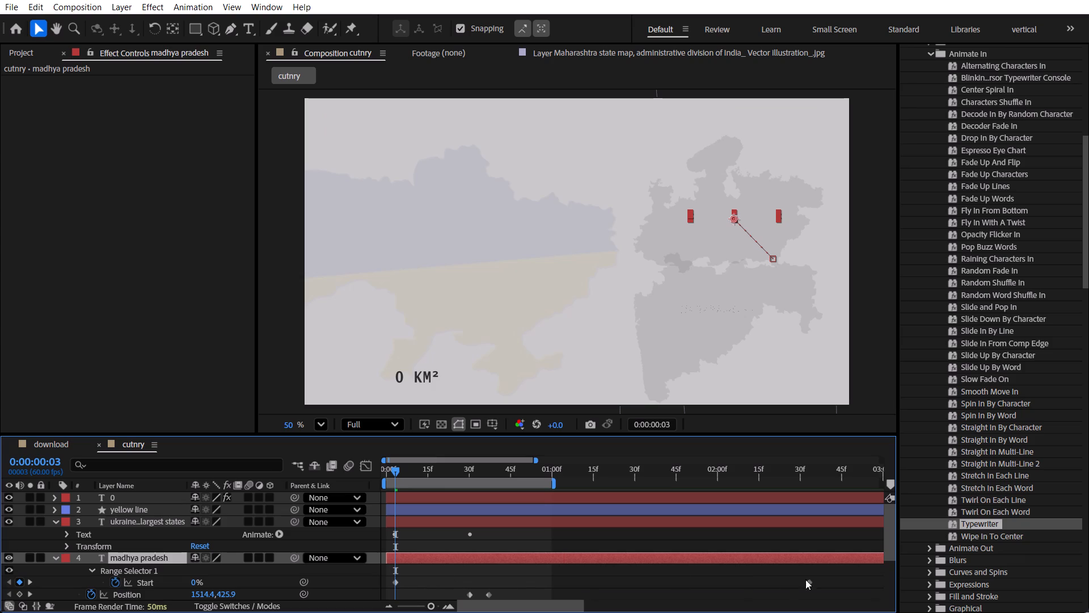
left_click_drag(829, 579, 392, 585)
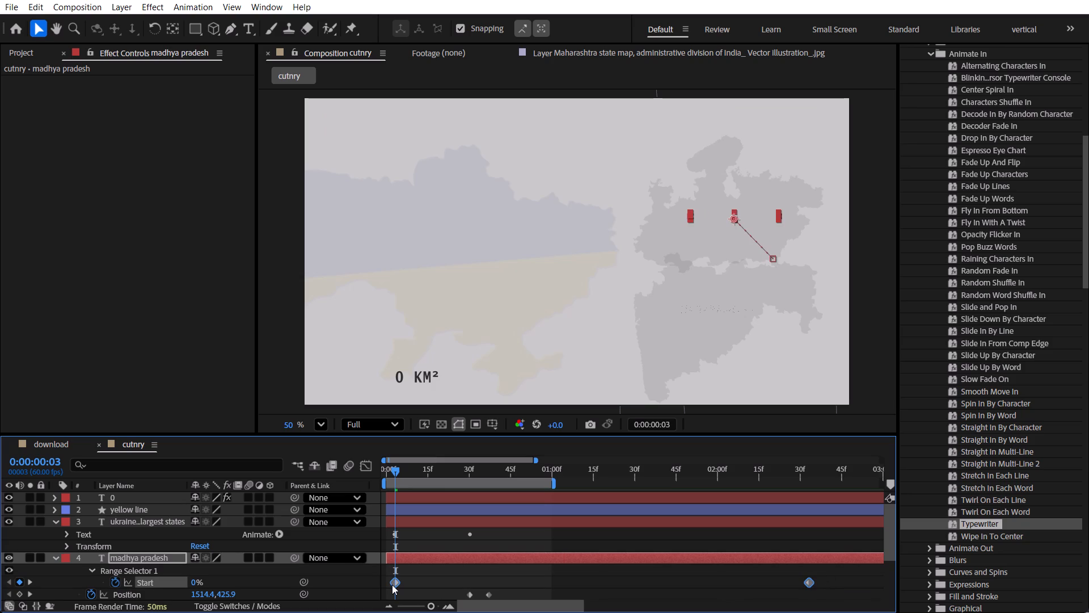
left_click_drag(392, 585, 419, 585)
left_click_drag(837, 585, 400, 587)
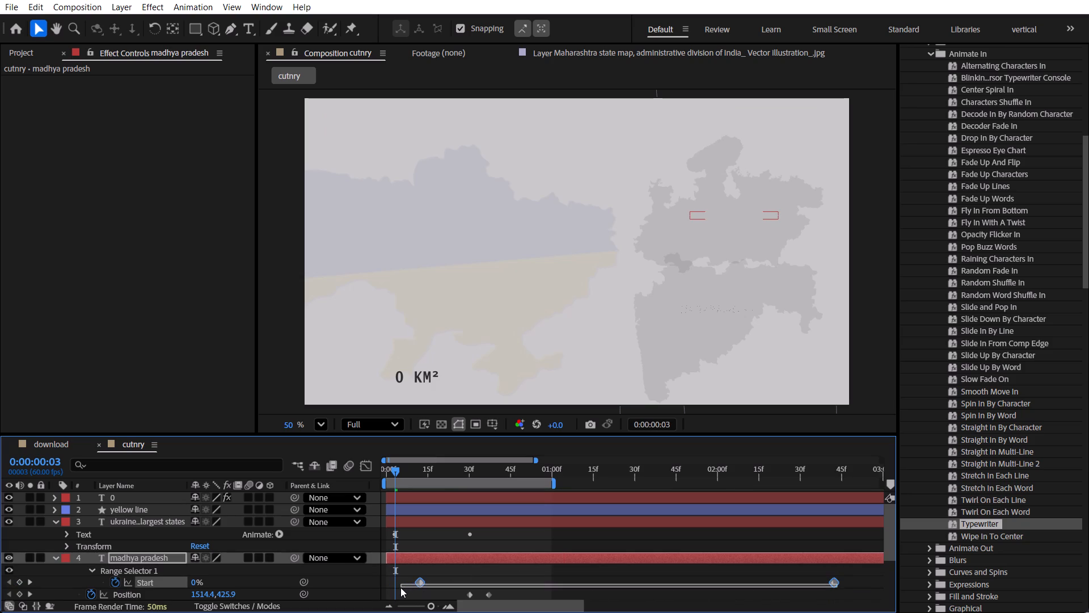
left_click_drag(400, 587, 407, 586)
left_click_drag(851, 569, 832, 573)
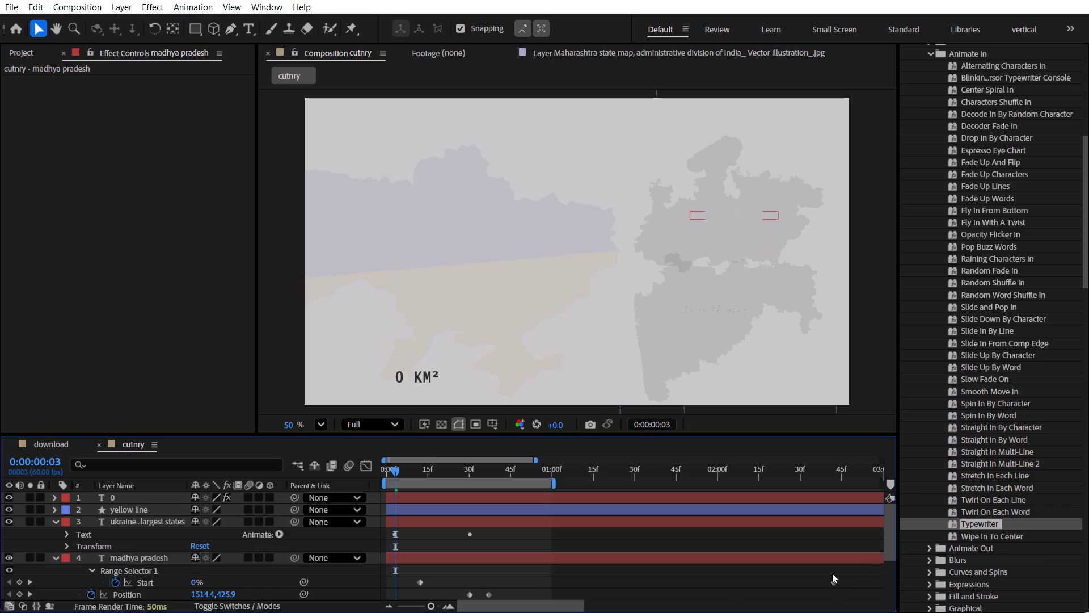
left_click_drag(832, 573, 406, 580)
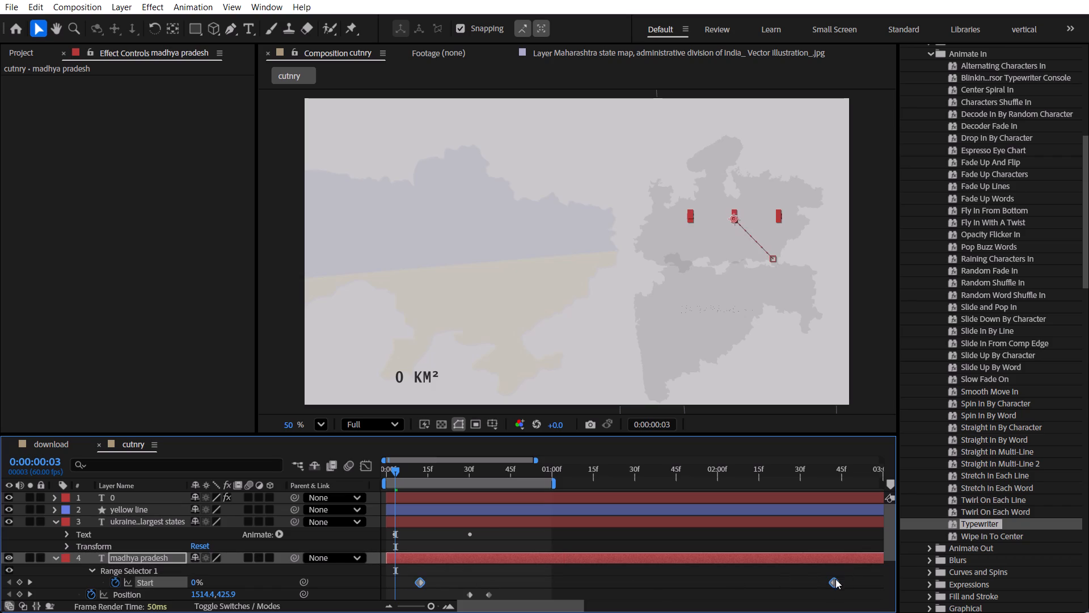
left_click_drag(835, 581, 832, 575)
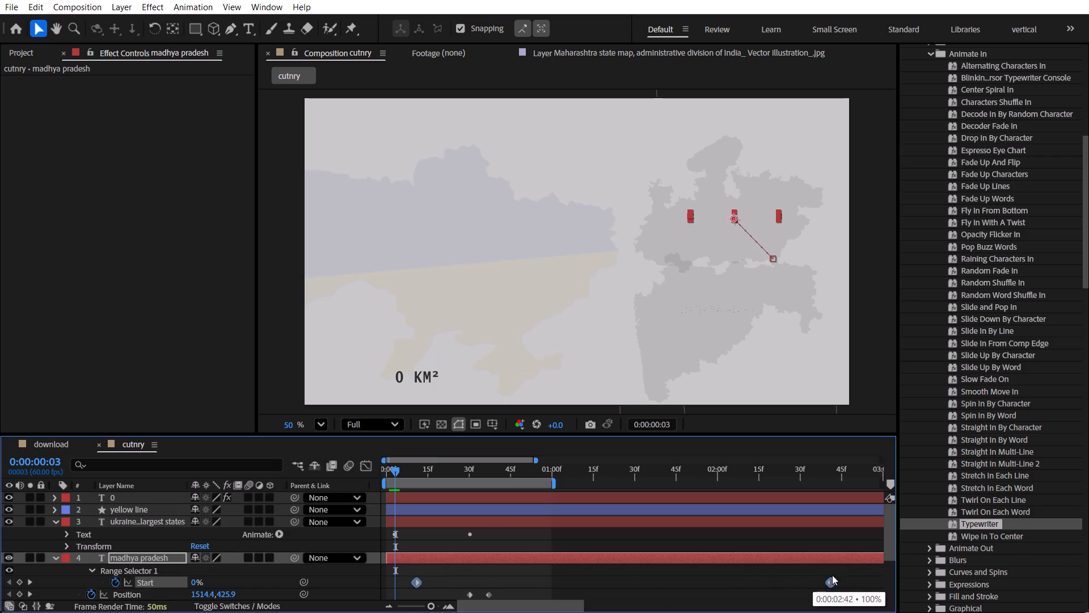
left_click_drag(832, 575, 832, 576)
left_click(787, 573)
left_click_drag(829, 581, 474, 577)
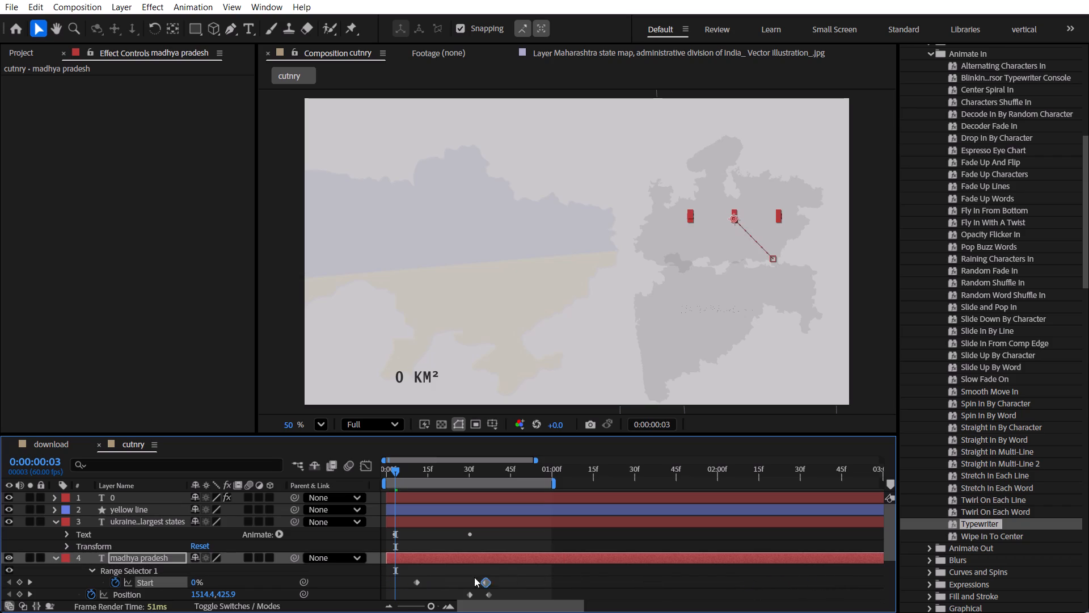
left_click_drag(474, 577, 449, 579)
Shift both Start keyframes of the madhya pradesh label together to begin at frame 30, and scrub through the reveal.
left_click_drag(408, 571, 473, 586)
left_click_drag(444, 578, 417, 586)
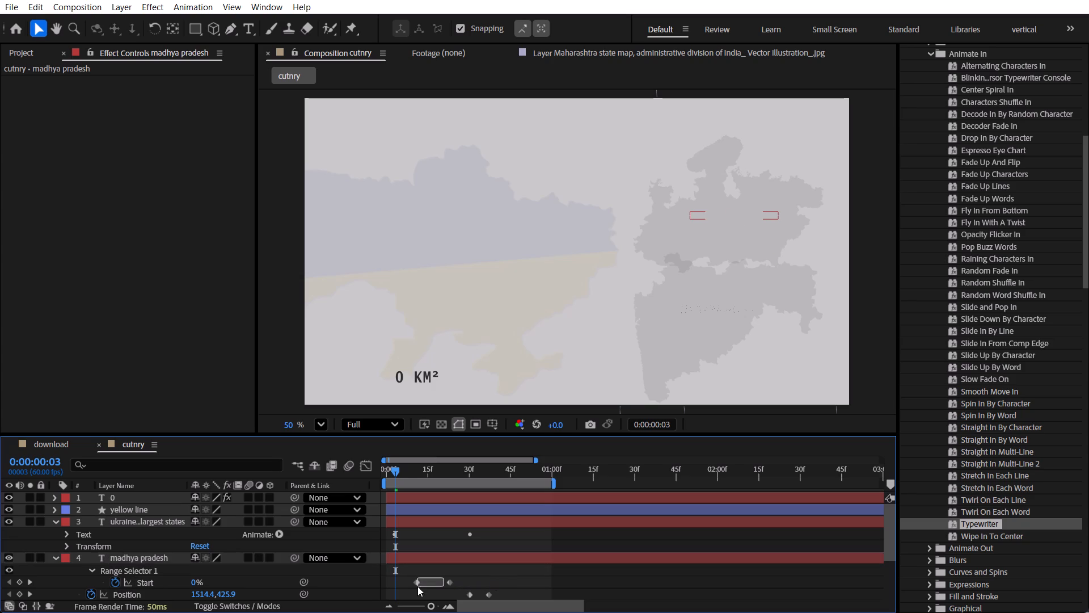
left_click_drag(417, 586, 476, 576)
left_click_drag(471, 573, 413, 582)
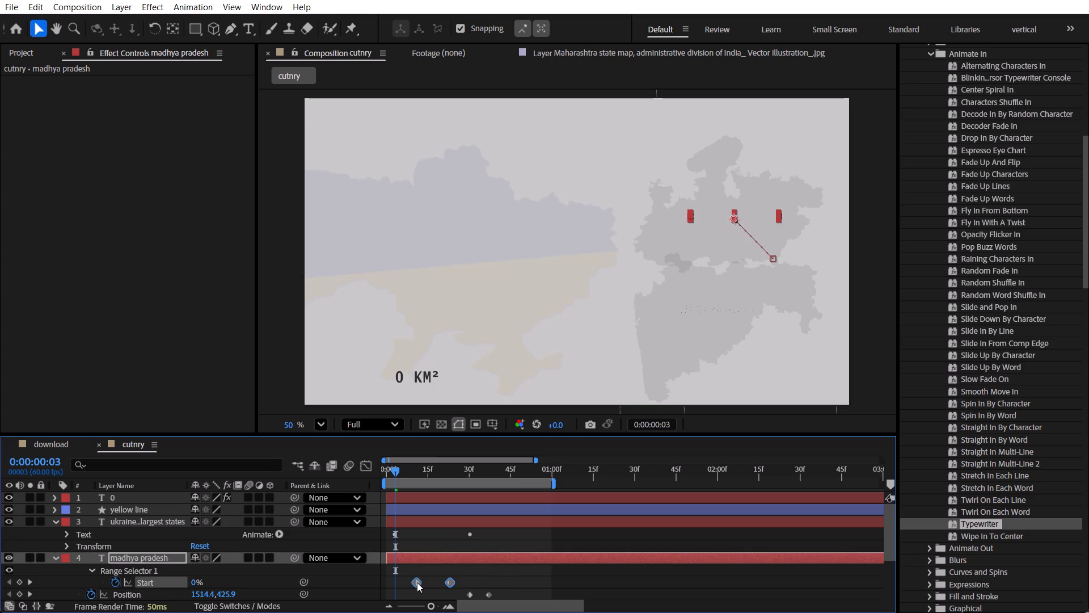
left_click_drag(417, 582, 469, 577)
left_click_drag(458, 472, 472, 472)
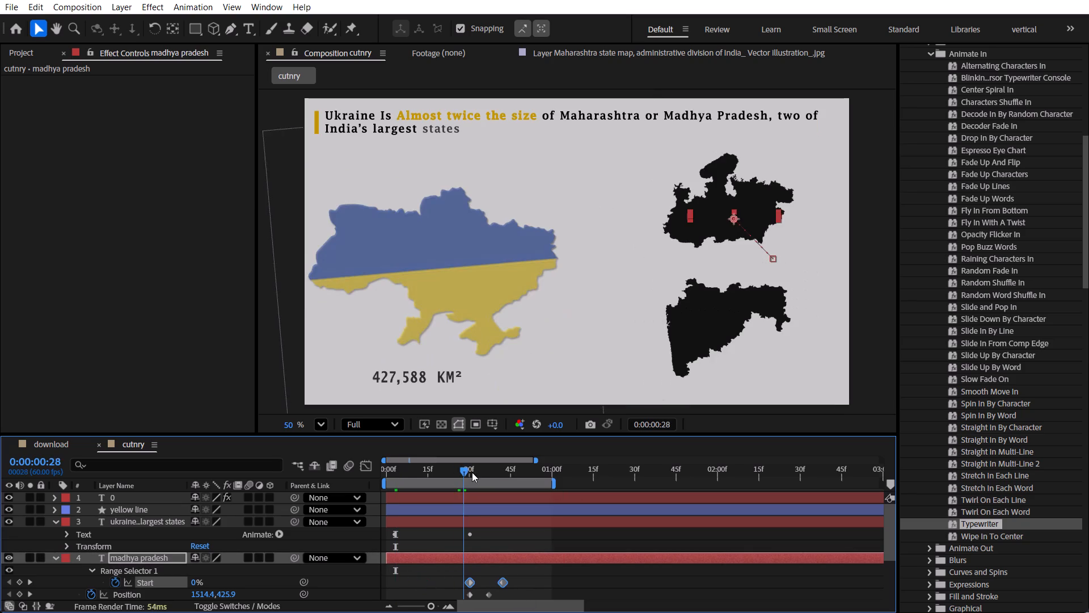
left_click_drag(472, 472, 504, 479)
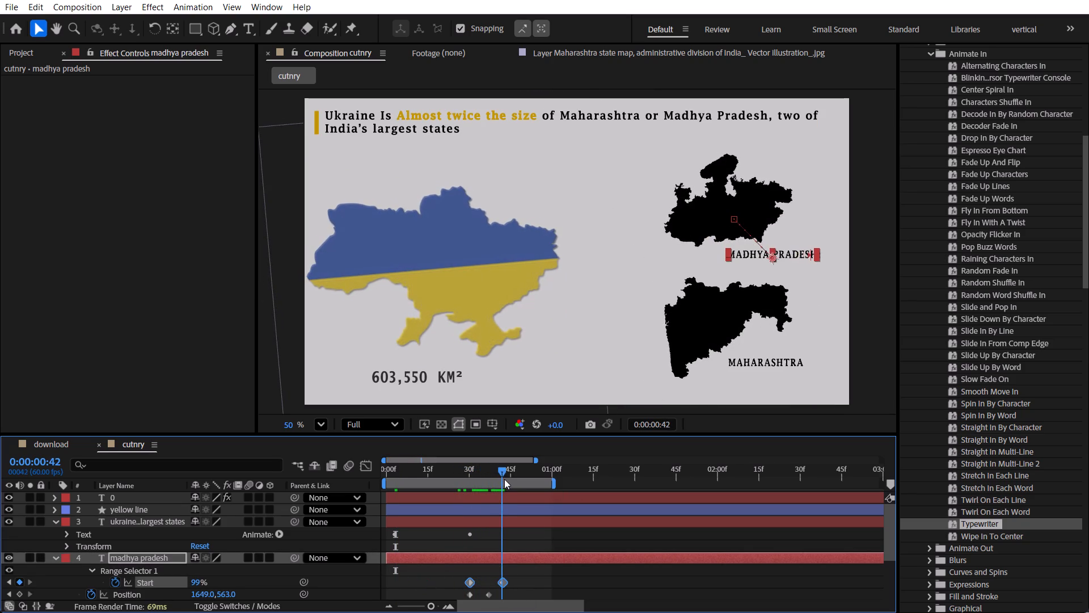
left_click_drag(504, 479, 485, 480)
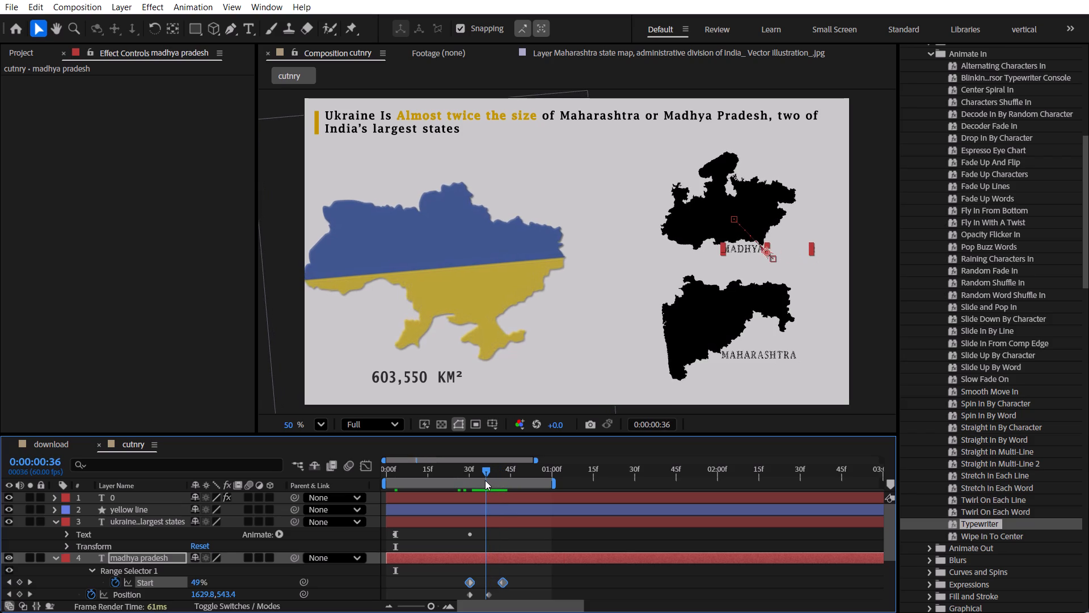
left_click_drag(485, 480, 480, 480)
Retime the madhya pradesh label's Start keyframes to frames 33 and 40, and scrub through the reveal.
left_click_drag(470, 581, 477, 584)
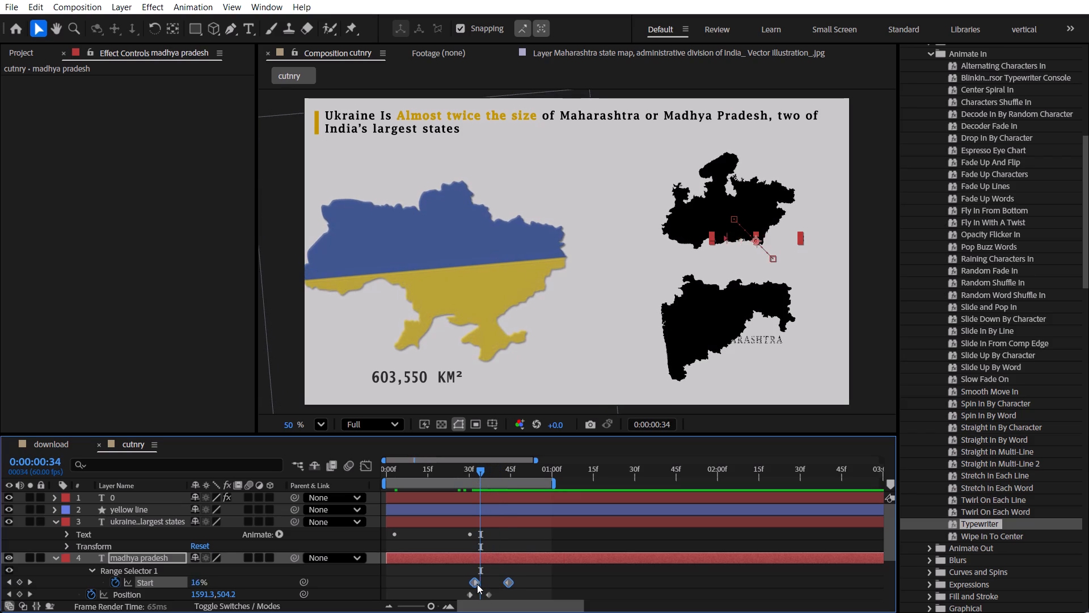
left_click_drag(477, 584, 482, 585)
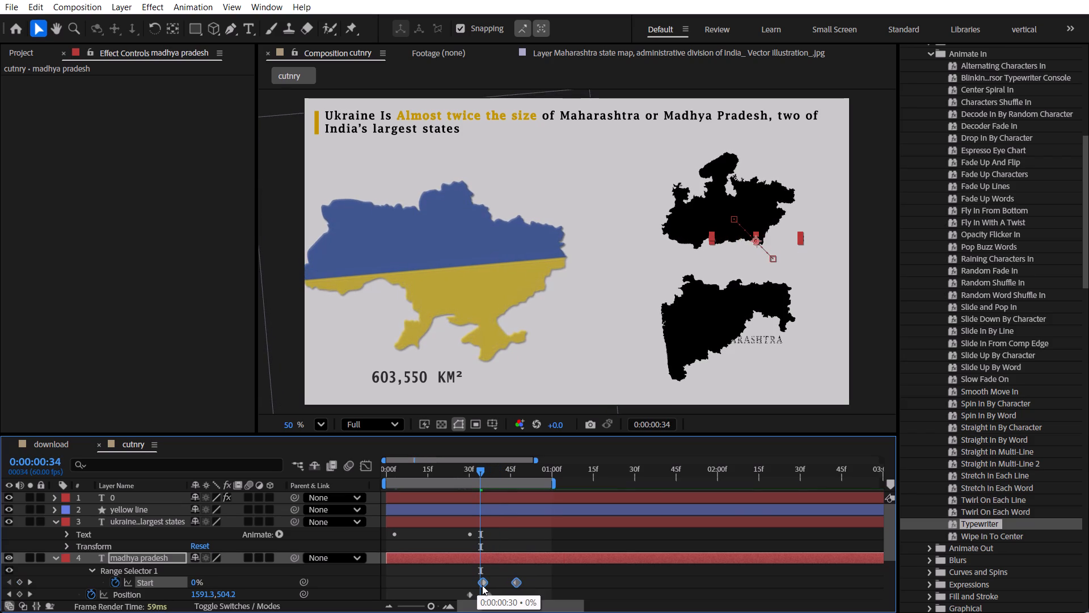
left_click_drag(482, 585, 476, 585)
left_click(531, 587)
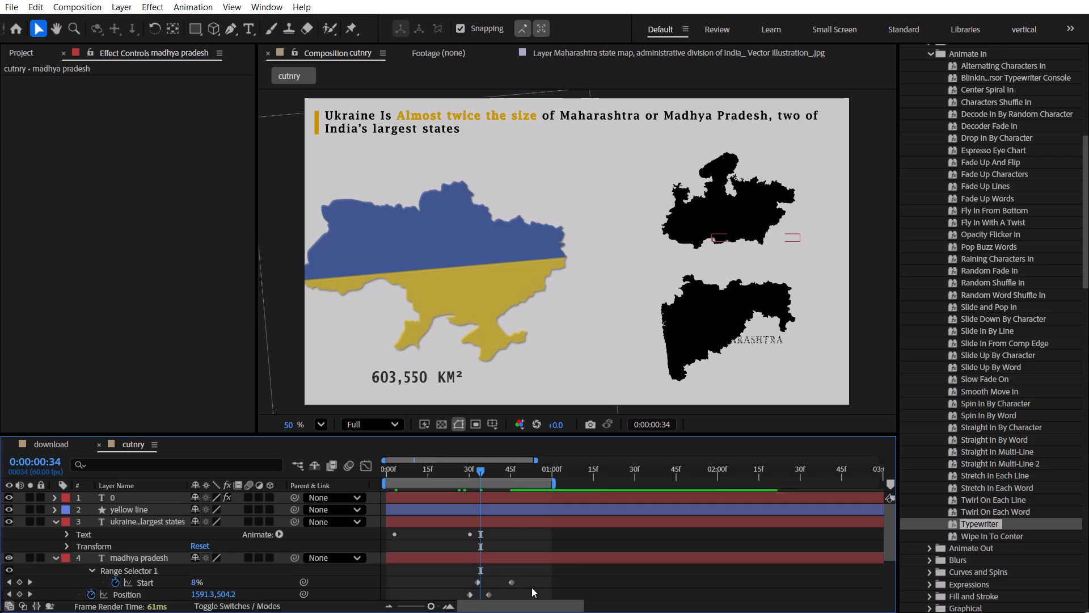
left_click_drag(512, 584, 497, 580)
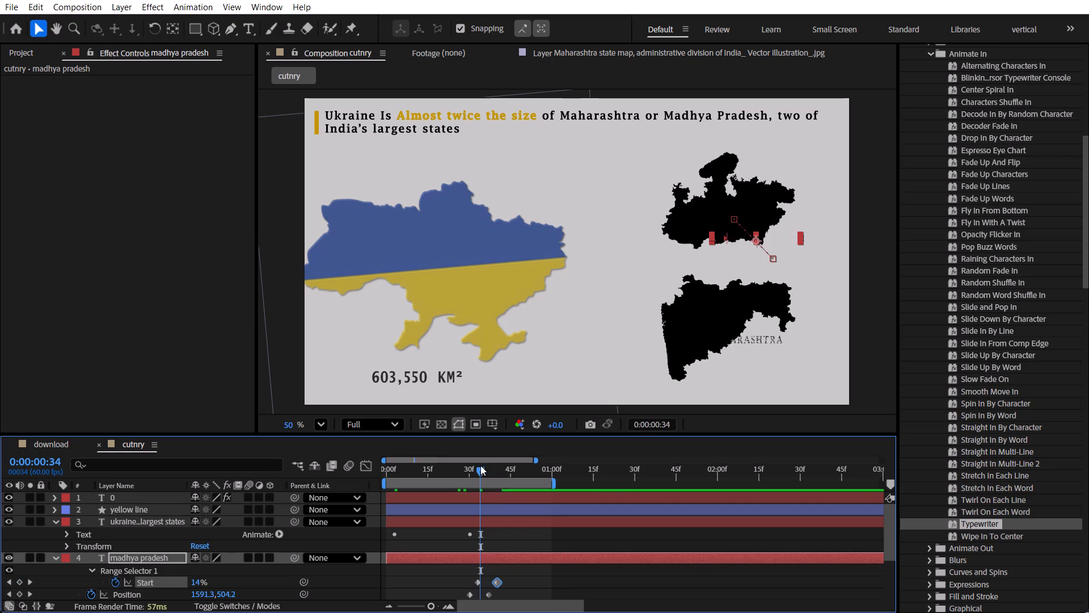
left_click_drag(479, 468, 476, 478)
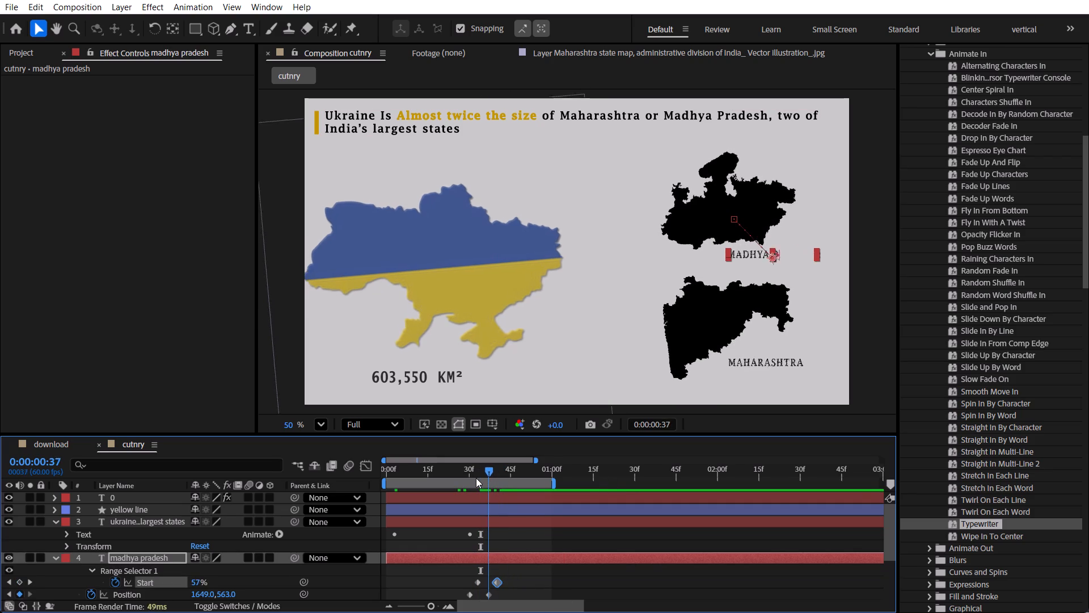
left_click_drag(476, 478, 495, 486)
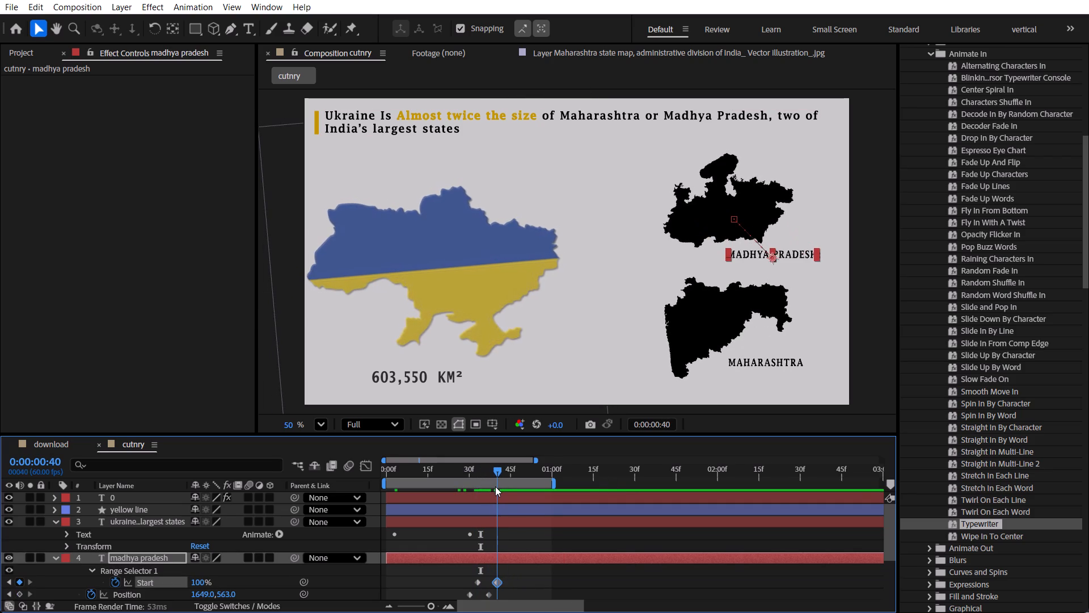
left_click_drag(495, 486, 489, 486)
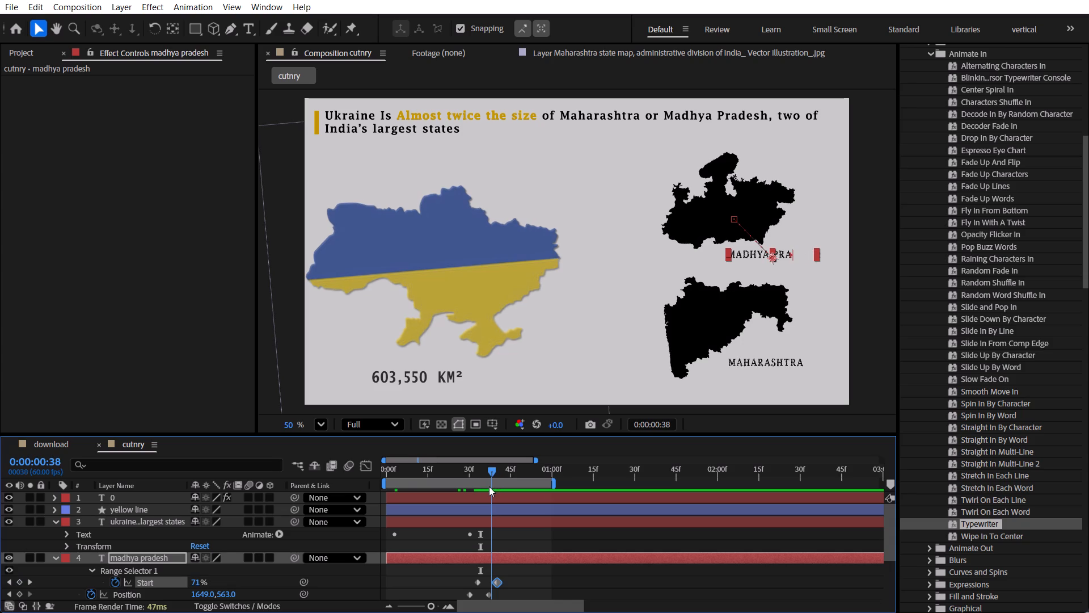
left_click_drag(489, 486, 486, 486)
Shift both Start keyframes of the madhya pradesh label together to begin at about frame 36, and scrub through the reveal.
left_click_drag(472, 574, 499, 583)
left_click_drag(476, 583, 486, 583)
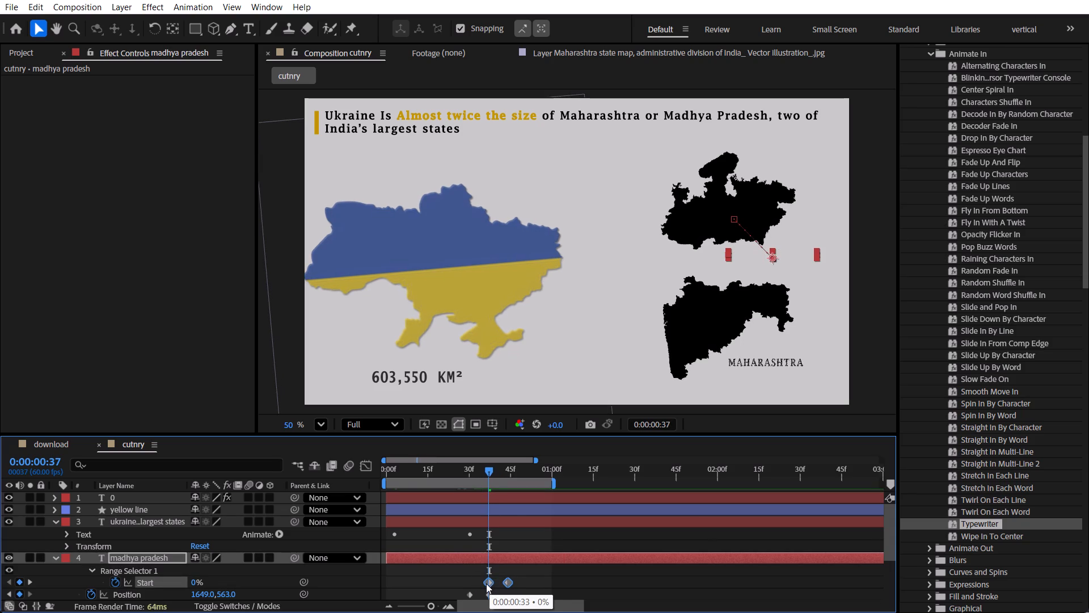
left_click_drag(486, 583, 486, 583)
left_click_drag(486, 468, 479, 470)
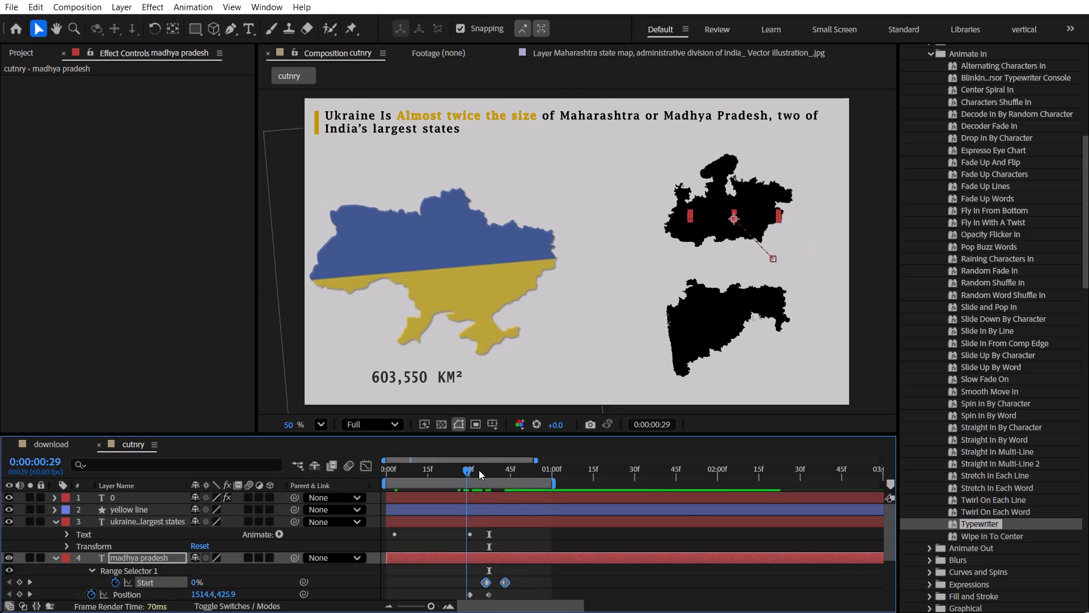
left_click_drag(479, 470, 507, 477)
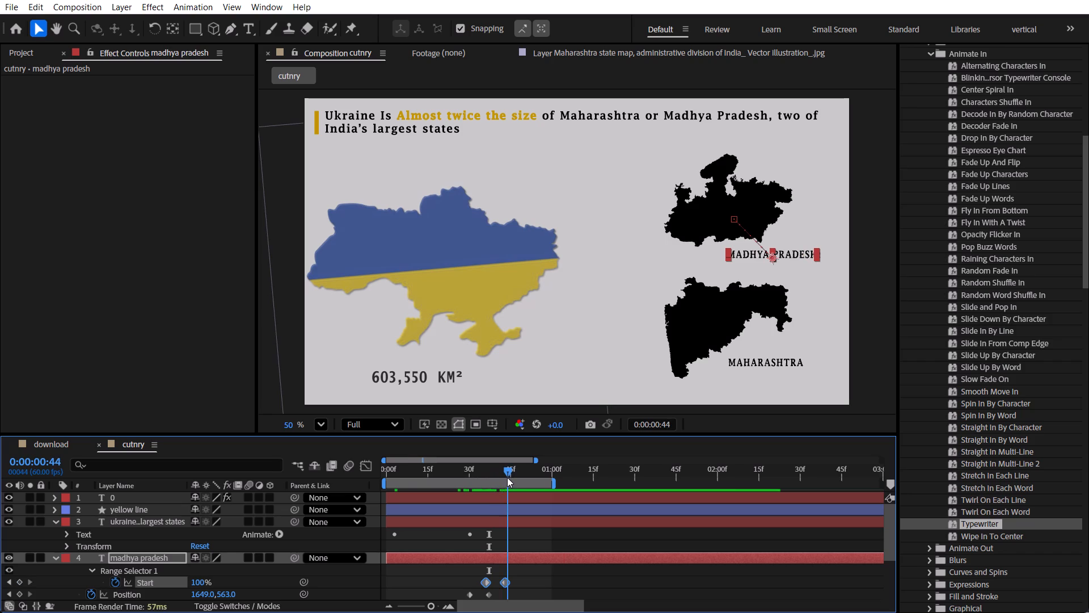
left_click_drag(507, 477, 510, 477)
Copy both Range Selector 1 Start keyframes of the madhya pradesh text layer.
left_click(550, 582)
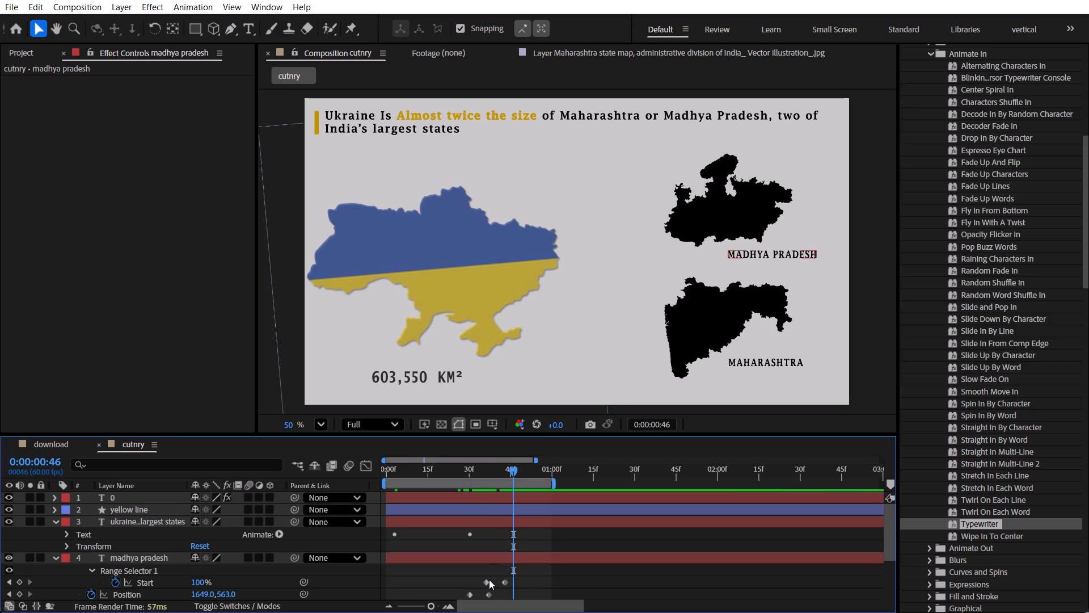
left_click_drag(478, 570, 517, 582)
key("ctrl+c")
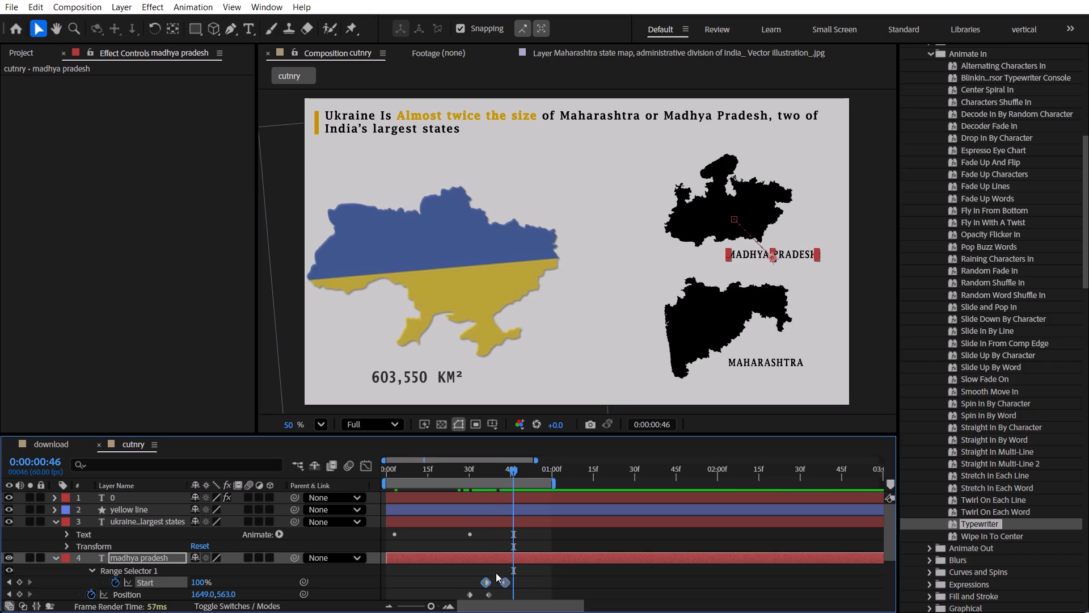
key("ctrl+c")
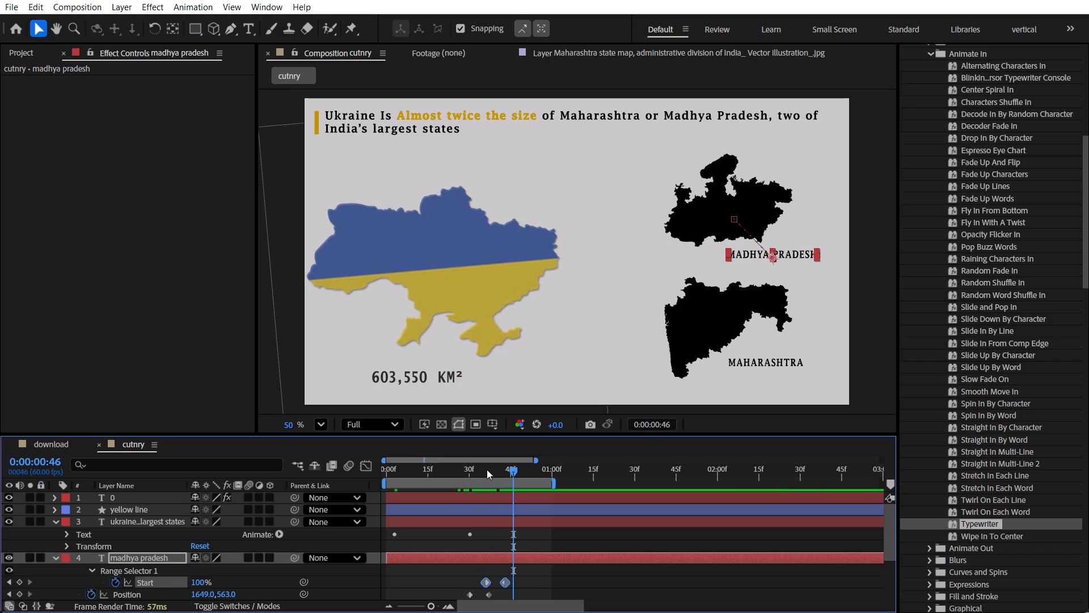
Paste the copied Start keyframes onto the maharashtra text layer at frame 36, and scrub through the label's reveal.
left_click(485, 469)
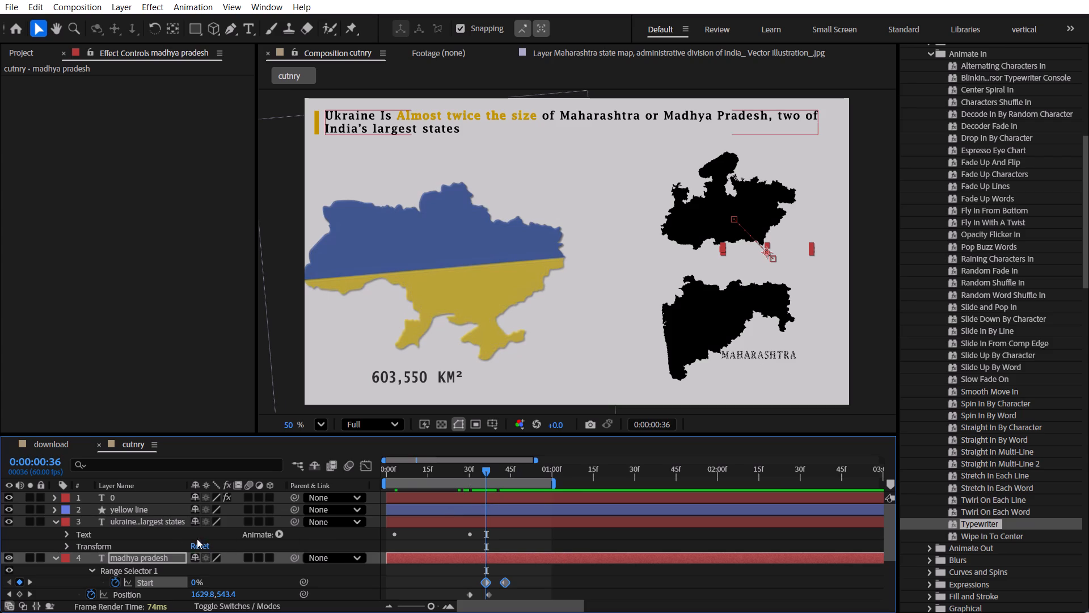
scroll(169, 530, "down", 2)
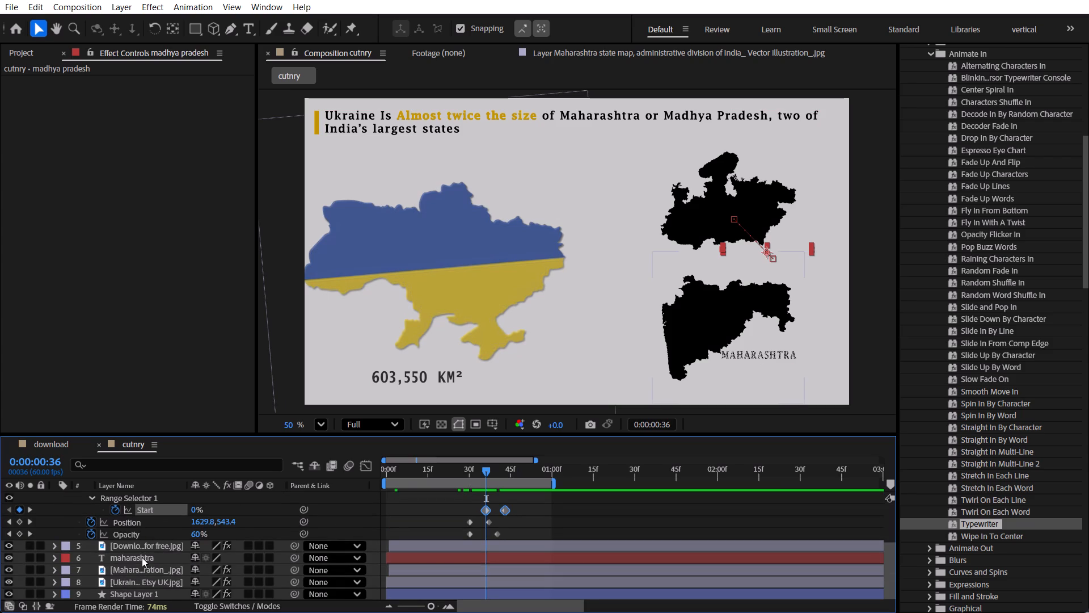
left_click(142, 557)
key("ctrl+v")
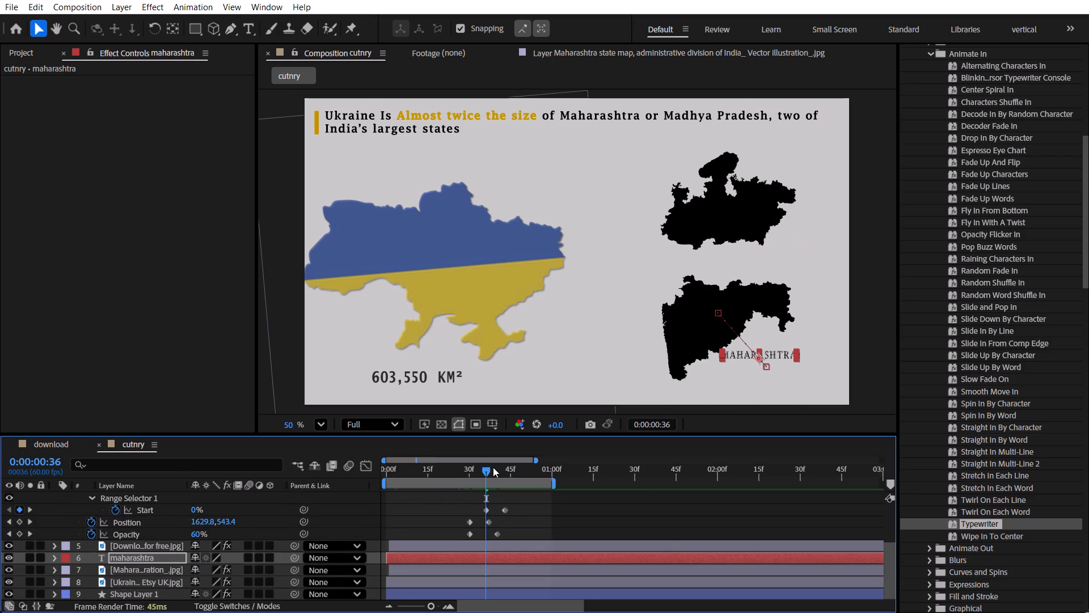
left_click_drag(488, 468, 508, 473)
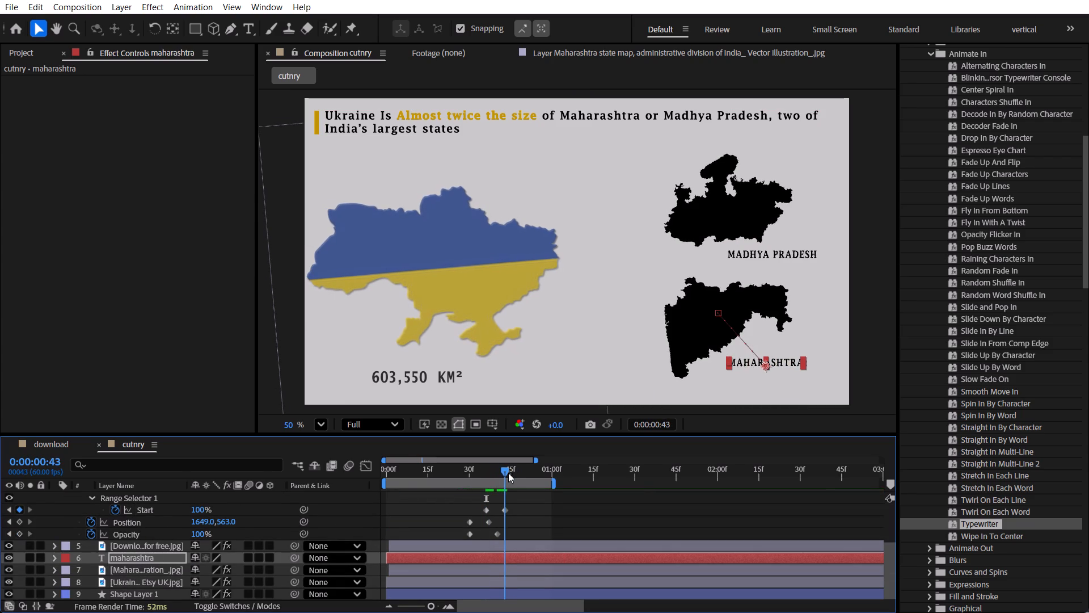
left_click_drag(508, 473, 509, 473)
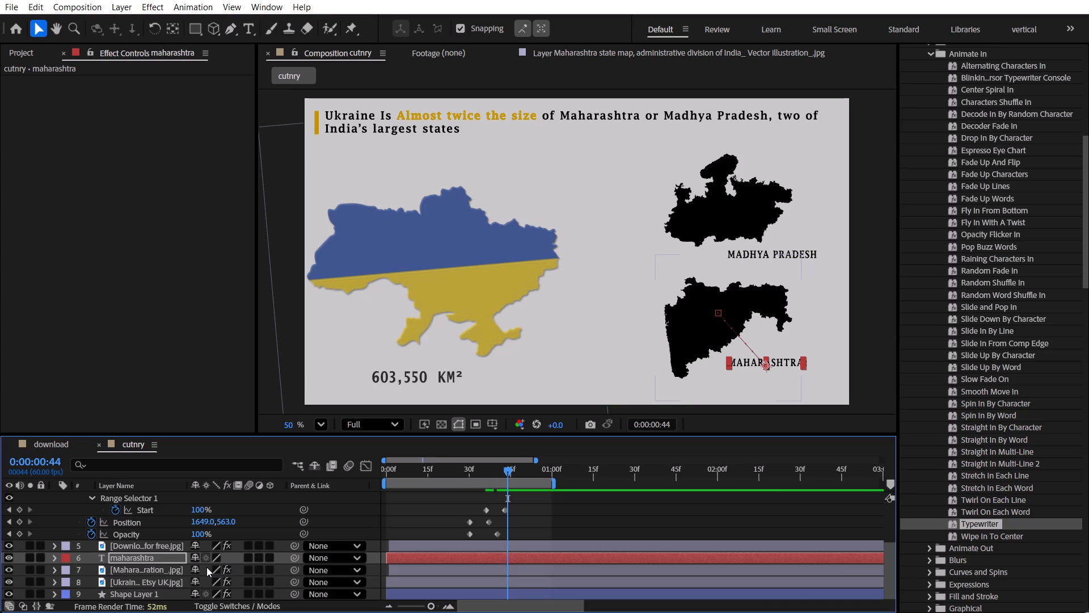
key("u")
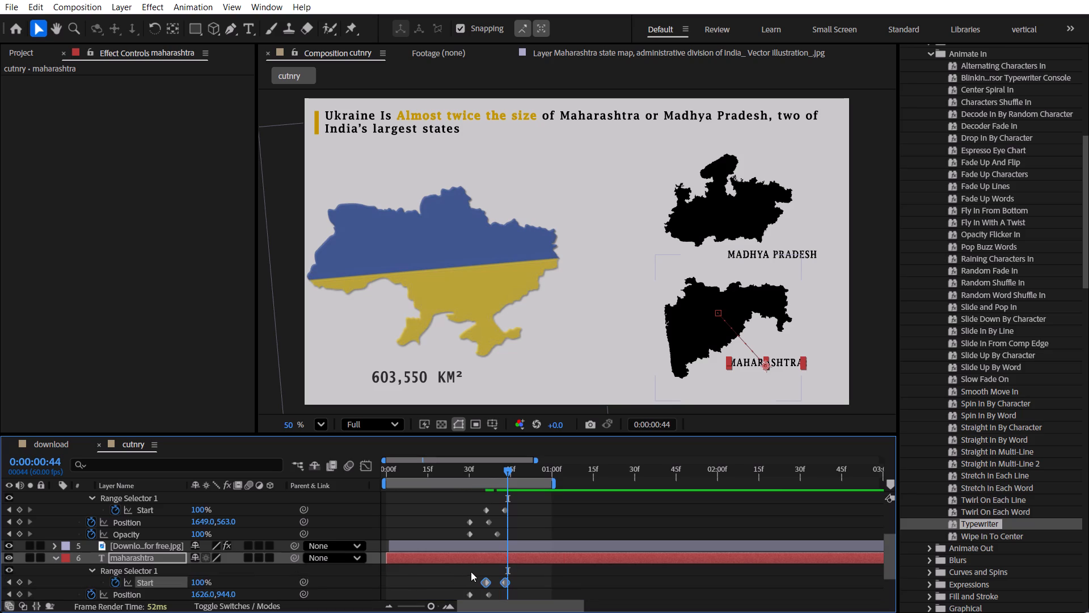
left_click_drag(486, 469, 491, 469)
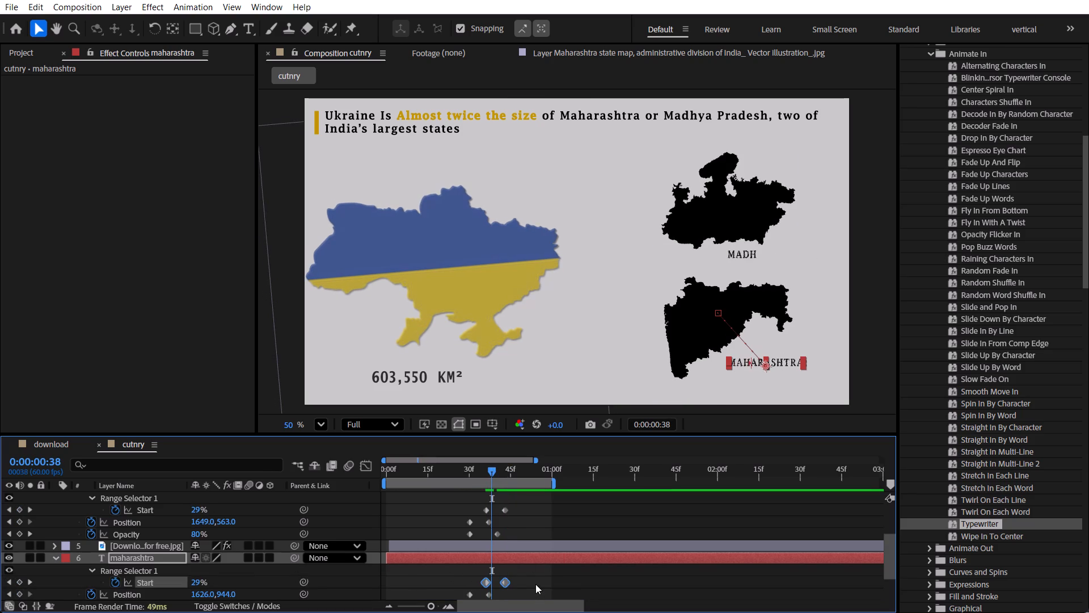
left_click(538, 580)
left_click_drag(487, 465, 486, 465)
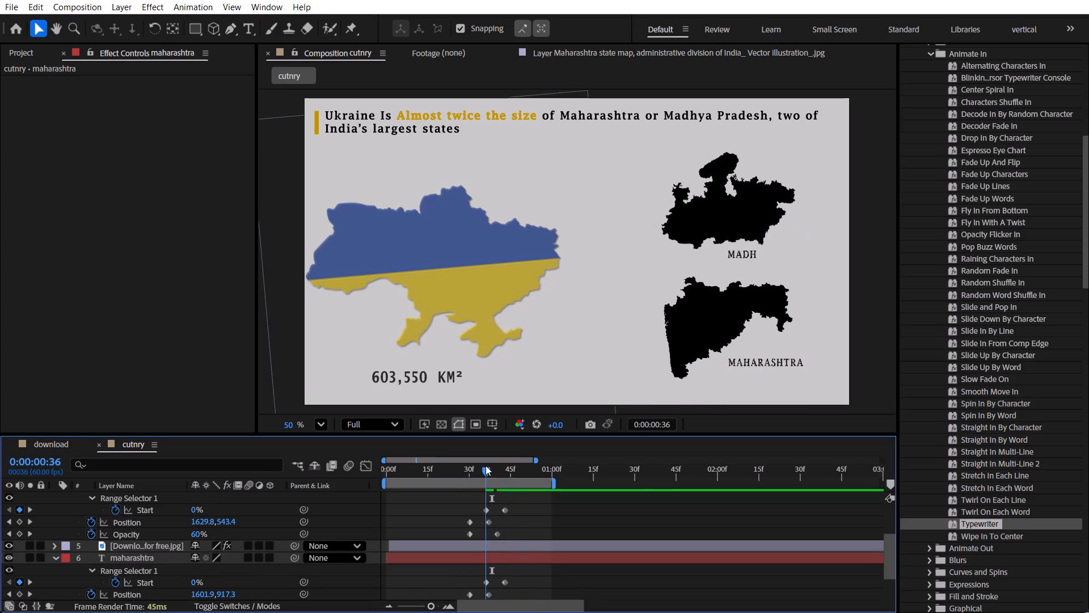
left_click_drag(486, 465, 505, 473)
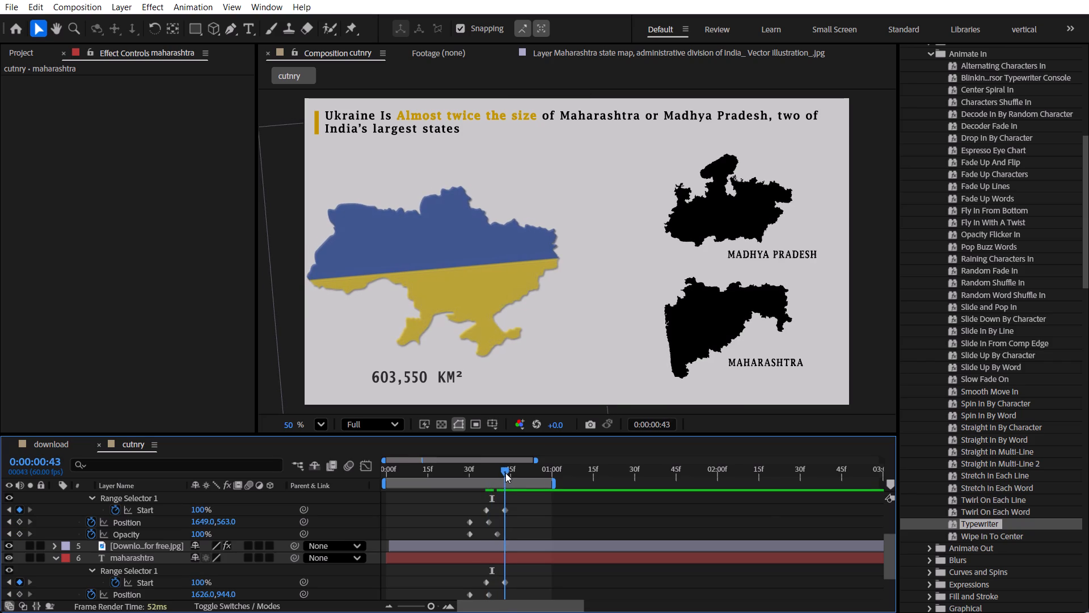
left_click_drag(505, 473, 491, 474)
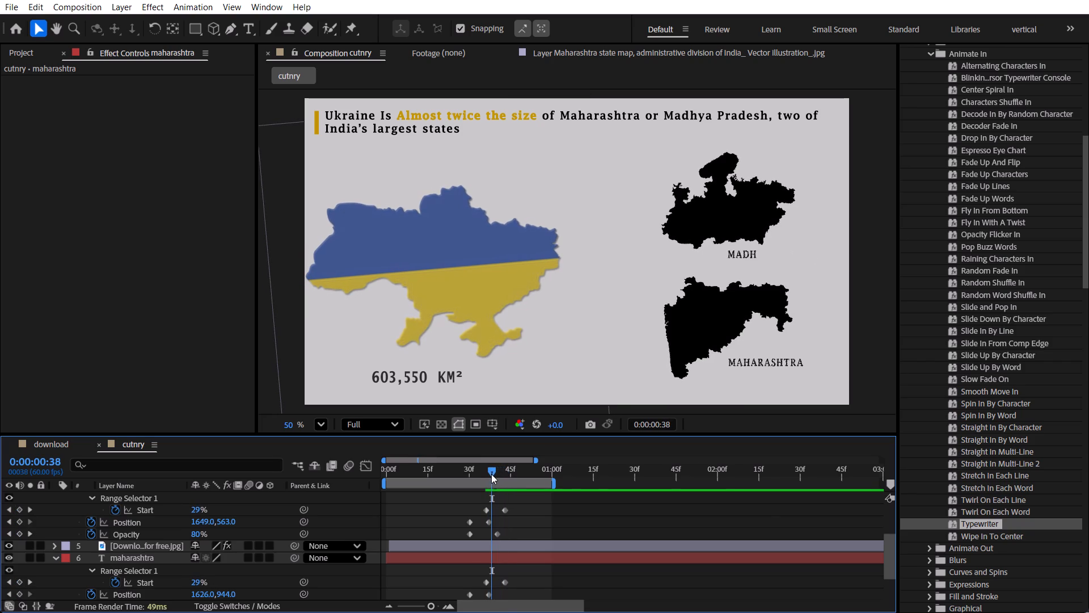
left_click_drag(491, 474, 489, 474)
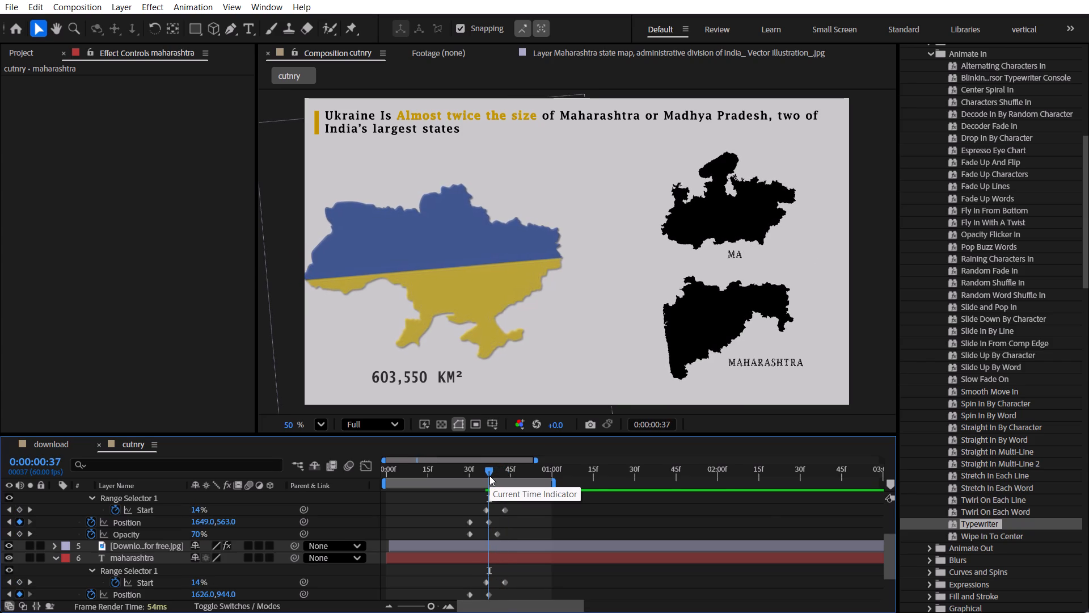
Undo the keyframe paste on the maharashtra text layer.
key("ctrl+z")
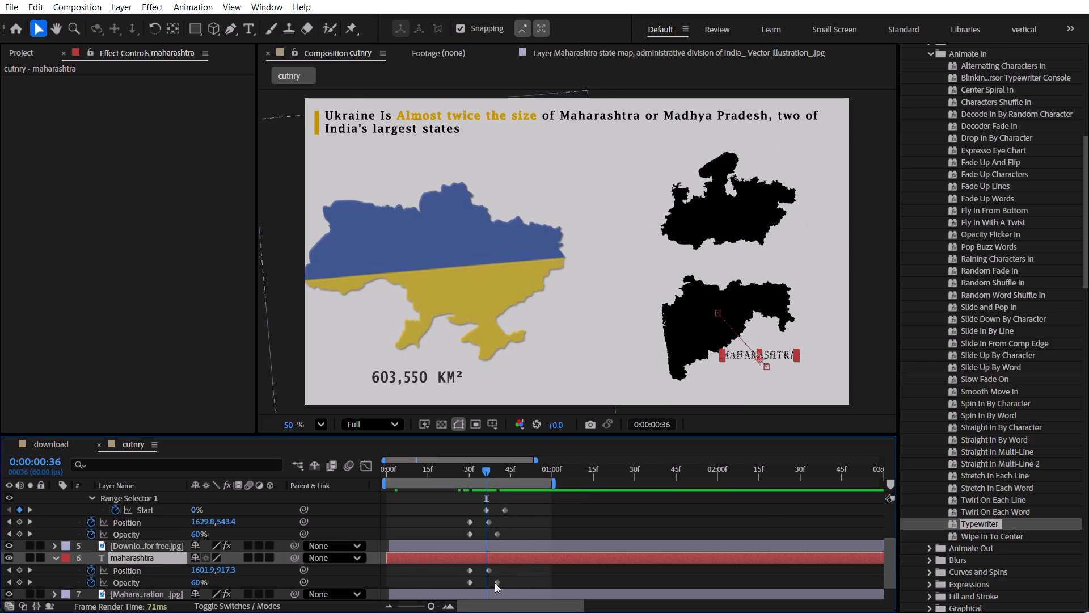
Shift both Start keyframes of the madhya pradesh label together to begin at frame 35.
left_click(34, 572)
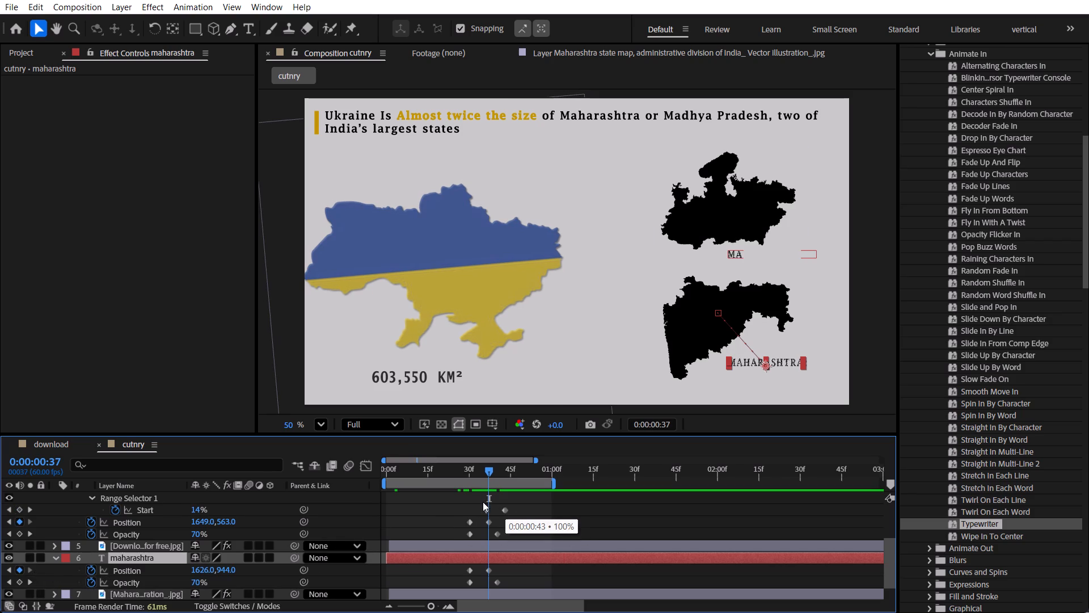
left_click_drag(479, 508, 505, 515)
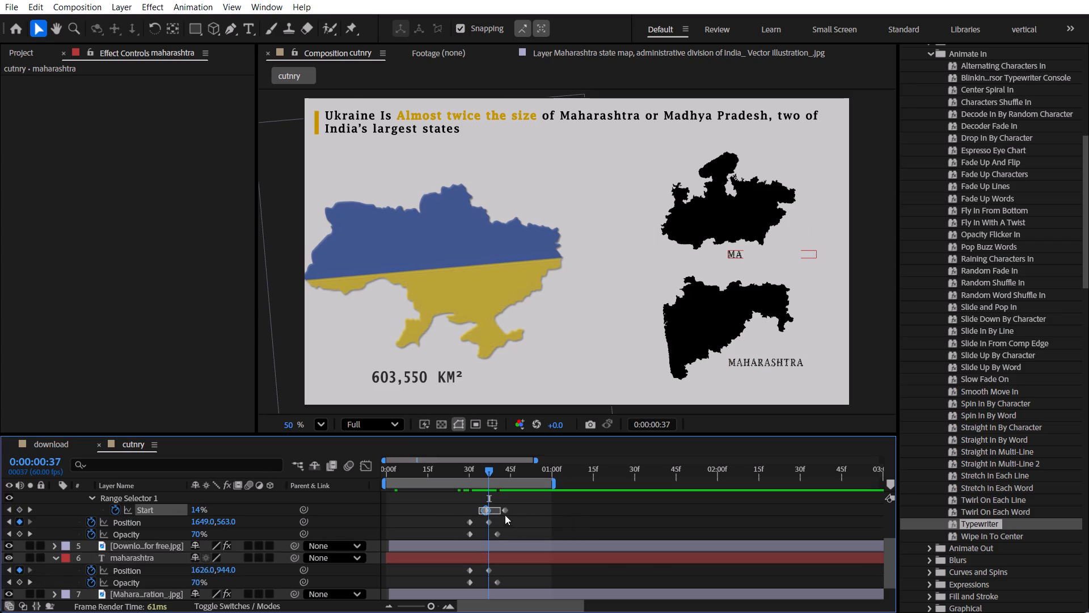
left_click_drag(505, 515, 513, 517)
left_click(484, 510)
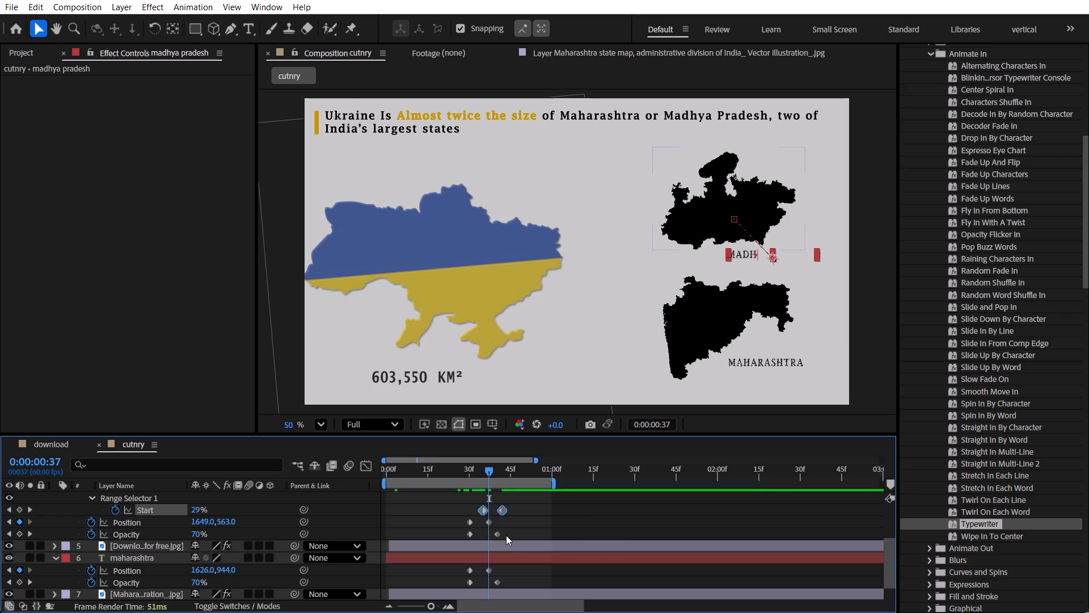
Apply the Typewriter preset to the maharashtra text layer at frame 35, and reveal its keyframed properties.
left_click(11, 505)
left_click_drag(981, 520, 681, 523)
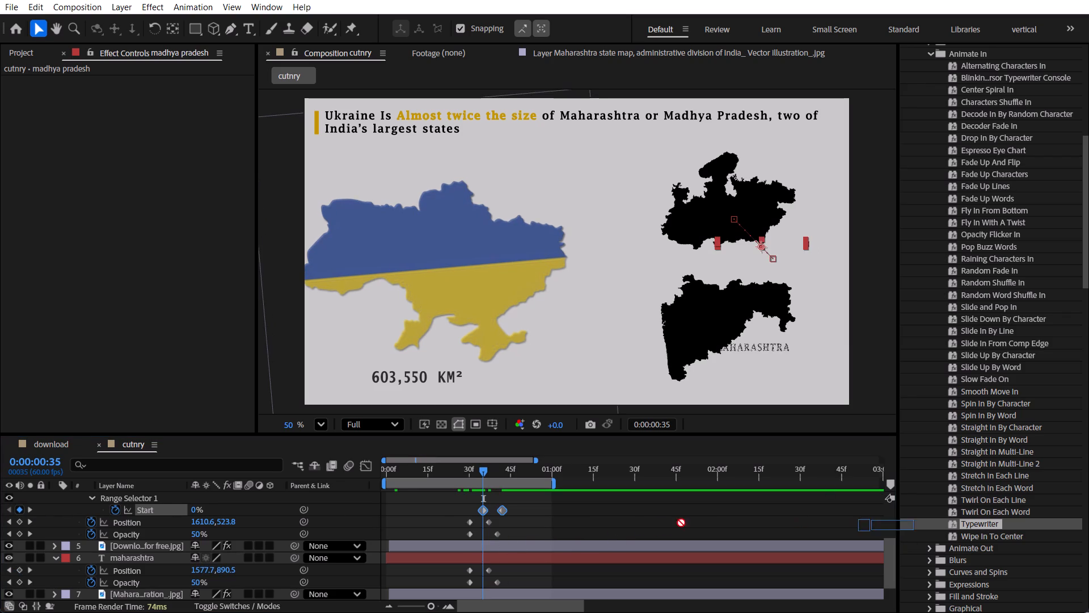
left_click_drag(681, 523, 438, 555)
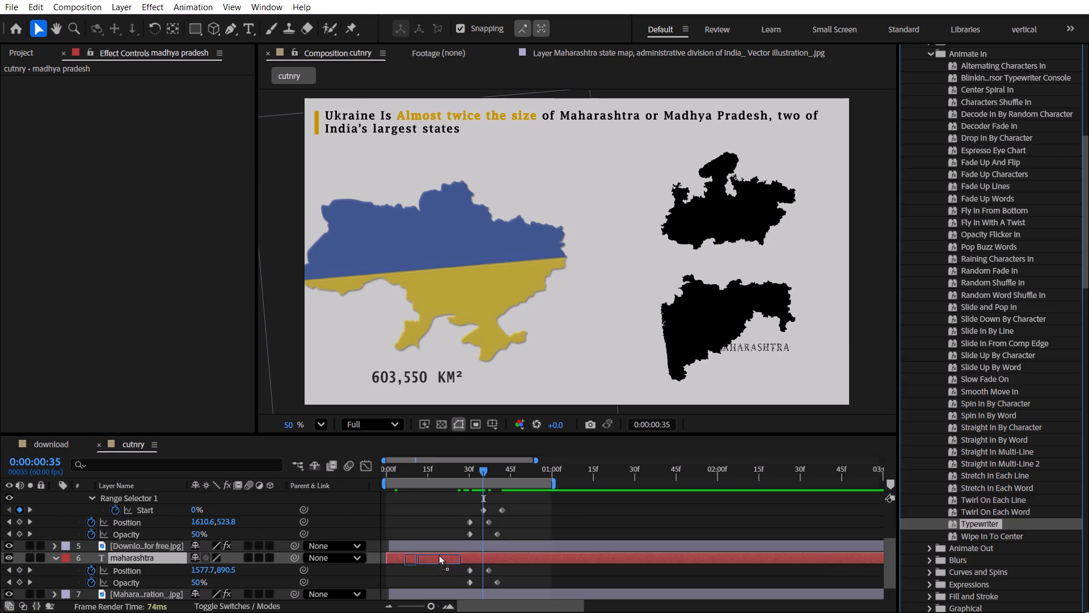
left_click_drag(438, 555, 438, 556)
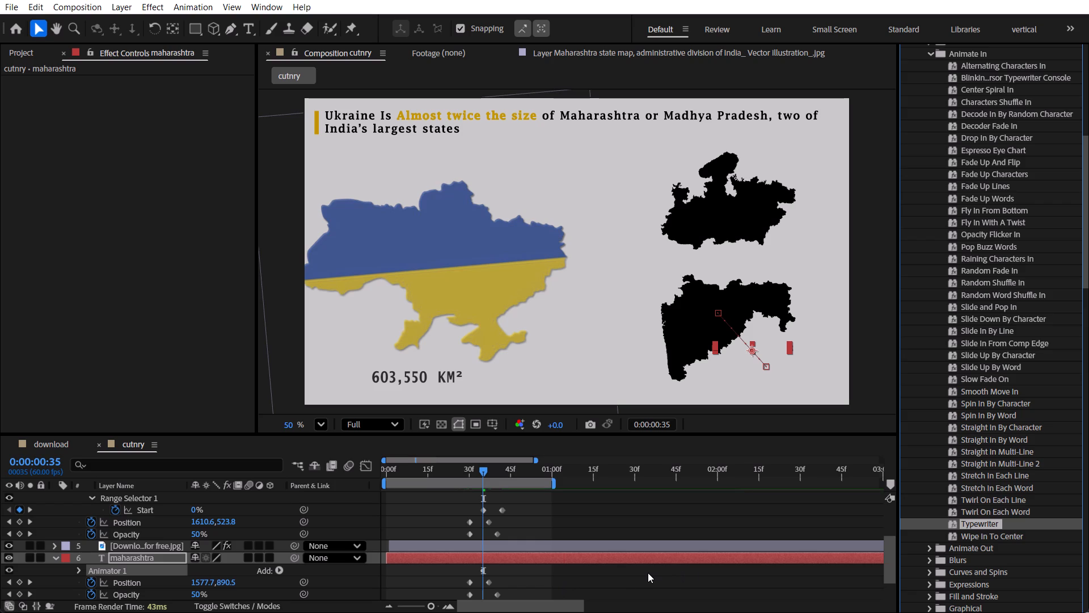
key("u")
left_click(585, 557)
key("u")
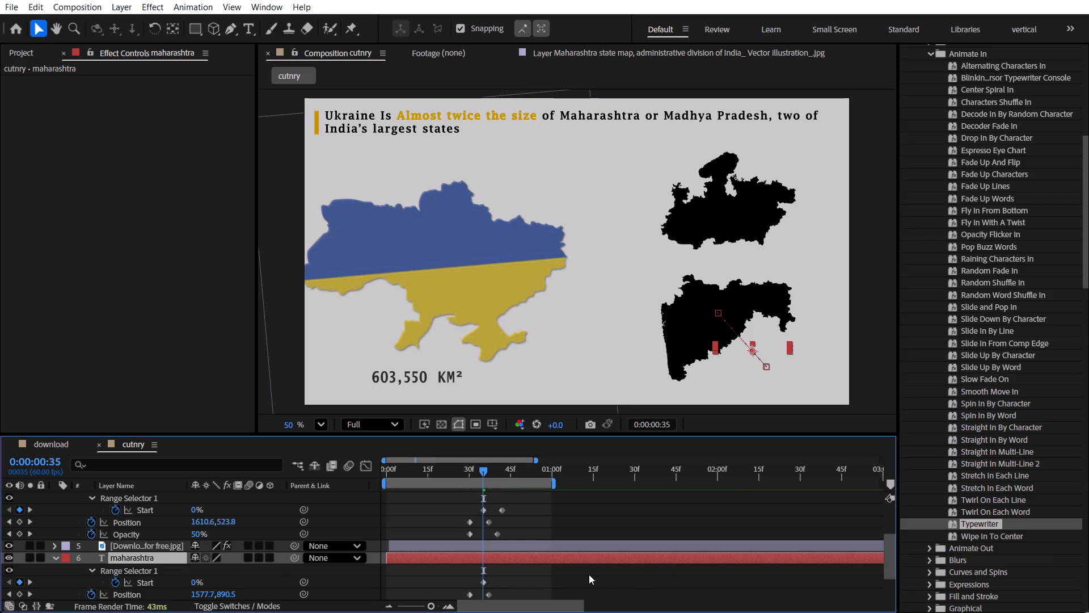
Move the maharashtra label's second Start keyframe to frame 42, aligned with the madhya pradesh label's second Start keyframe.
scroll(606, 576, "down", 1)
scroll(606, 576, "up", 2)
key("minus")
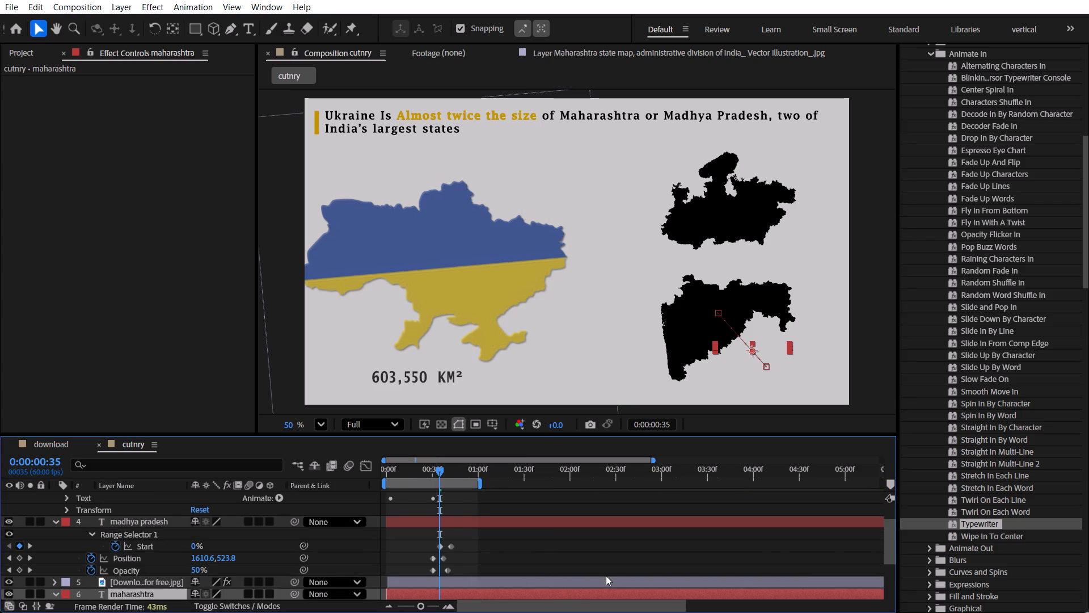
key("minus")
type("--")
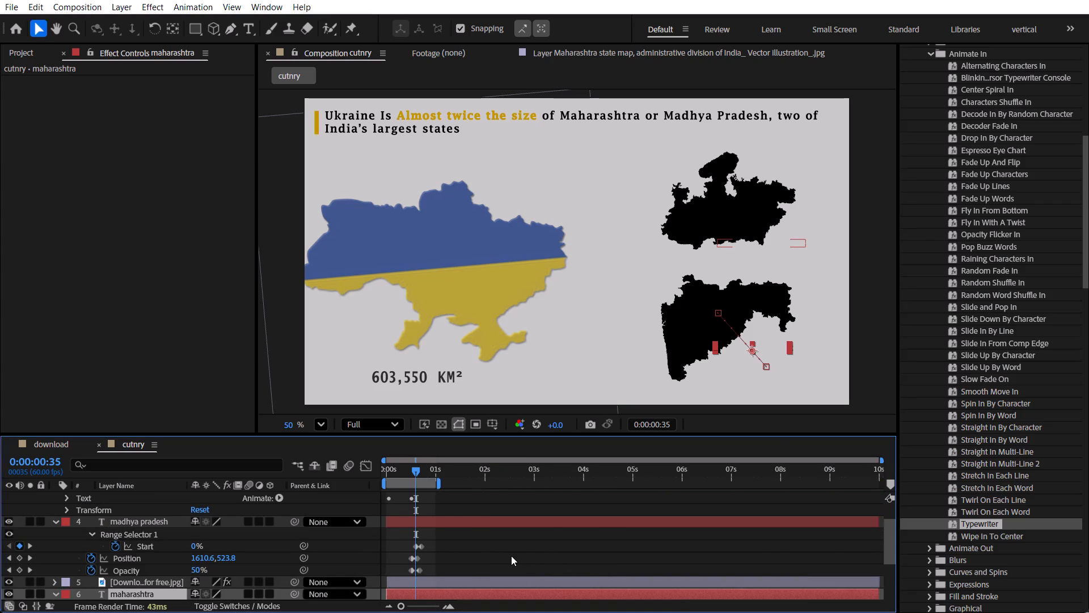
type("==")
scroll(493, 555, "down", 1)
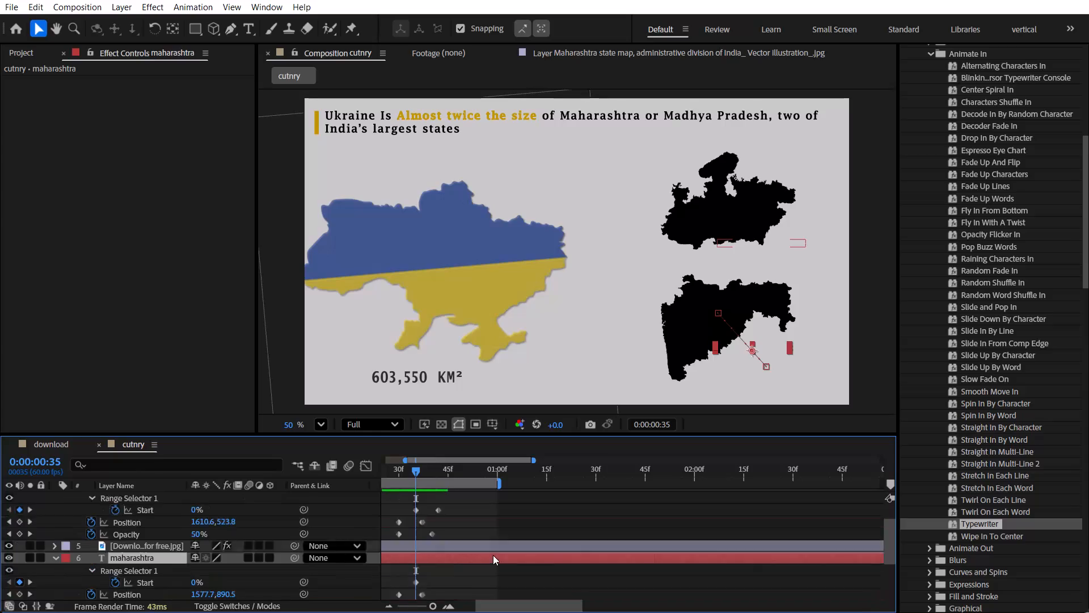
scroll(493, 555, "down", 1)
type("=---")
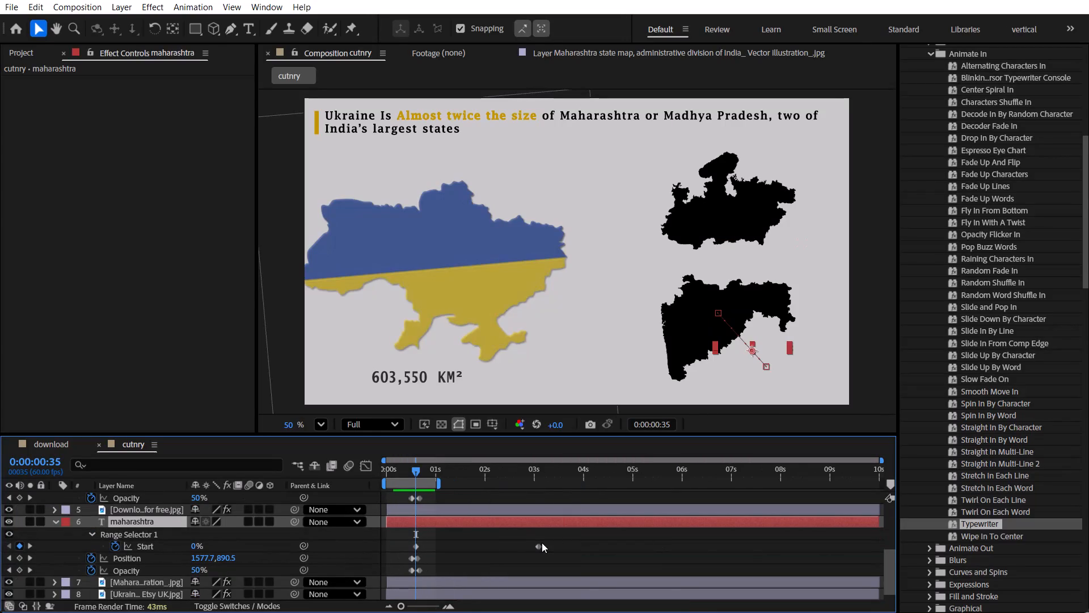
left_click_drag(539, 545, 424, 548)
type("==")
key("equal")
key("equal")
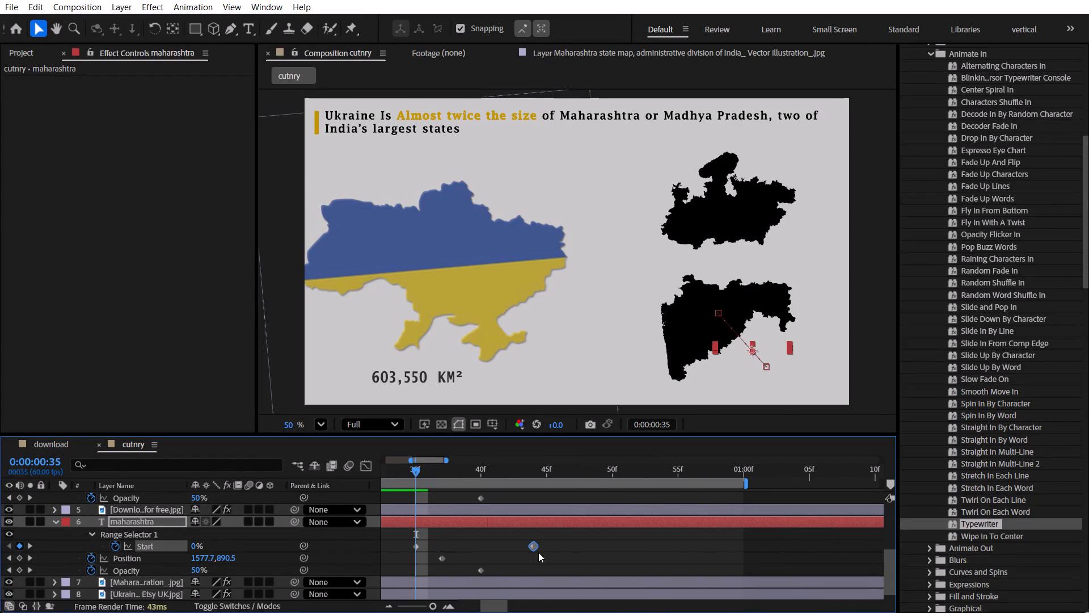
left_click_drag(531, 545, 484, 545)
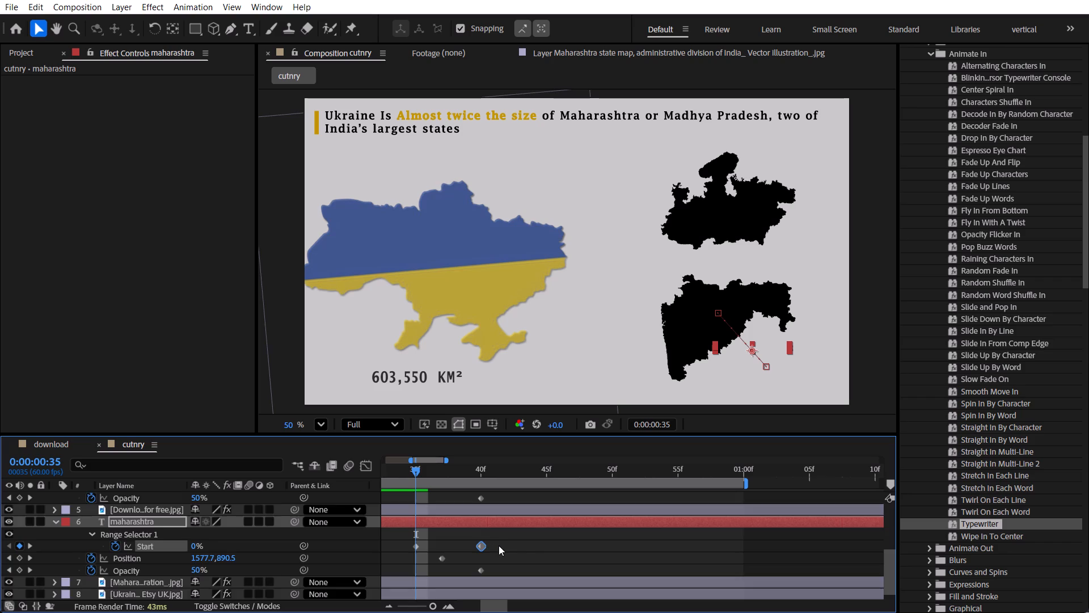
scroll(502, 545, "up", 2)
scroll(503, 545, "down", 1)
left_click_drag(484, 582, 504, 582)
left_click(560, 577)
Scrub through the animation from its beginning to check both state labels' typewriter reveals against the map motion.
key("minus")
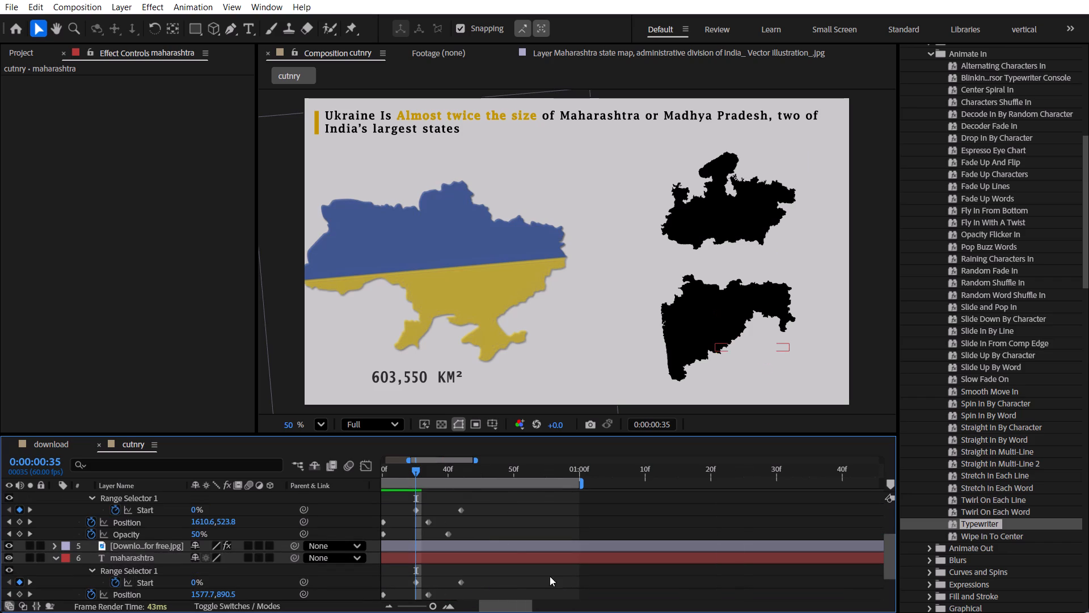
left_click_drag(419, 476, 466, 489)
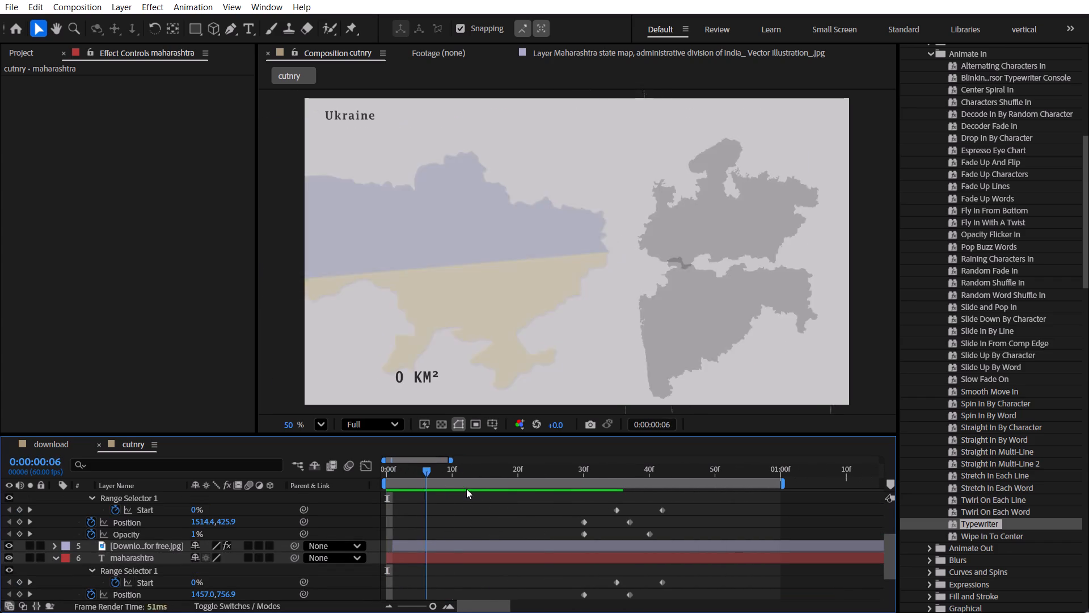
left_click_drag(466, 489, 619, 509)
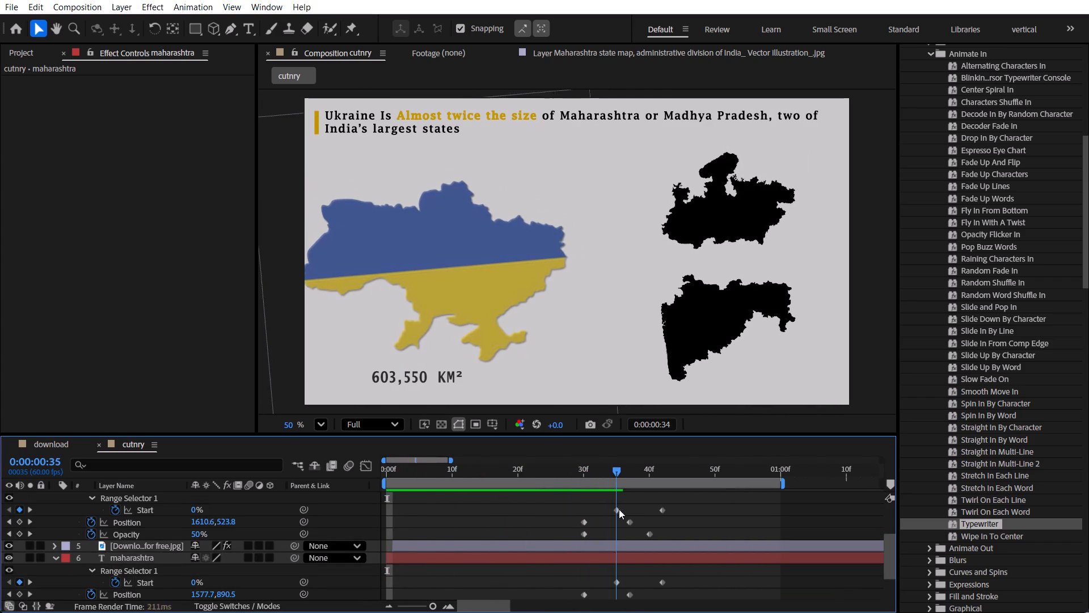
left_click_drag(619, 509, 711, 523)
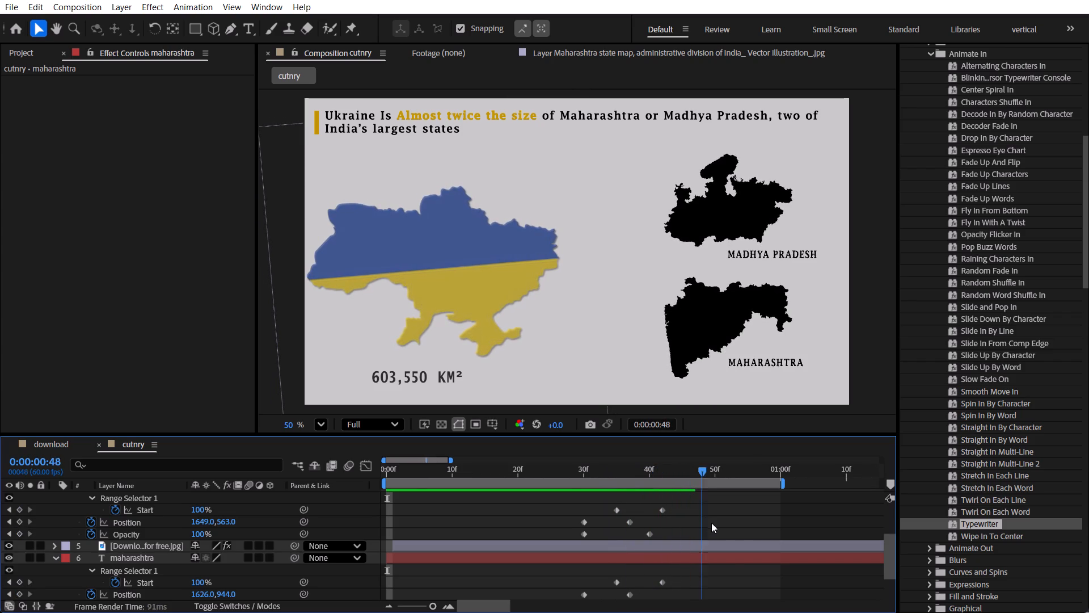
left_click_drag(711, 523, 634, 524)
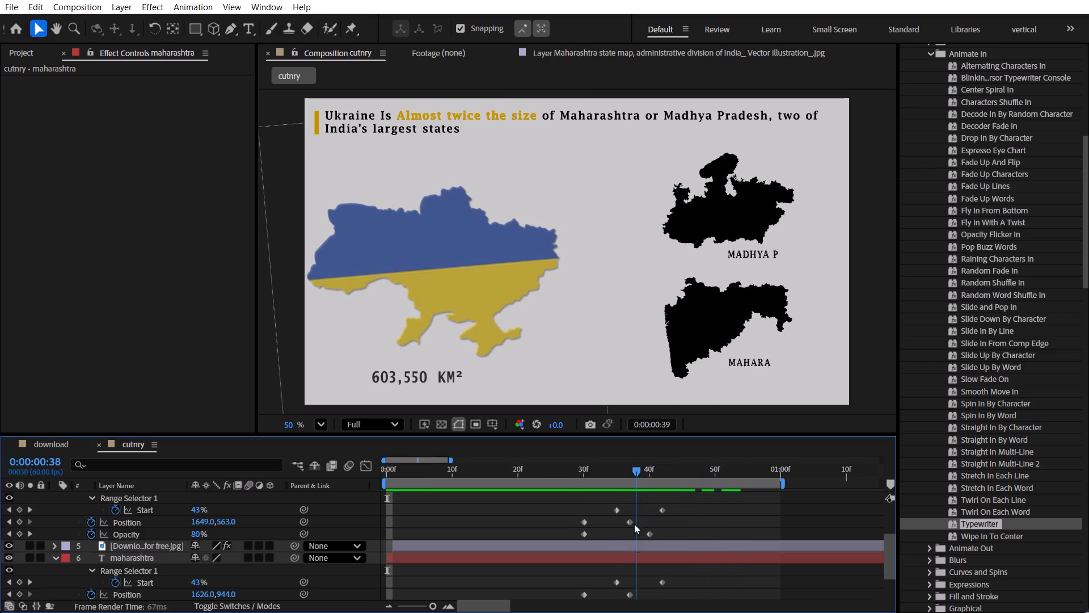
left_click_drag(634, 524, 641, 524)
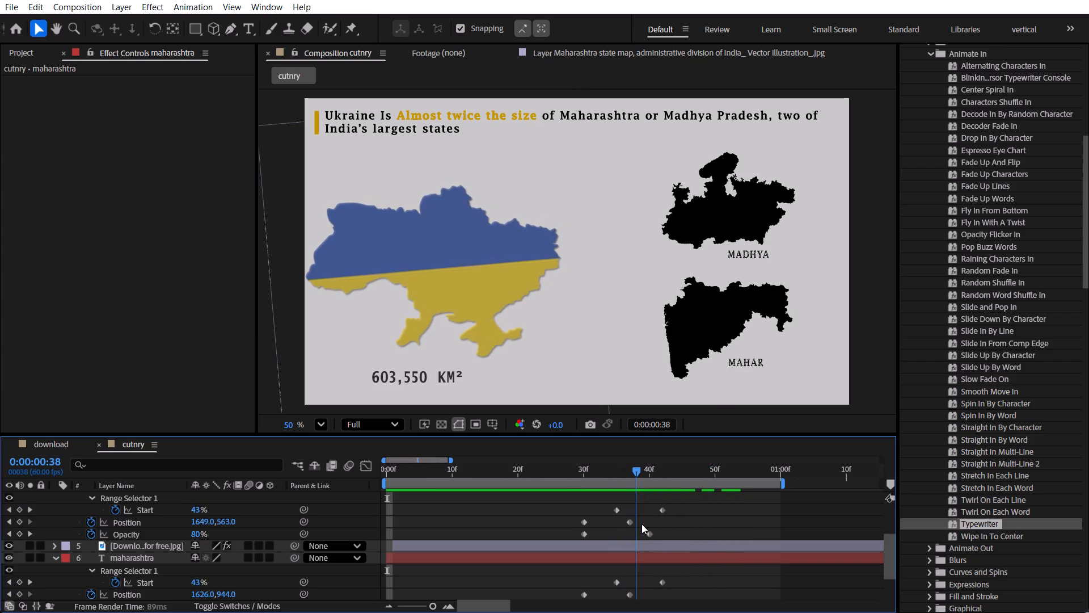
left_click_drag(641, 524, 664, 532)
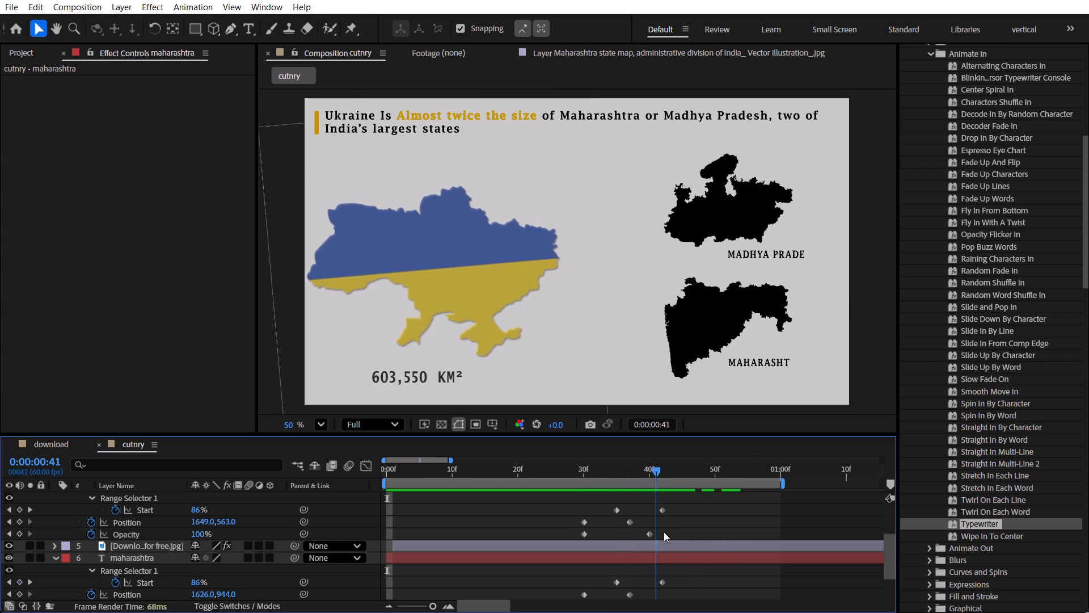
left_click_drag(664, 532, 617, 536)
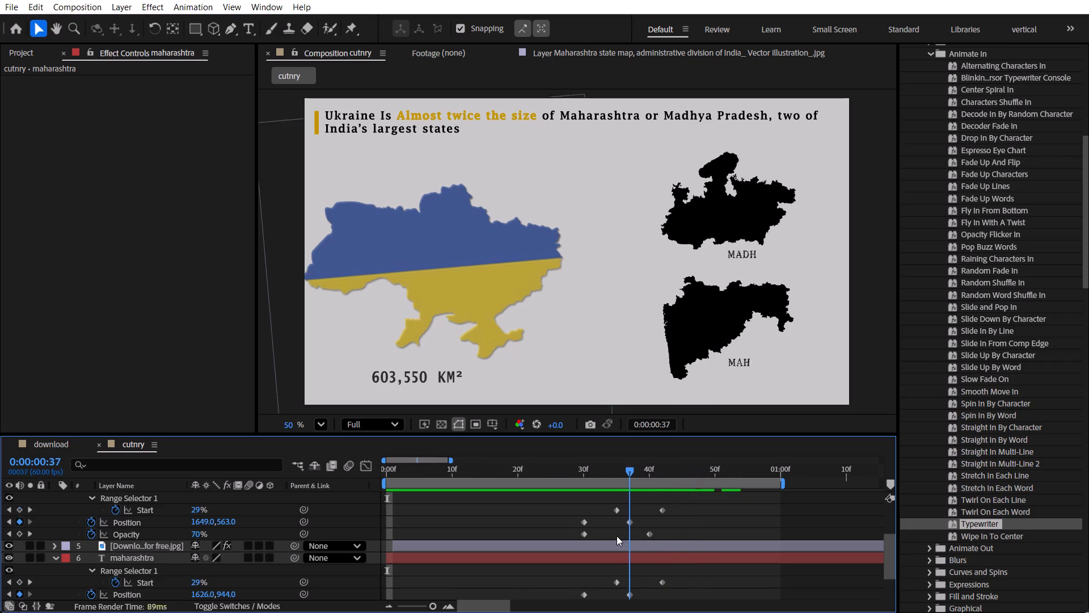
left_click_drag(617, 536, 682, 544)
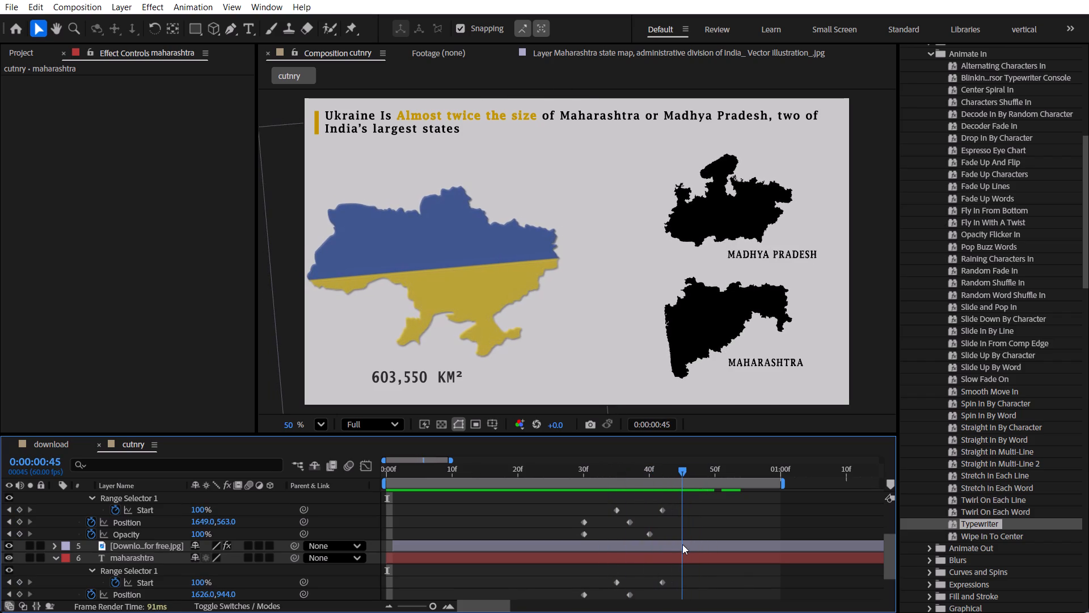
left_click_drag(682, 544, 686, 544)
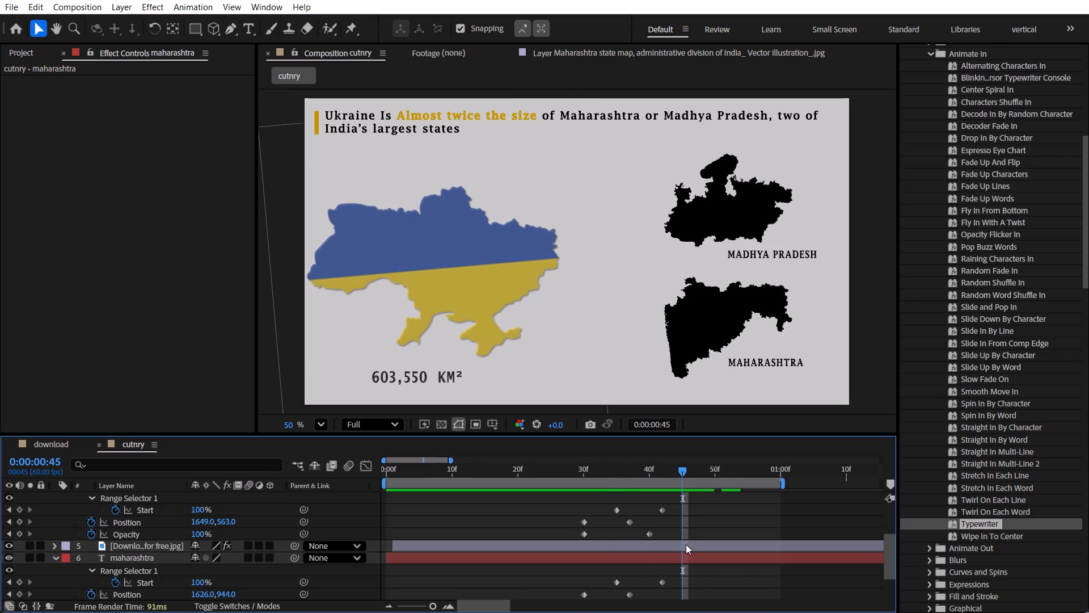
Collapse the expanded properties of all layers in the cutnry timeline.
left_click(724, 525)
type("uu")
left_click(794, 524)
key("u")
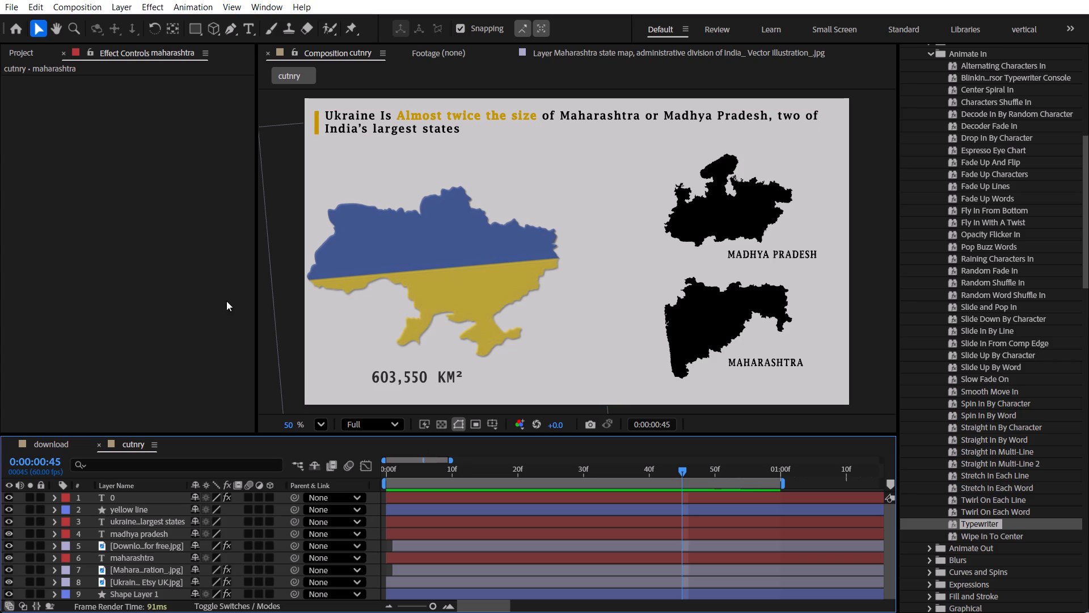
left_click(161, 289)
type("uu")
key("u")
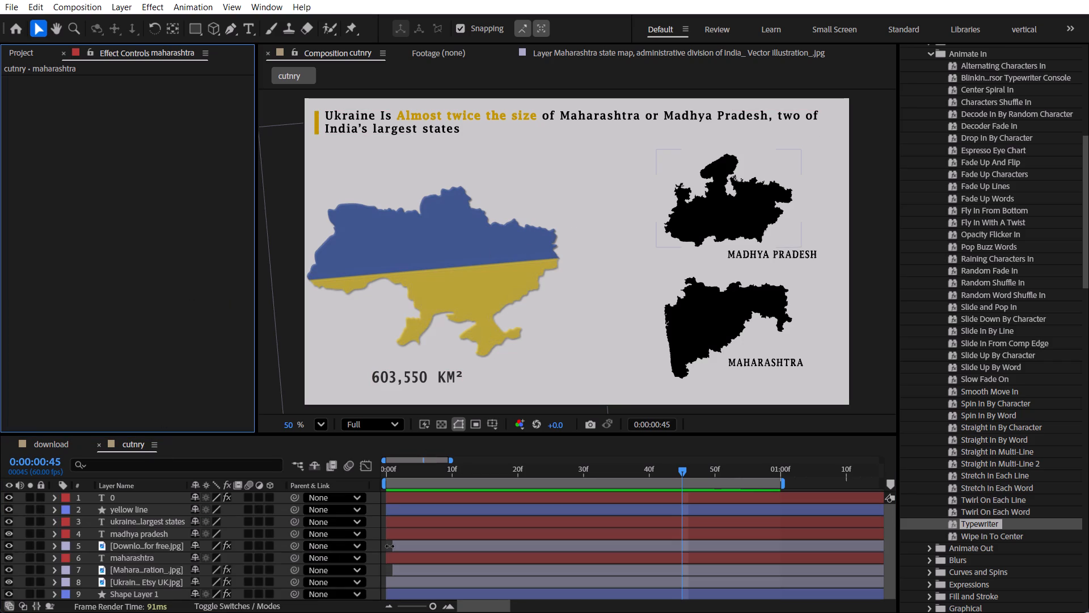
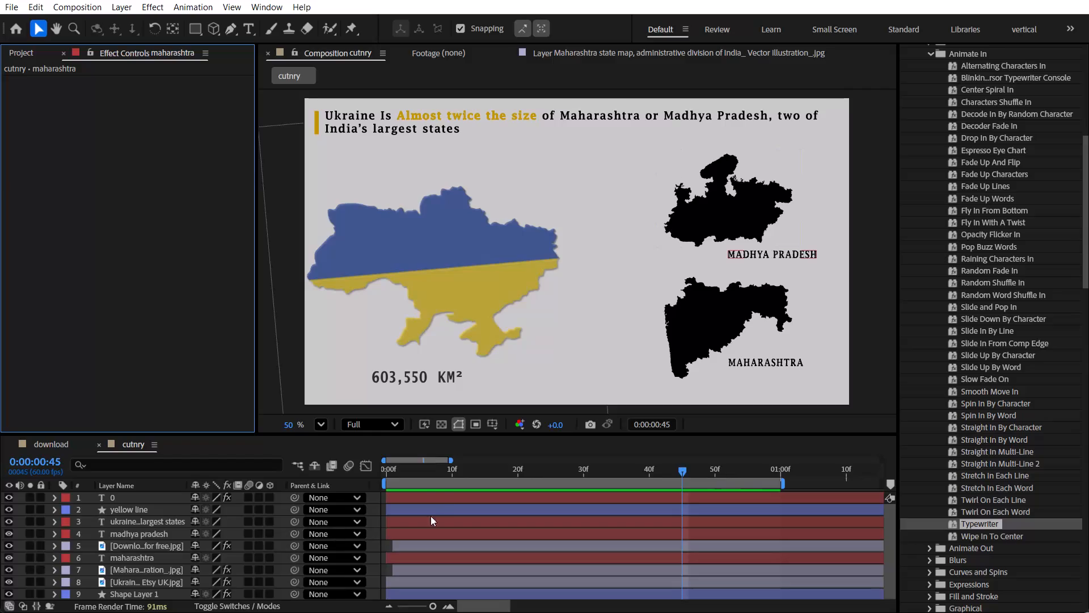
Rename the text layer named 0, which holds the Ukraine KM² counter, as ukraine area.
left_click_drag(399, 467, 377, 469)
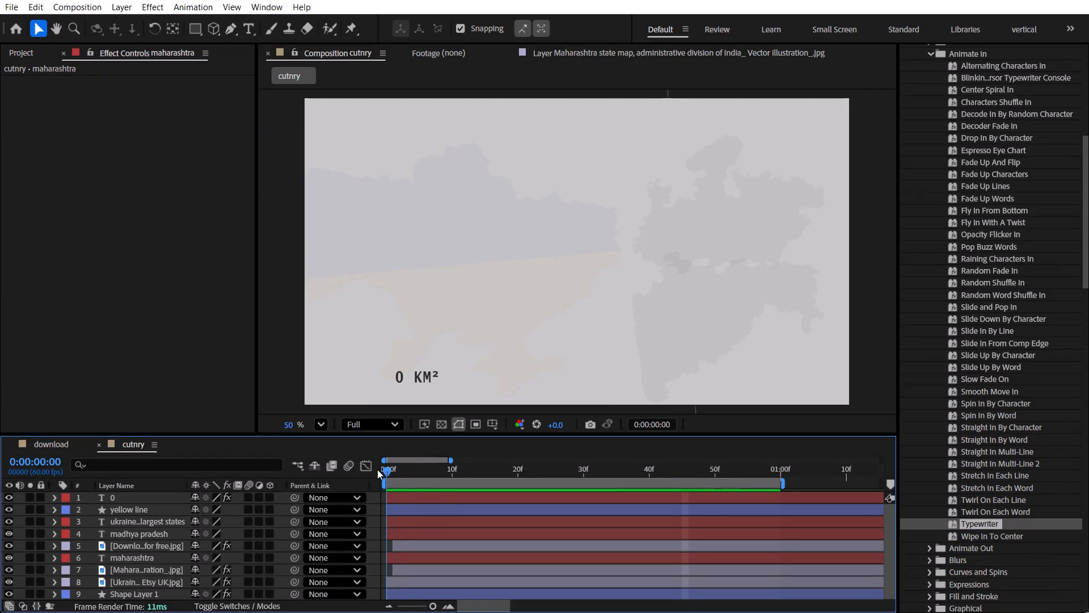
left_click_drag(377, 469, 467, 473)
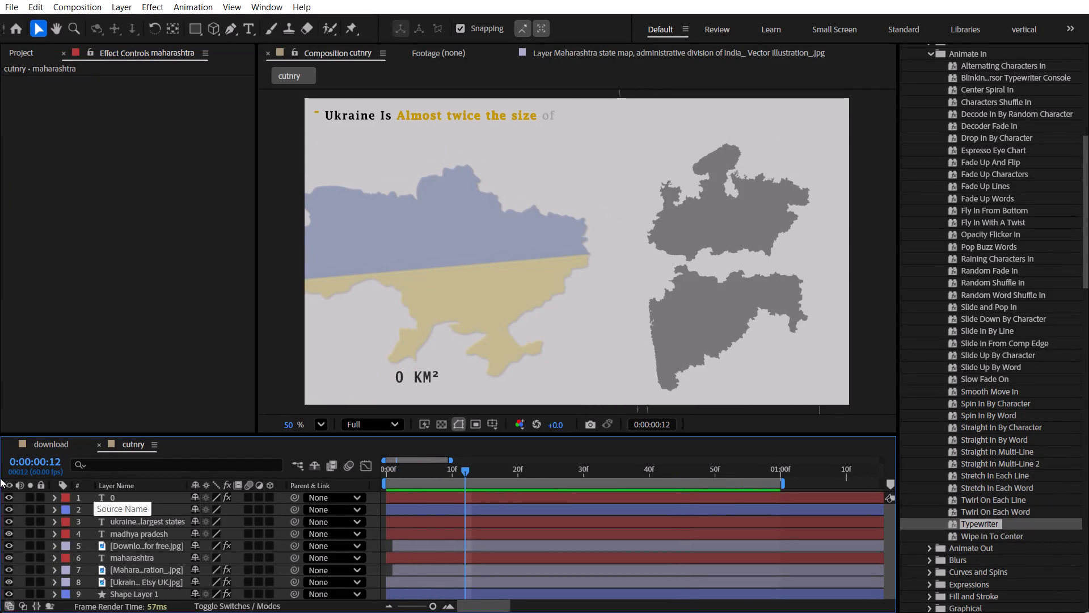
left_click(124, 497)
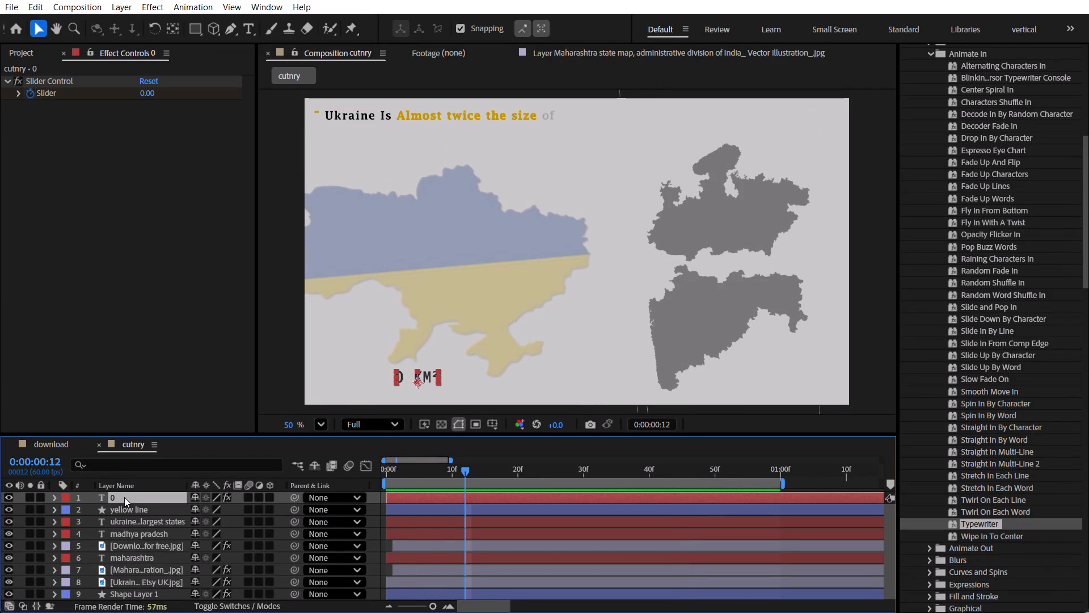
key("Return")
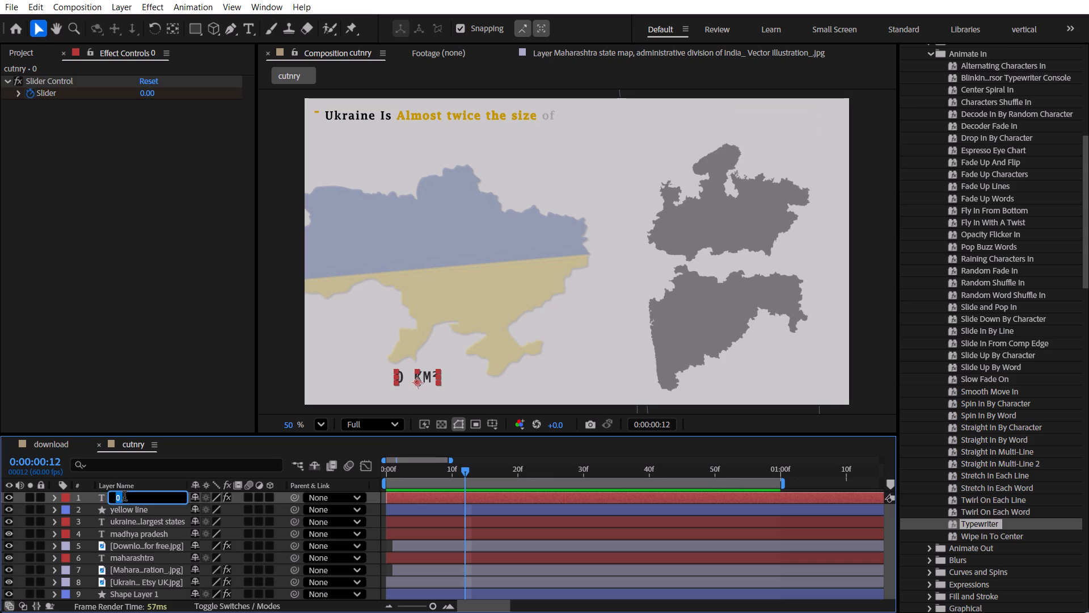
key("BackSpace")
type("uk")
key("space")
type("area")
key("Left")
key("Left")
key("Left")
key("Left")
key("Left")
type("raine")
key("space")
key("Return")
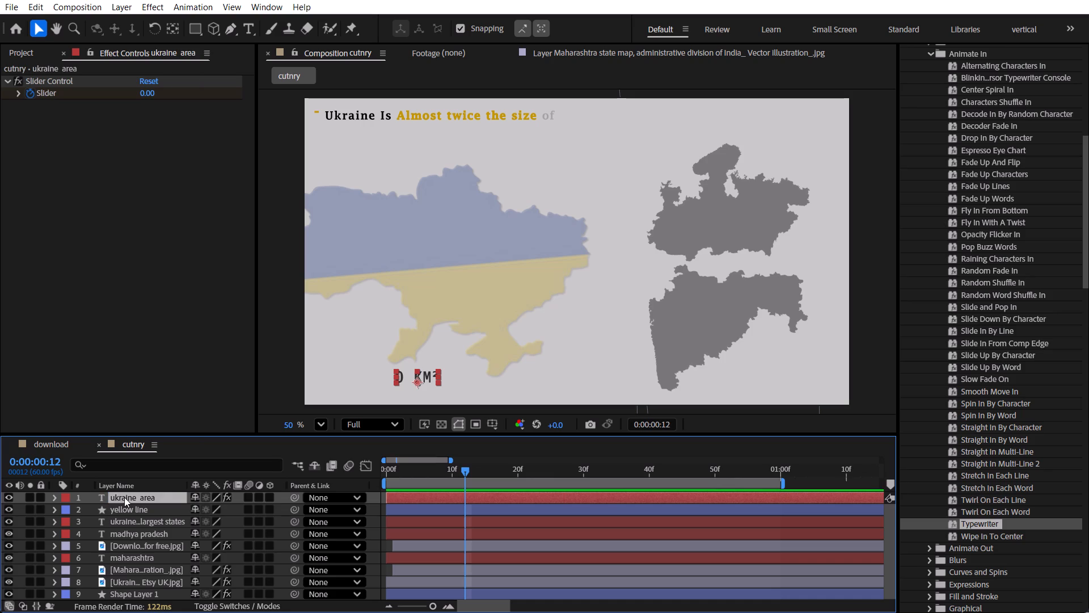
Duplicate the ukraine area counter layer and move the copy horizontally to X position 1570, beneath the Maharashtra map.
left_click(124, 497)
key("ctrl+d")
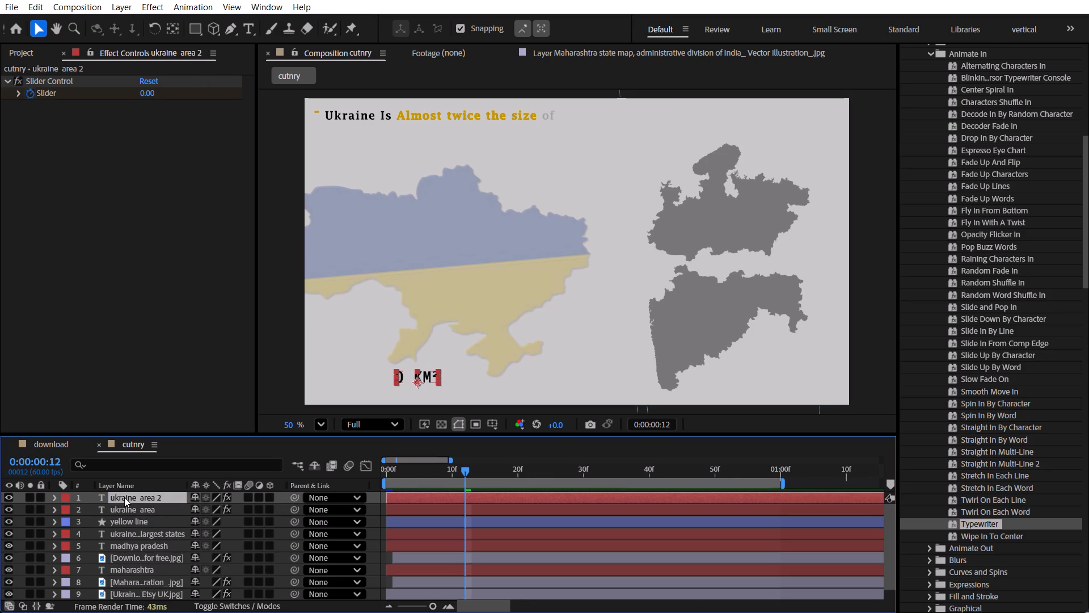
left_click(124, 498)
key("p")
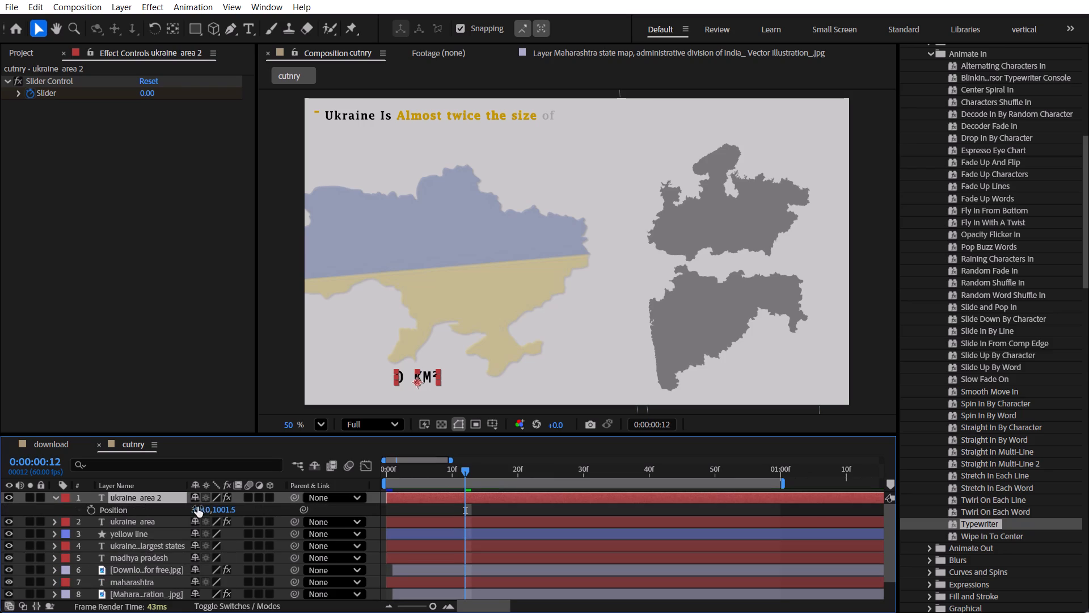
left_click_drag(197, 509, 908, 489)
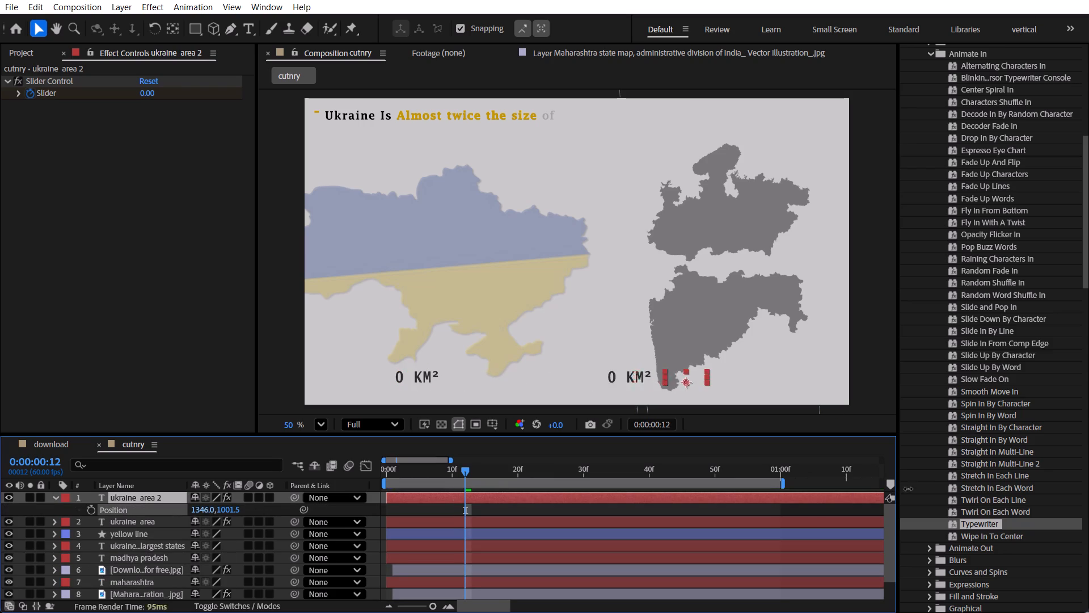
left_click_drag(908, 489, 1001, 481)
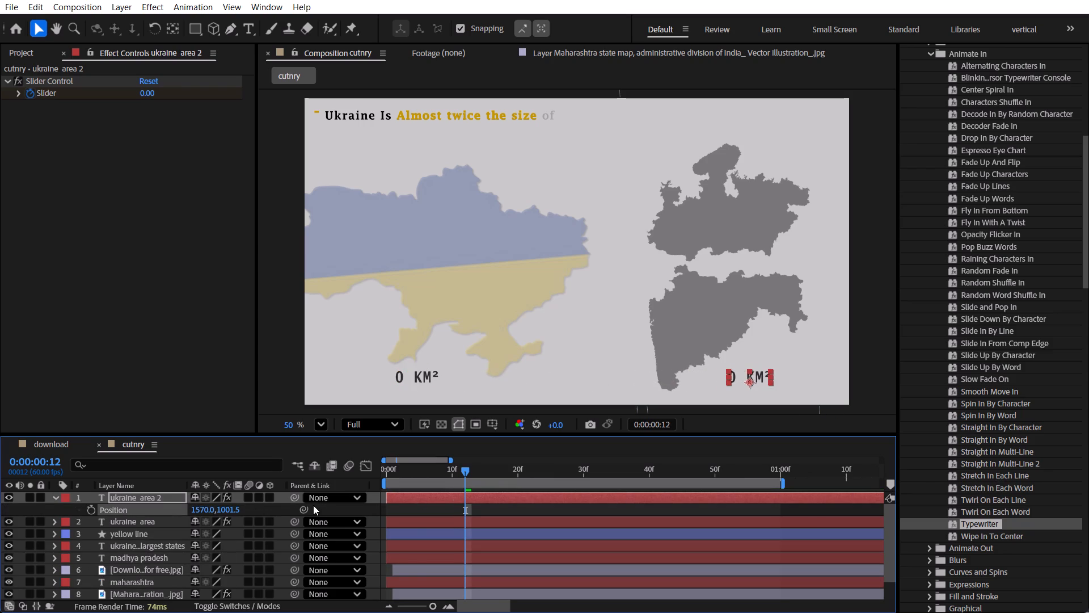
Set the Maharashtra counter's ending Slider keyframe at frame 31 to 307713.
key("u")
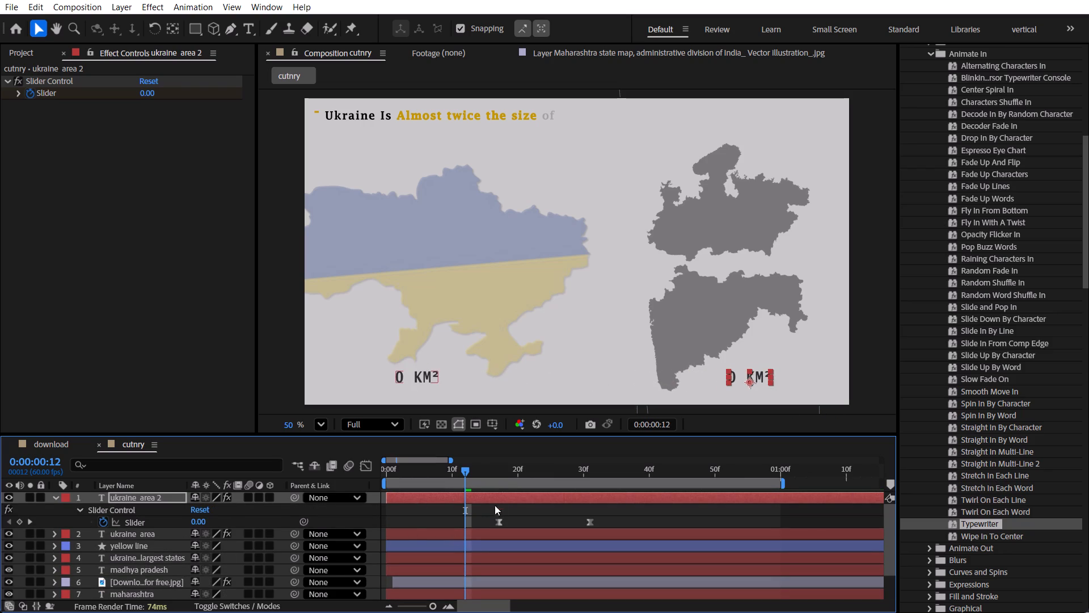
left_click_drag(501, 469, 591, 486)
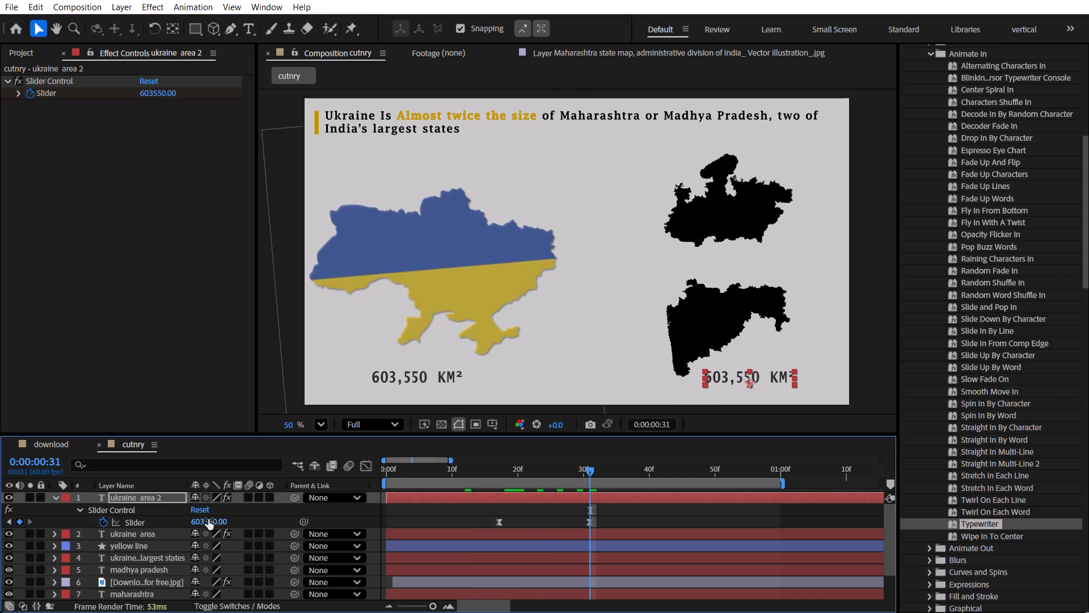
left_click(208, 520)
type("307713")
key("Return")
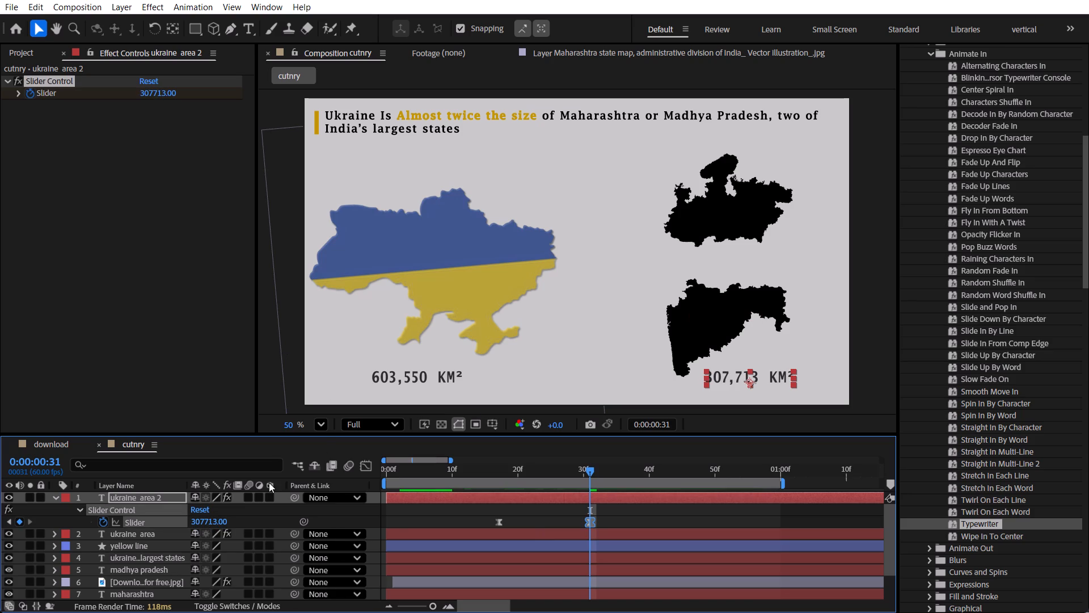
left_click(276, 519)
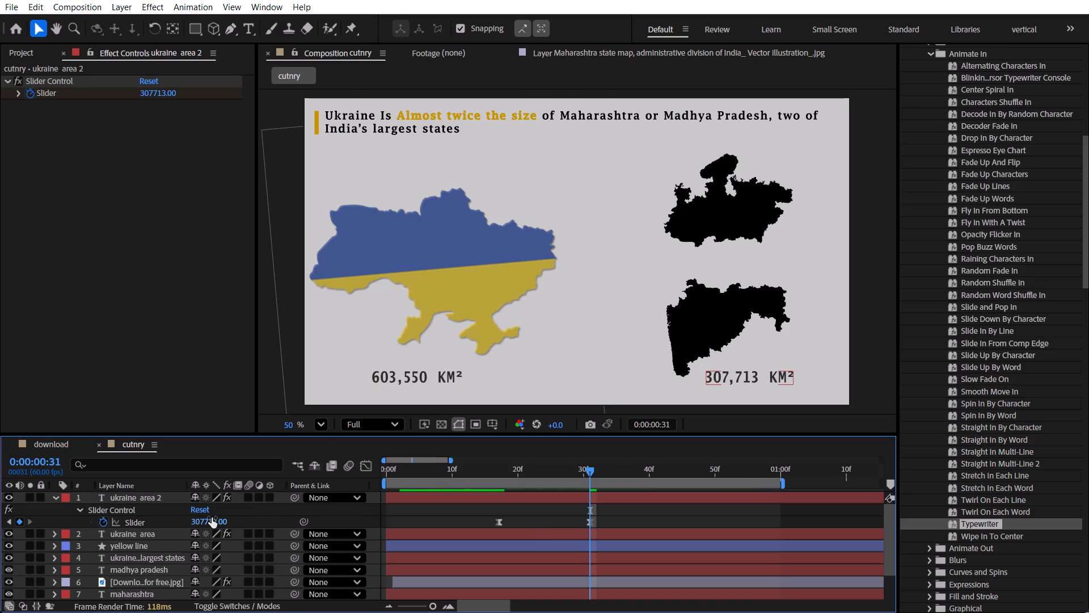
Duplicate the Maharashtra counter layer and move the copy up to Y position 610.5, beneath the Madhya Pradesh map.
left_click(158, 498)
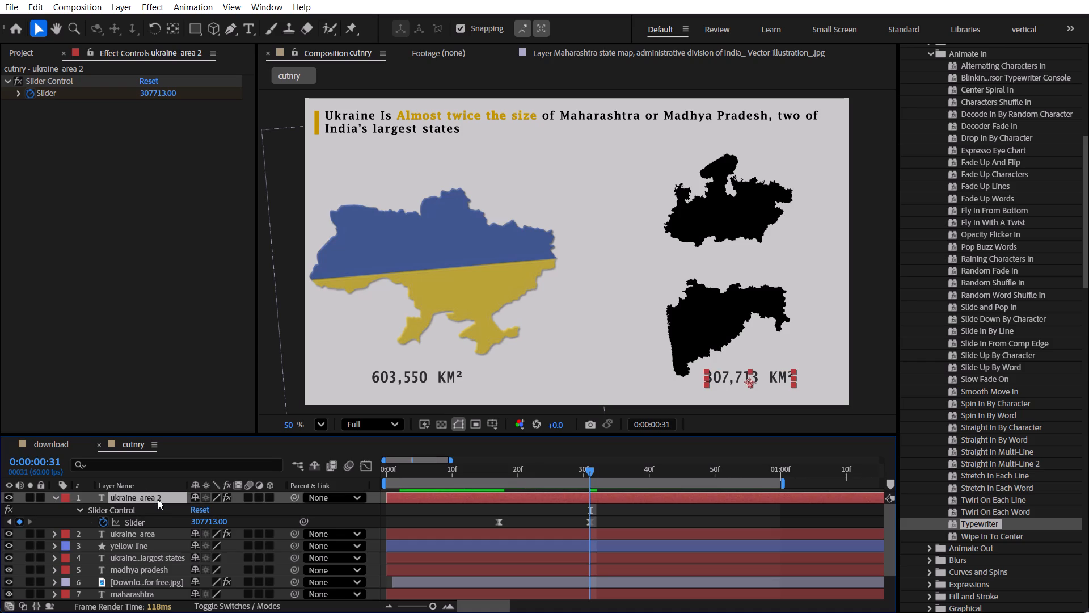
key("ctrl+d")
key("p")
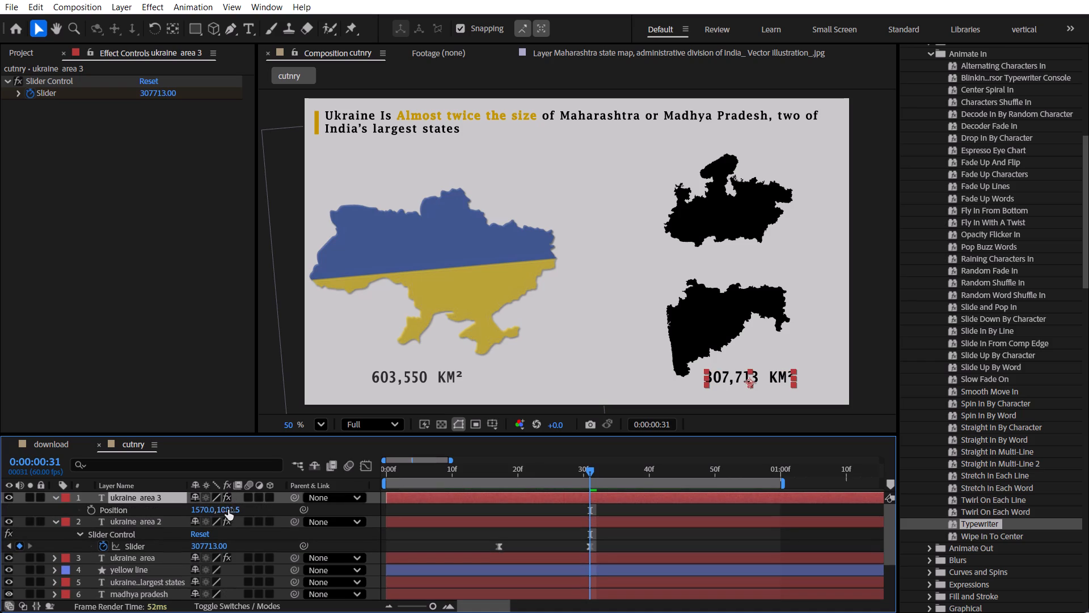
left_click_drag(208, 509, 143, 503)
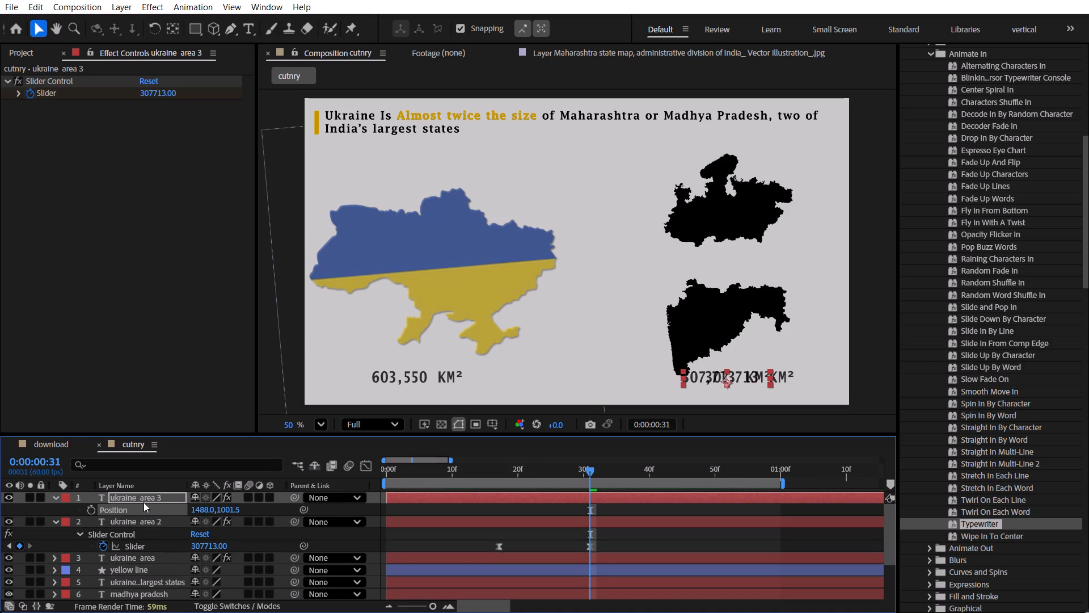
key("ctrl+z")
left_click_drag(228, 507, 180, 506)
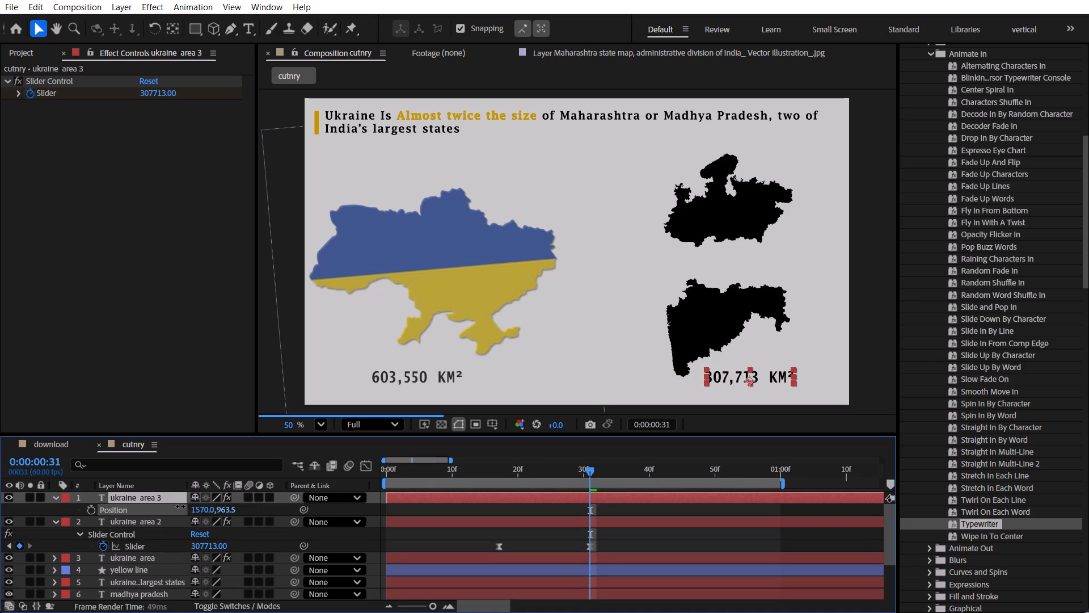
left_click_drag(180, 506, 0, 498)
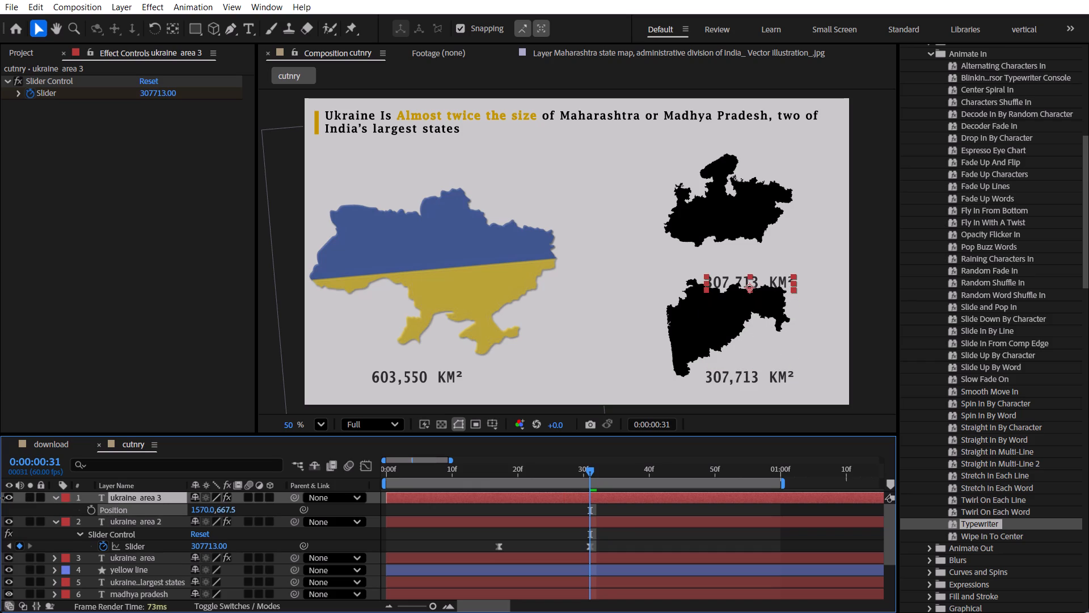
left_click_drag(0, 498, 0, 484)
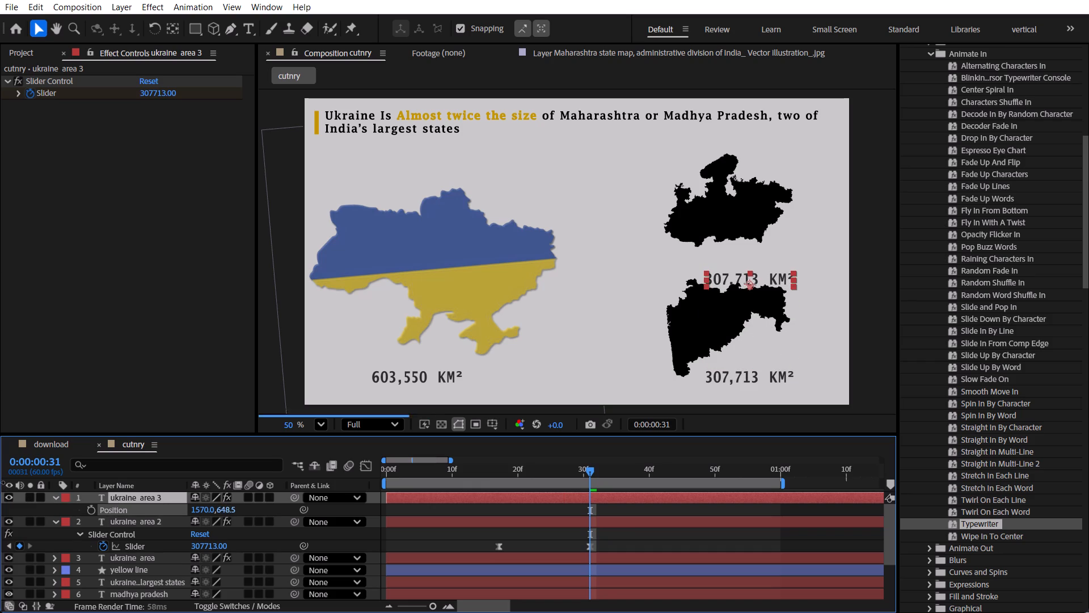
left_click_drag(227, 510, 170, 512)
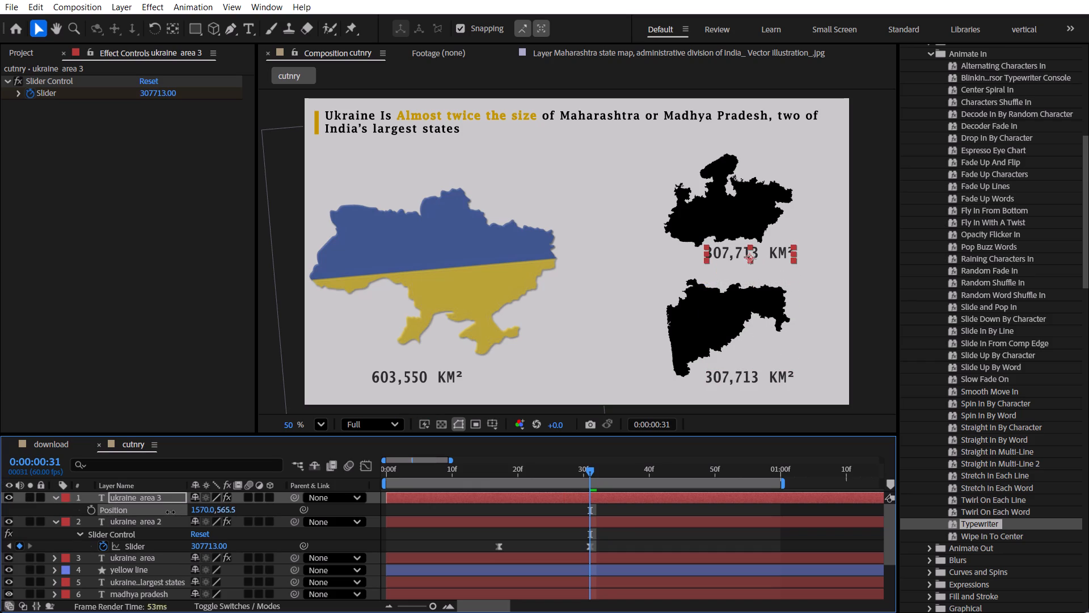
left_click_drag(170, 512, 197, 515)
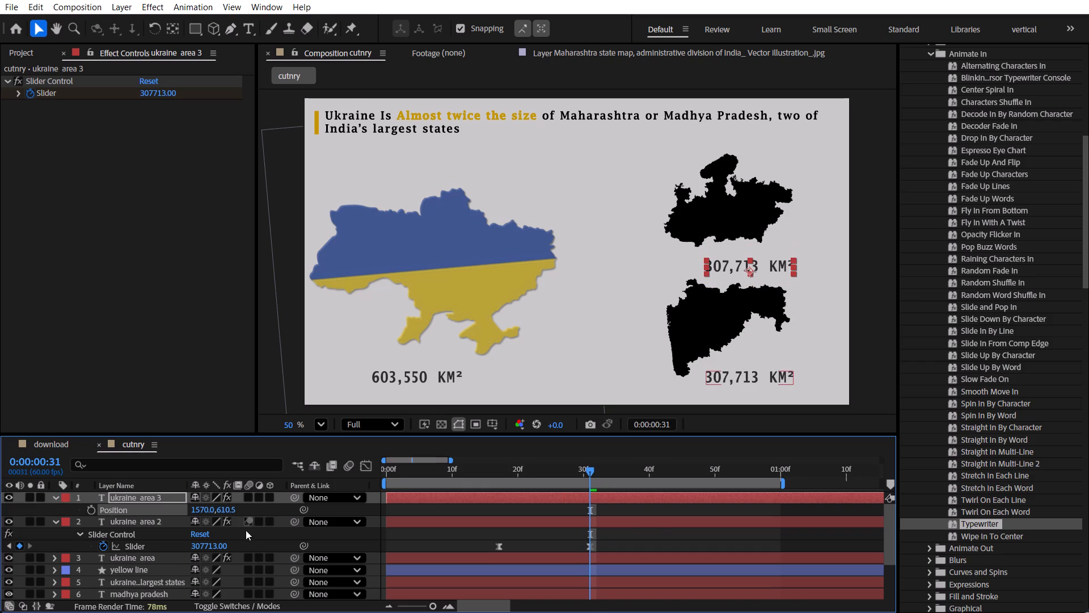
Set the Madhya Pradesh counter's ending Slider keyframe at frame 31 to 308252.
key("u")
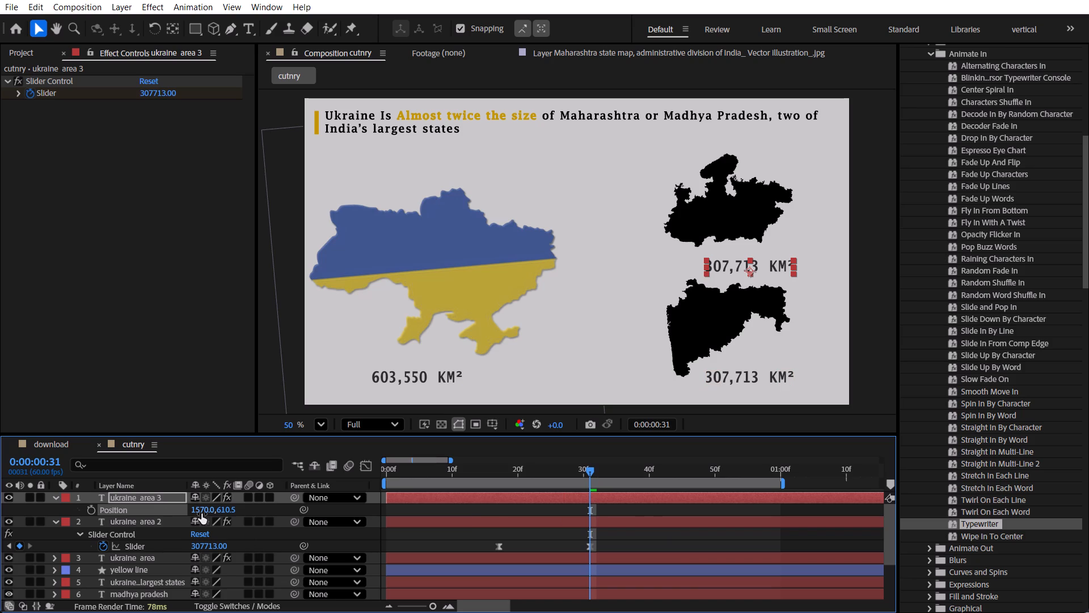
left_click(210, 522)
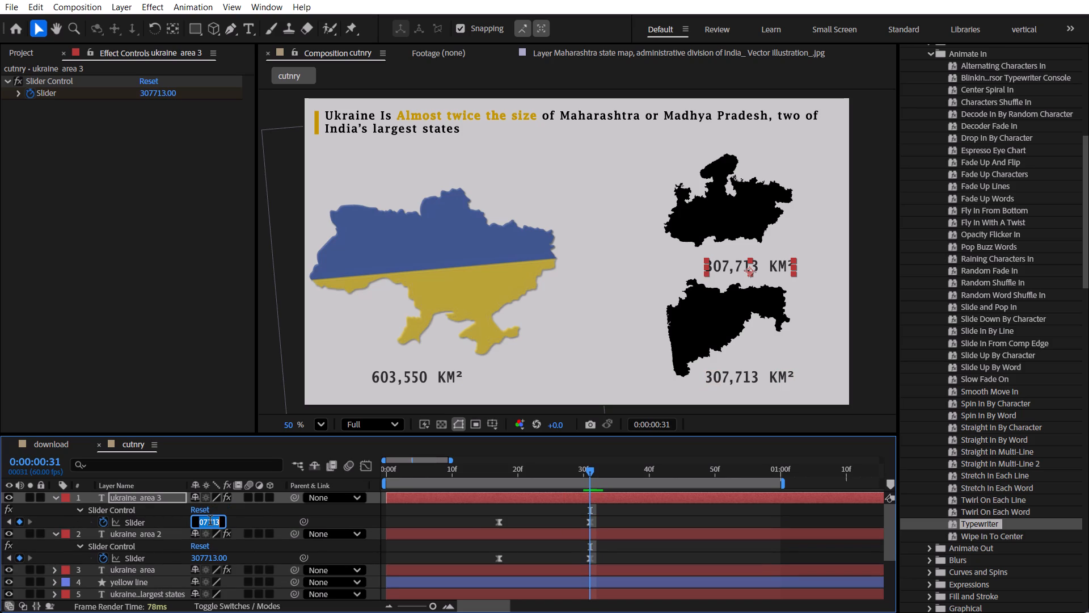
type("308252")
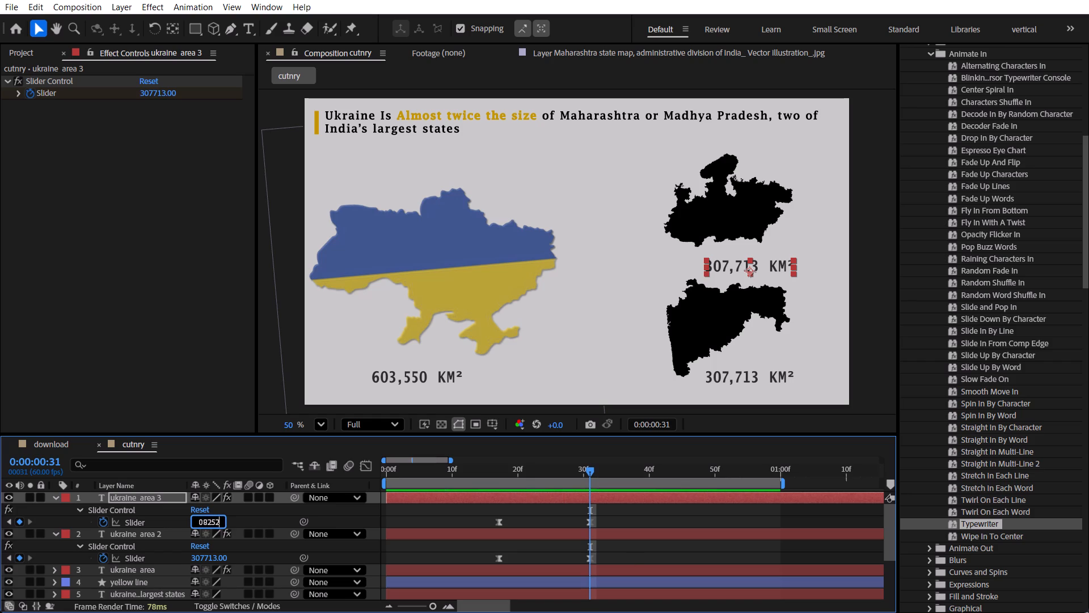
left_click(264, 518)
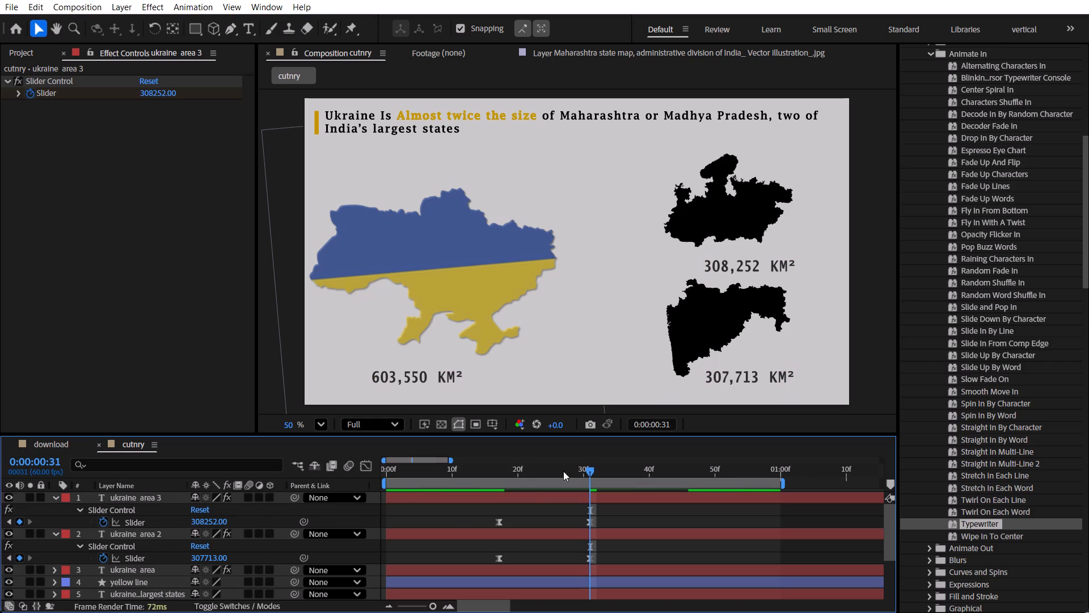
Scrub the timeline between frames 17 and 42 to check the three area counters together with the state name labels.
left_click_drag(588, 468, 514, 477)
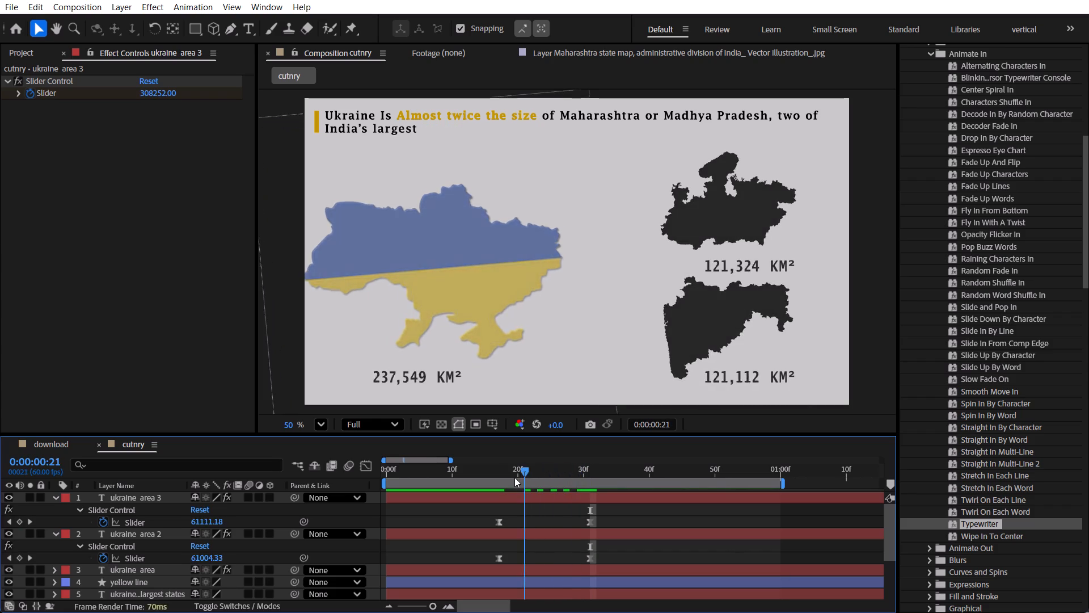
left_click_drag(514, 477, 500, 478)
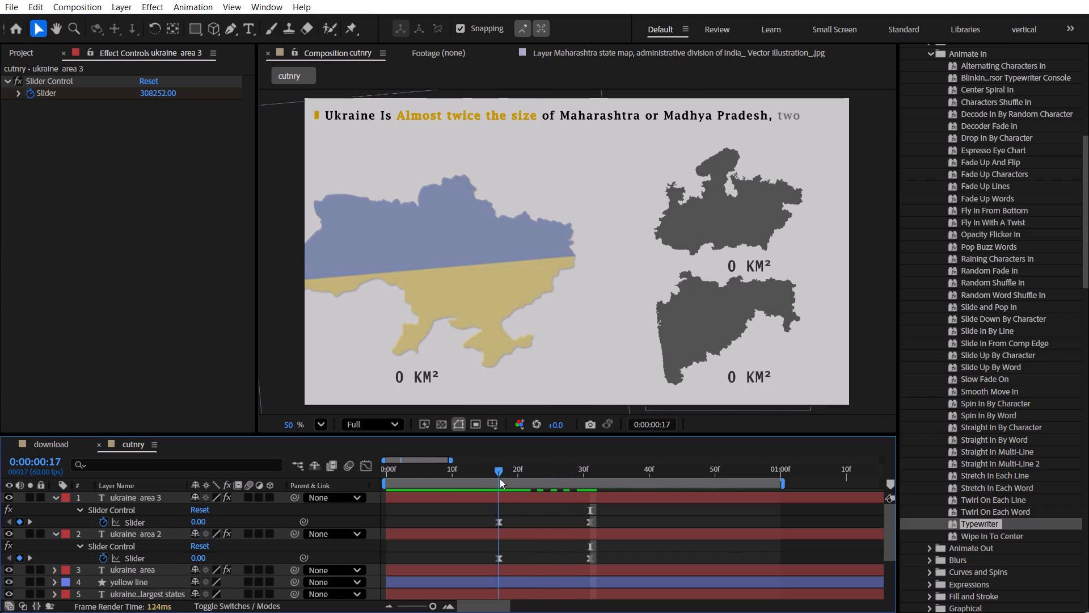
left_click_drag(500, 478, 511, 479)
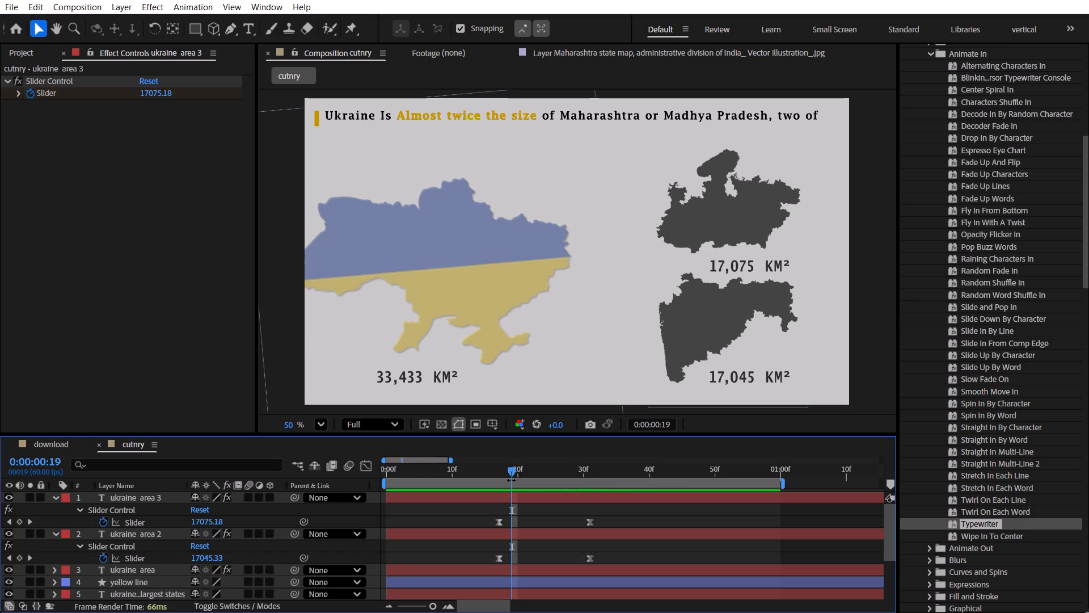
left_click_drag(509, 469, 495, 471)
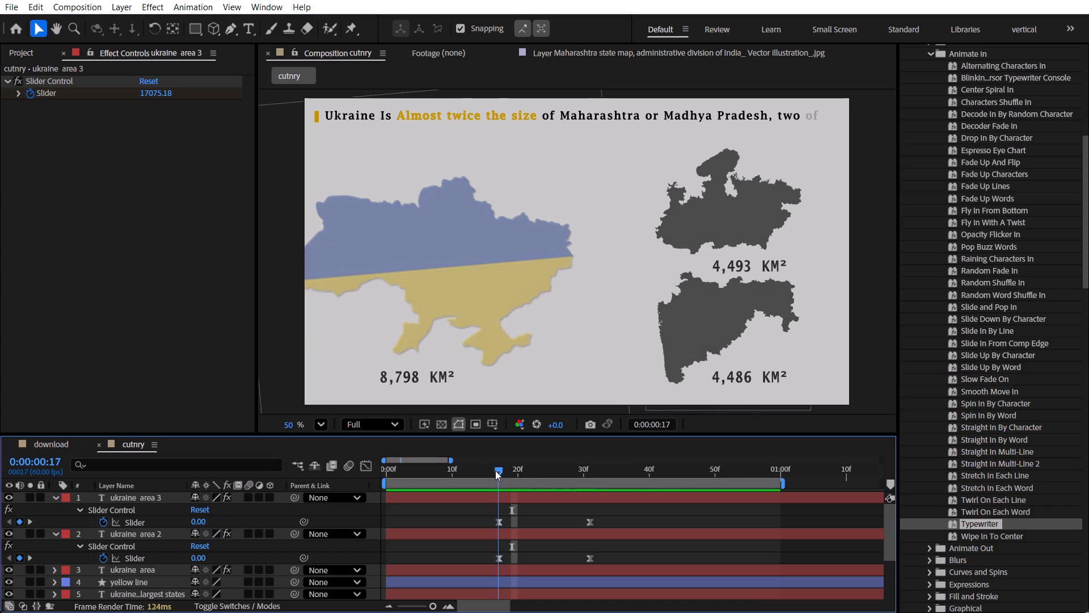
left_click_drag(495, 471, 601, 486)
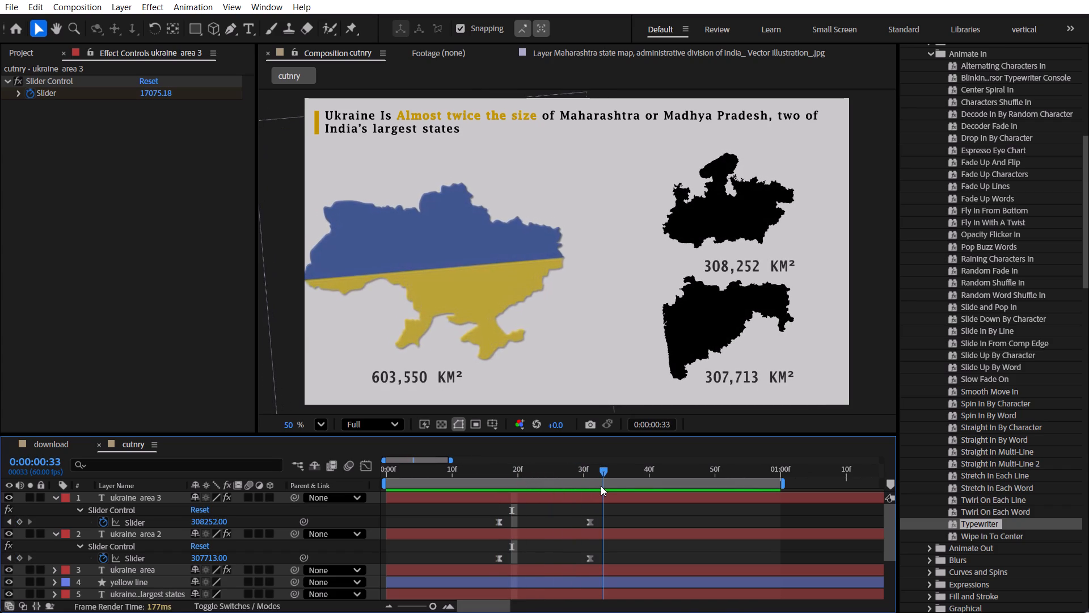
left_click_drag(601, 486, 662, 497)
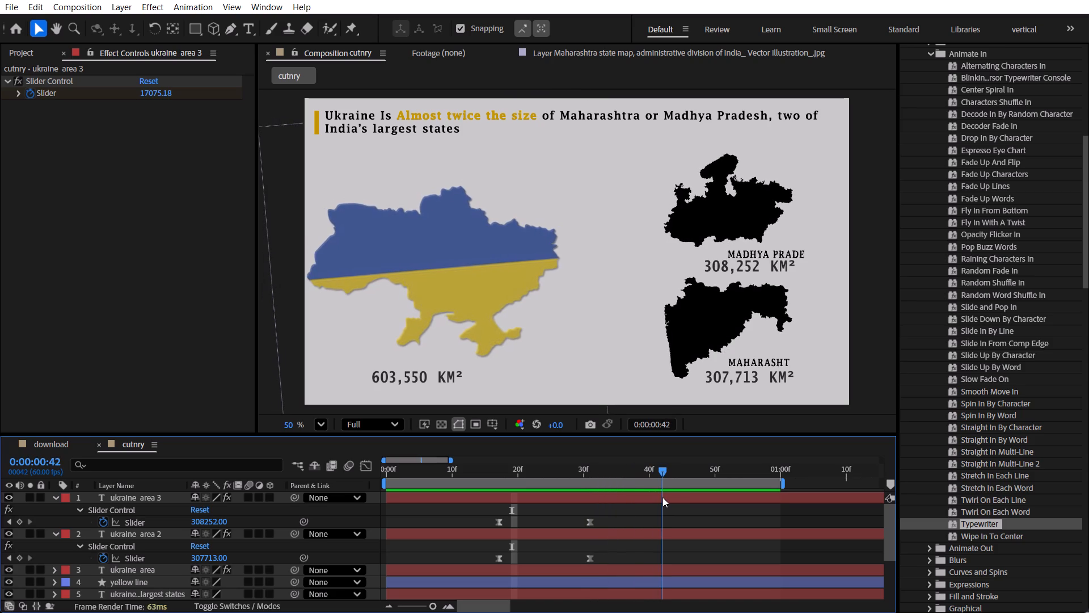
Rename the Maharashtra counter layer as "maha area".
left_click_drag(662, 497, 669, 499)
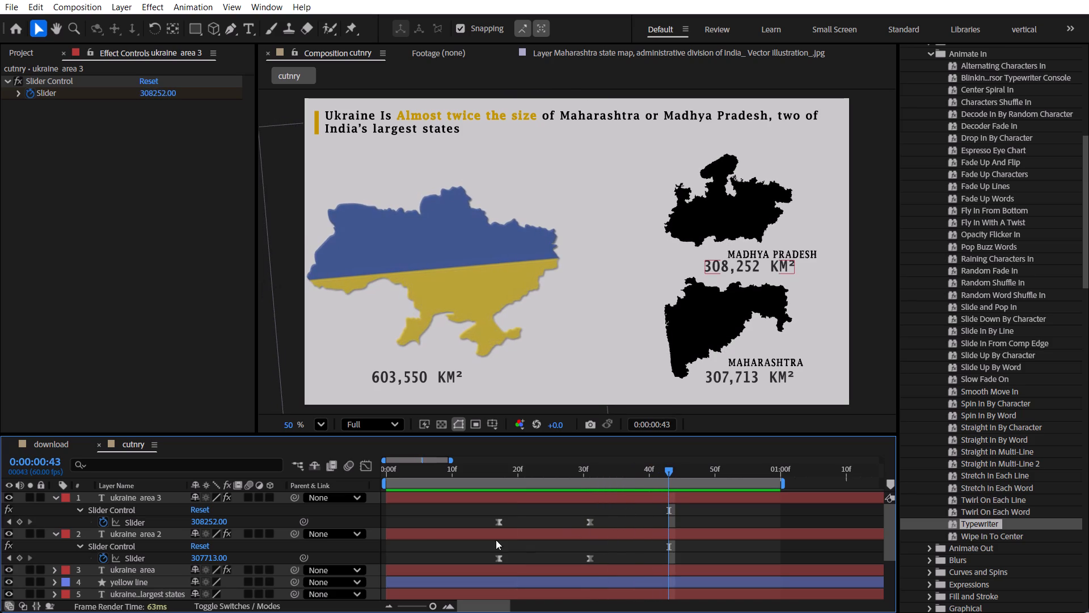
left_click(129, 499)
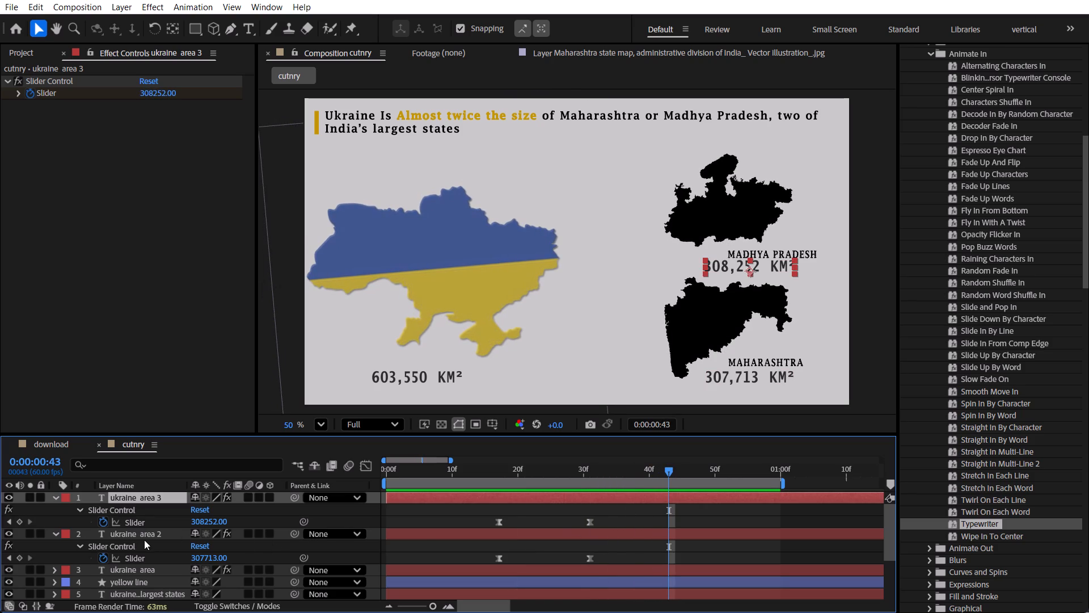
left_click(143, 536, "shift")
left_click(160, 551)
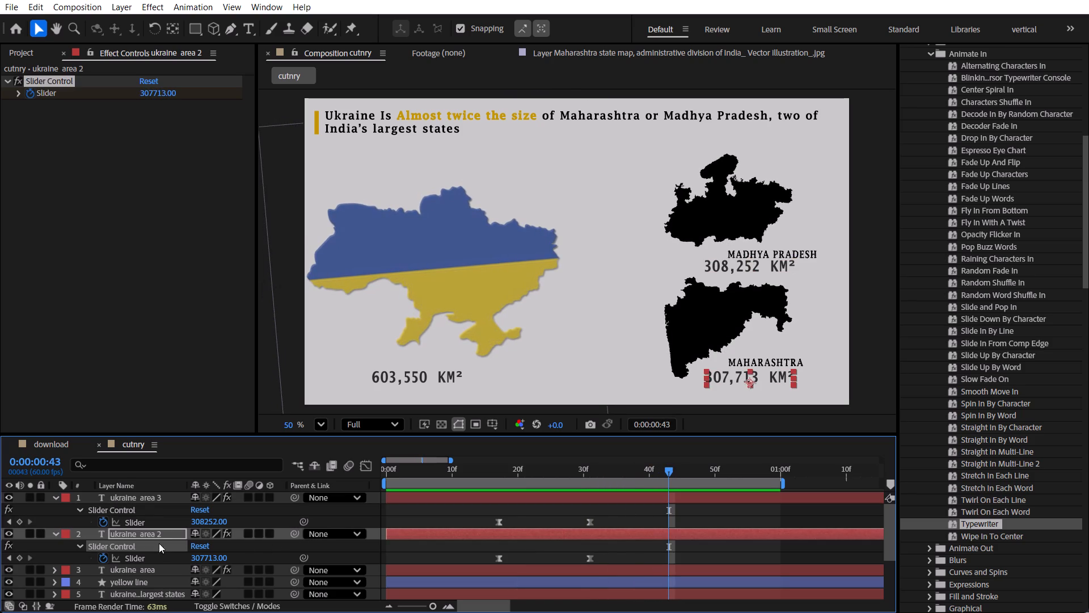
left_click(157, 535)
key("Return")
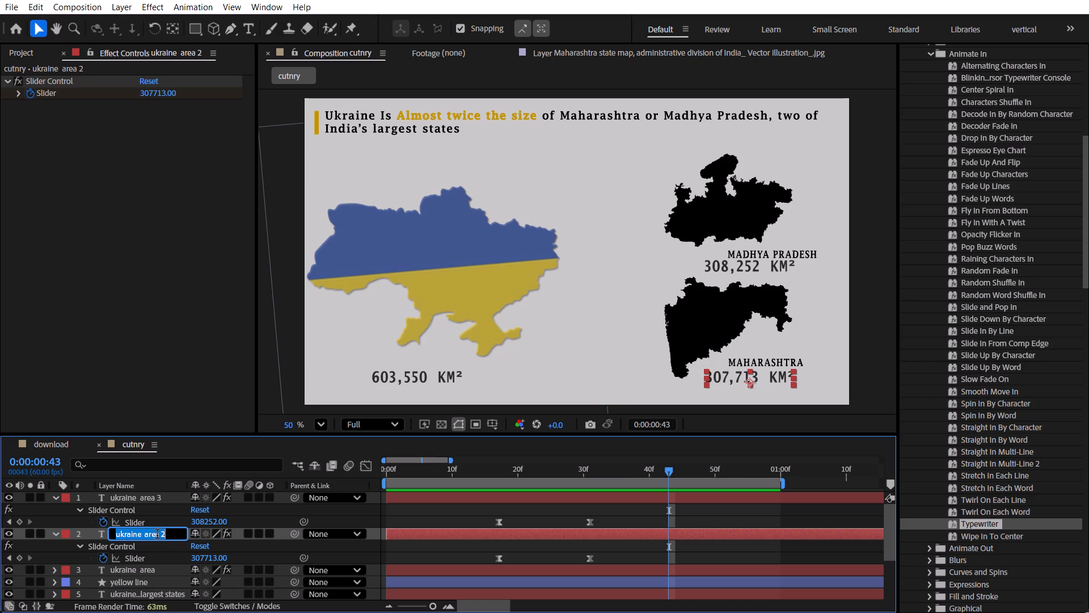
type("maha")
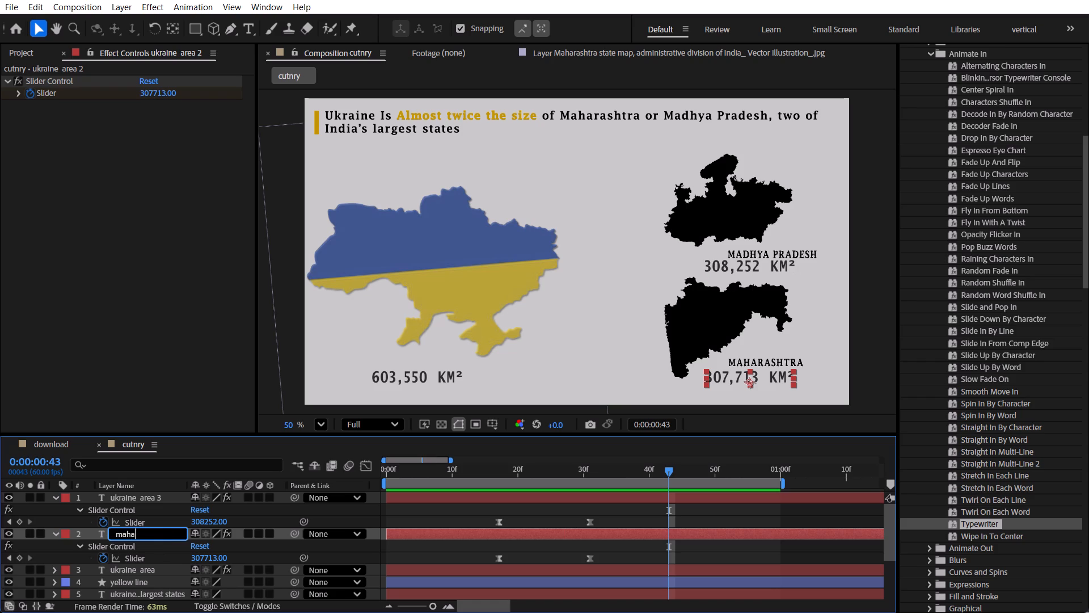
key("space")
key("space")
type("area")
key("Return")
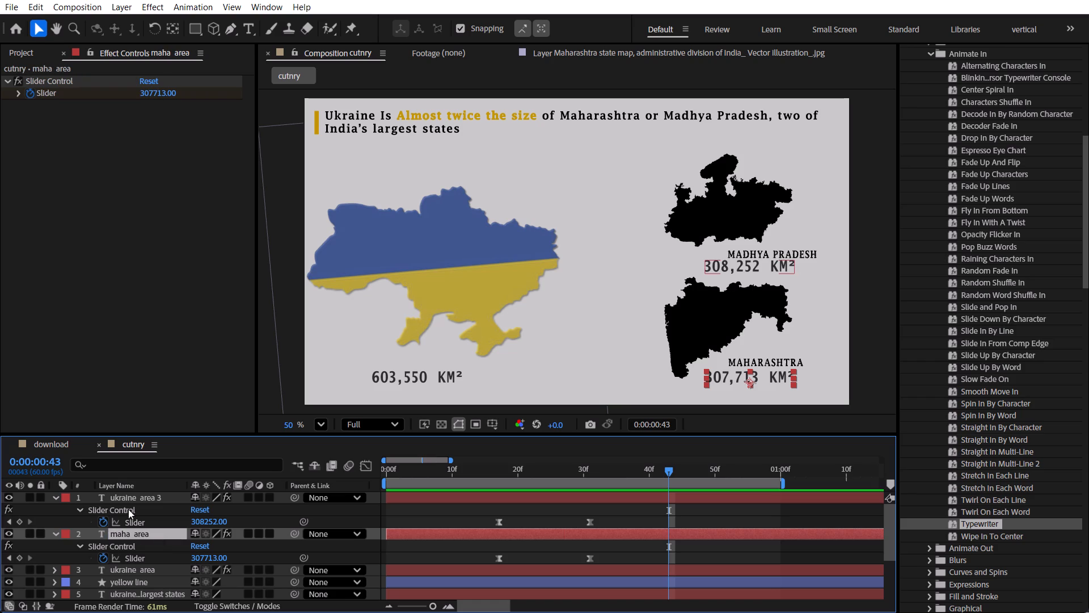
Rename the Madhya Pradesh counter layer as "mp area".
left_click(137, 490)
left_click(141, 487)
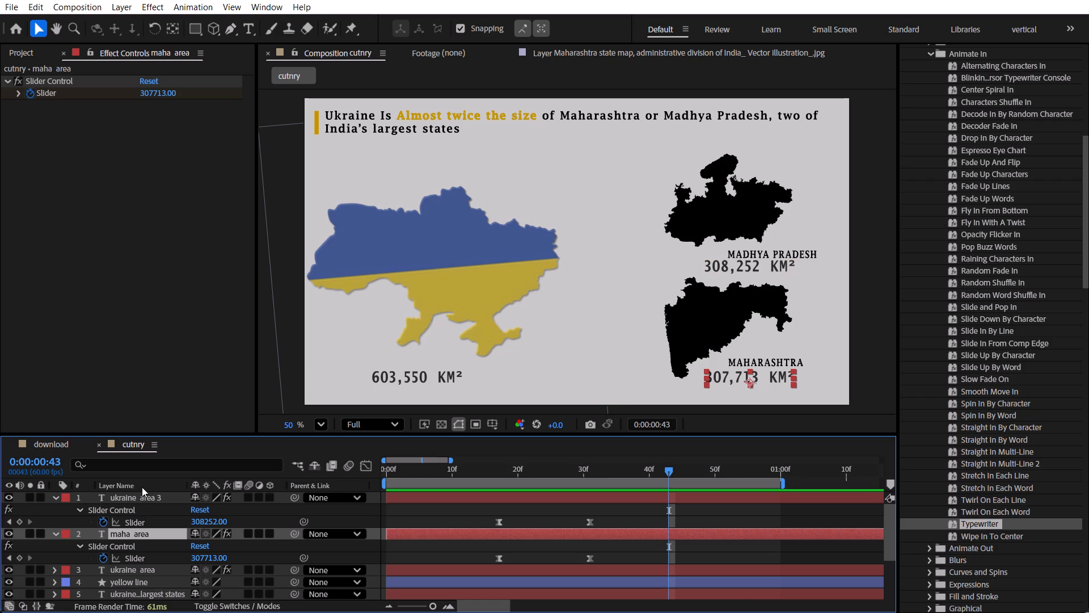
left_click(143, 496)
key("Return")
type("mp area")
key("Return")
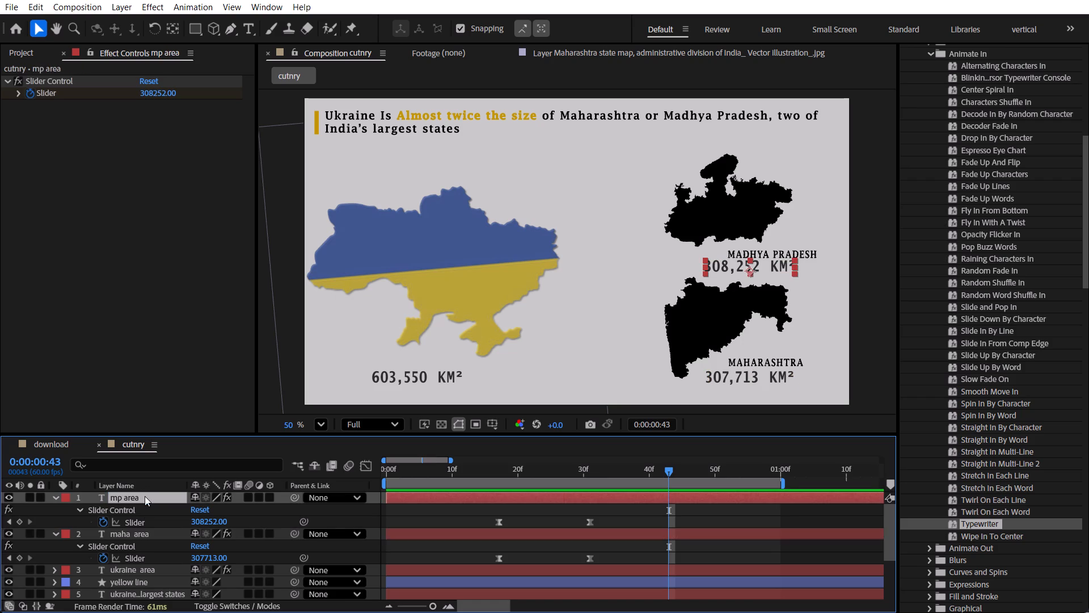
Shift the mp area and maha area counters together to X position 1649, aligning them under the state name labels.
left_click(144, 496)
left_click(138, 531, "shift")
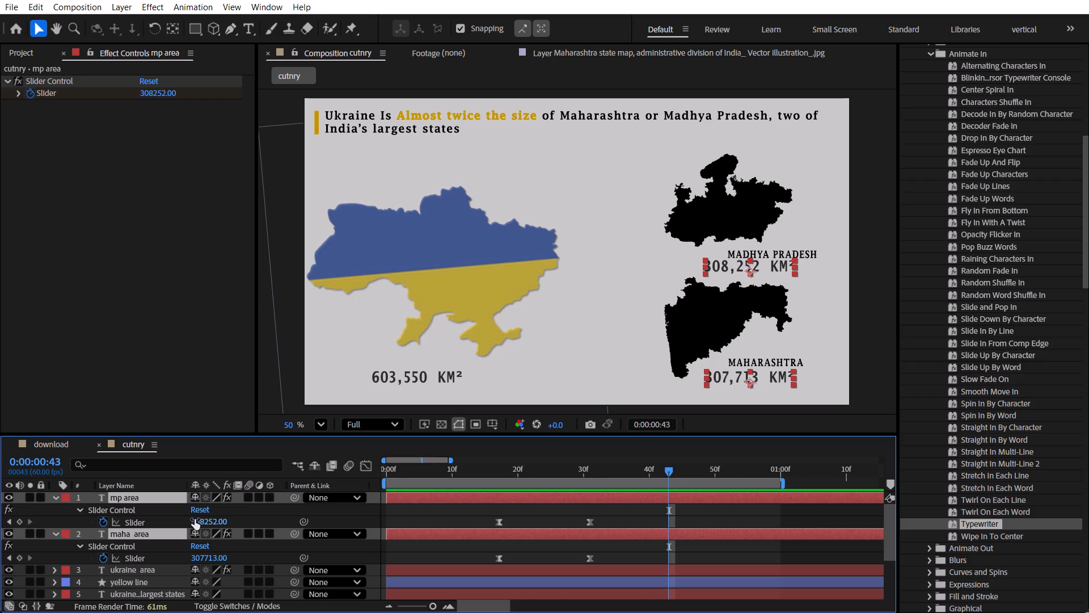
key("p")
left_click_drag(206, 510, 226, 510)
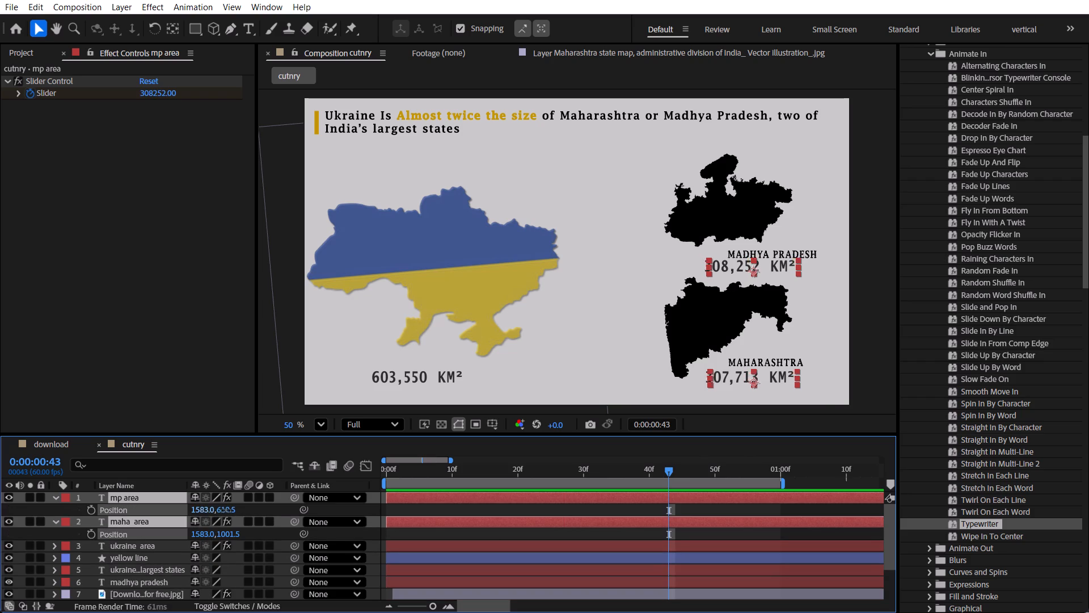
left_click_drag(226, 510, 261, 510)
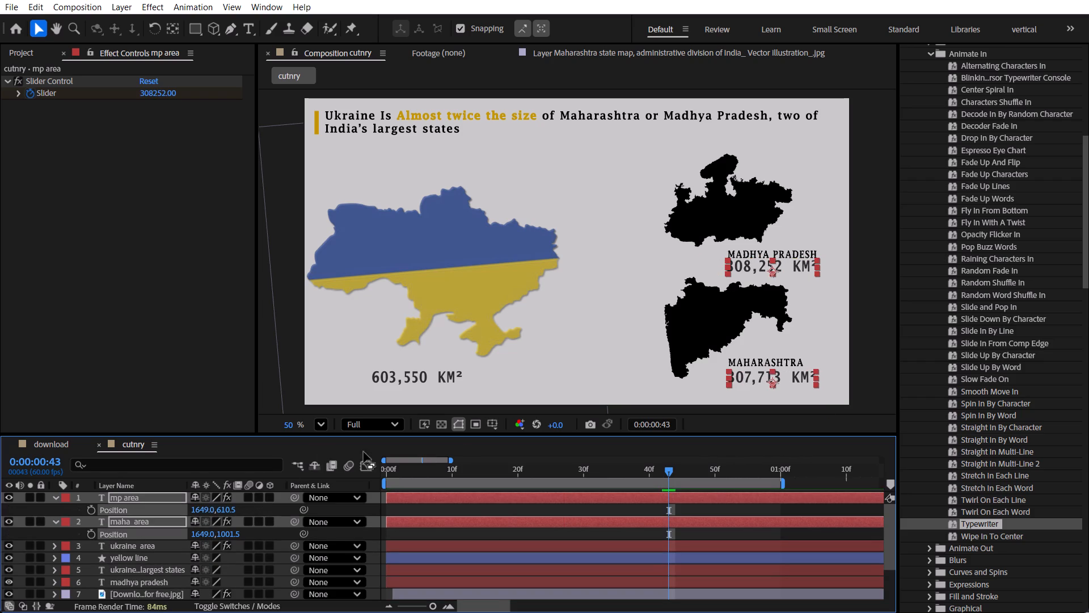
scroll(800, 379, "up", 6)
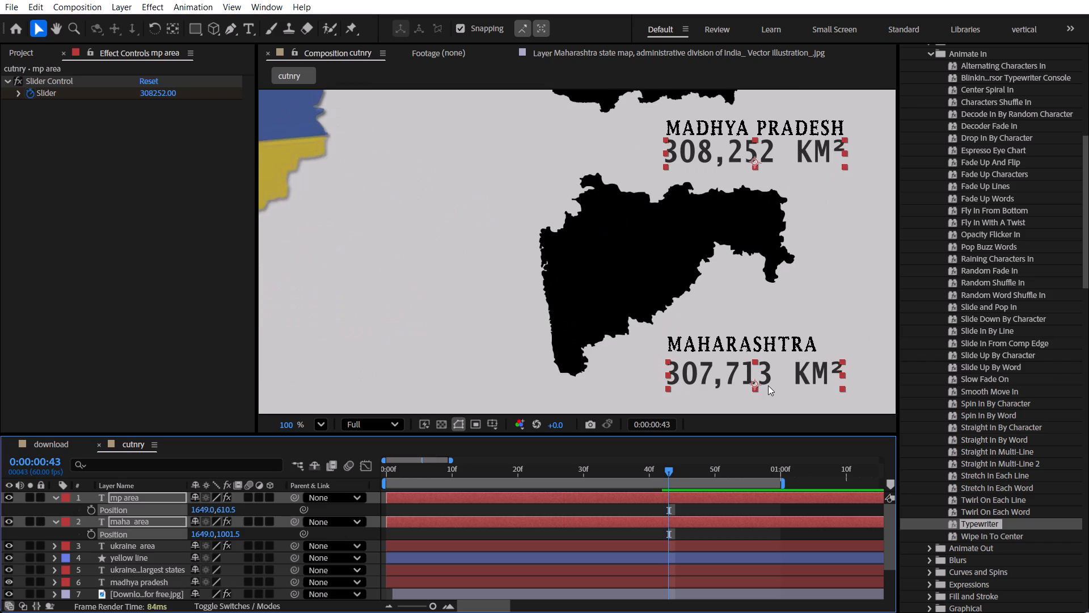
scroll(768, 385, "up", 1)
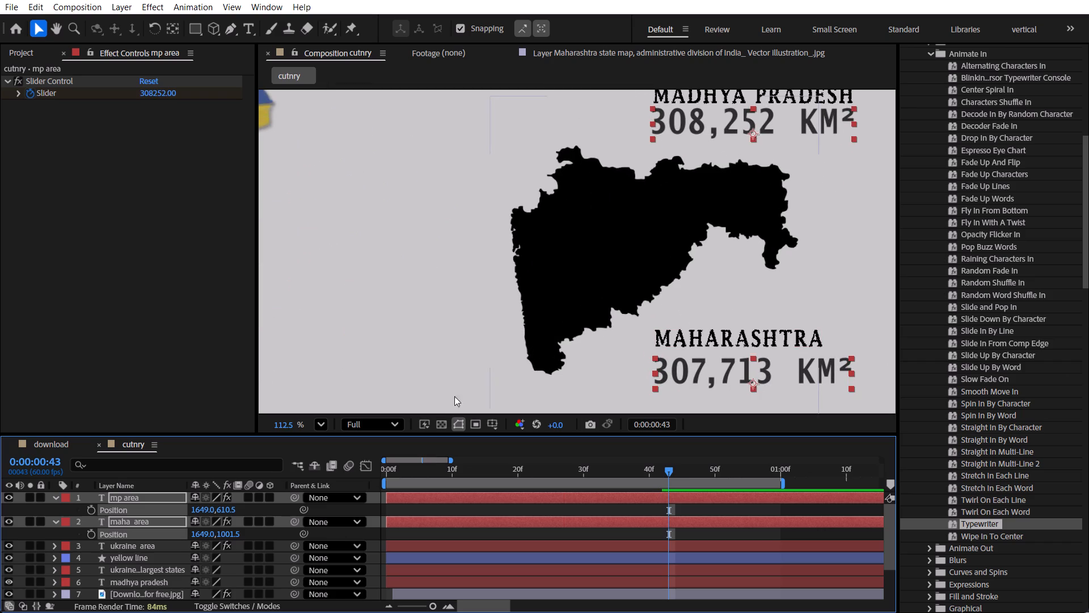
left_click(345, 364)
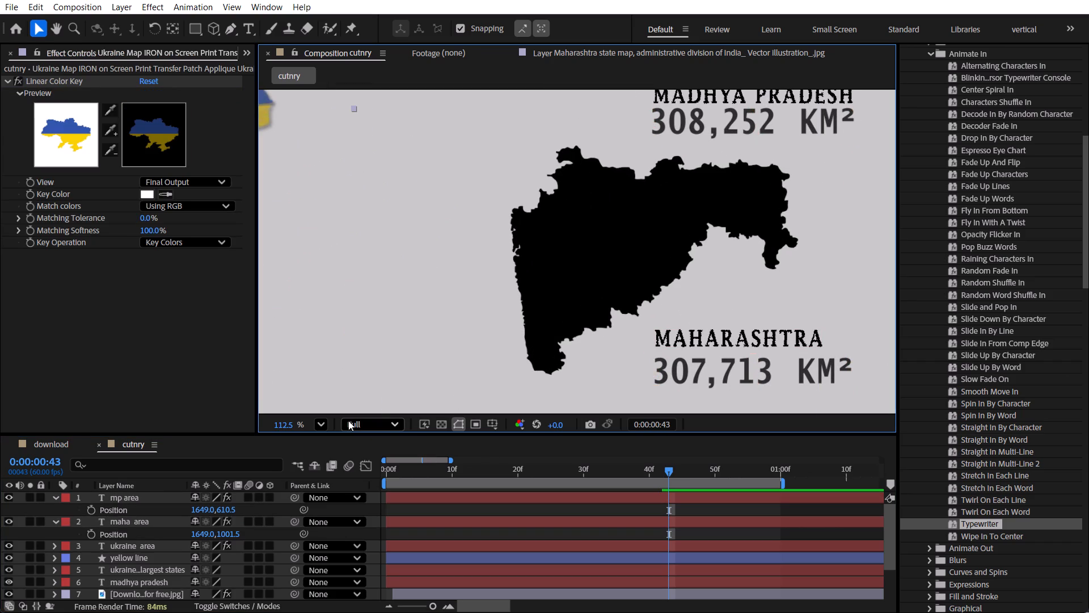
left_click(321, 421)
left_click(360, 140)
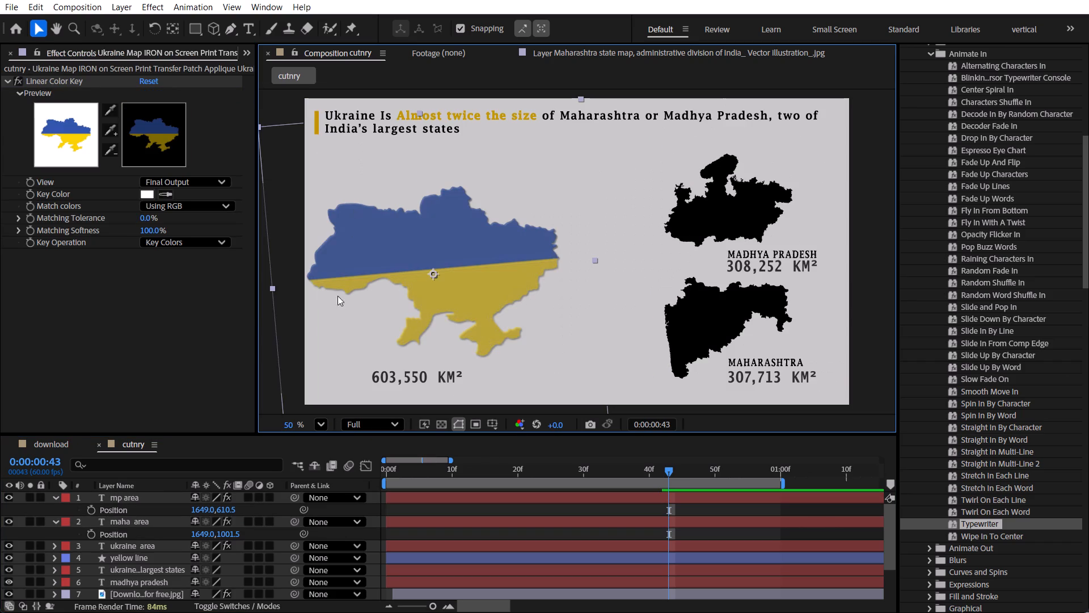
left_click(196, 309)
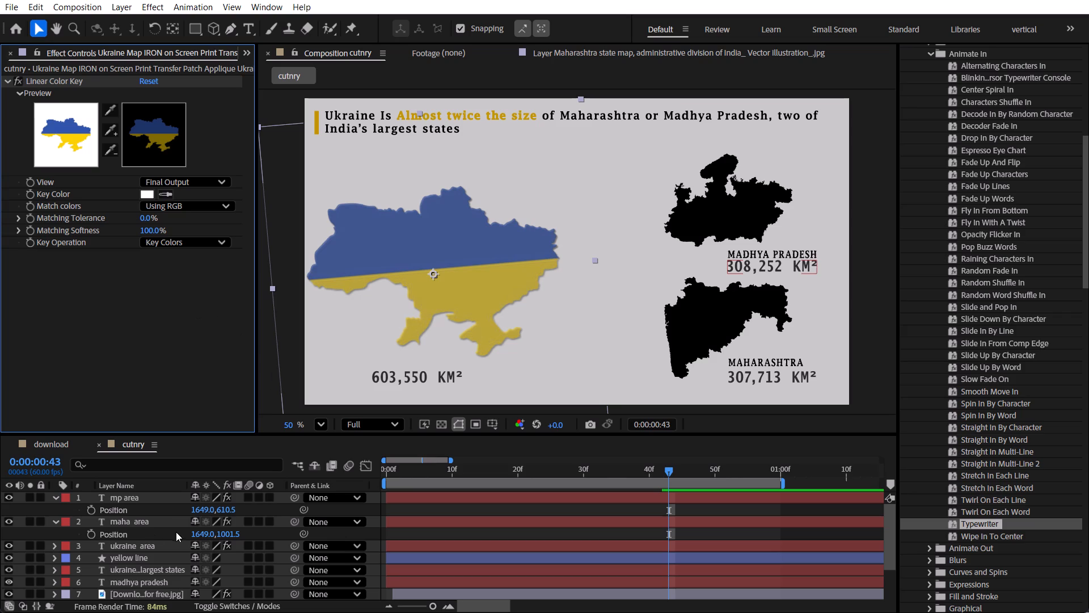
Set the text fill of the mp, maha and ukraine area counters together to dark blue 0010A7, after trying other hues.
left_click(146, 523)
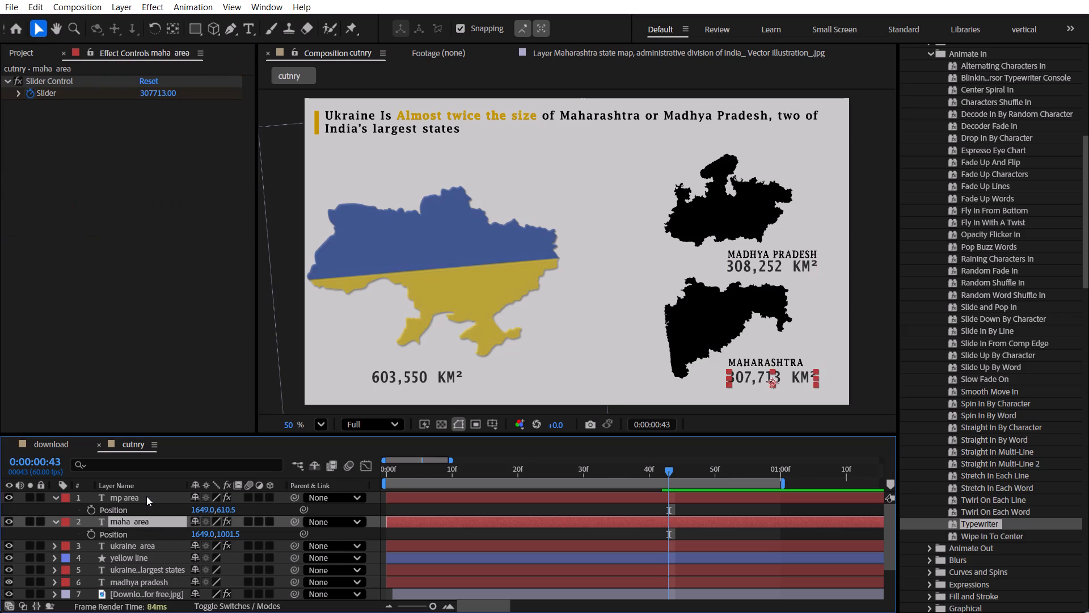
left_click(146, 497, "shift")
left_click(140, 544, "shift")
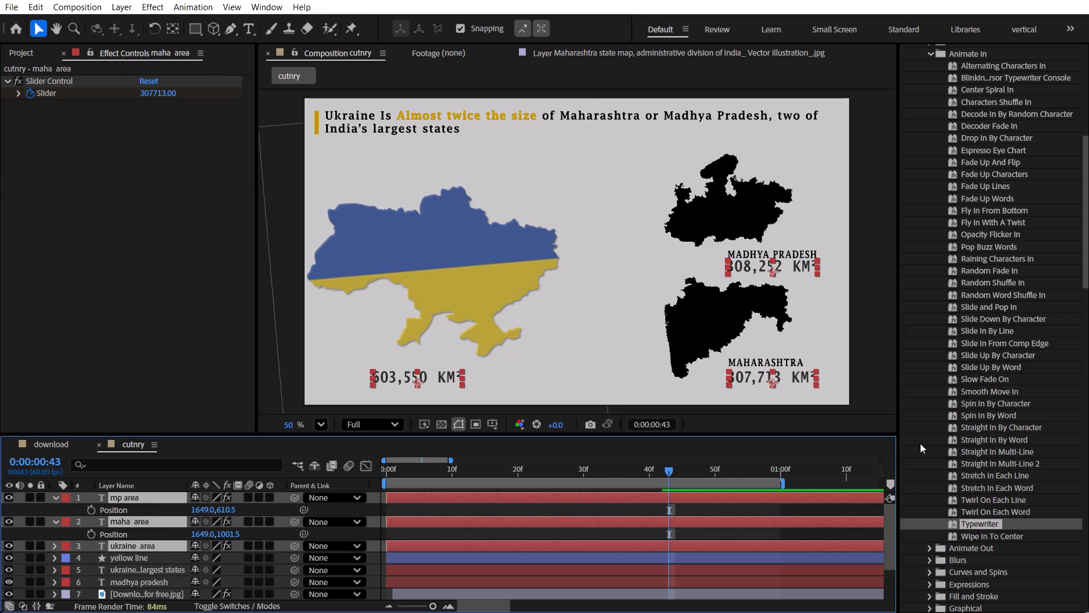
scroll(925, 268, "up", 9)
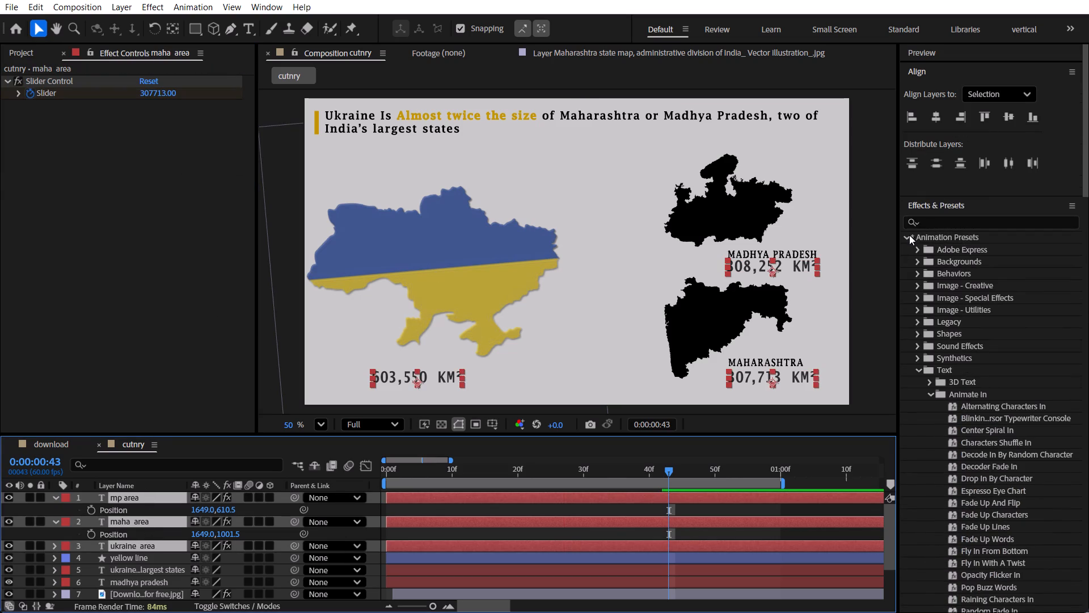
left_click(909, 236)
scroll(994, 372, "down", 3)
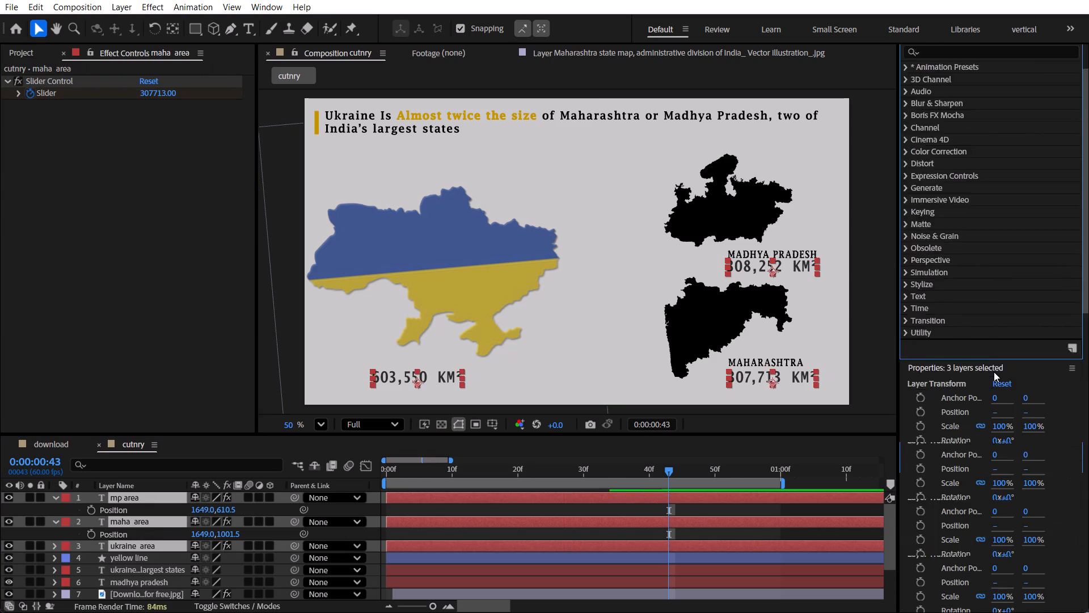
scroll(994, 372, "down", 3)
scroll(957, 460, "down", 2)
scroll(952, 457, "up", 2)
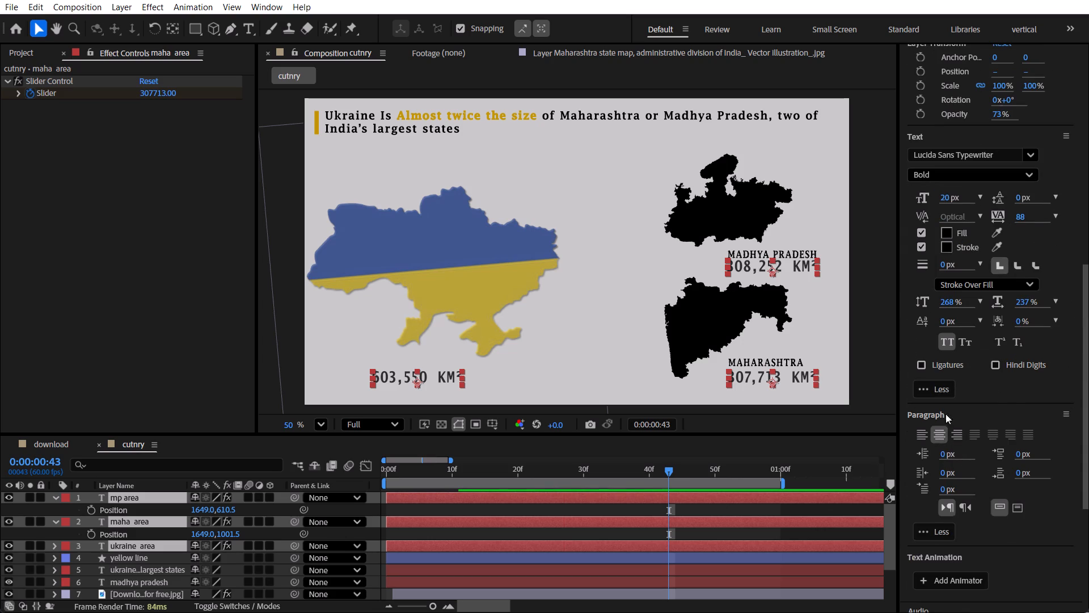
scroll(1014, 405, "up", 2)
left_click(945, 460)
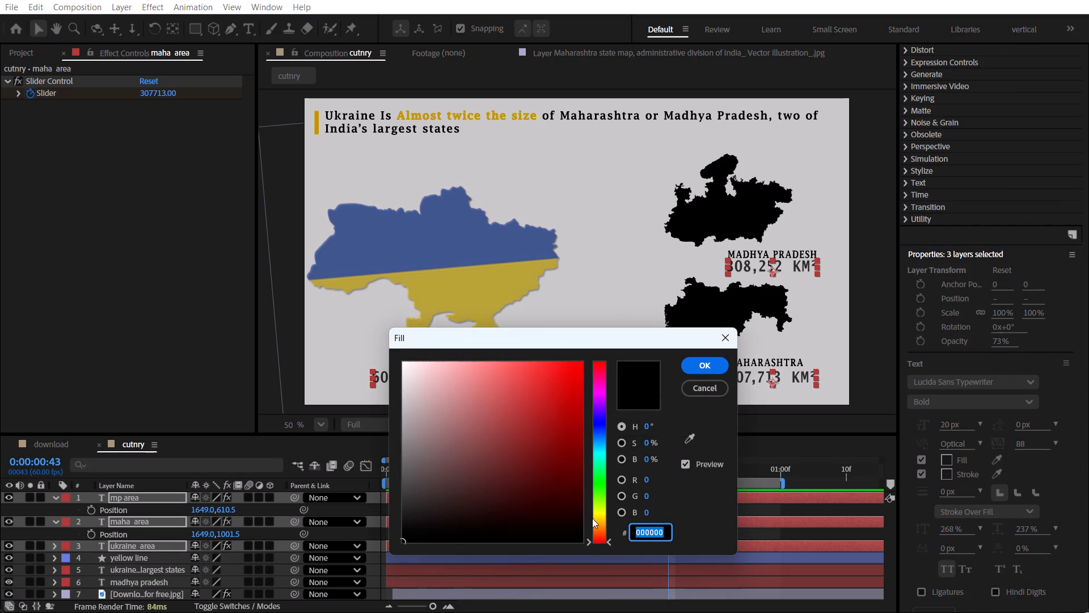
left_click(598, 524)
left_click_drag(547, 438, 575, 384)
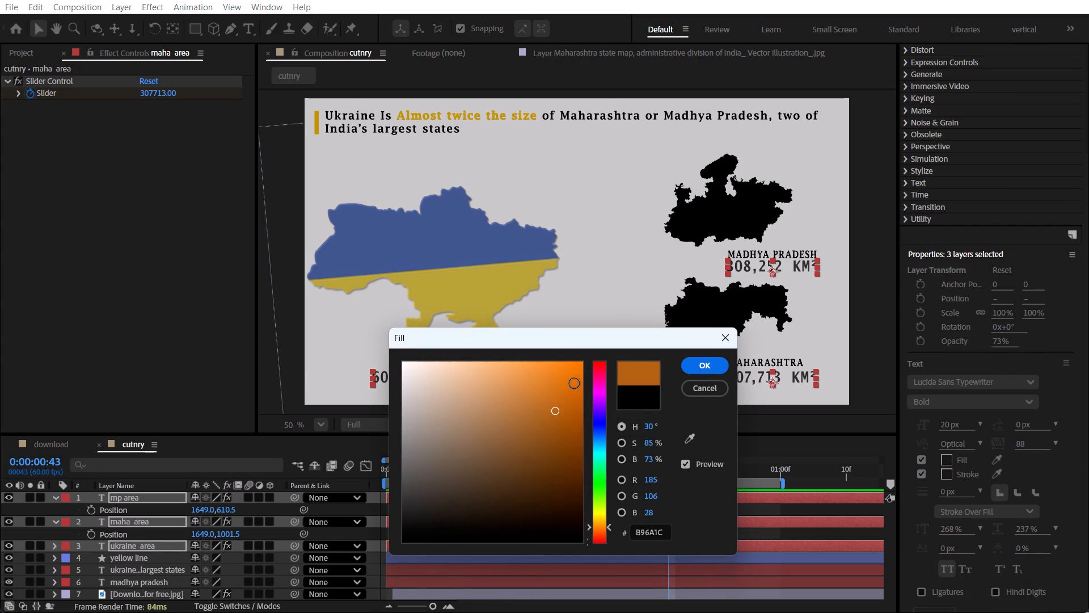
left_click_drag(575, 384, 607, 355)
left_click_drag(599, 514, 599, 517)
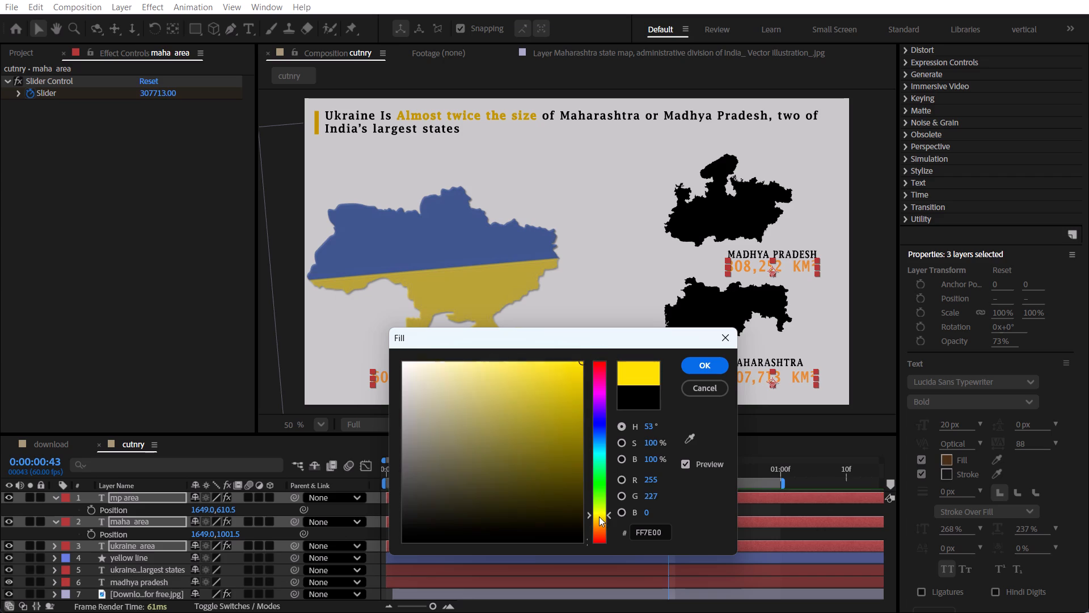
left_click_drag(599, 517, 603, 475)
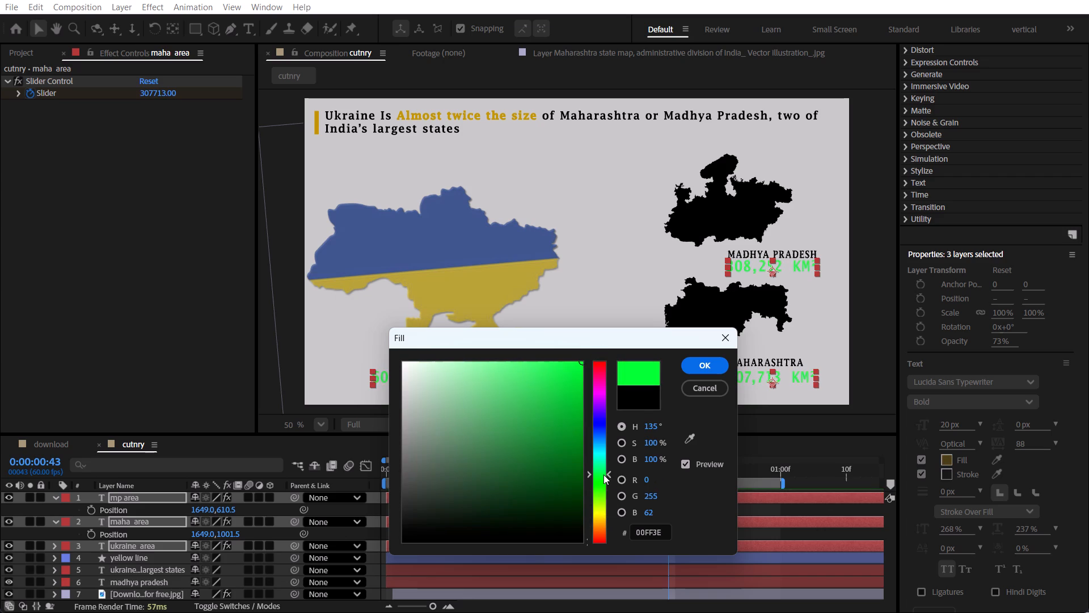
left_click_drag(603, 475, 605, 426)
left_click_drag(607, 428, 599, 415)
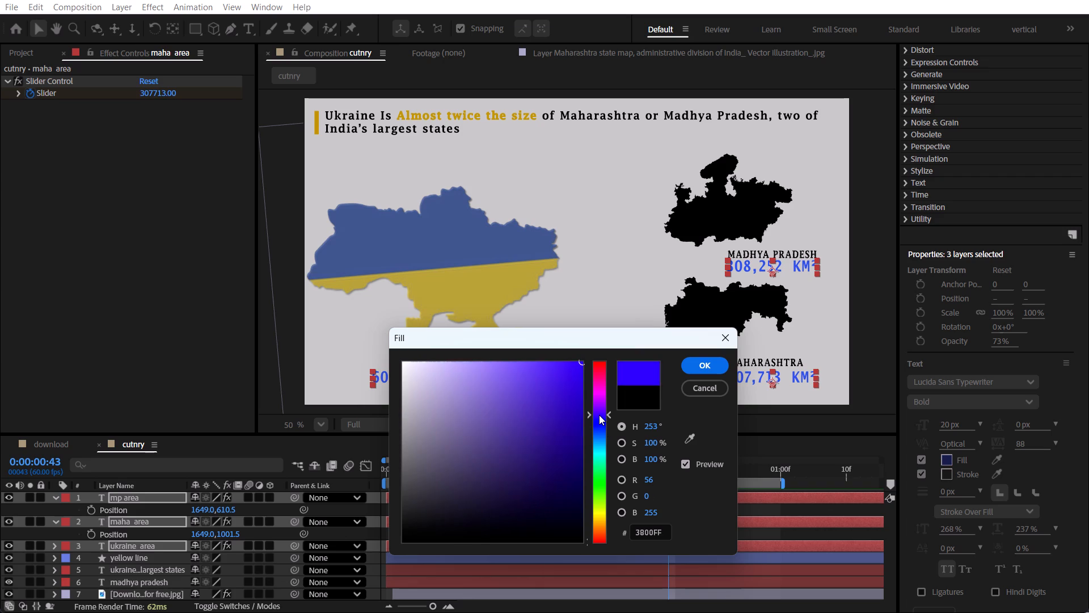
left_click_drag(599, 415, 599, 405)
left_click_drag(567, 399, 581, 436)
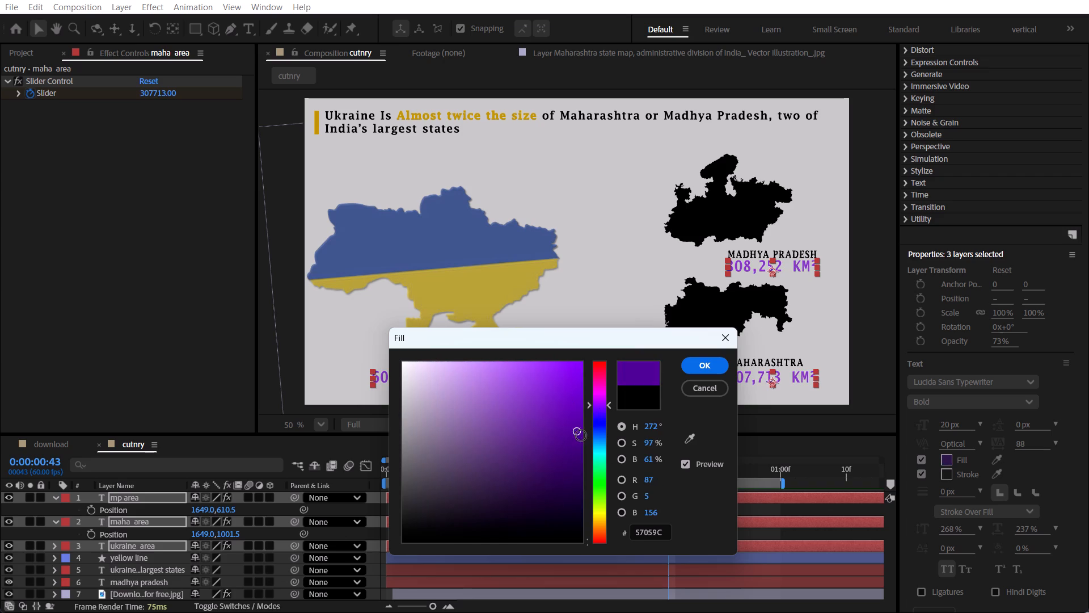
left_click_drag(581, 436, 583, 417)
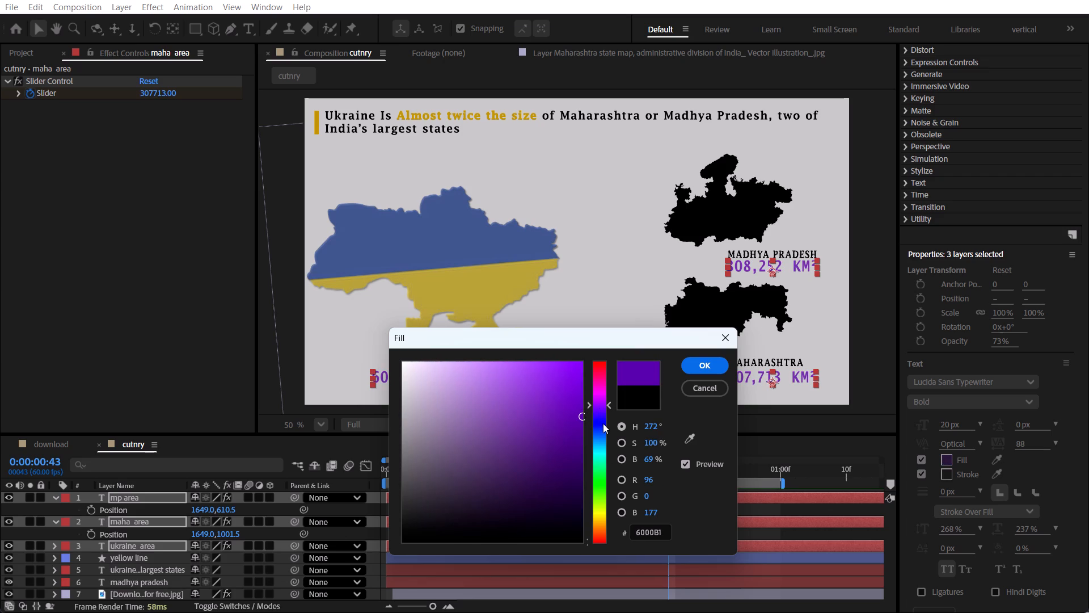
left_click(603, 423)
left_click(600, 423)
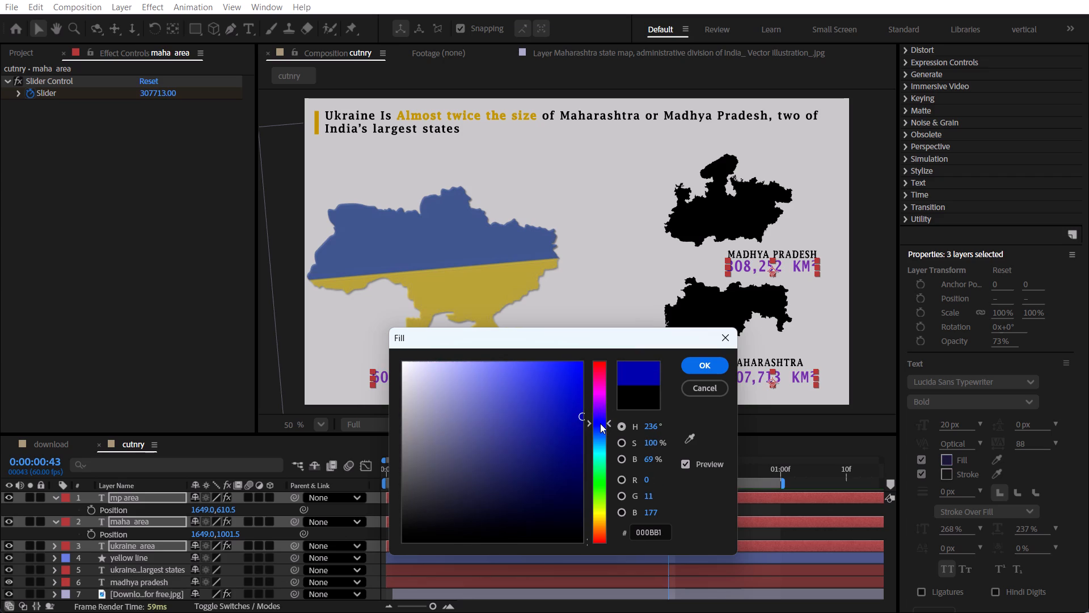
left_click_drag(565, 418, 601, 463)
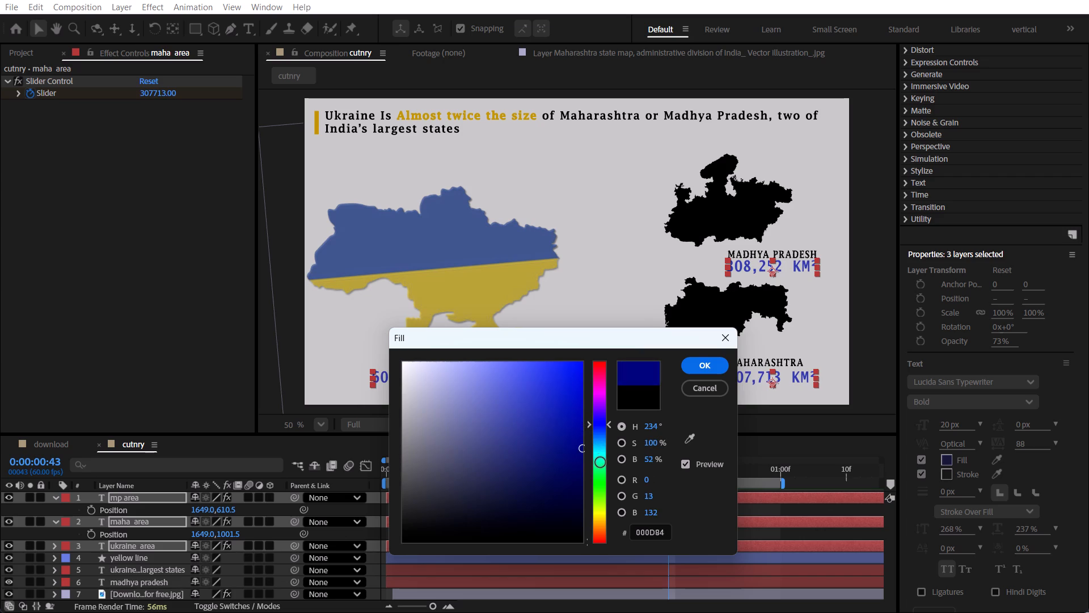
left_click_drag(601, 463, 621, 365)
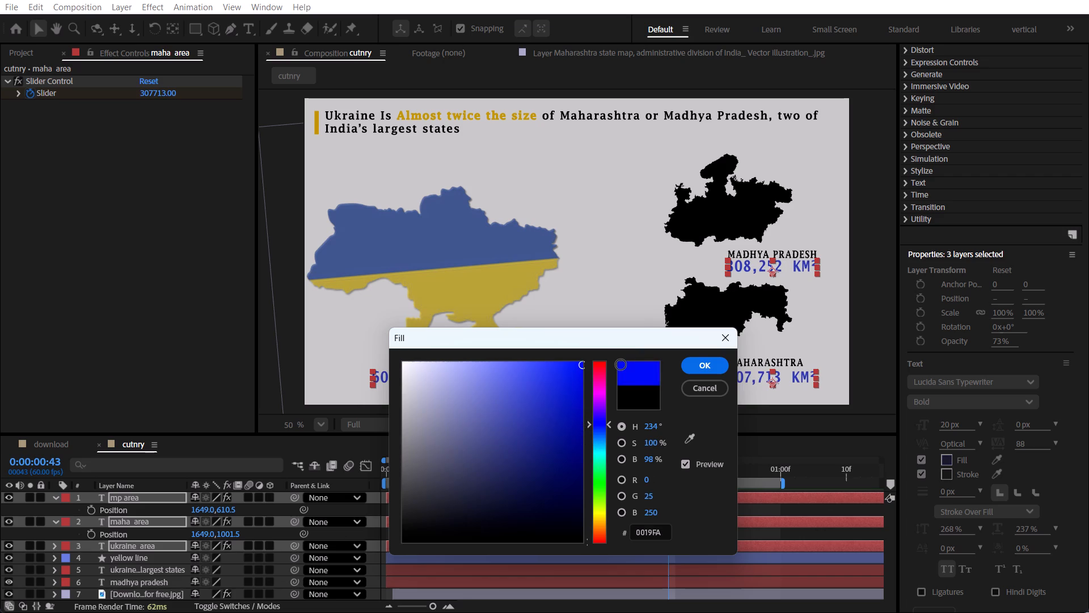
left_click_drag(621, 365, 634, 424)
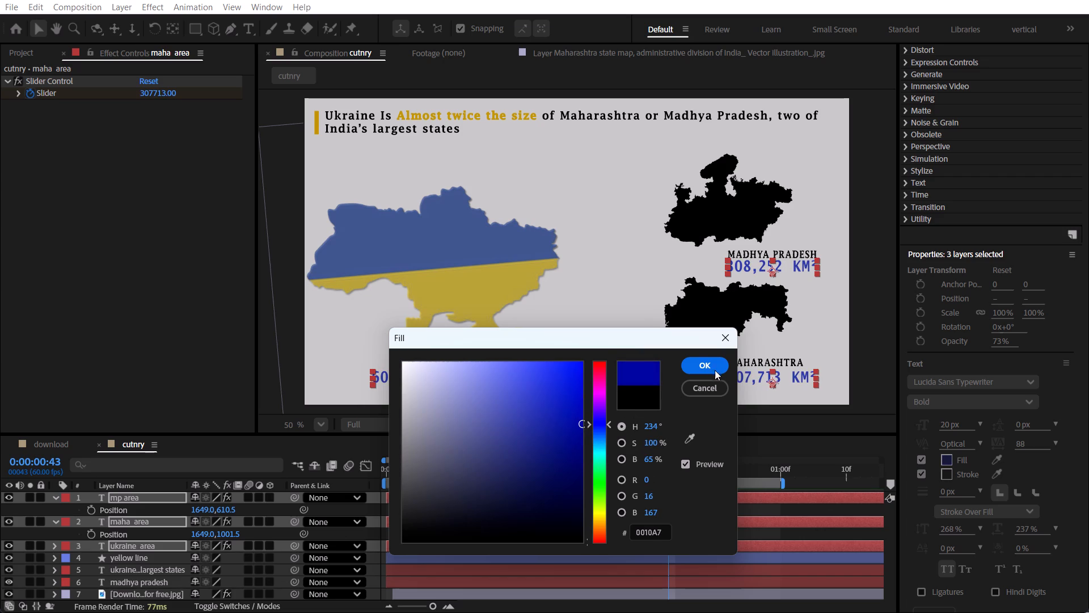
left_click(712, 368)
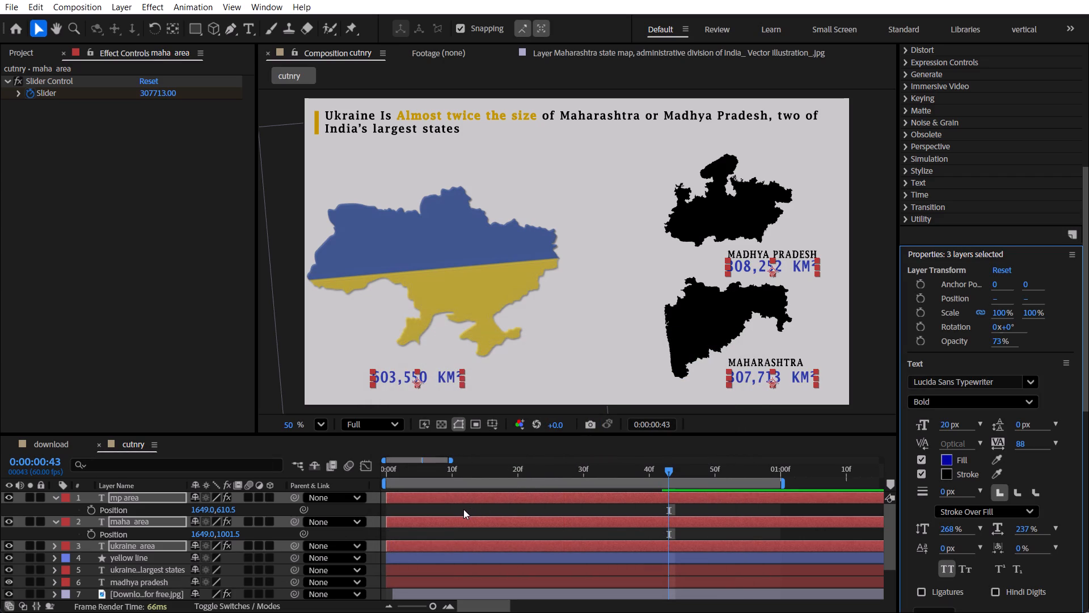
Recolour the text fill of the mp, maha and ukraine area counters together to a fully saturated dark red.
left_click(942, 464)
left_click_drag(602, 409, 598, 343)
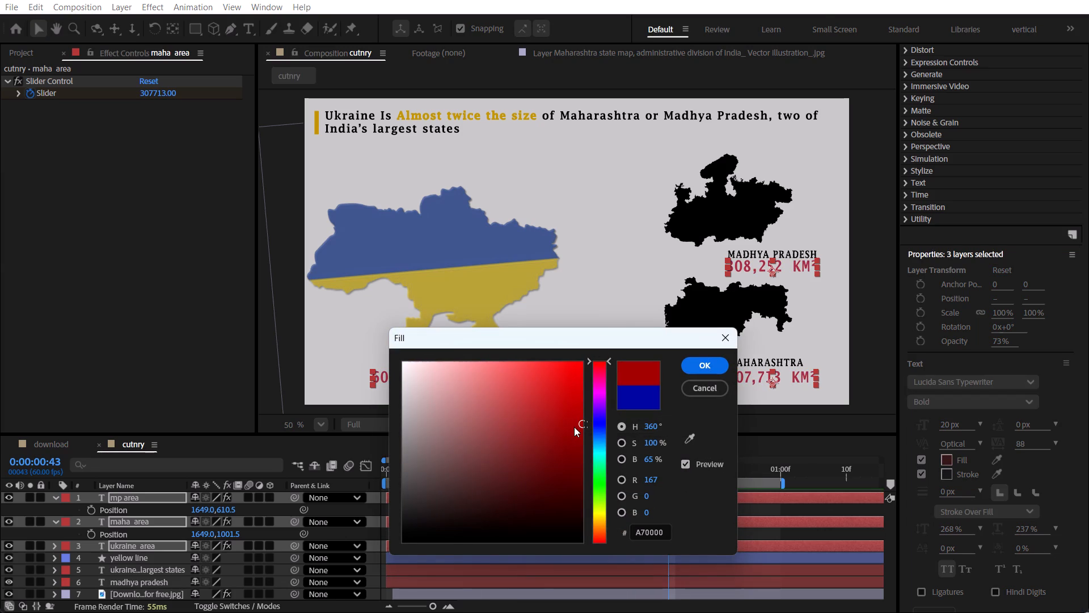
left_click_drag(577, 404, 640, 359)
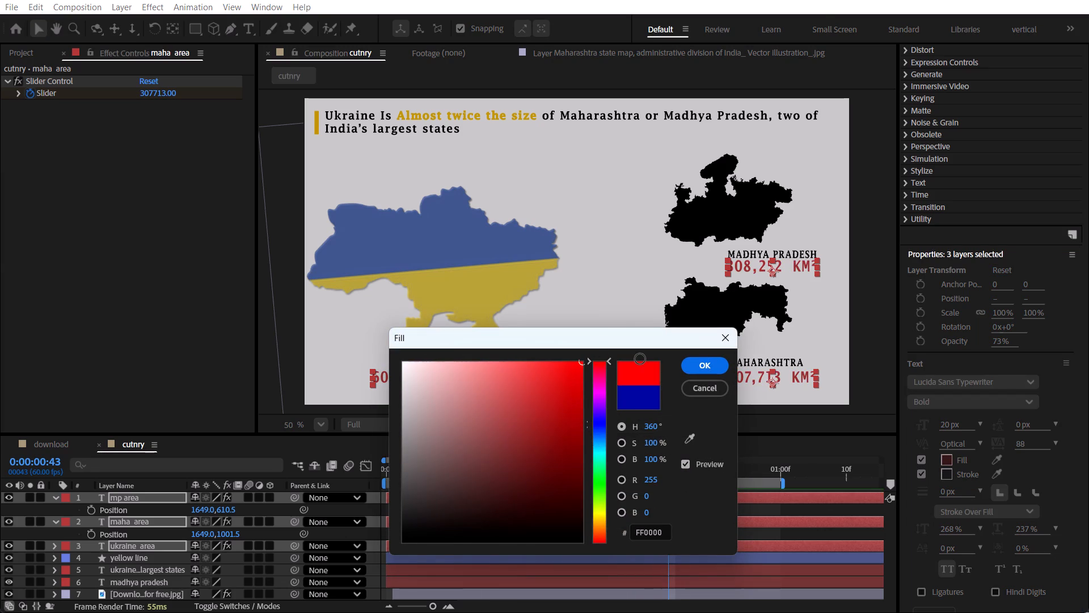
left_click_drag(640, 359, 536, 421)
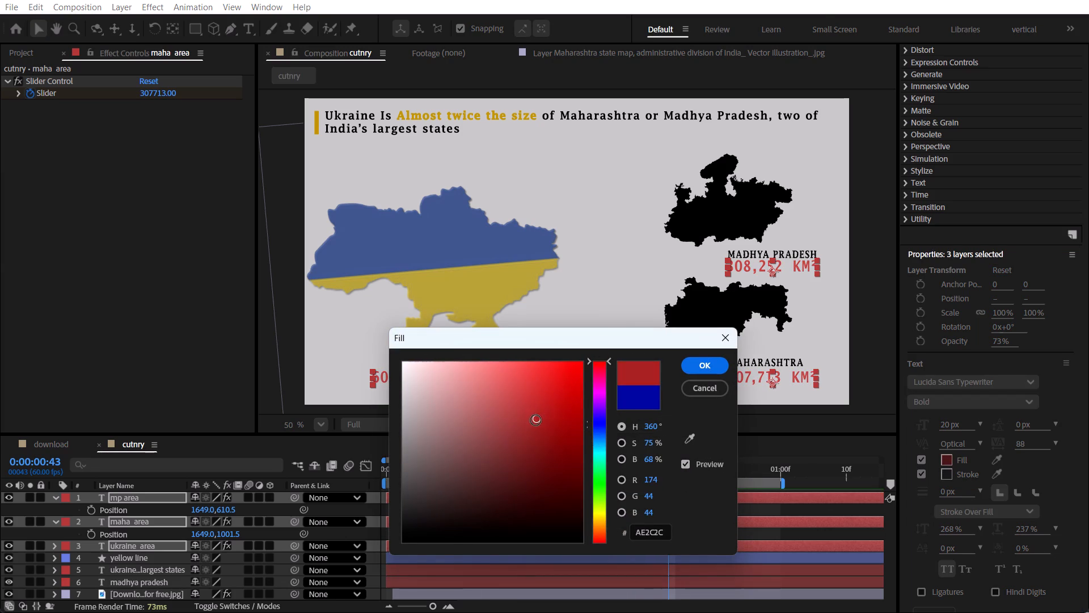
left_click_drag(536, 421, 571, 468)
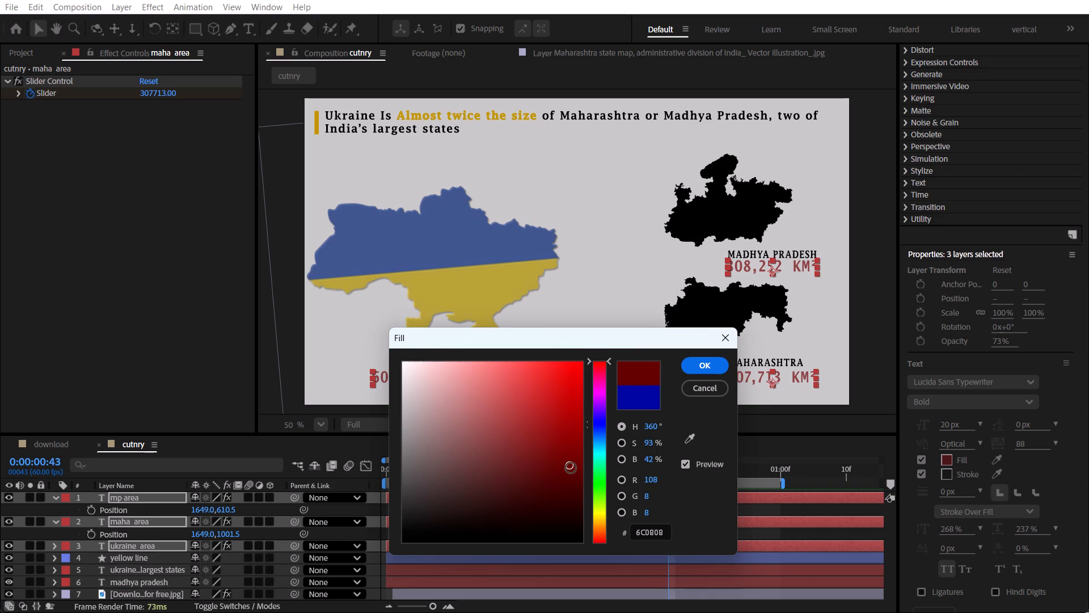
left_click_drag(571, 468, 655, 434)
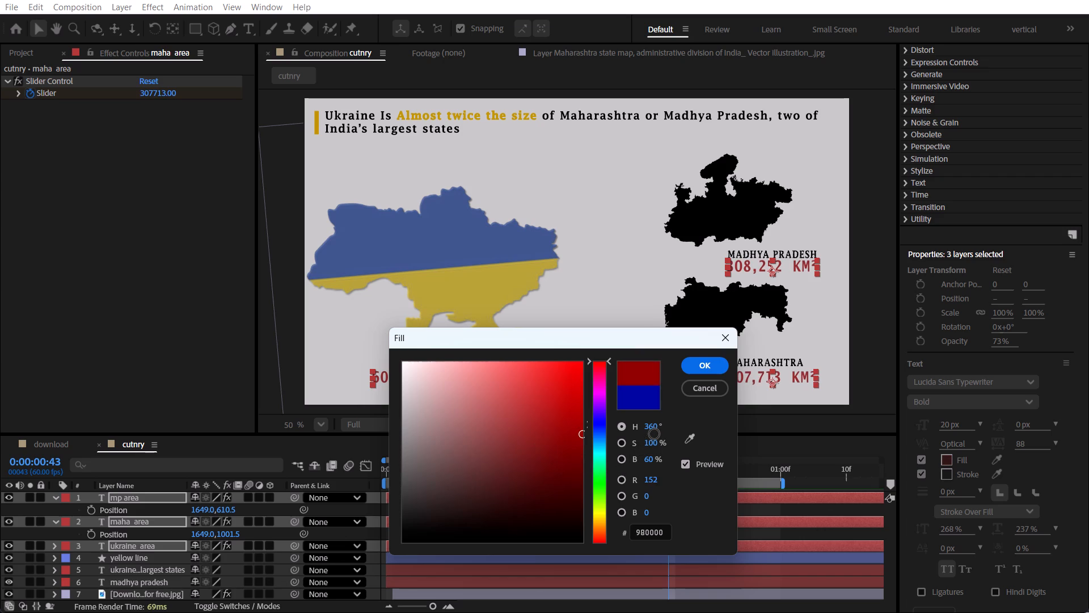
left_click_drag(655, 434, 656, 428)
left_click(704, 367)
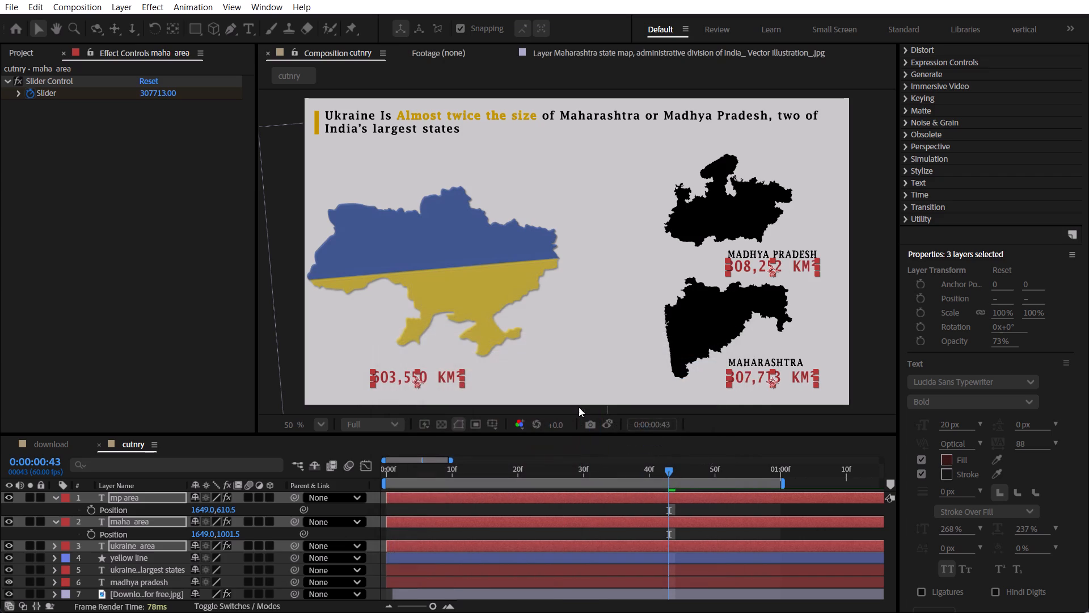
Scrub through the opening frames to examine when the three area counters start counting relative to the maps and title.
left_click(228, 347)
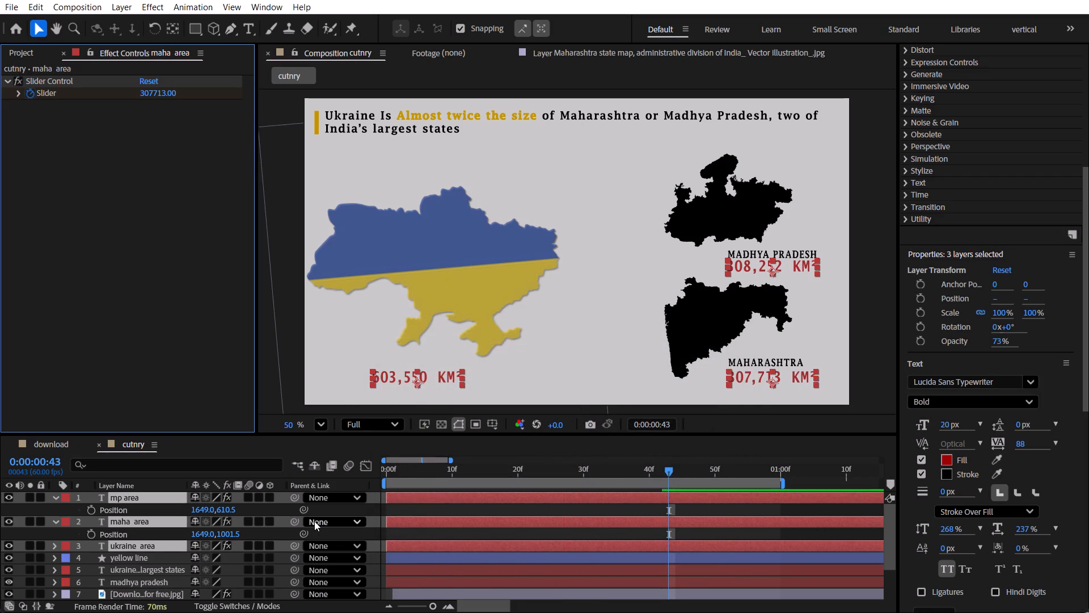
left_click(351, 506)
key("u")
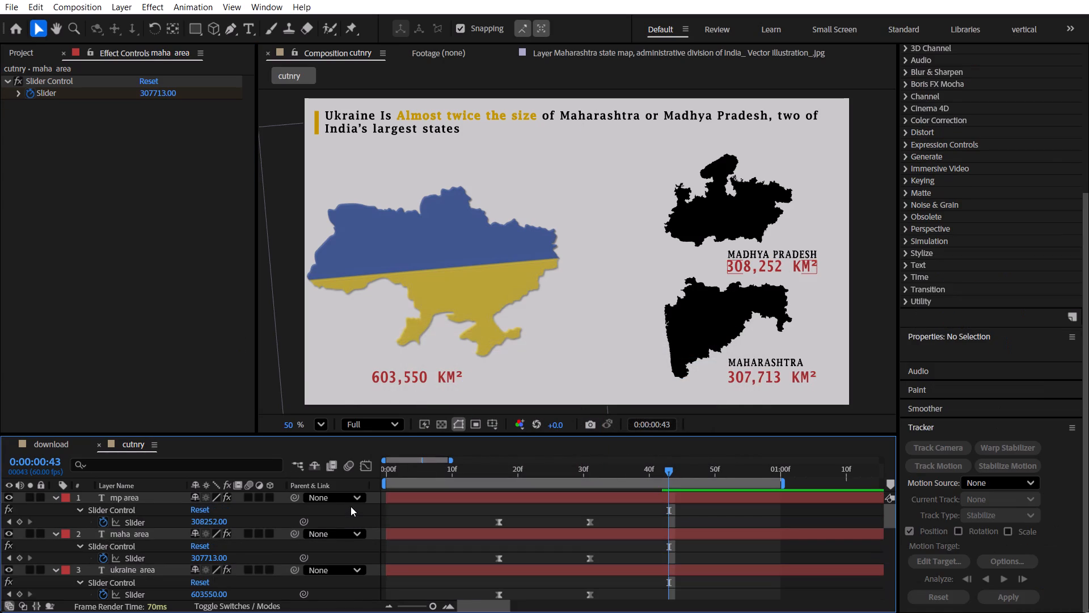
key("u")
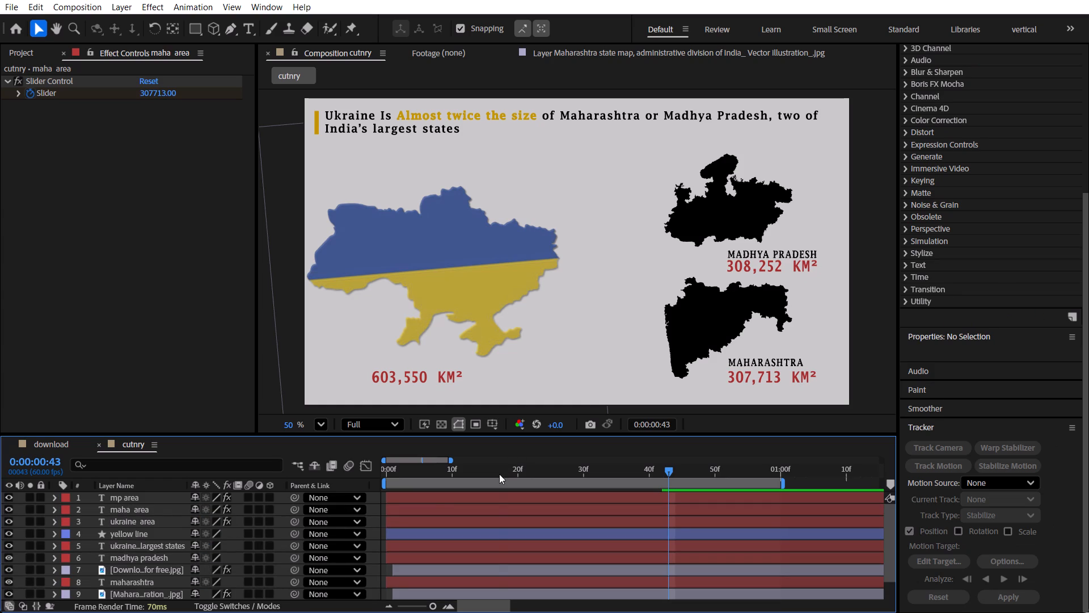
left_click_drag(499, 469, 454, 468)
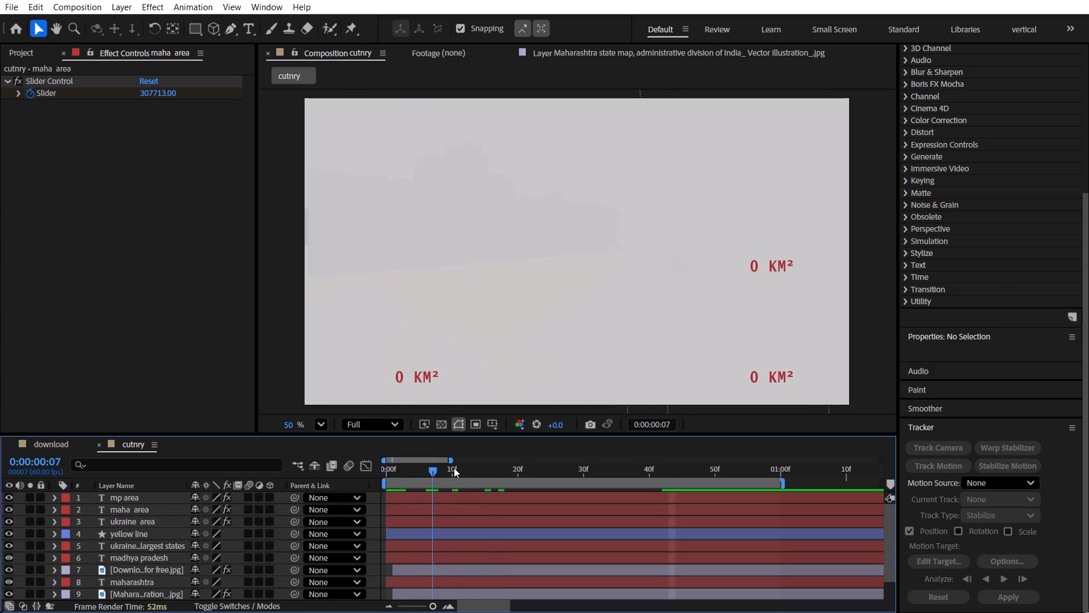
left_click_drag(454, 468, 513, 483)
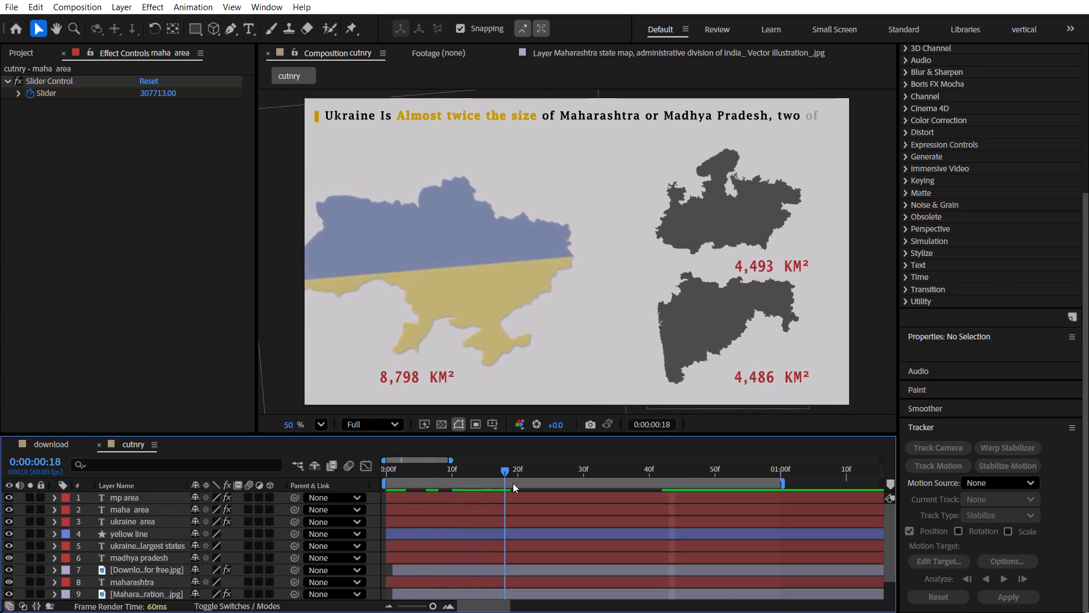
left_click_drag(513, 483, 510, 486)
type("uu")
key("u")
key("u")
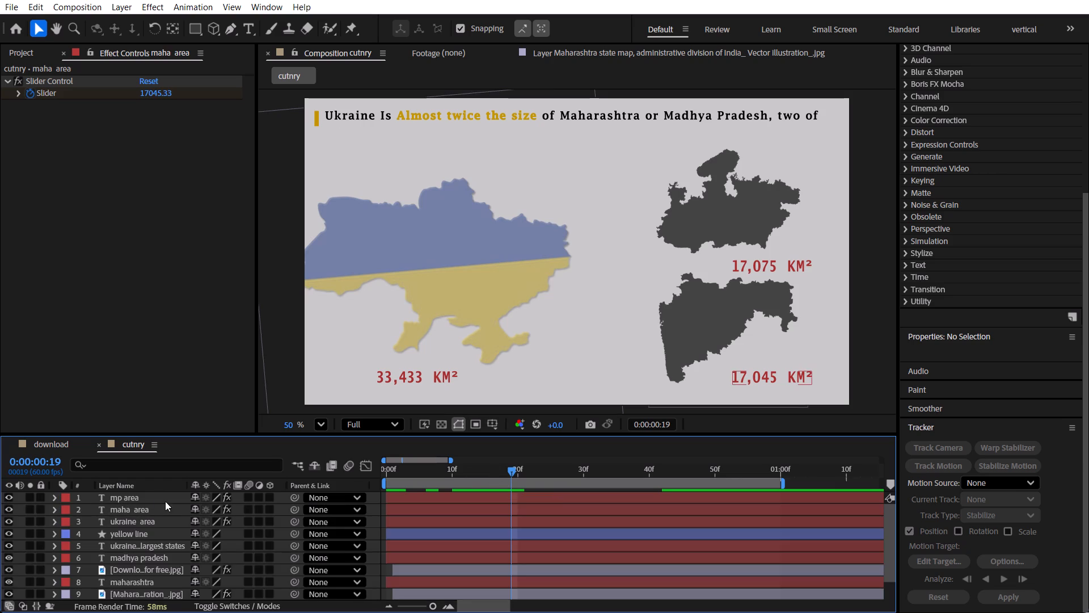
Keyframe the opacity of the mp, maha and ukraine area counters at 73% on frame 17, their first slider keyframe, and 0% on frame 15.
left_click(155, 499)
key("u")
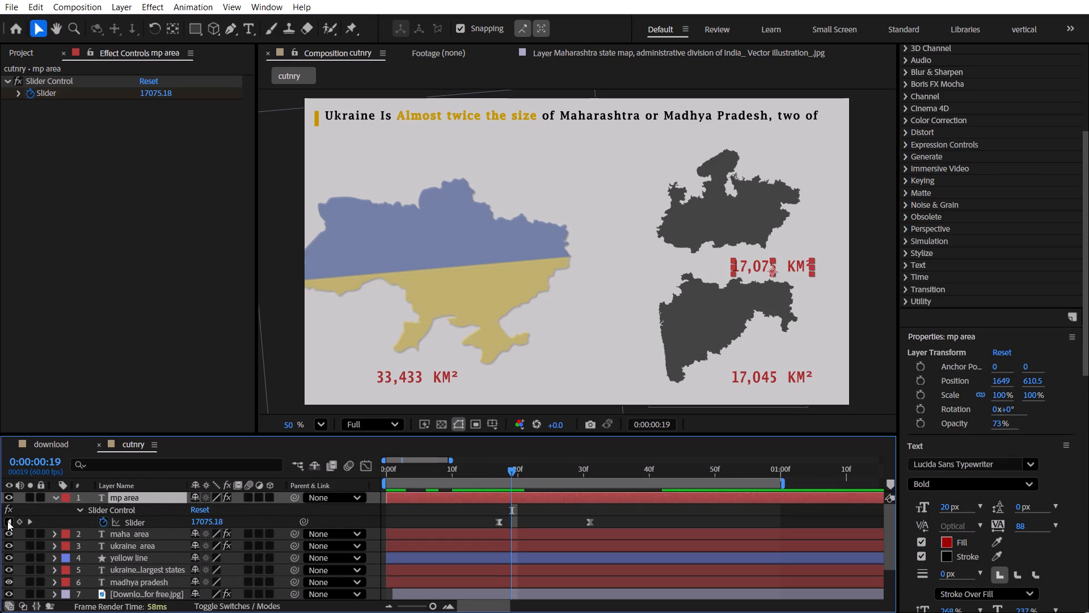
left_click(7, 521)
key("u")
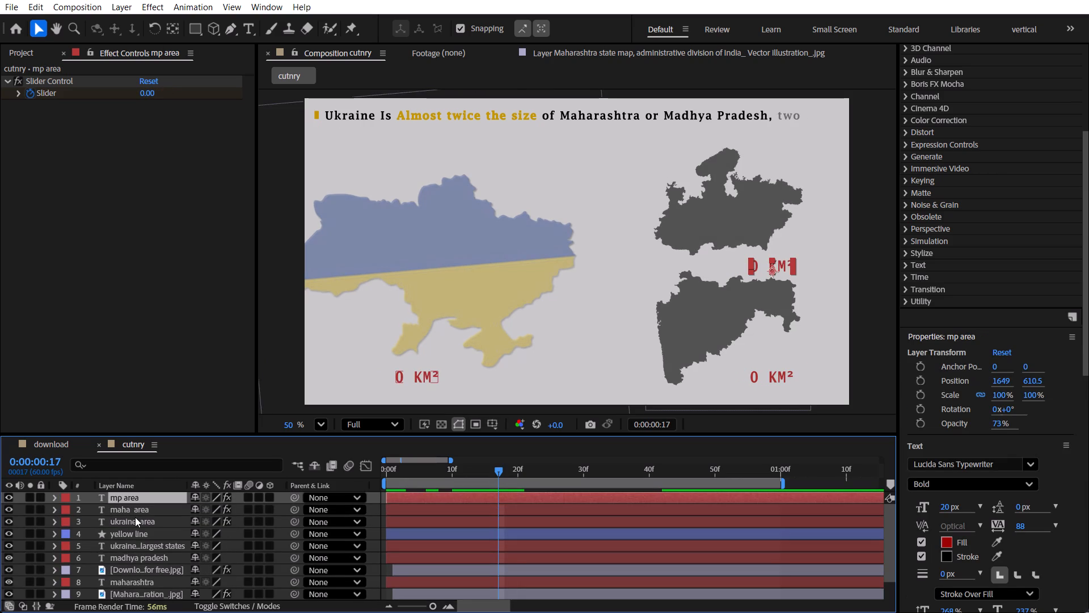
left_click(135, 518, "shift")
key("t")
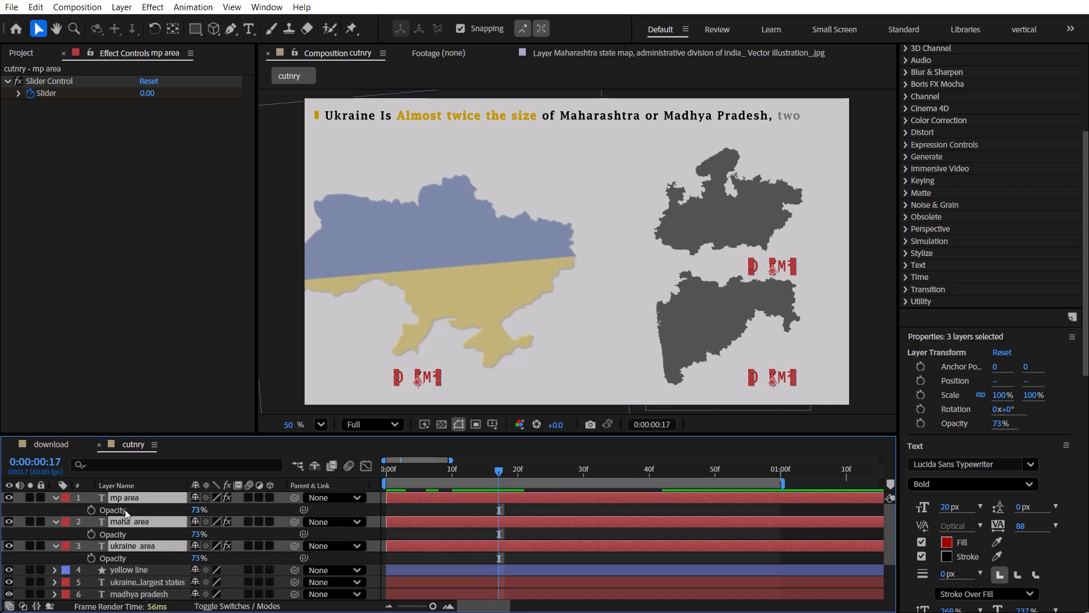
left_click(88, 512)
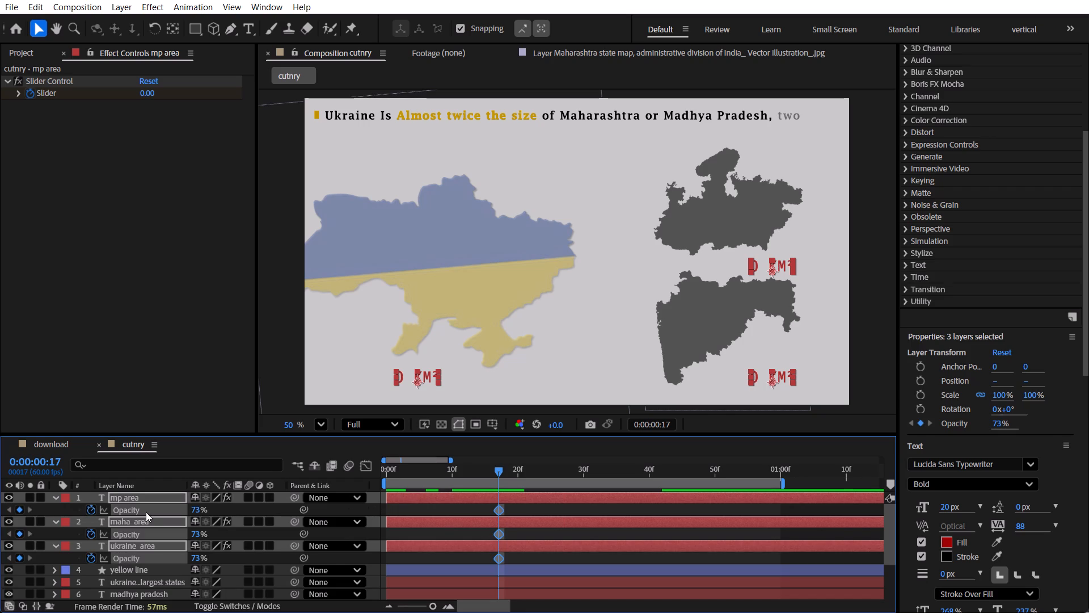
key("ctrl+Left")
key("ctrl+Left")
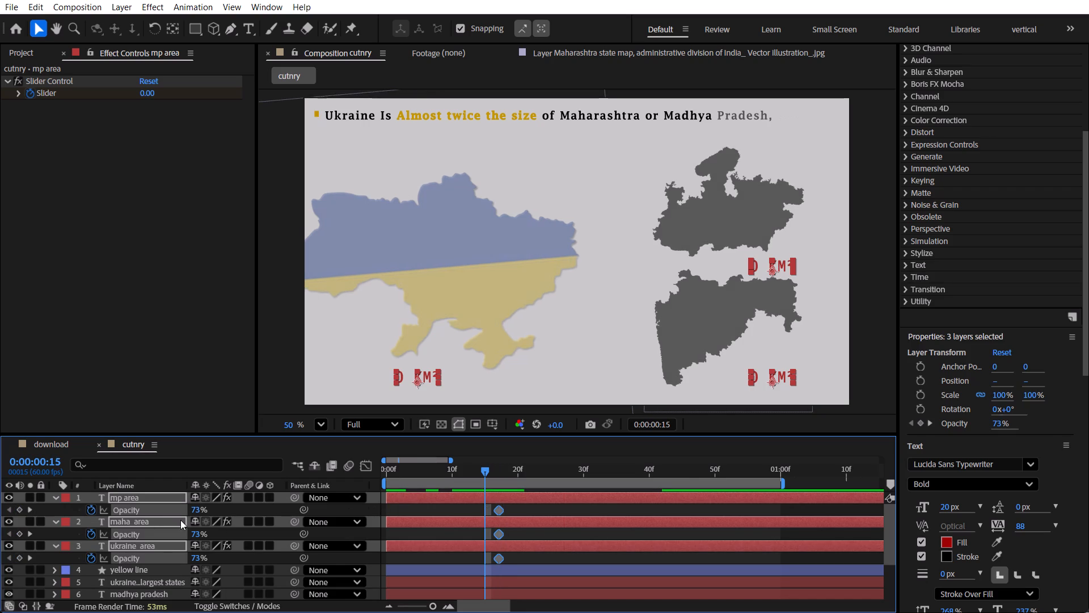
left_click_drag(195, 506, 0, 522)
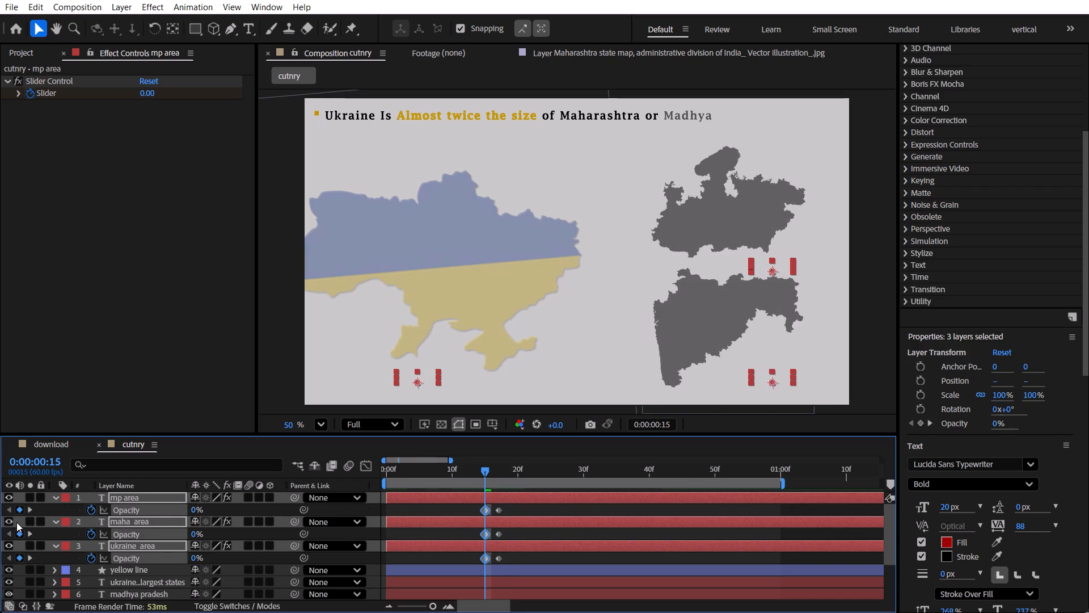
Step forward frame by frame from frame 15 to examine how the three area counters fade in and start counting.
key("ctrl+Right")
key("ctrl+Right")
key("ctrl+Right")
key("ctrl+Right")
key("ctrl+Right")
key("ctrl+Right")
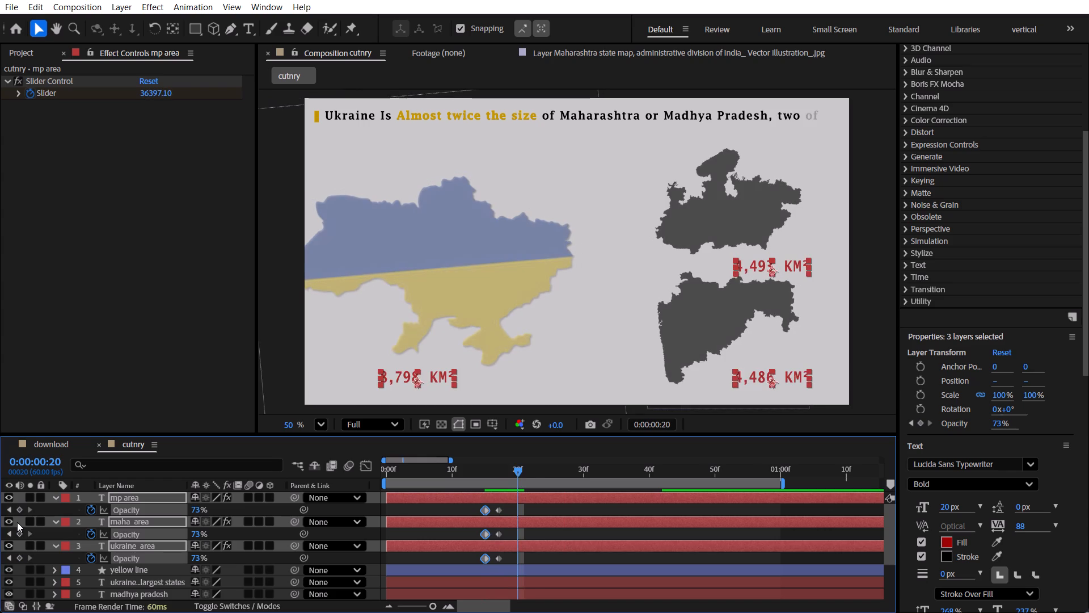
key("ctrl+Right")
key("ctrl+Right")
key("ctrl+Right")
key("ctrl+Right")
Set the frame 17 opacity keyframe of the mp, maha and ukraine area counters to 100%.
key("ctrl+Left")
key("ctrl+Left")
key("ctrl+Left")
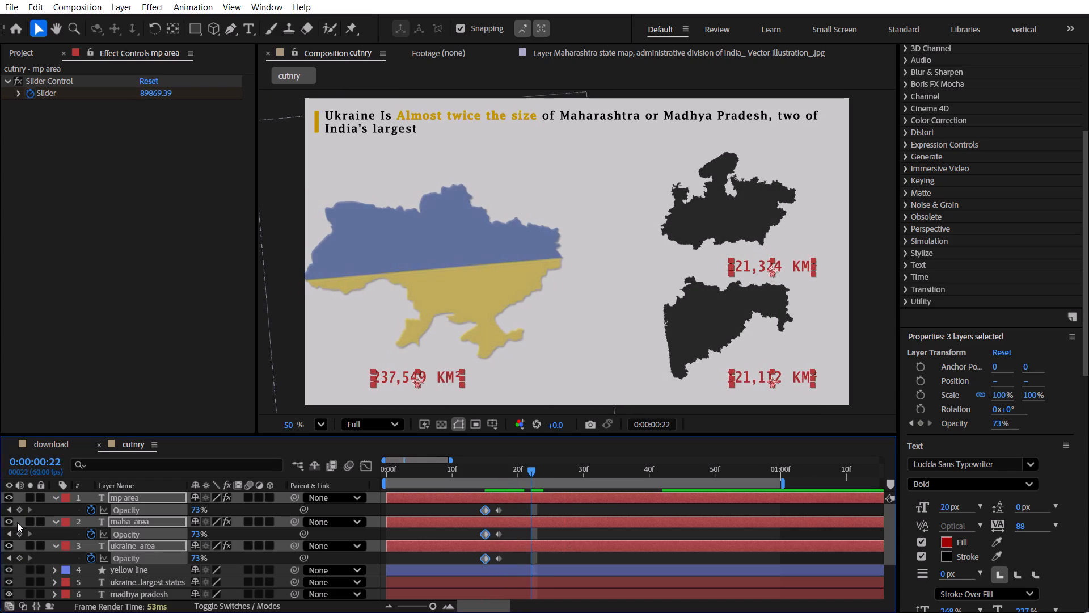
key("ctrl+Left")
key("ctrl+Left")
key("ctrl+Left")
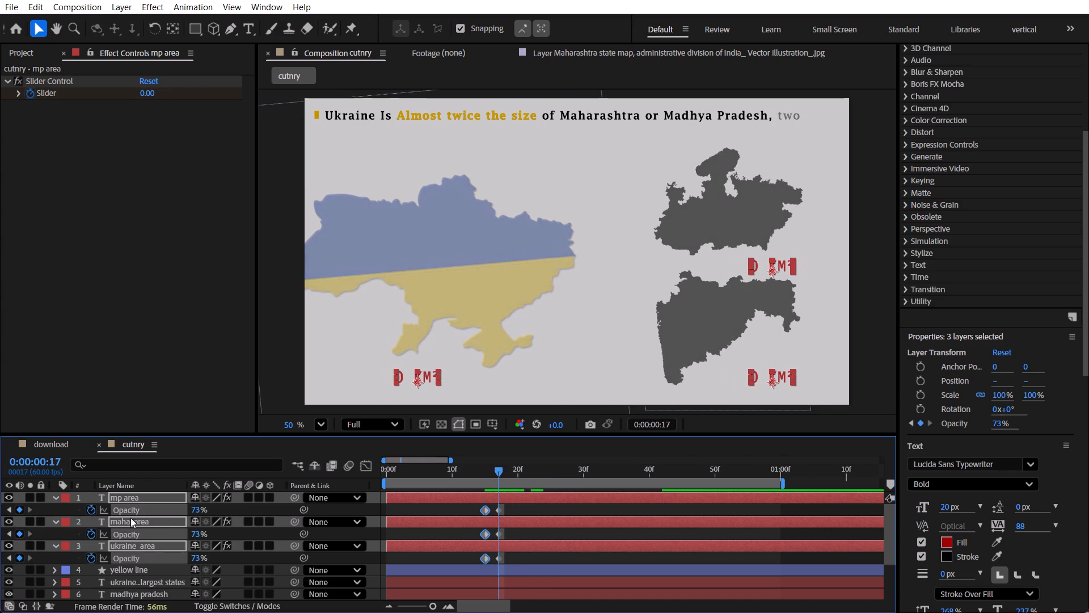
left_click_drag(195, 510, 368, 510)
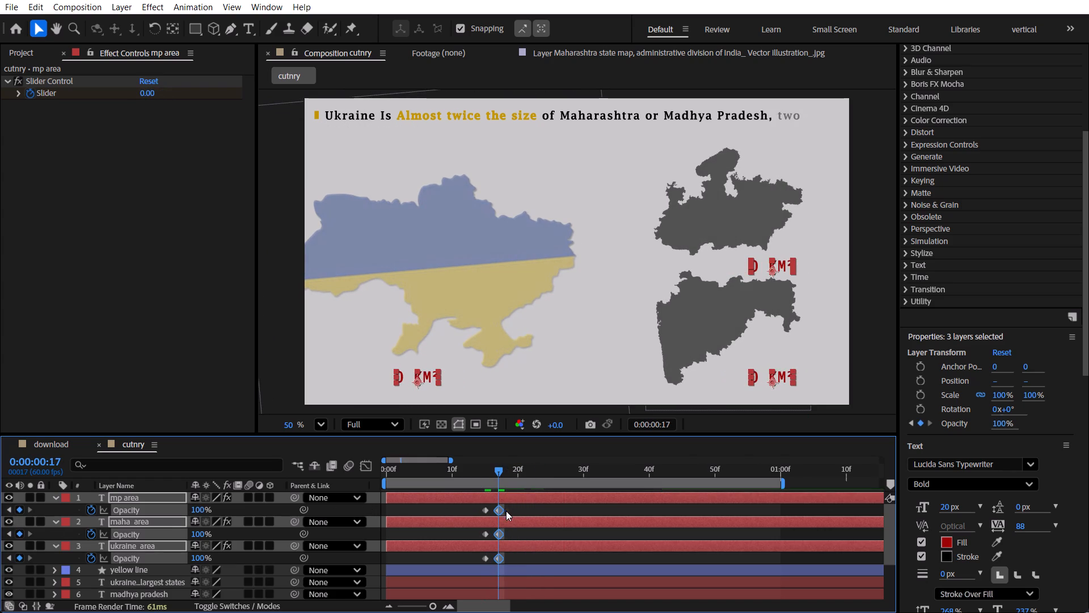
left_click(536, 511)
Scrub between about frames 12 and 39 to examine the counters' timing against the title, maps and state name labels.
left_click_drag(492, 470, 444, 471)
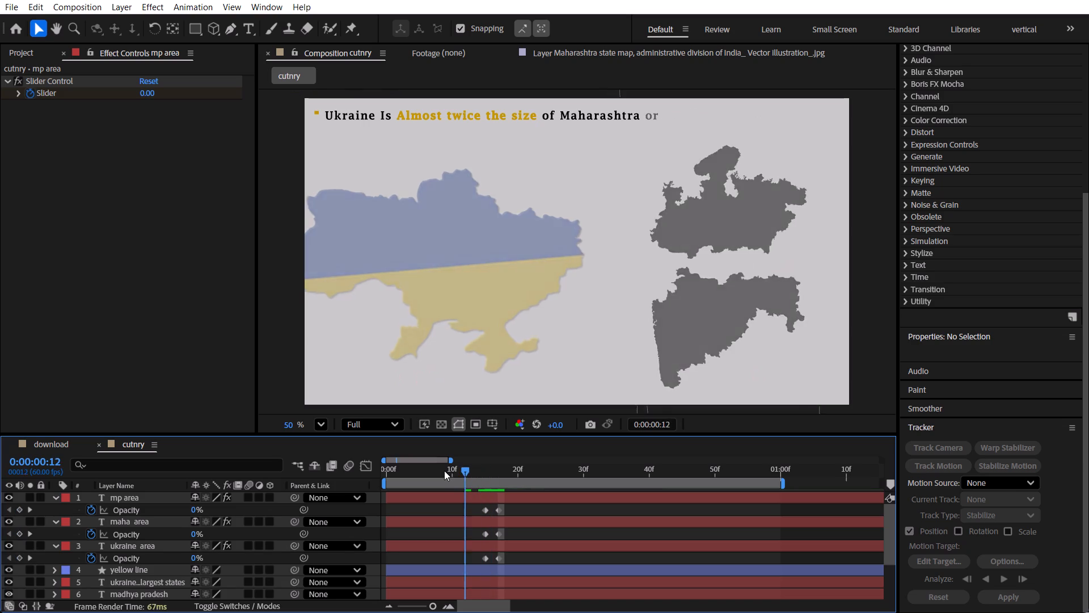
left_click_drag(444, 471, 565, 472)
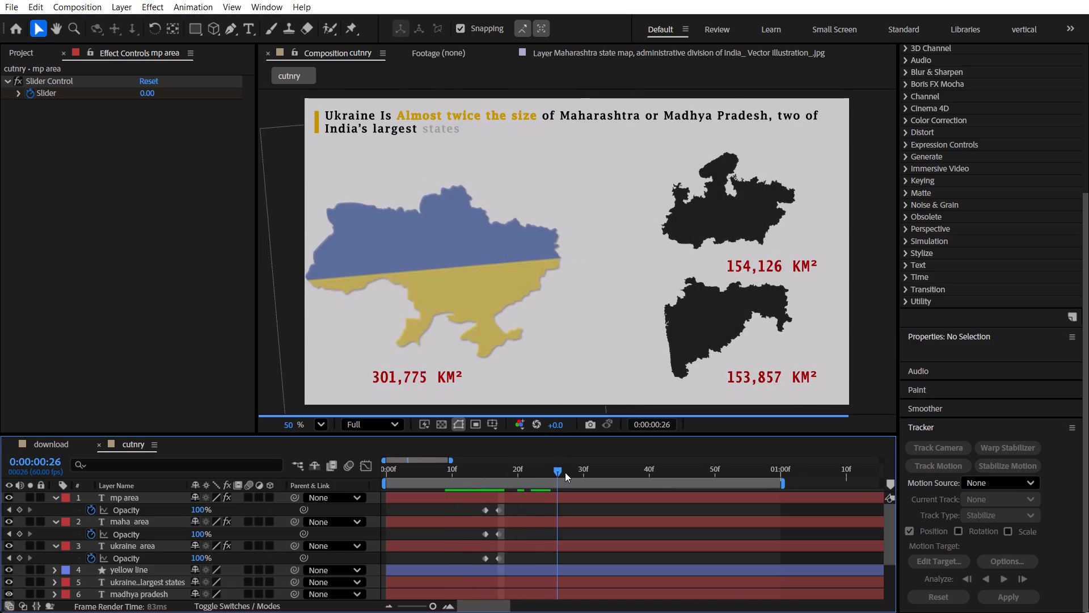
left_click_drag(565, 472, 607, 472)
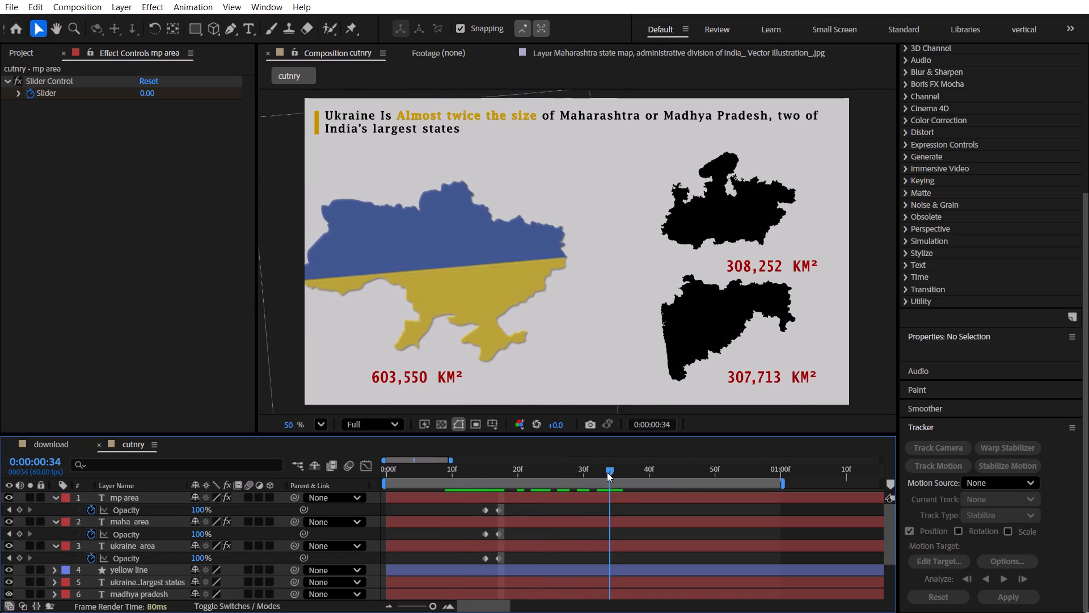
left_click_drag(607, 472, 552, 472)
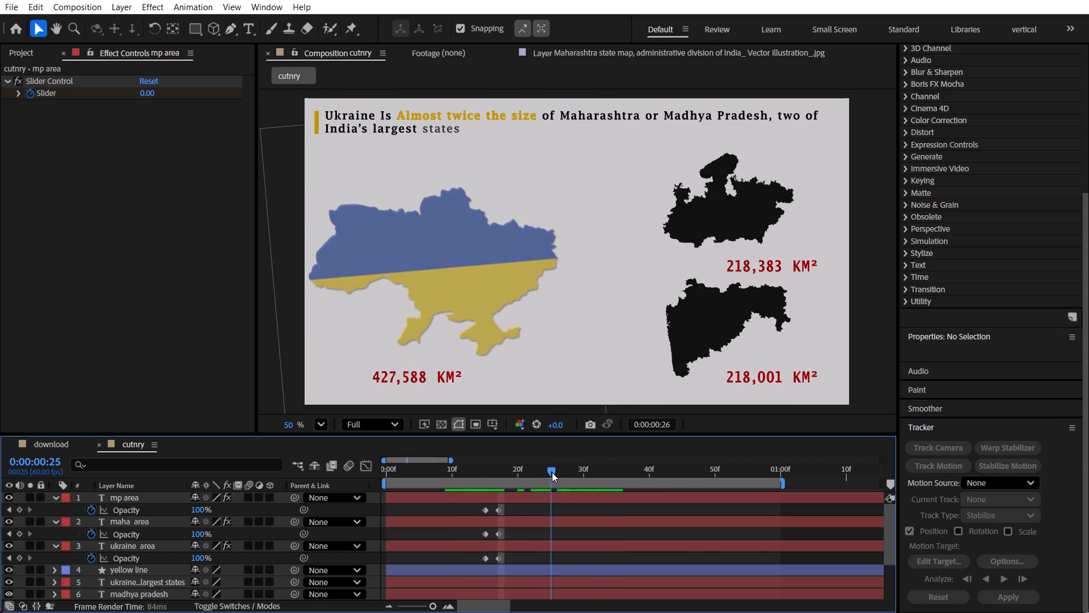
left_click_drag(552, 472, 546, 472)
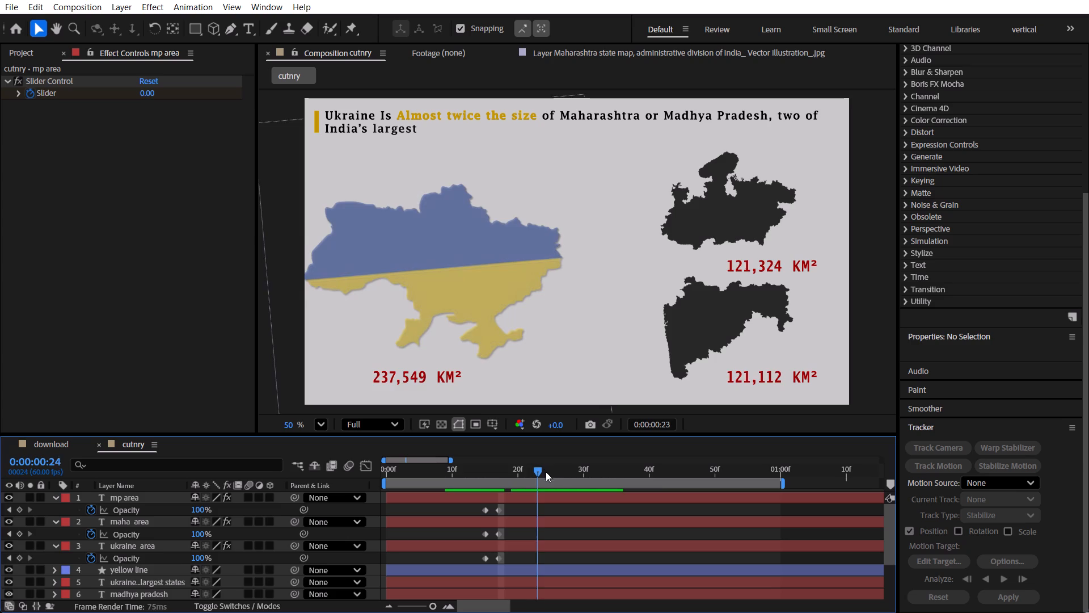
left_click_drag(546, 472, 602, 488)
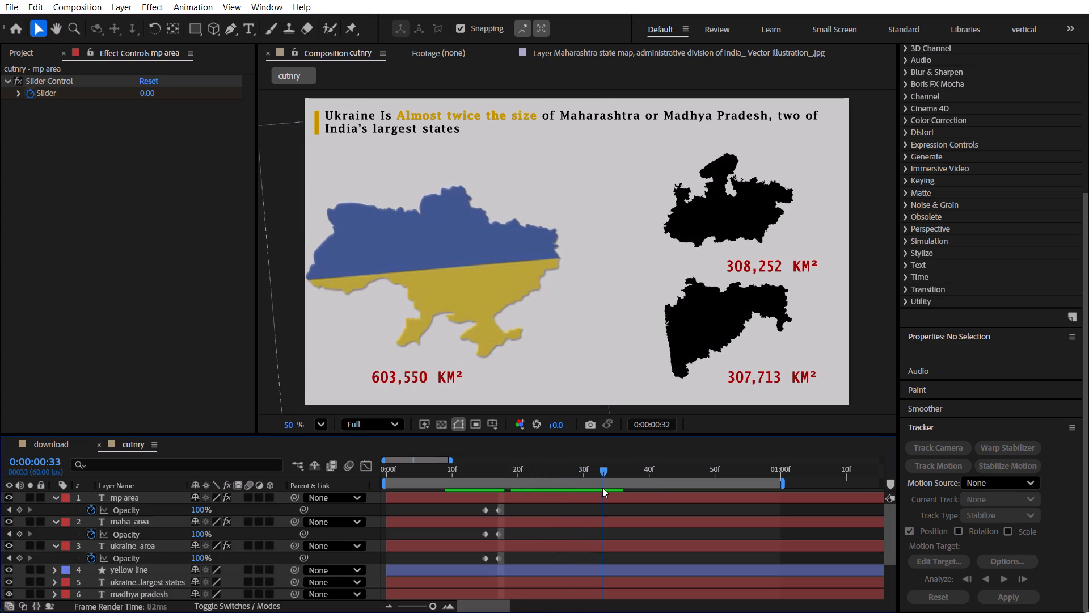
left_click_drag(602, 488, 641, 496)
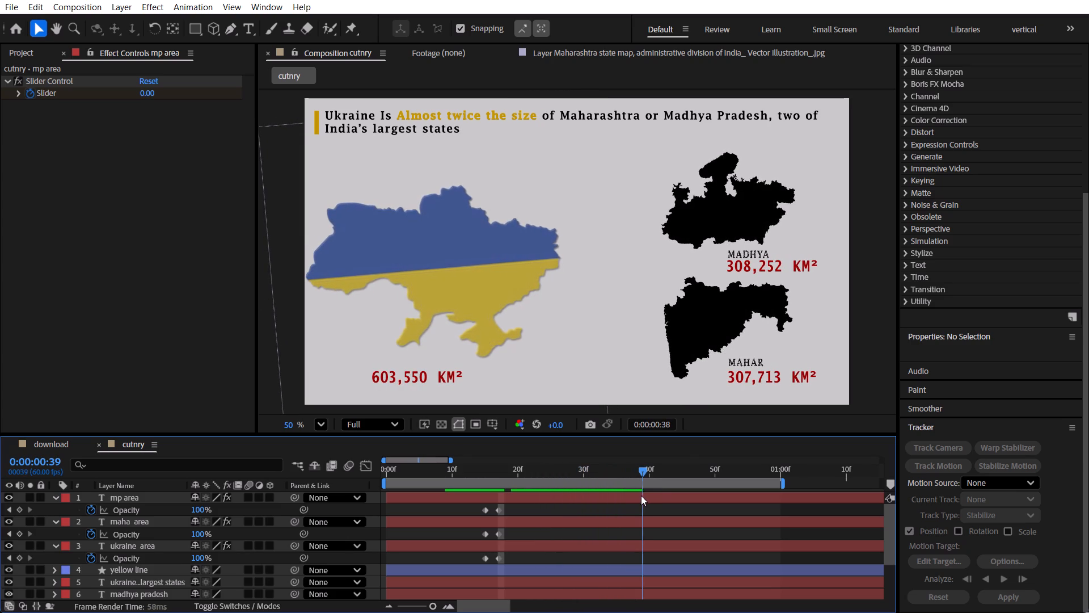
left_click_drag(641, 496, 602, 502)
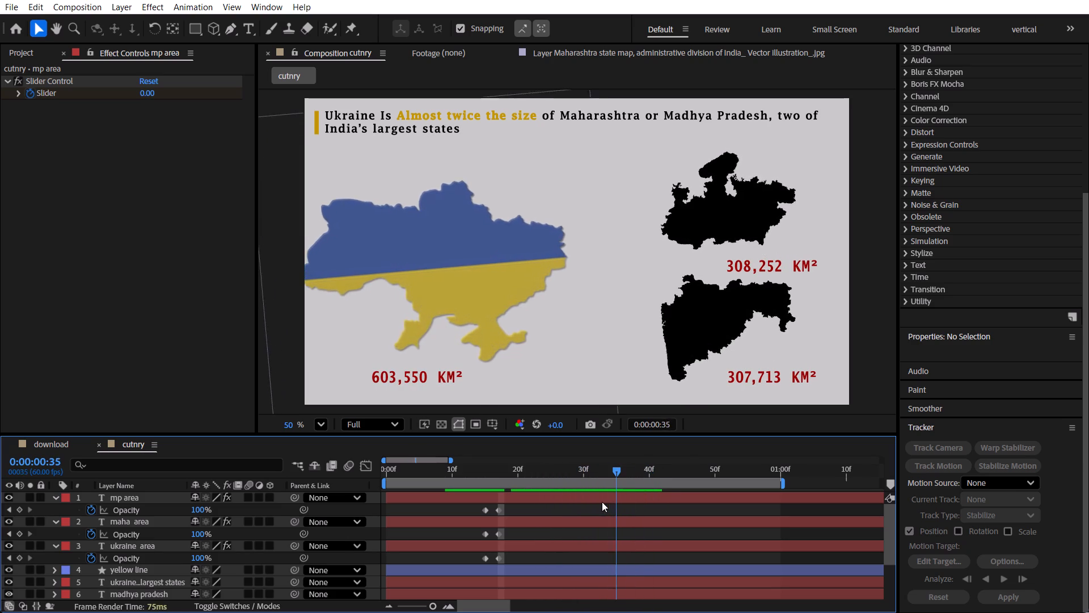
left_click_drag(602, 502, 558, 499)
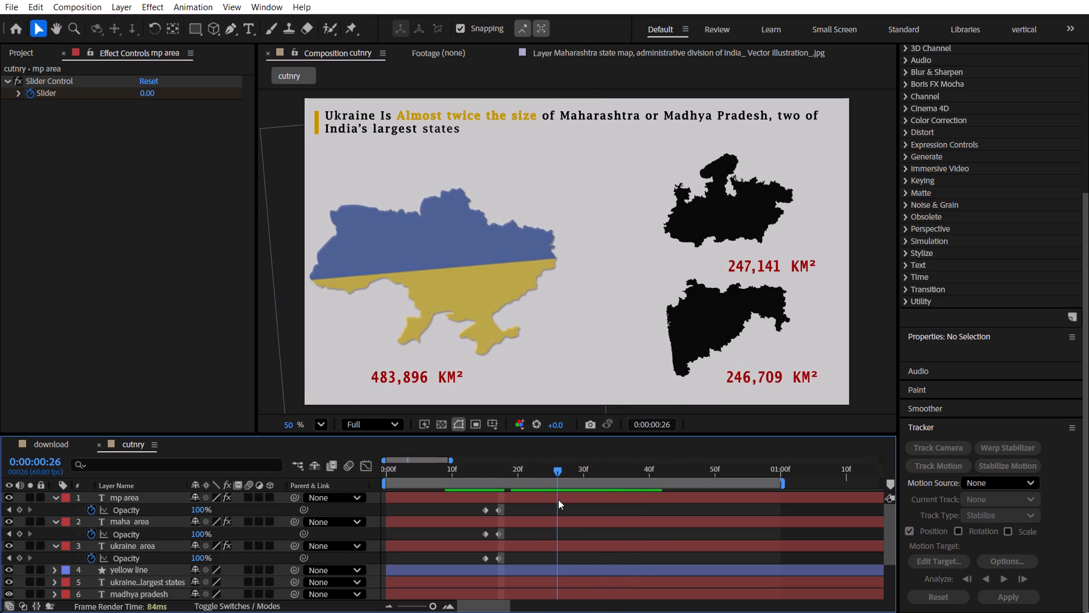
left_click_drag(558, 499, 545, 494)
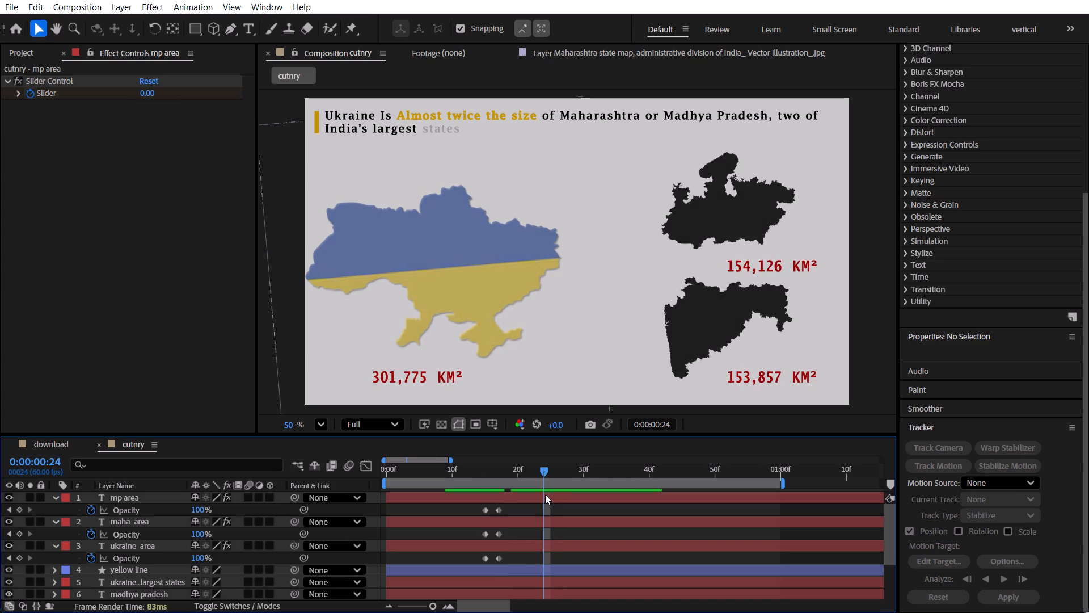
Shift the opacity and slider keyframes of the mp, maha and ukraine area counters later together, starting at frame 22 and ending at frame 38.
key("u")
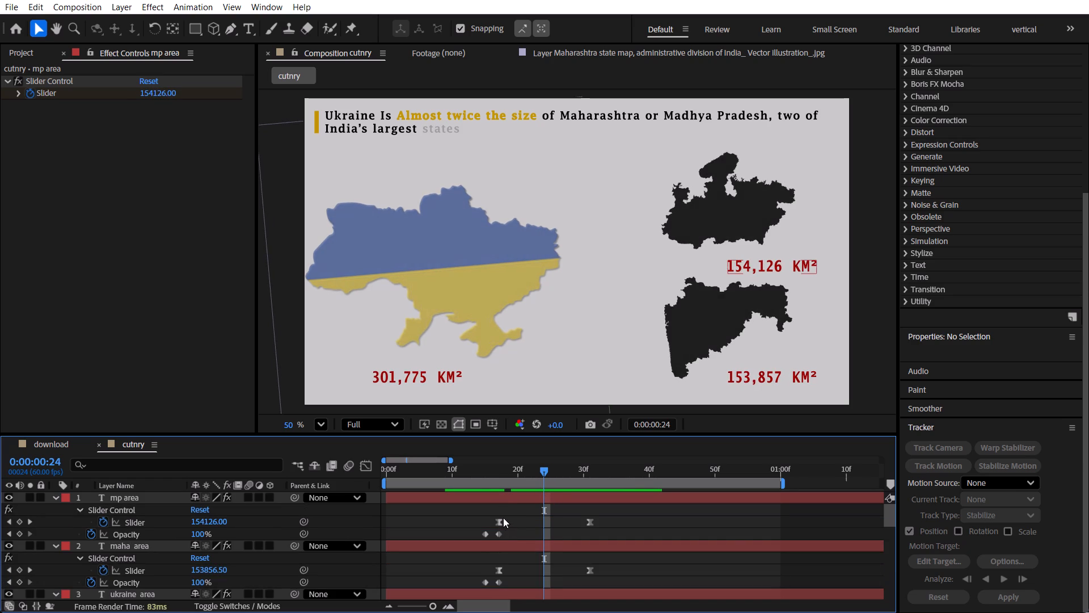
scroll(503, 506, "down", 1)
scroll(490, 506, "up", 1)
left_click_drag(465, 514, 596, 605)
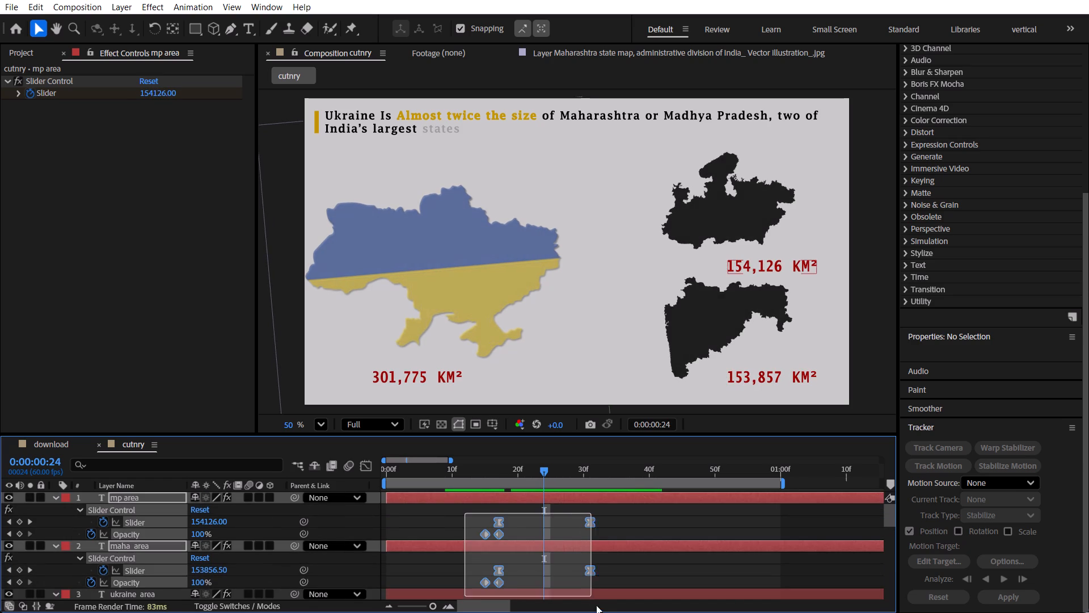
left_click_drag(596, 605, 612, 541)
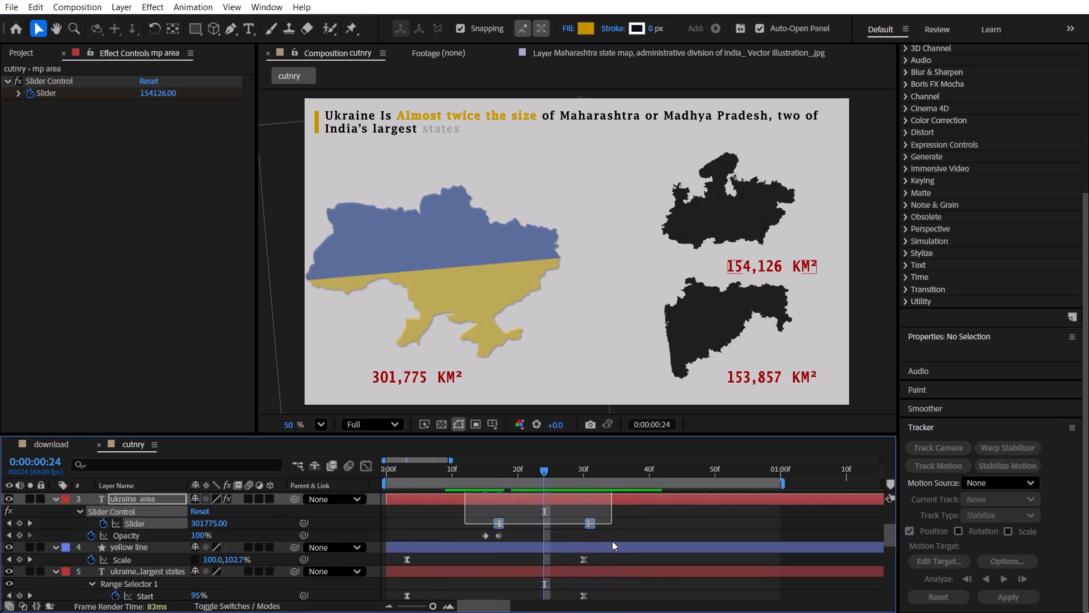
left_click_drag(612, 541, 612, 545)
left_click_drag(487, 534, 497, 534)
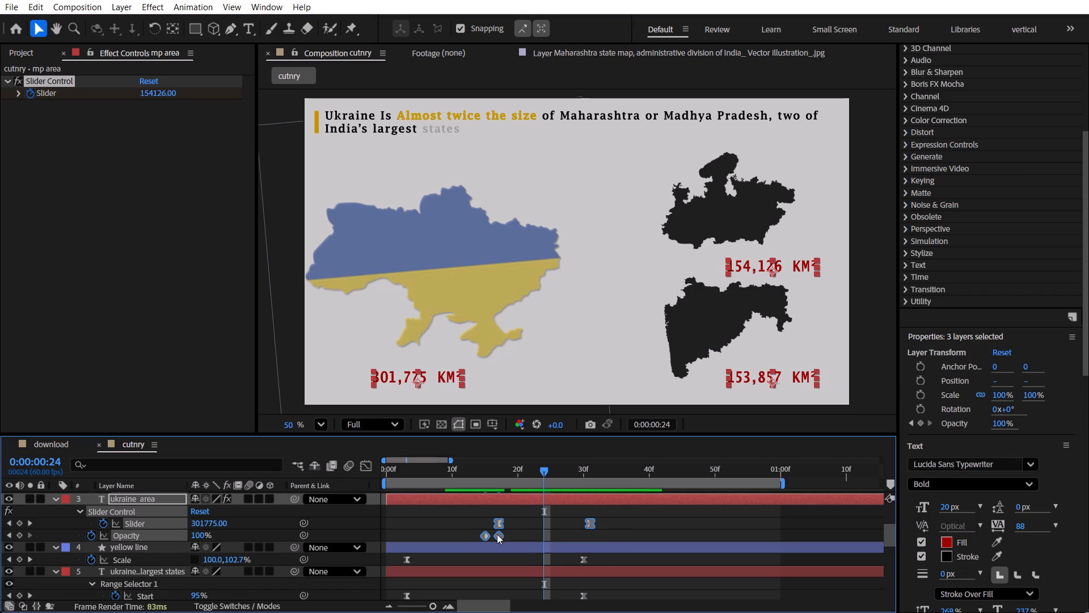
left_click_drag(497, 534, 538, 539)
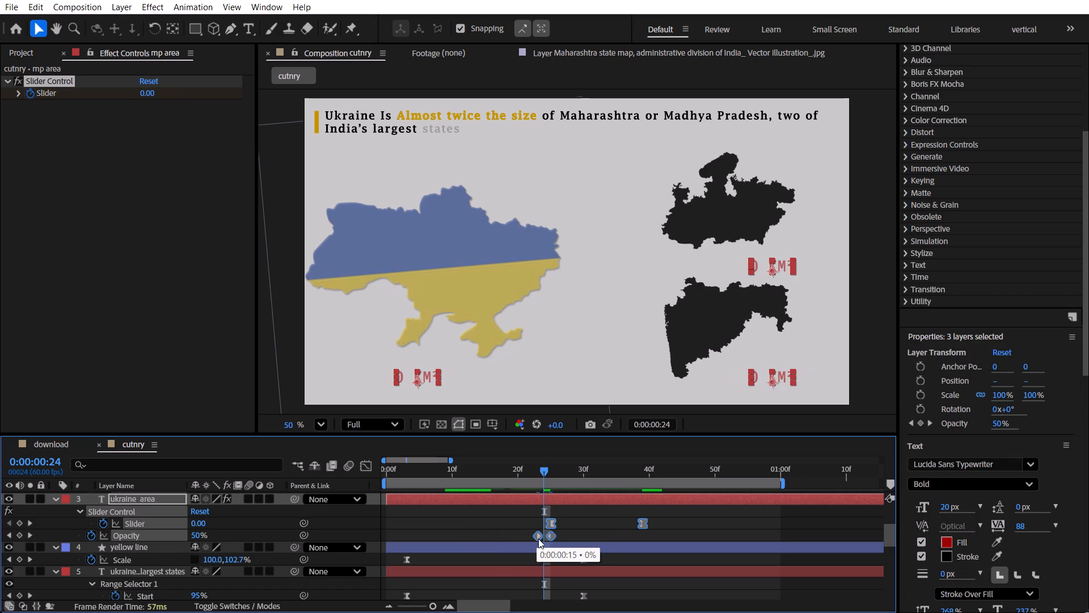
left_click_drag(538, 539, 533, 539)
Scrub between about frames 21 and 43 to examine the counters' timing against the title, maps and state name labels.
left_click_drag(540, 473, 524, 473)
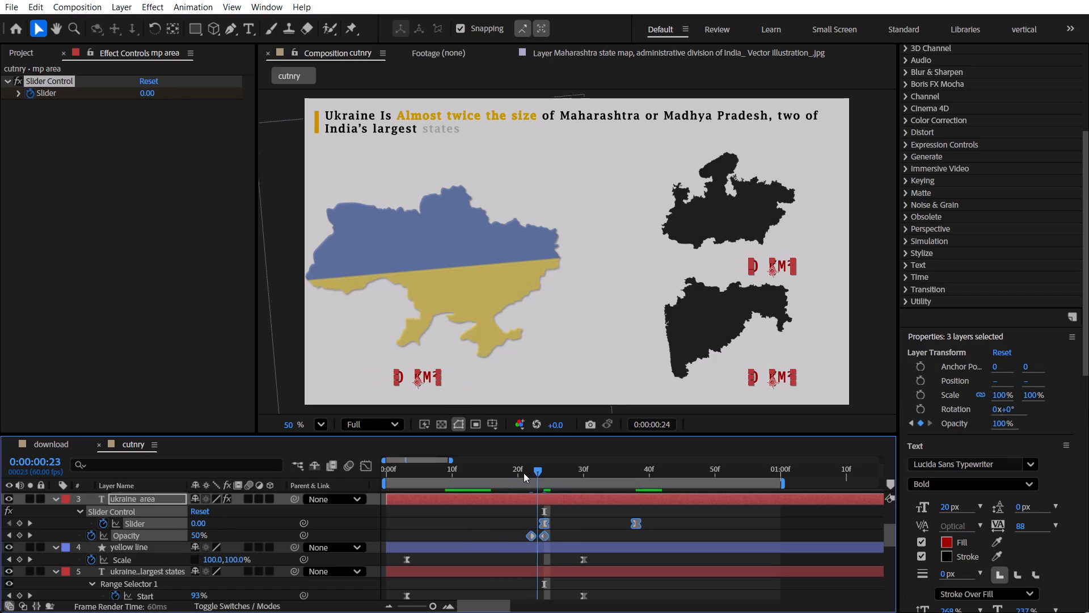
left_click_drag(524, 473, 548, 477)
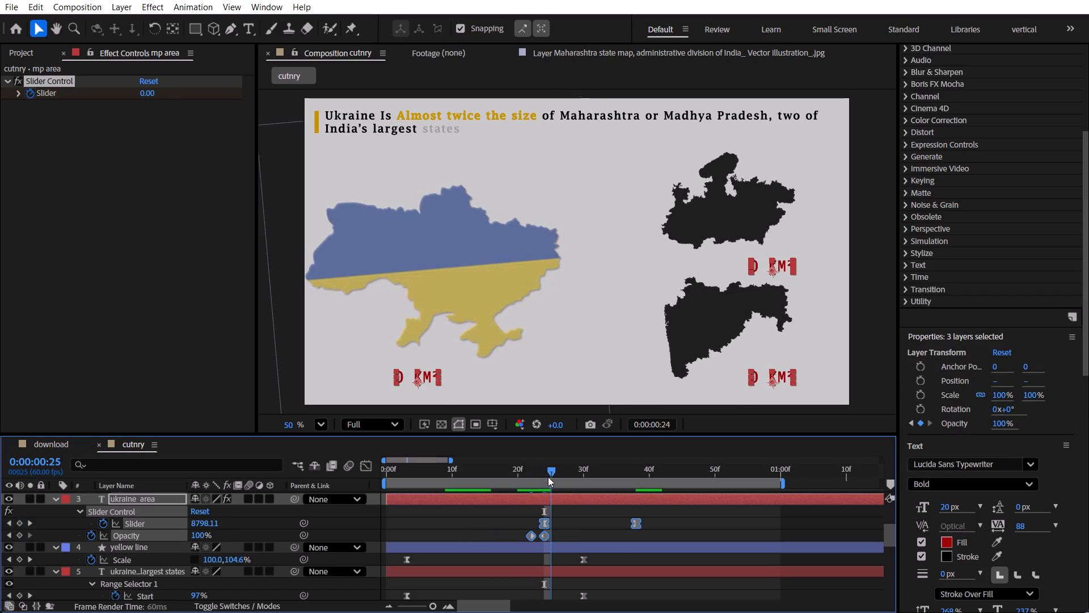
left_click_drag(548, 477, 586, 485)
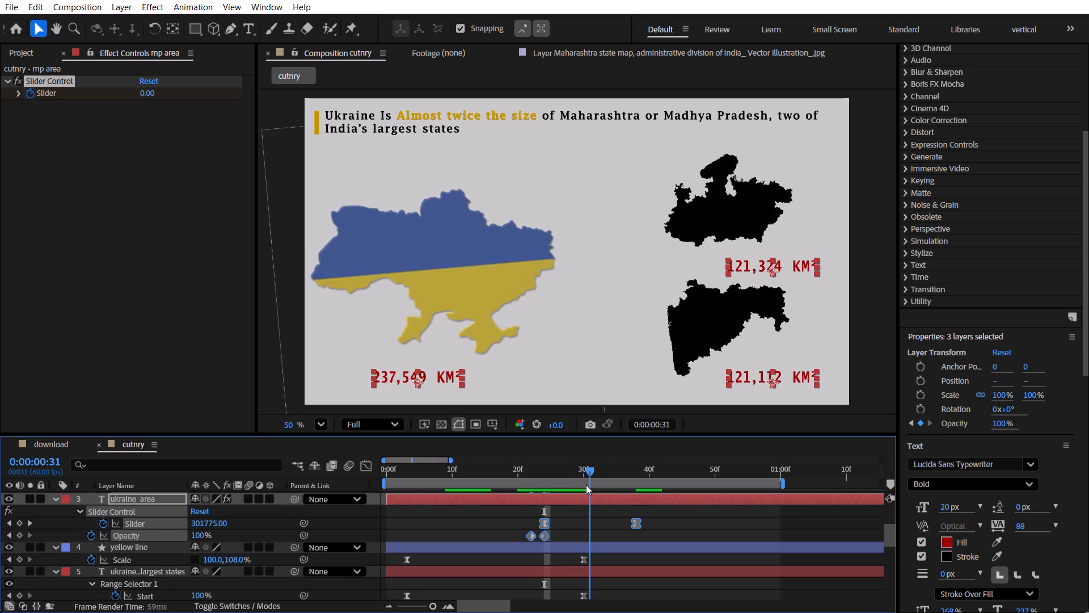
left_click_drag(586, 485, 628, 497)
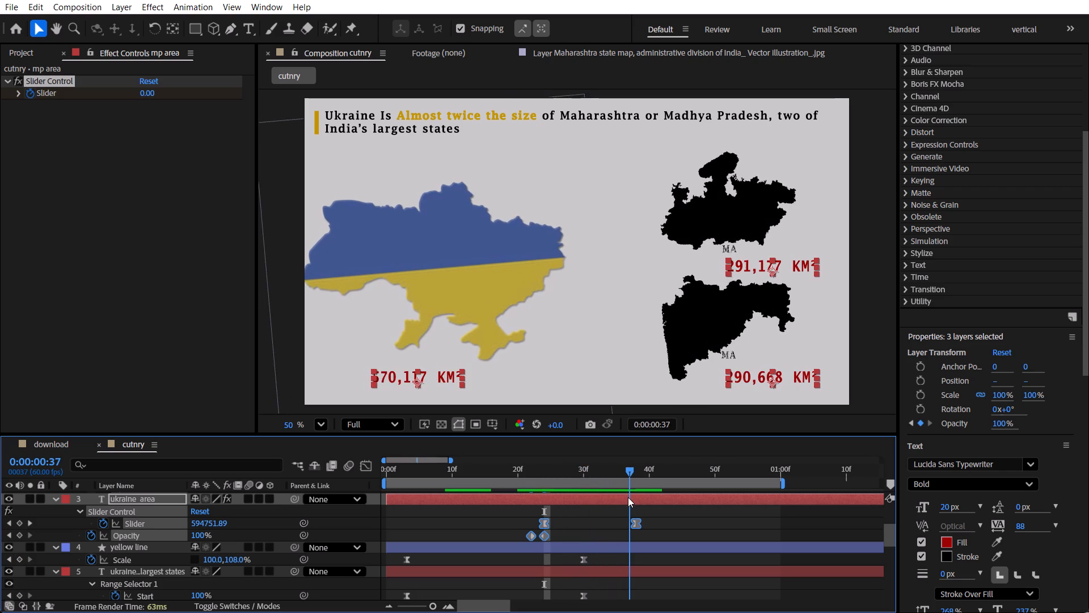
left_click_drag(628, 497, 669, 507)
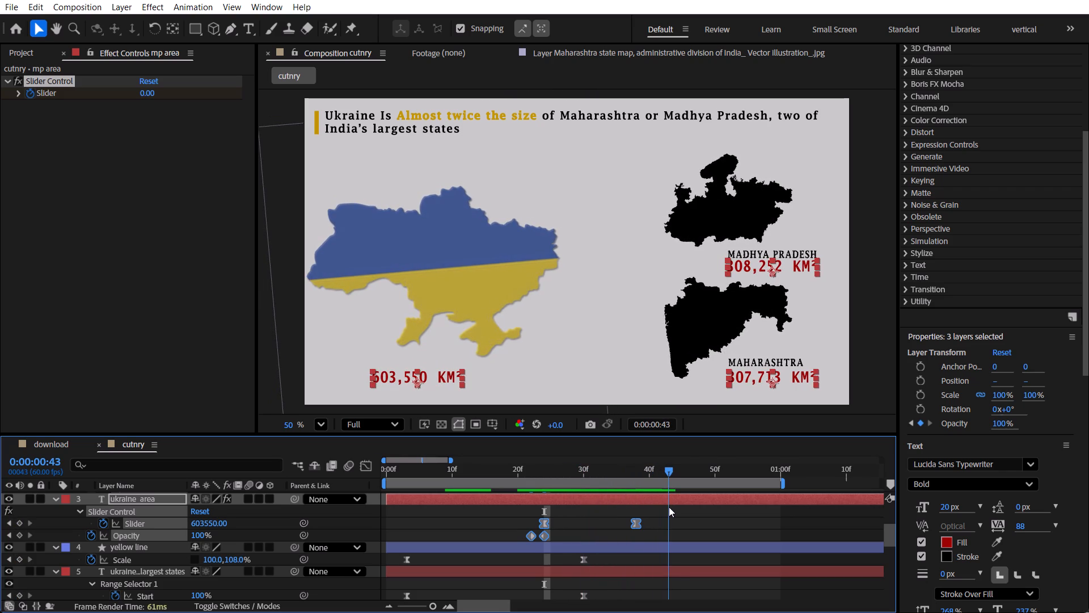
left_click_drag(669, 507, 616, 508)
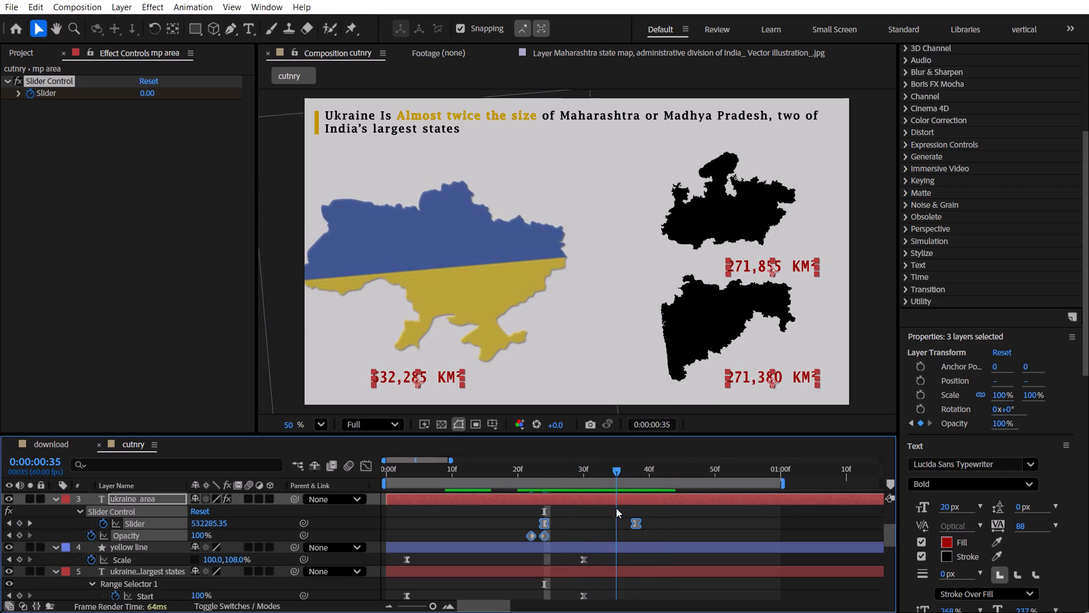
left_click_drag(616, 508, 583, 511)
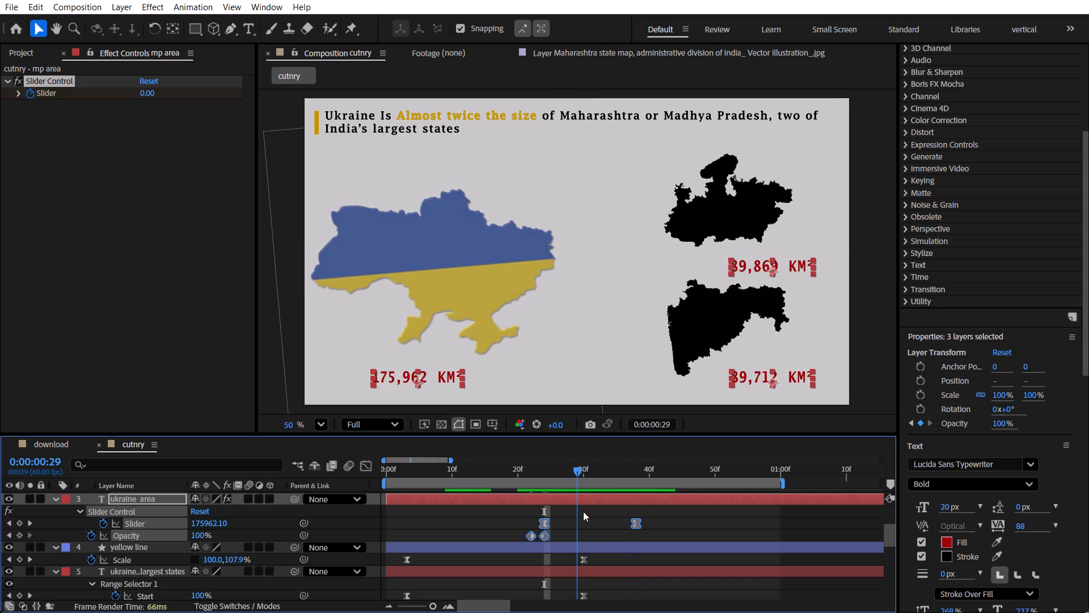
left_click_drag(583, 511, 582, 511)
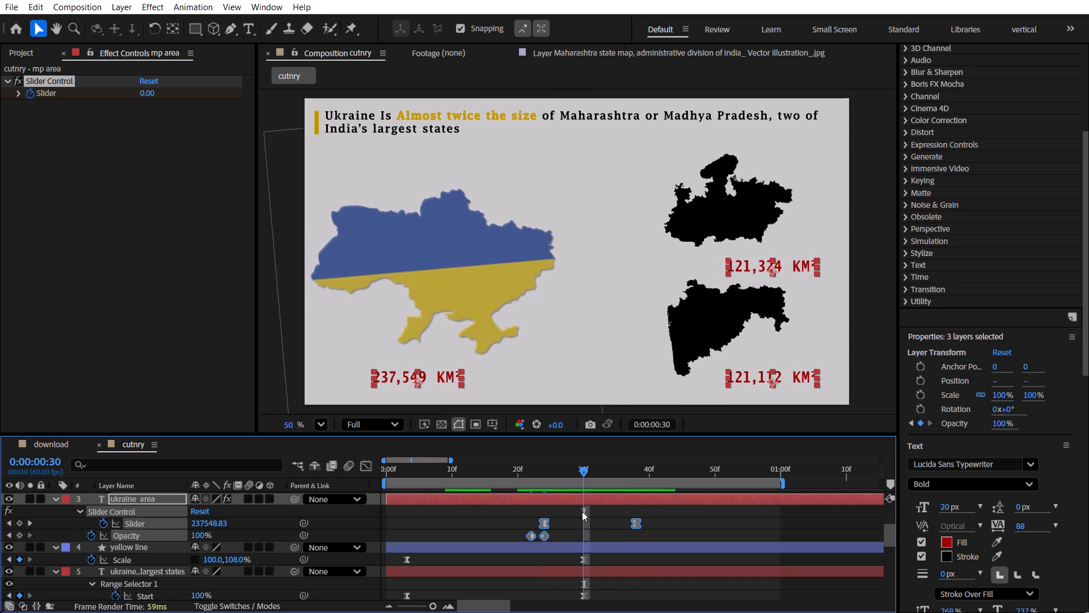
Collapse the layers' keyframe properties and select the madhya pradesh and maharashtra name label layers together.
left_click(597, 534)
key("u")
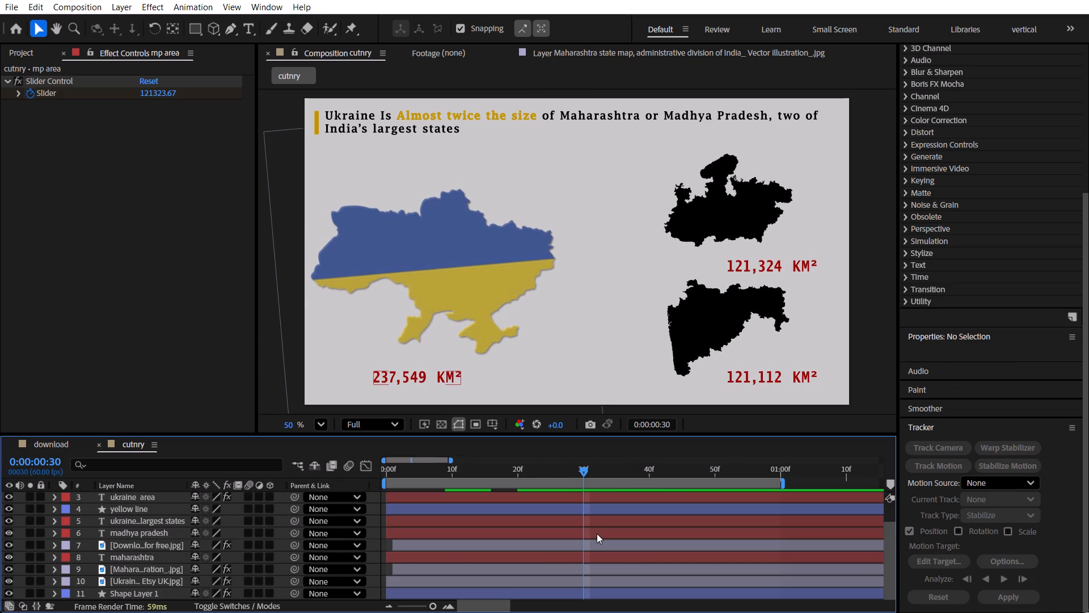
scroll(597, 534, "up", 1)
scroll(597, 534, "down", 2)
scroll(597, 534, "up", 1)
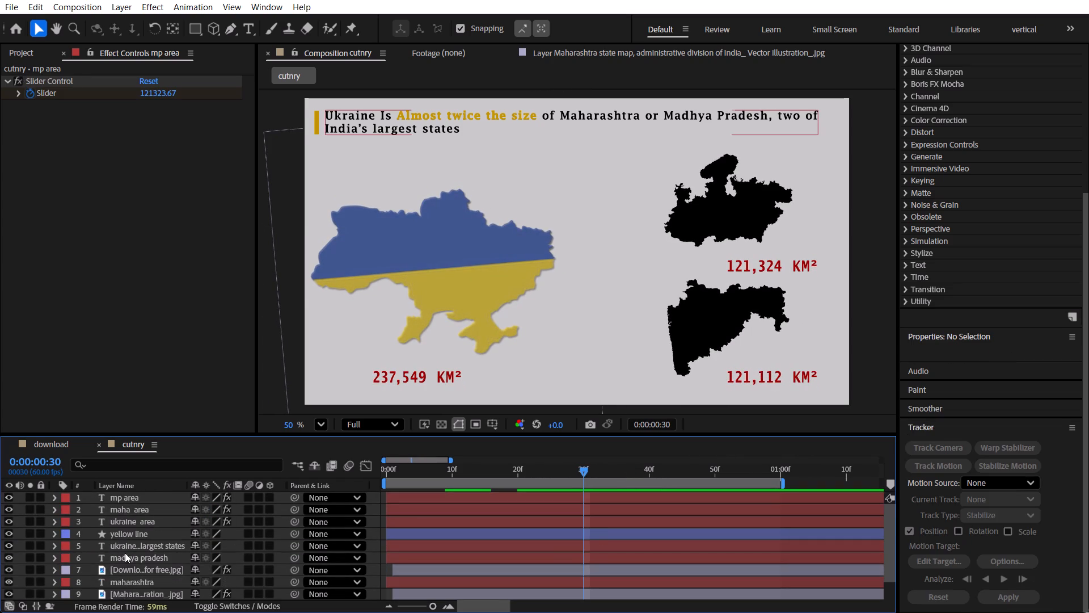
left_click(140, 559)
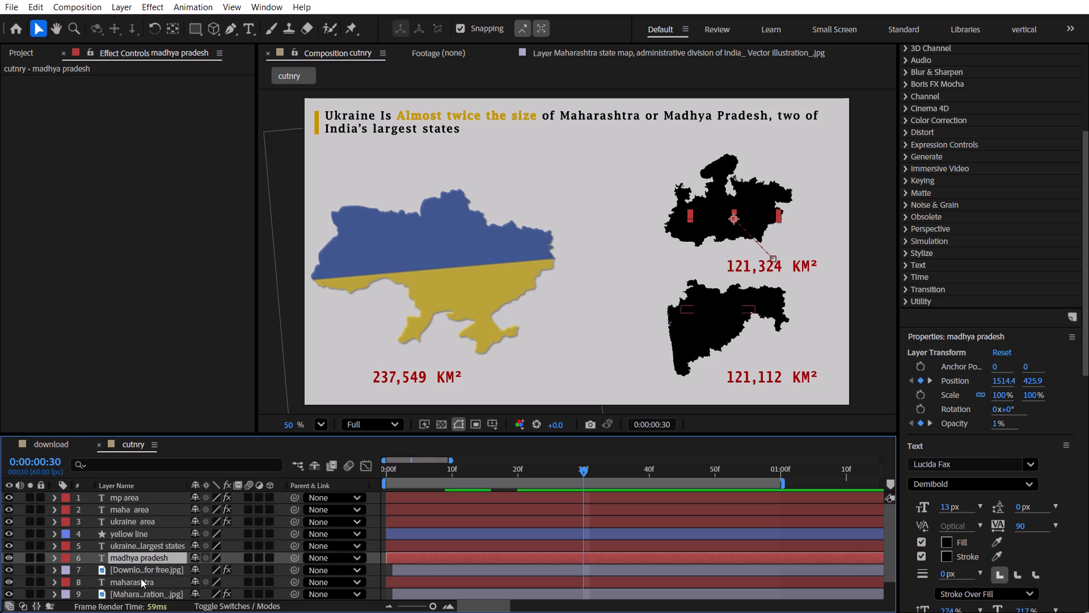
left_click(141, 578, "shift")
left_click(143, 569, "ctrl")
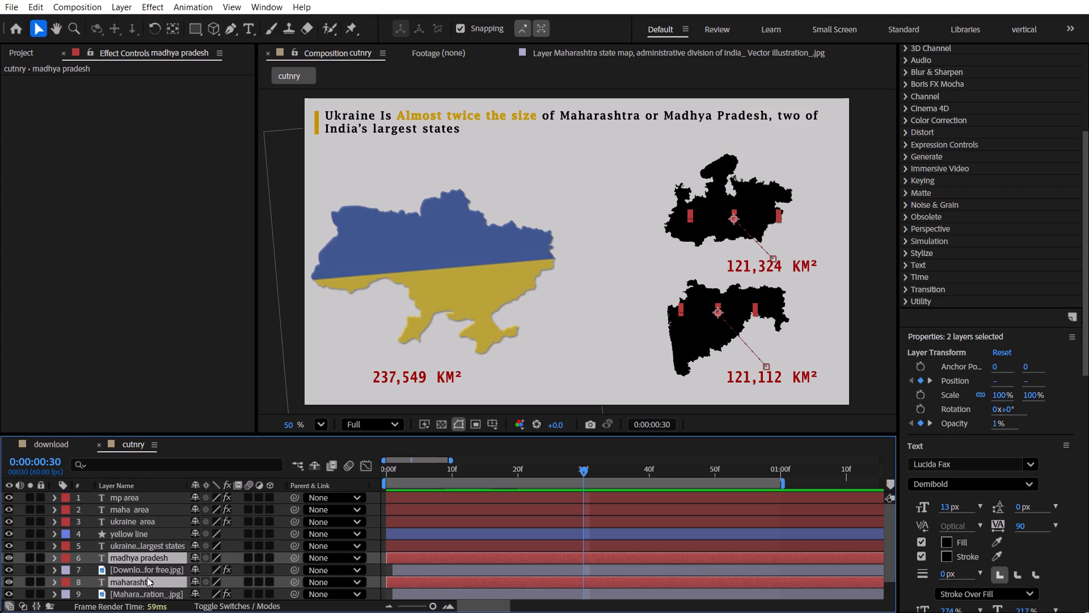
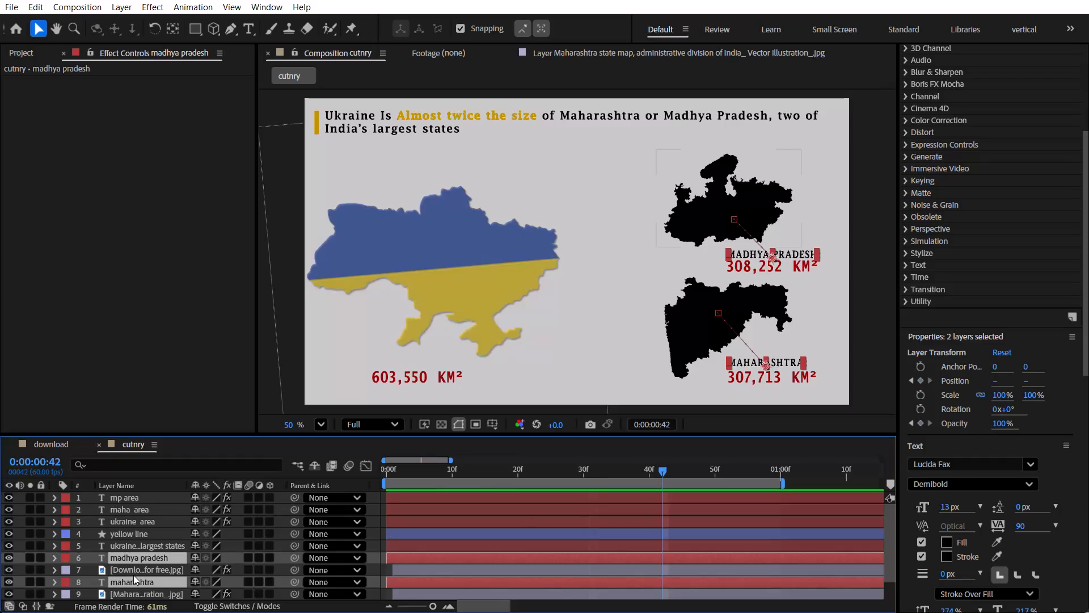
Move the madhya pradesh and maharashtra name label layers directly below the ukraine area layer, above the yellow line layer.
left_click_drag(133, 578, 140, 543)
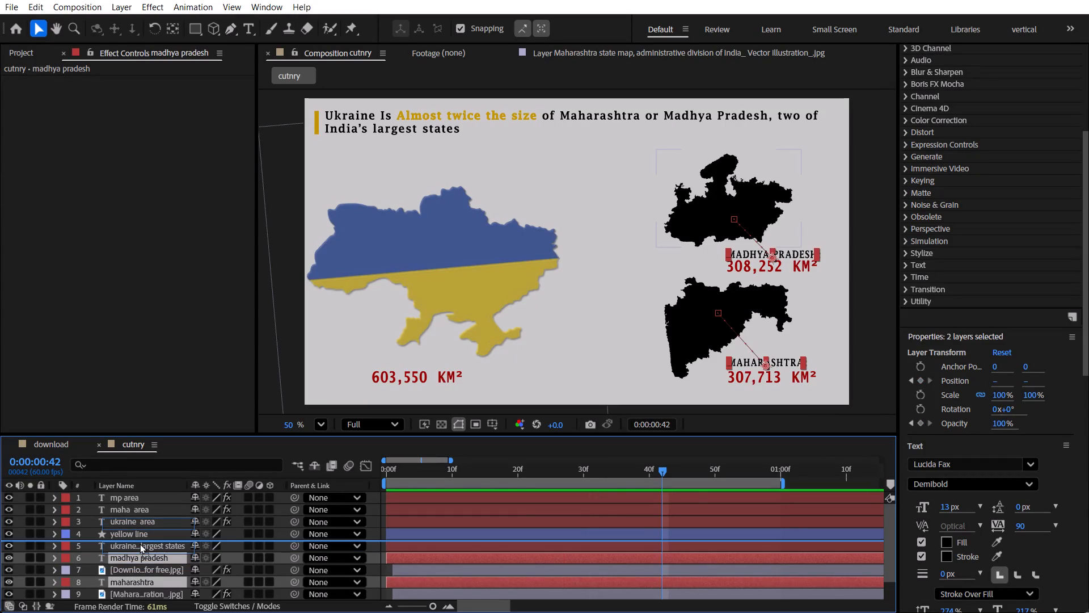
left_click_drag(140, 543, 141, 531)
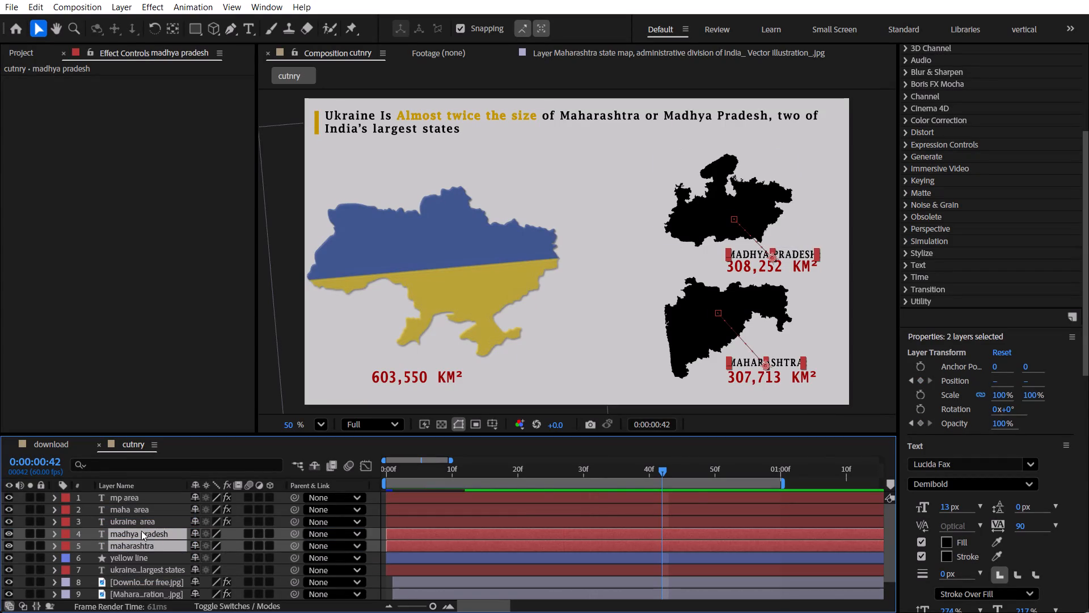
Reveal the two name label layers' keyframes and scrub between about frames 35 and 42 to examine when the labels appear.
key("u")
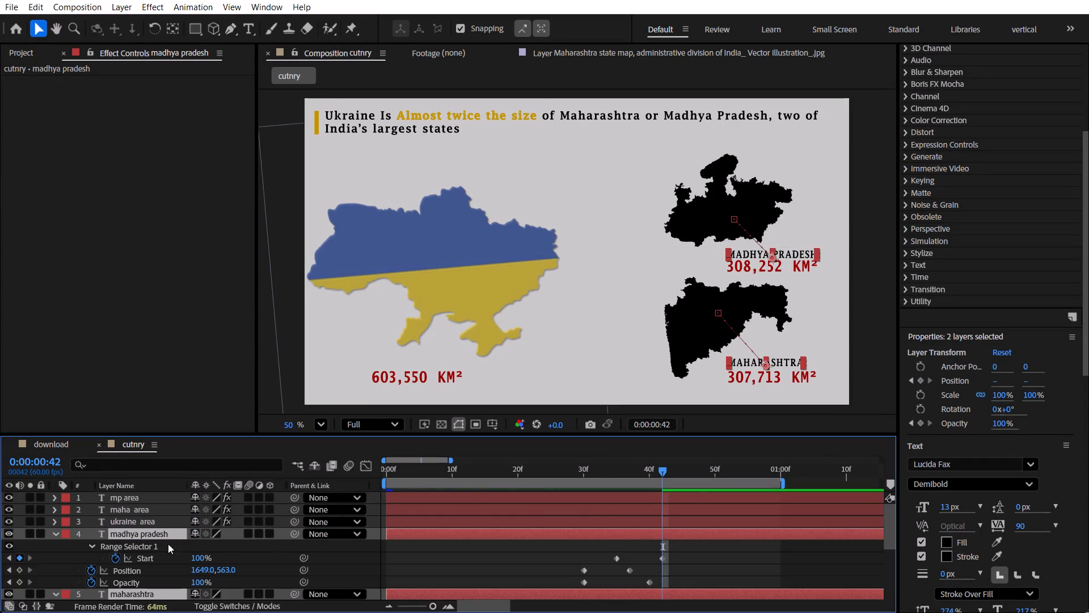
left_click_drag(617, 473, 612, 472)
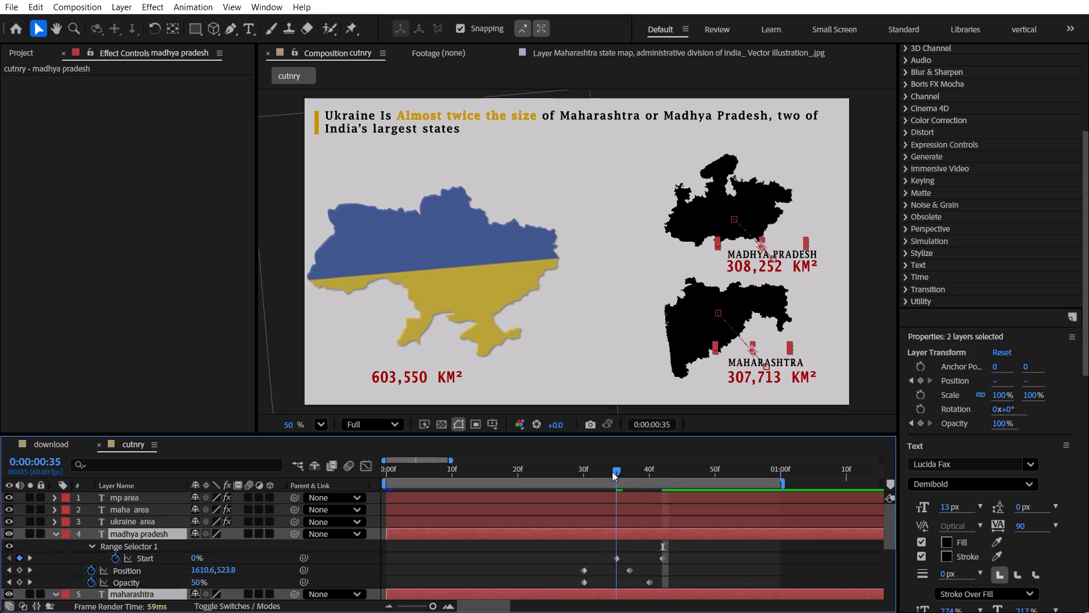
left_click_drag(612, 472, 638, 476)
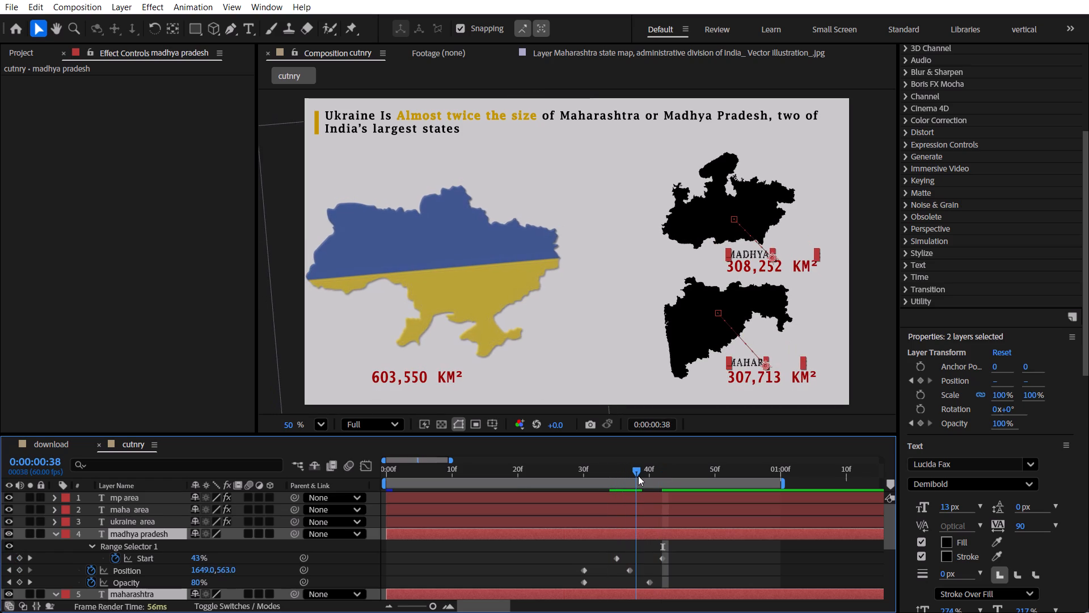
left_click_drag(638, 476, 648, 480)
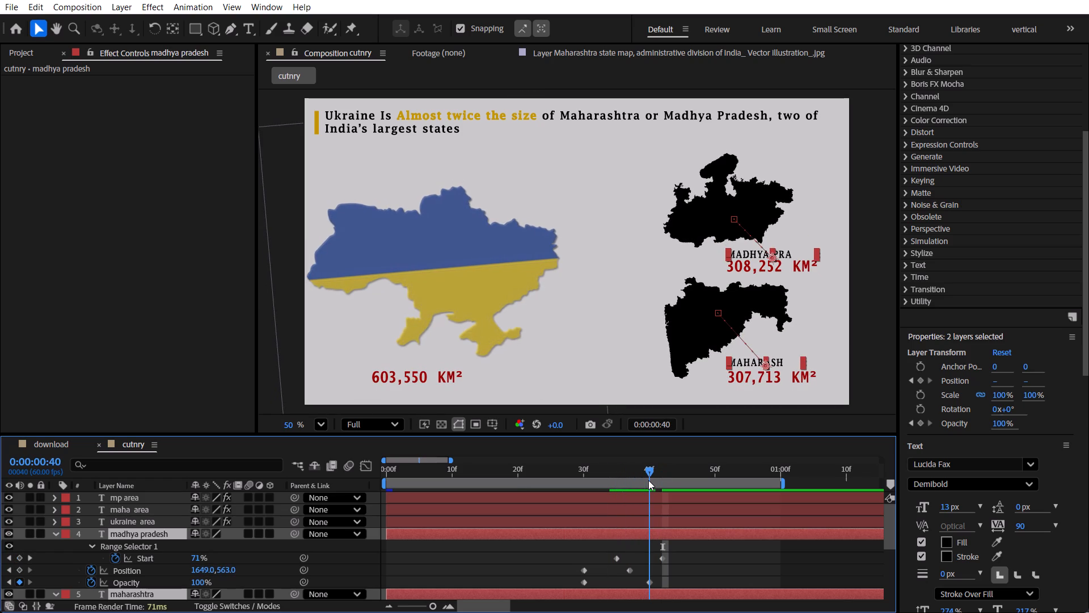
left_click_drag(648, 480, 662, 487)
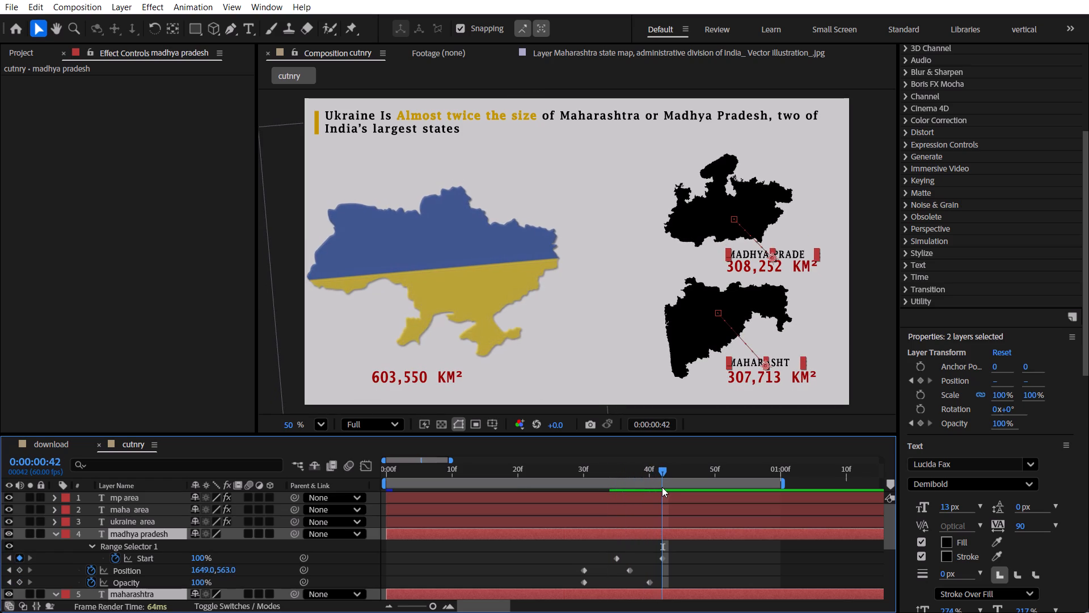
left_click_drag(662, 487, 652, 488)
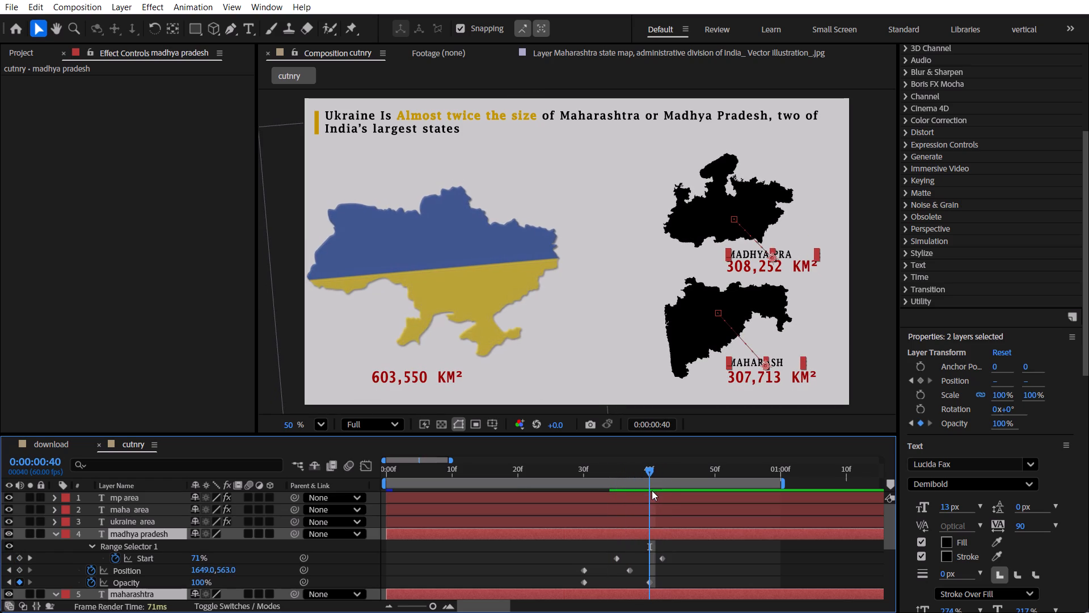
Reveal the ukraine area layer's keyframes and scrub between about frames 22 and 38 to compare the counter's timing with the labels.
left_click(659, 522)
key("u")
scroll(659, 524, "down", 1)
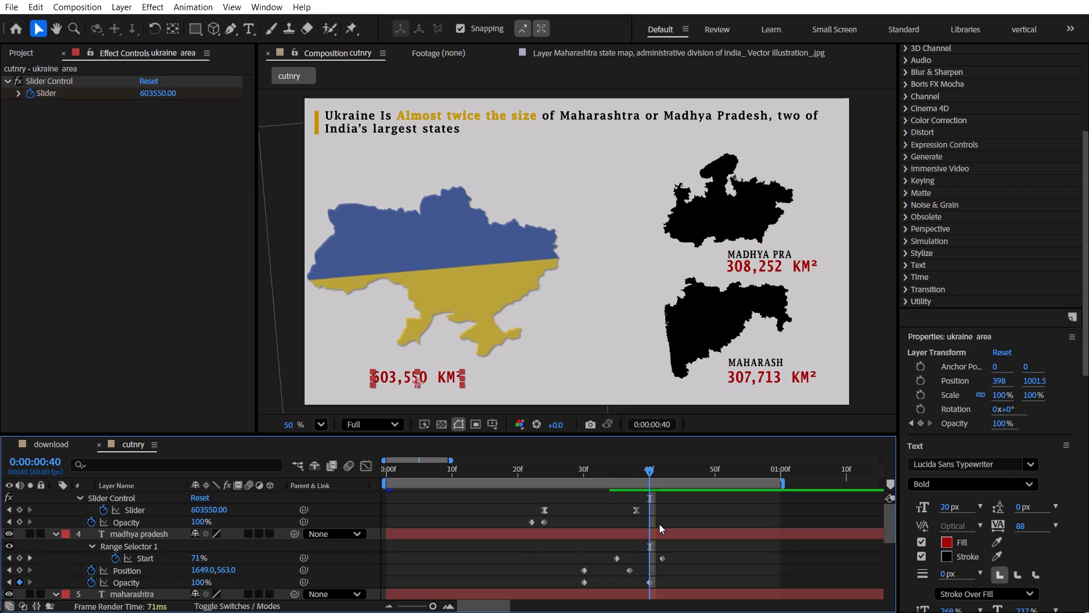
left_click_drag(638, 473, 635, 473)
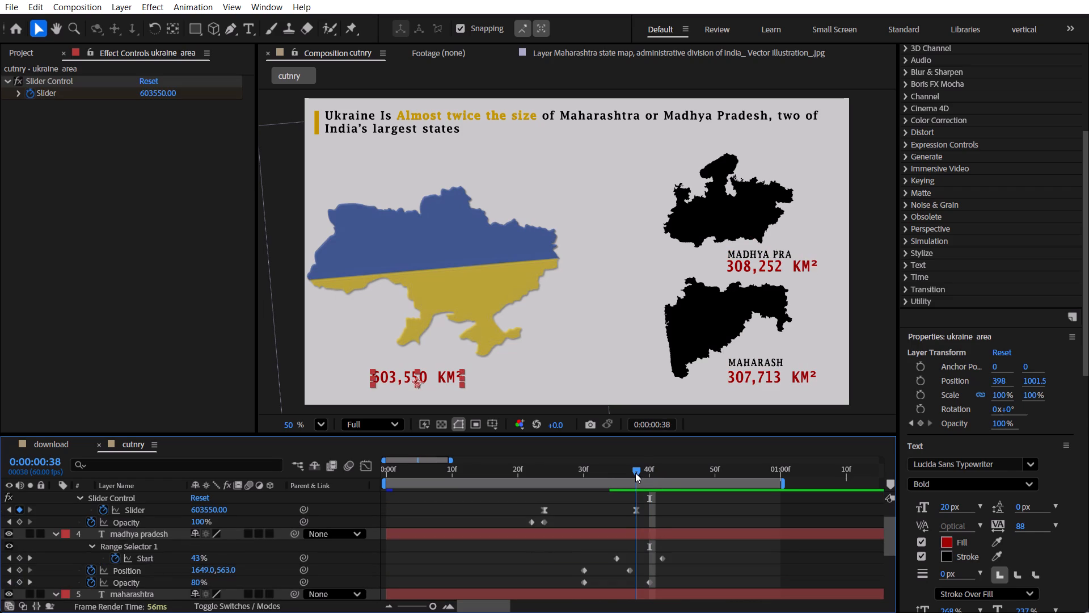
left_click_drag(635, 473, 636, 476)
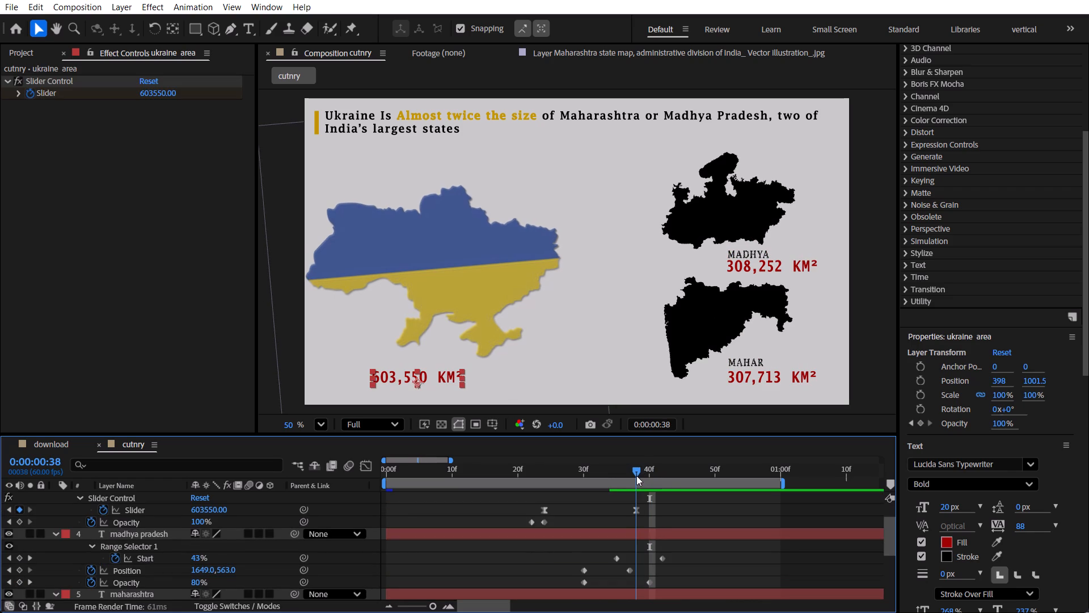
left_click_drag(636, 476, 529, 463)
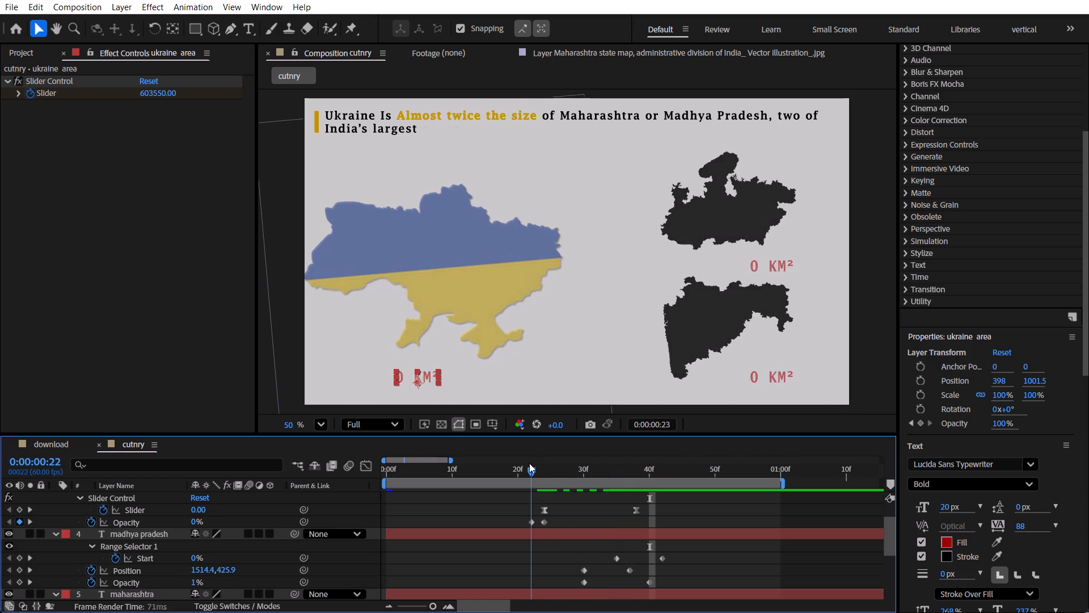
left_click_drag(529, 463, 567, 465)
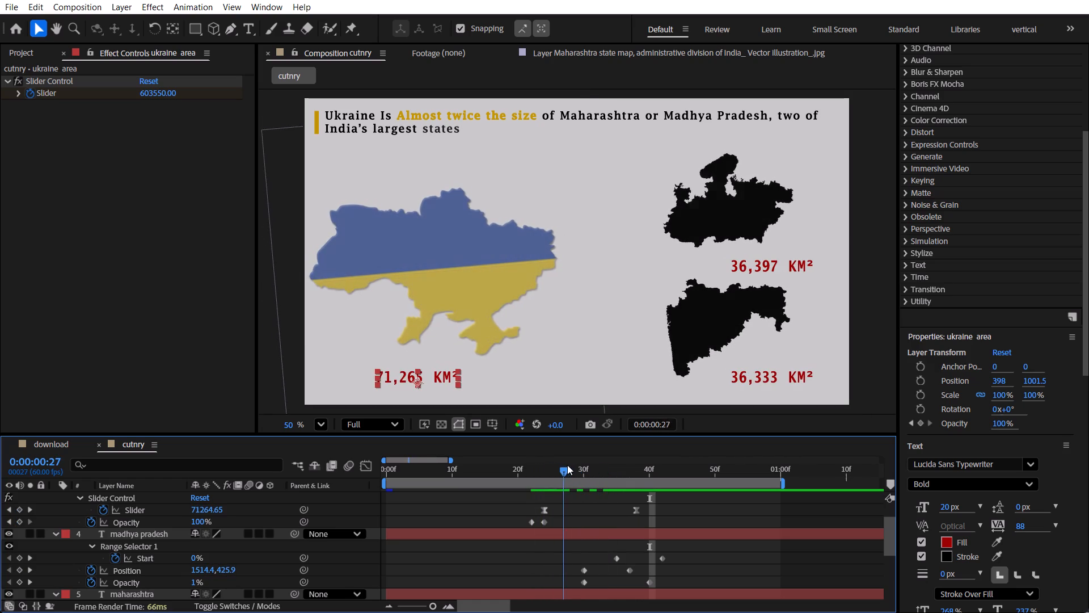
left_click_drag(567, 465, 586, 469)
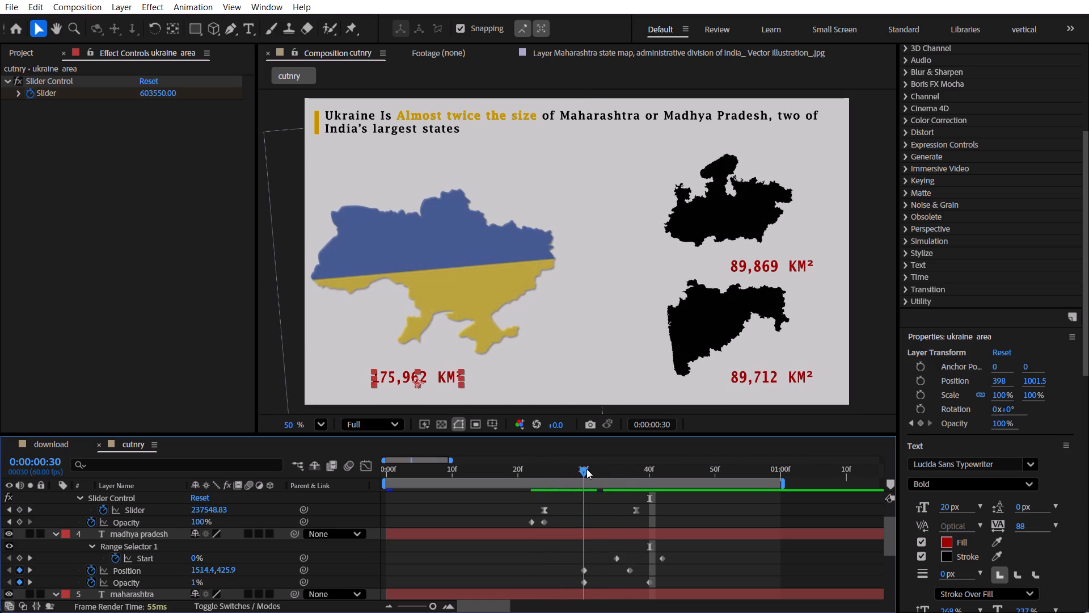
left_click_drag(586, 469, 618, 481)
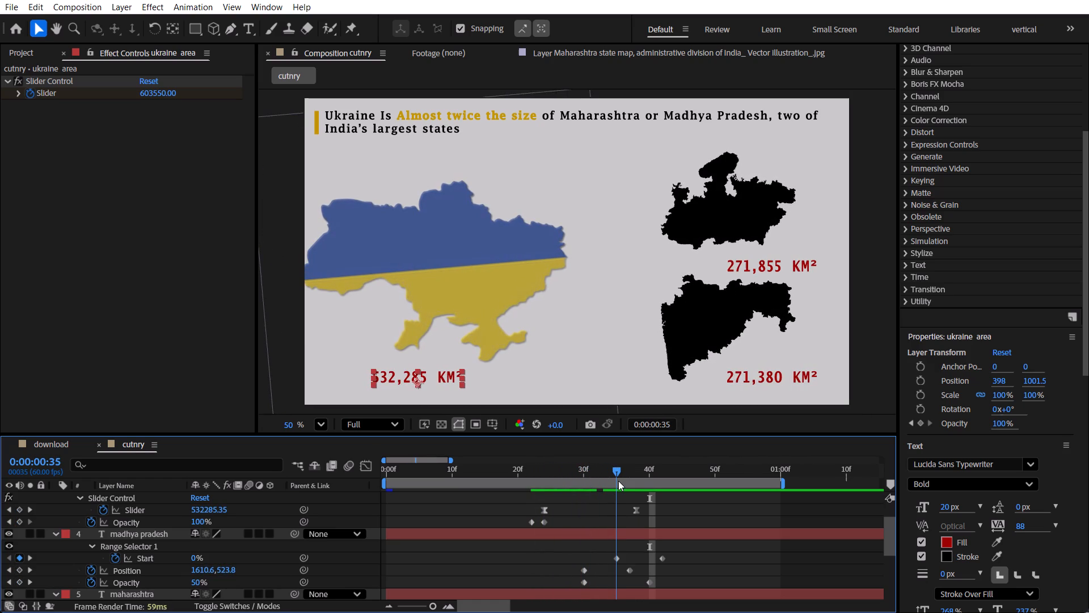
left_click_drag(618, 481, 573, 474)
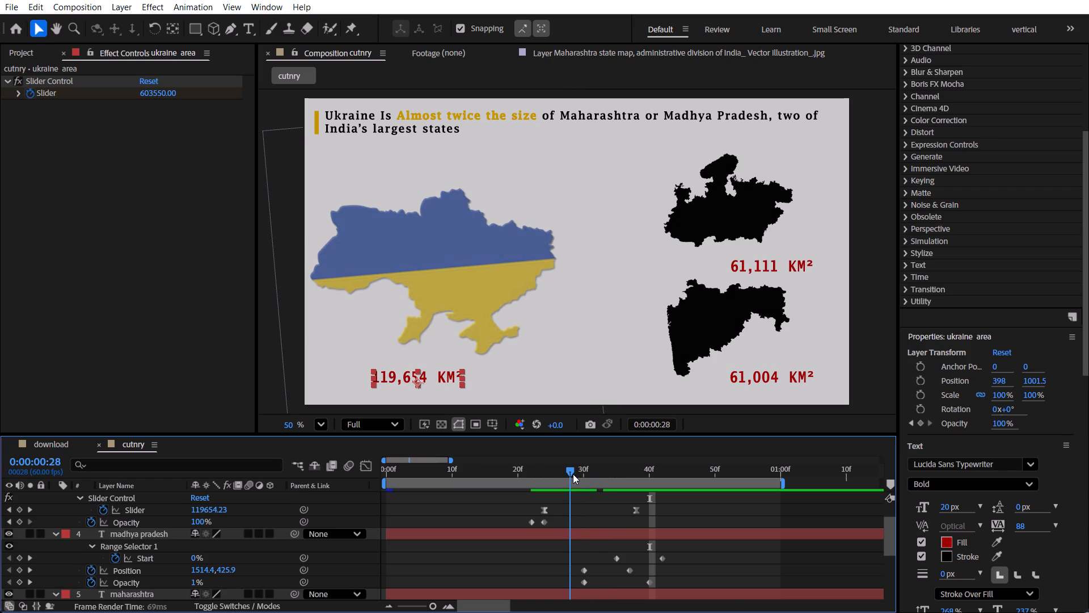
left_click_drag(573, 474, 575, 474)
Reveal the keyframes of the mp, maha and ukraine area layers and select all their slider and opacity keyframes together.
scroll(578, 503, "up", 1)
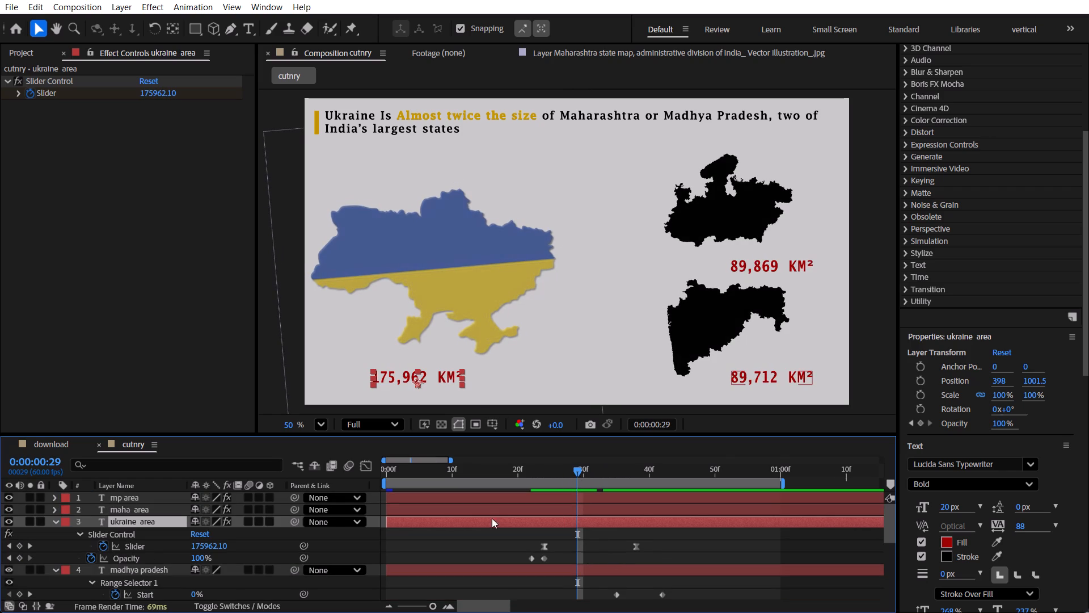
left_click(413, 520)
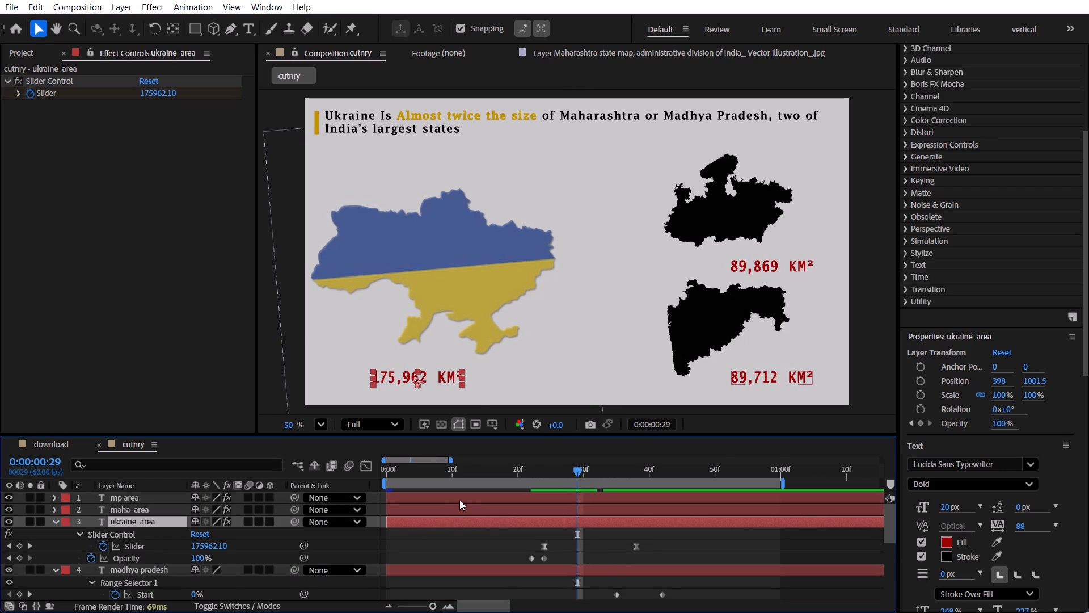
left_click(459, 500, "shift")
left_click(463, 507, "shift")
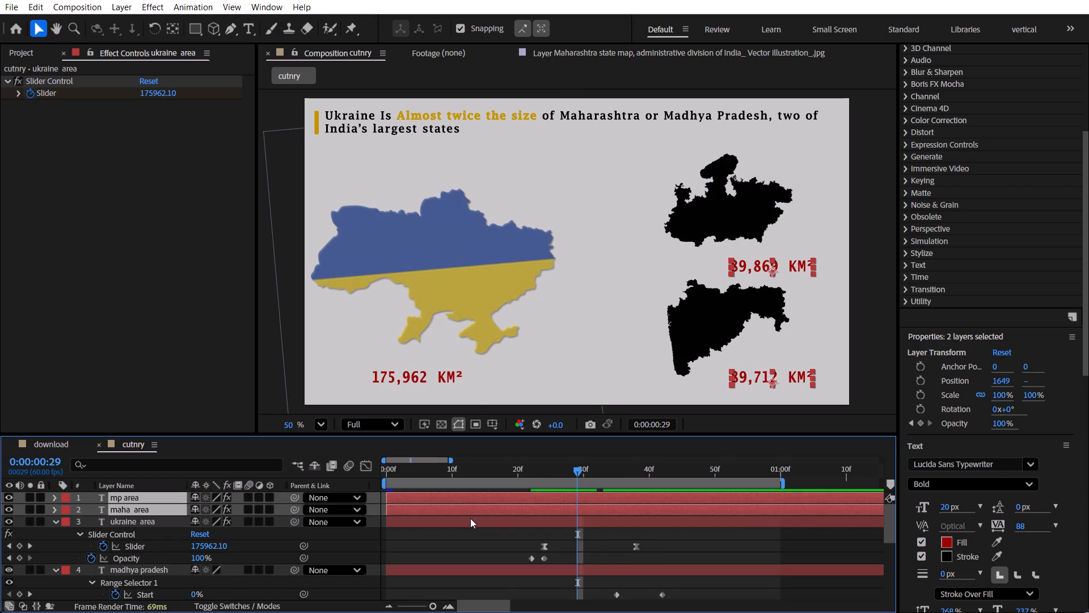
left_click(470, 518, "shift")
key("u")
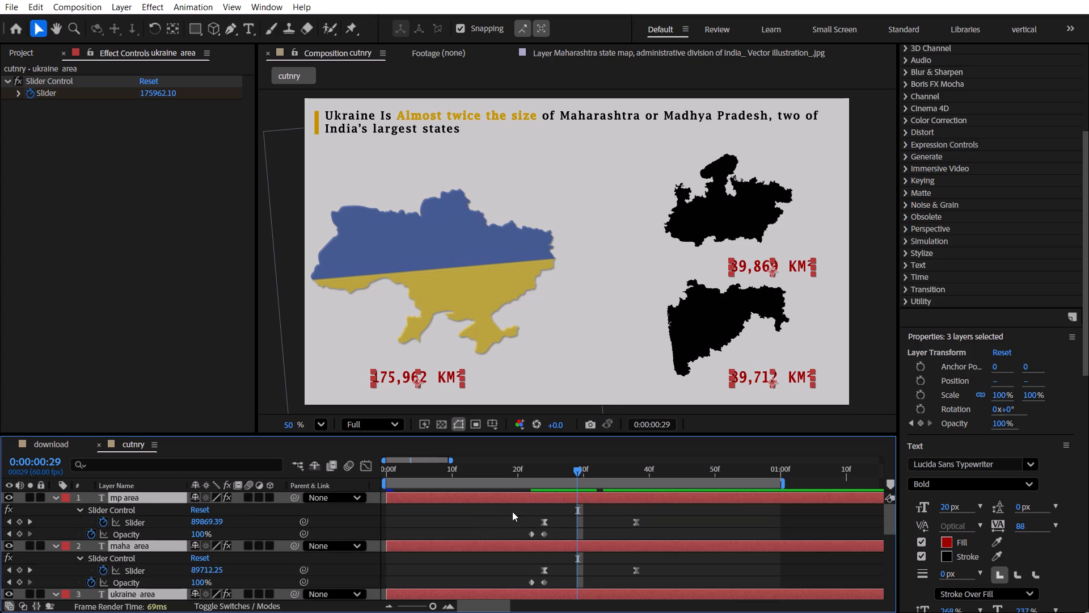
left_click_drag(512, 511, 575, 587)
left_click_drag(517, 514, 614, 601)
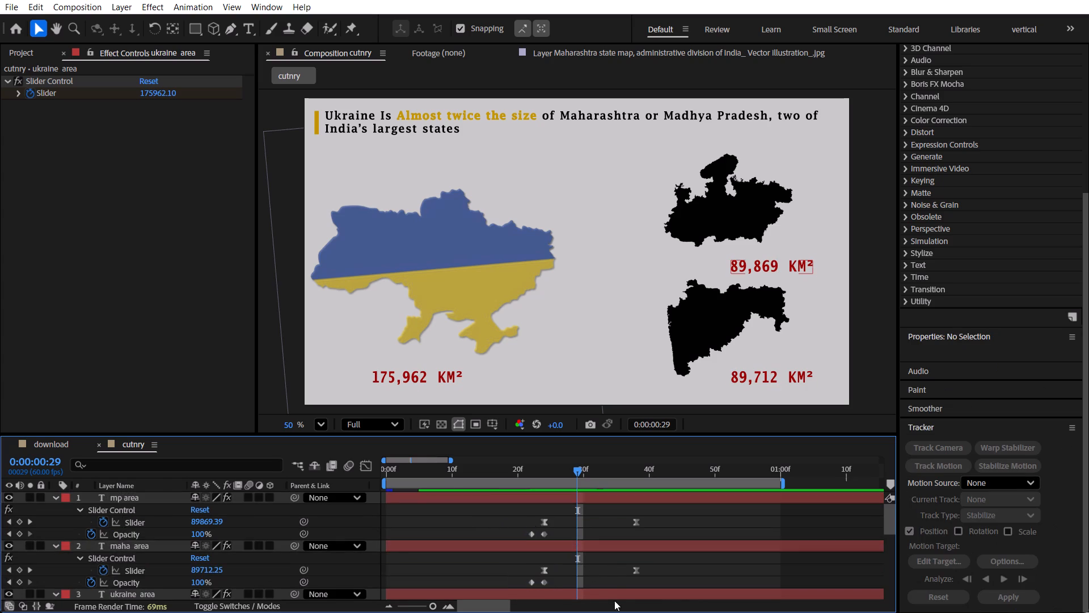
left_click_drag(614, 601, 644, 492)
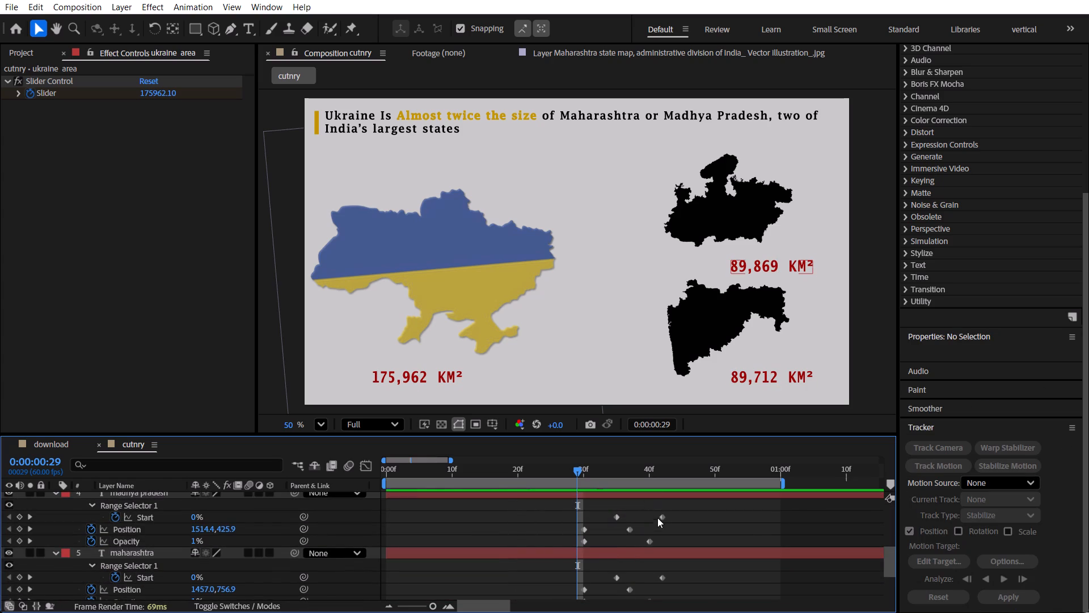
scroll(659, 525, "up", 2)
left_click_drag(527, 554, 534, 554)
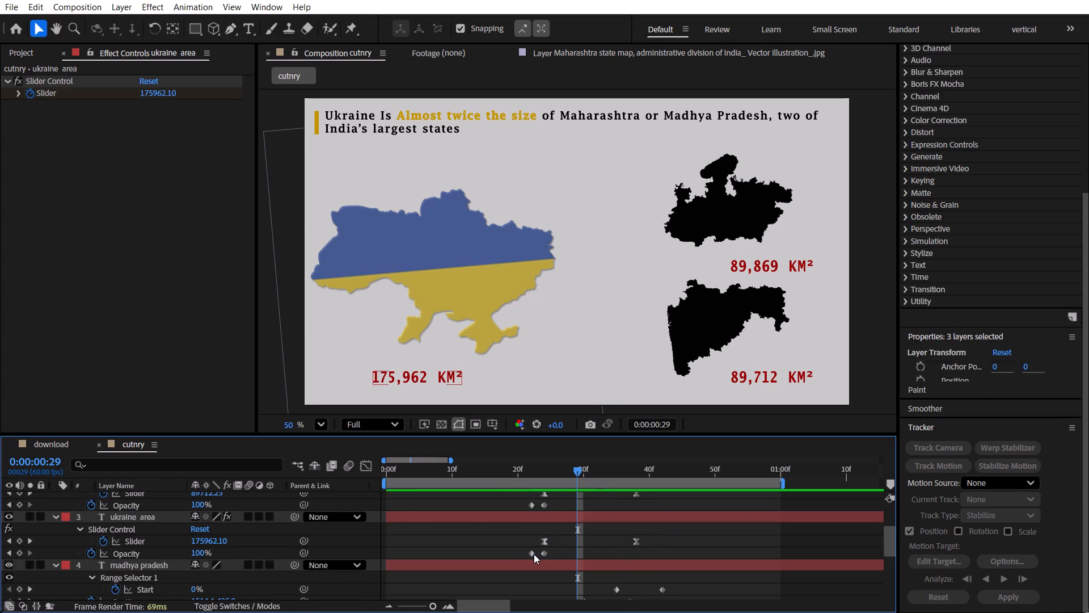
left_click_drag(534, 554, 538, 554)
left_click_drag(522, 556, 655, 506)
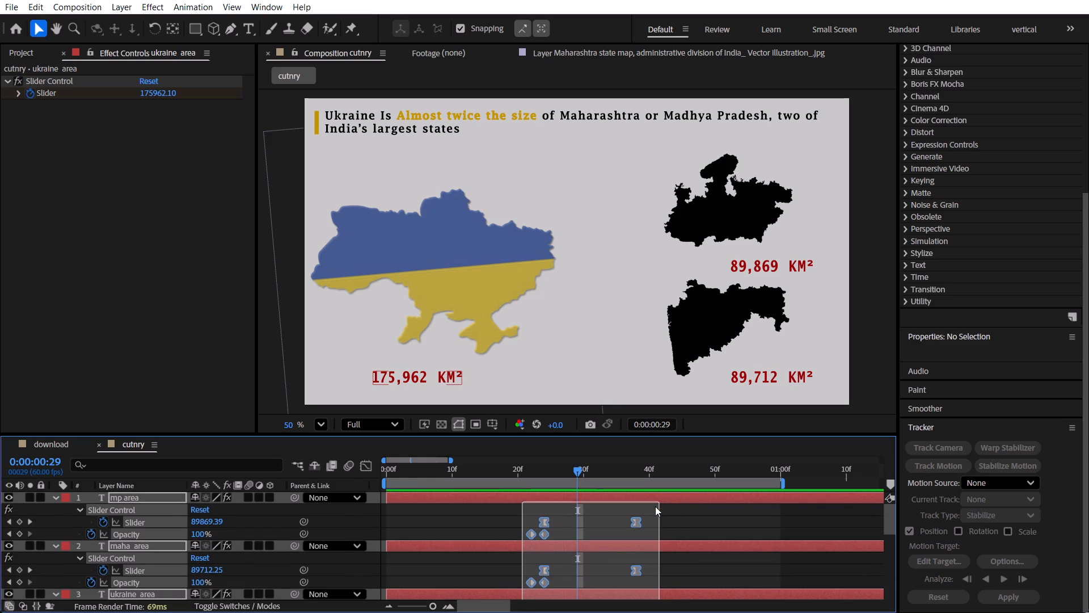
left_click_drag(655, 506, 655, 506)
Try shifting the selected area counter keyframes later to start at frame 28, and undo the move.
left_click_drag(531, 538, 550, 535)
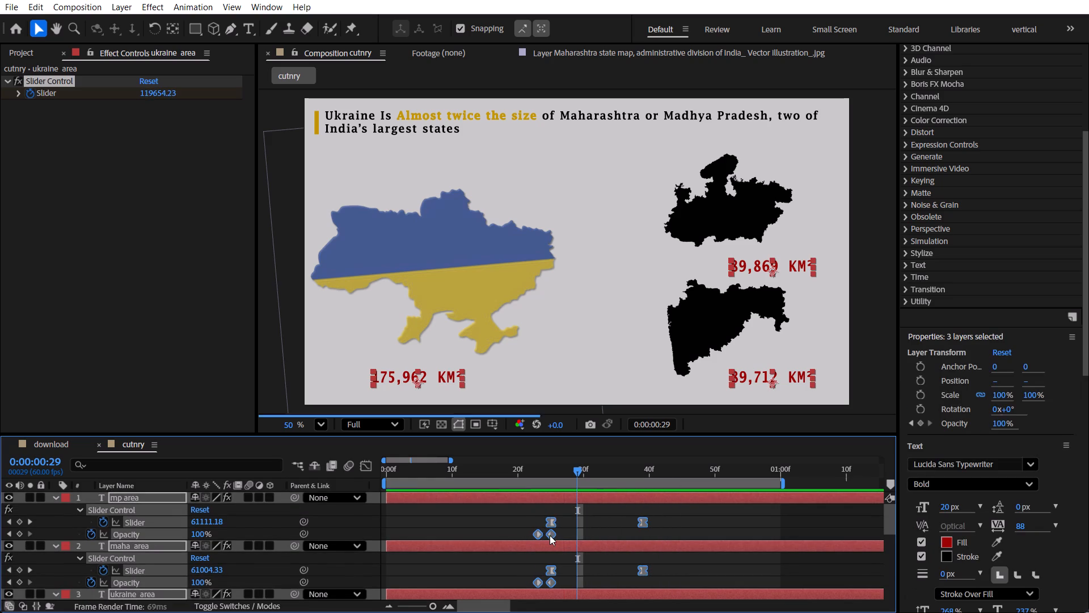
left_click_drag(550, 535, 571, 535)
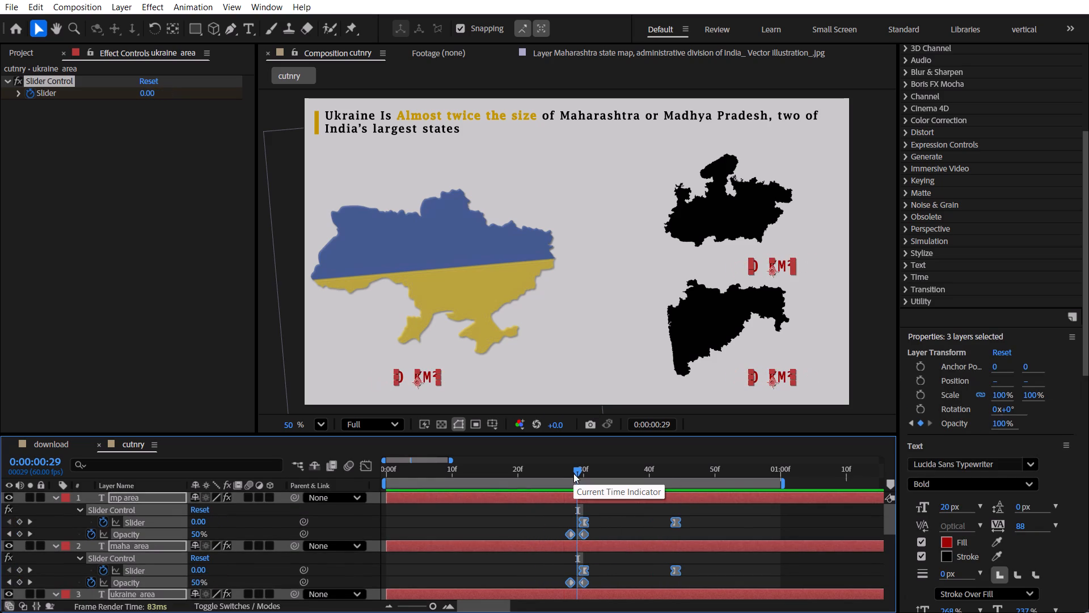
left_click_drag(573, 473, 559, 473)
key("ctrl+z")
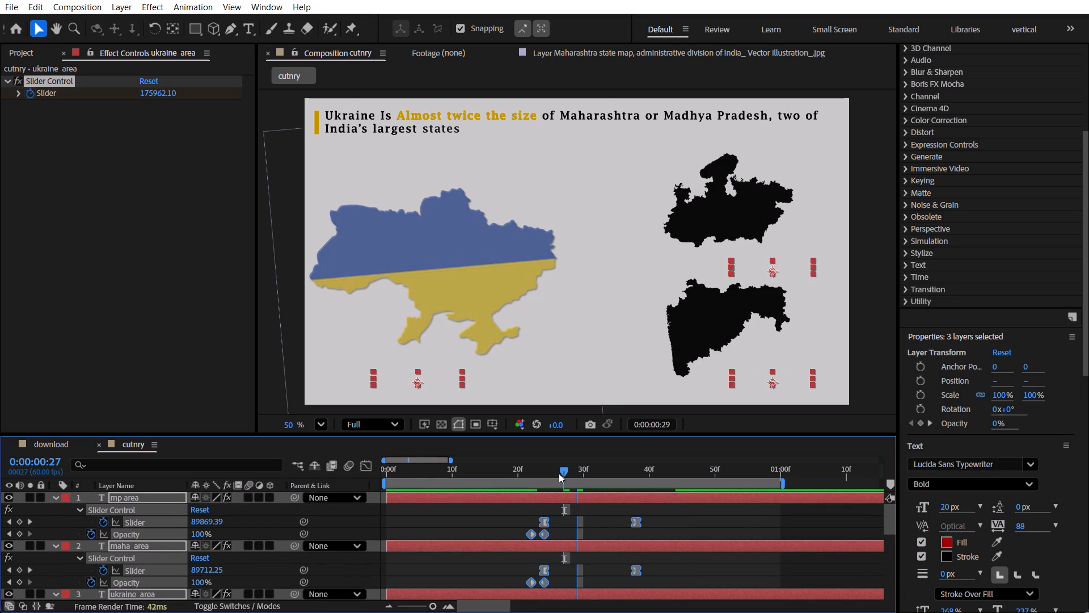
Shift the selected opacity and slider keyframes of the three area counters later together, starting at frame 27 and ending at frame 43.
left_click_drag(531, 535, 542, 535)
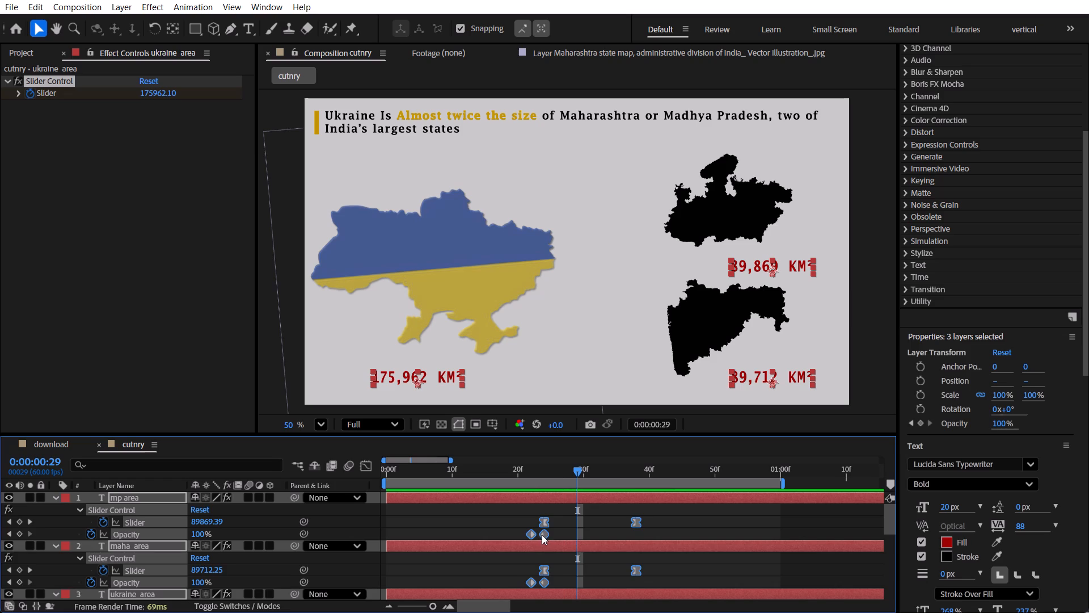
left_click_drag(542, 535, 554, 537)
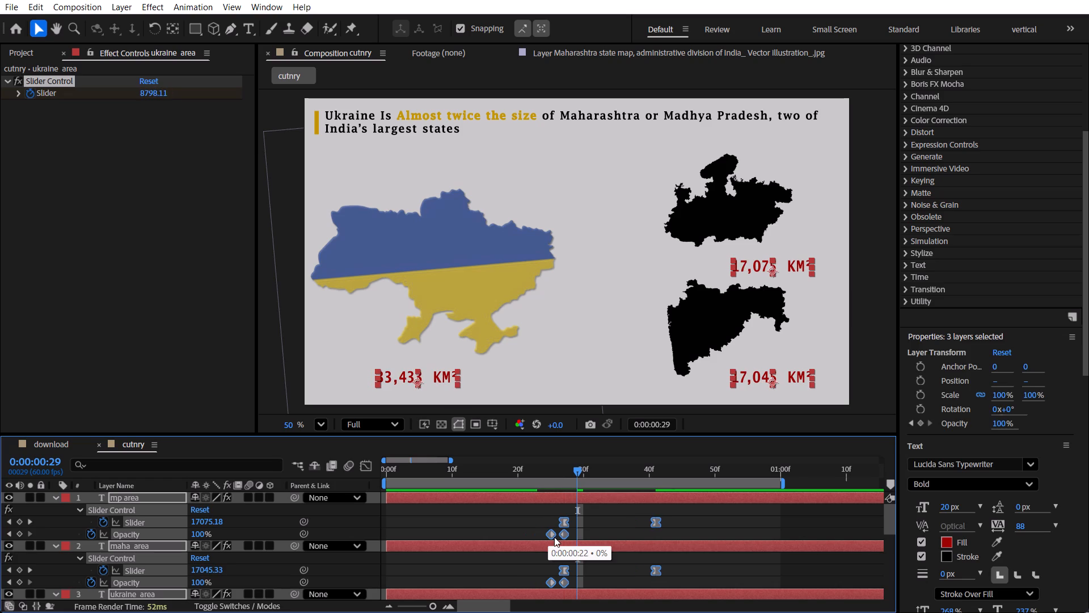
left_click_drag(554, 537, 560, 538)
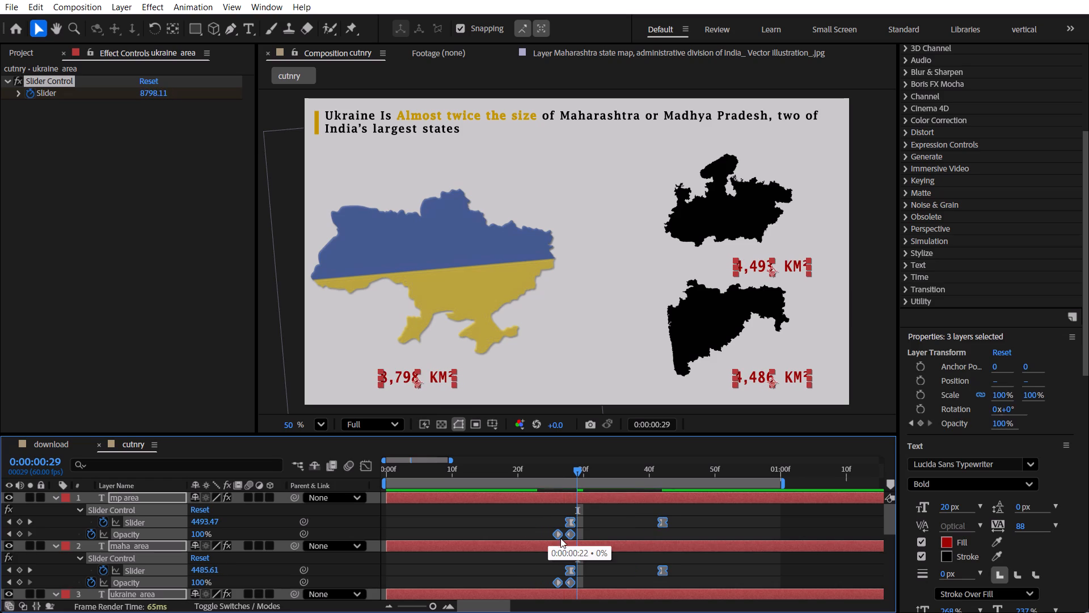
left_click_drag(560, 538, 562, 538)
left_click(555, 511)
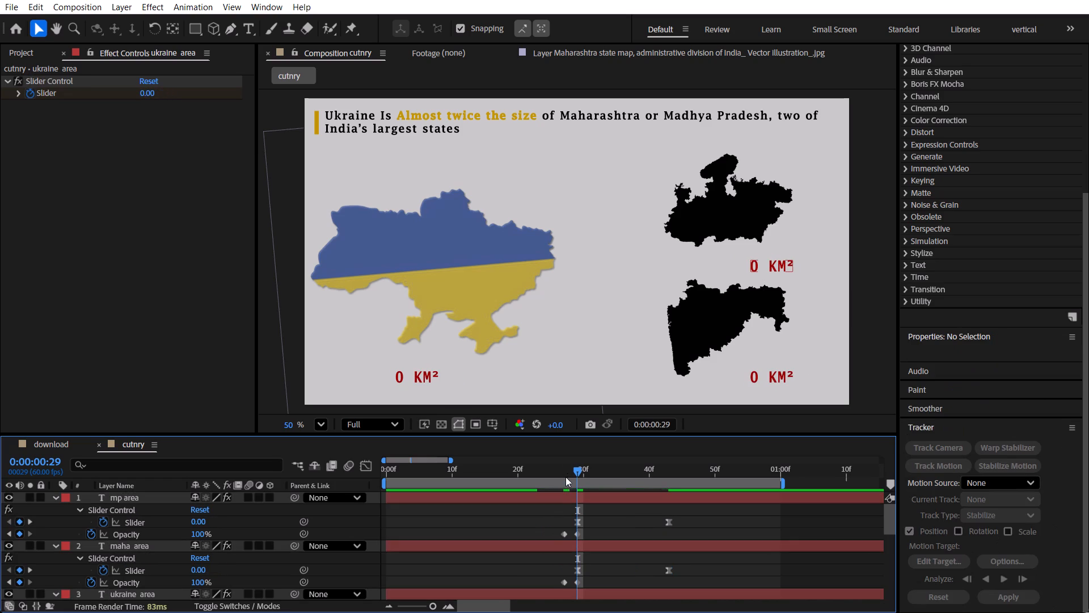
Scrub between about frames 26 and 48 and examine the counters' keyframe timing against the name labels' keyframes.
left_click_drag(567, 469, 563, 468)
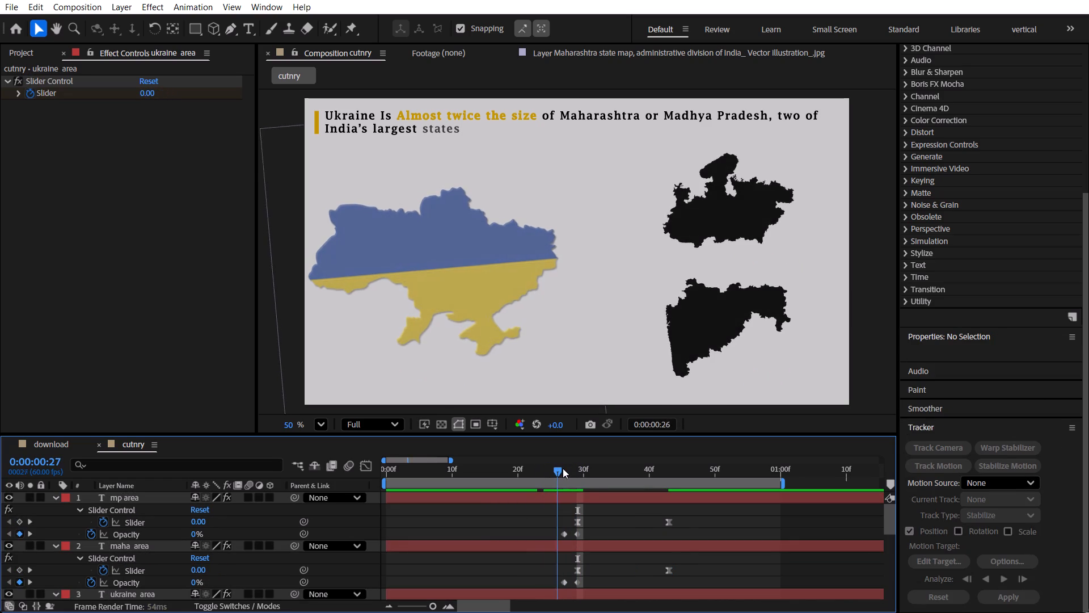
left_click_drag(563, 468, 621, 485)
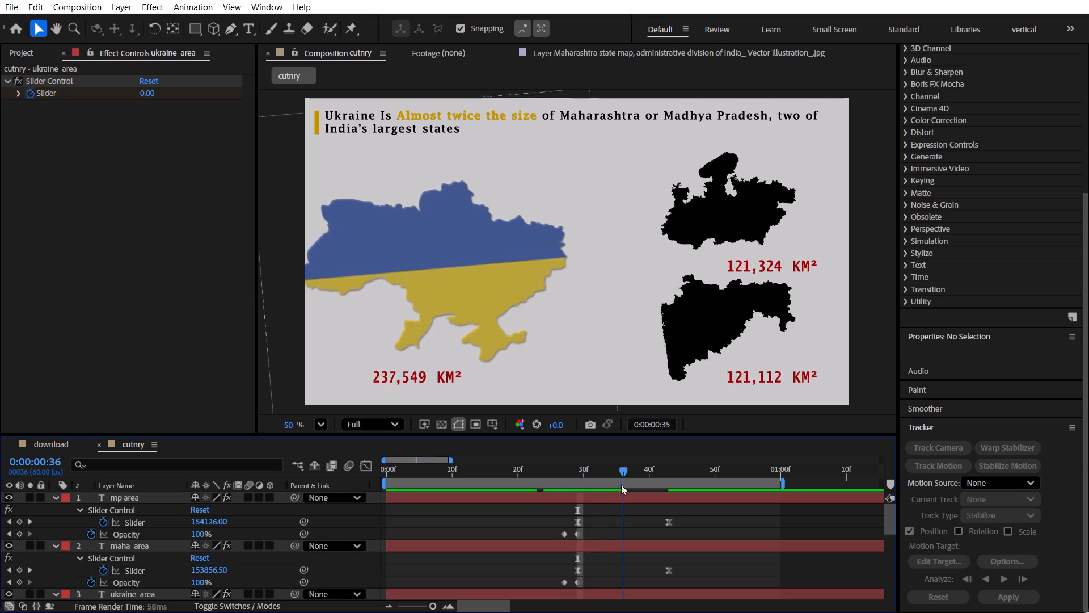
left_click_drag(621, 485, 699, 499)
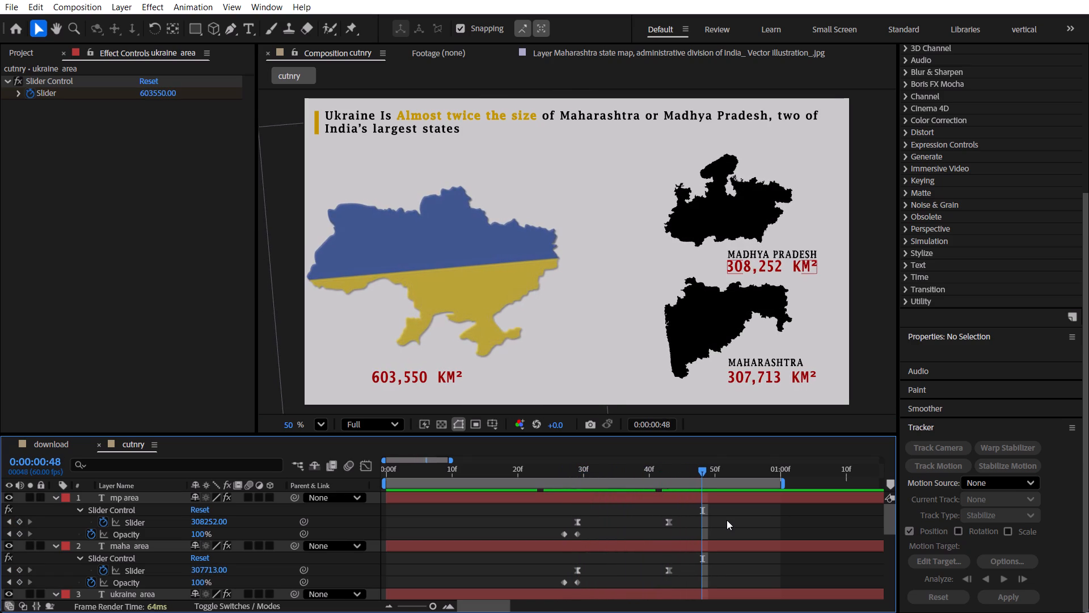
left_click(727, 520)
left_click(636, 517)
scroll(655, 510, "down", 3)
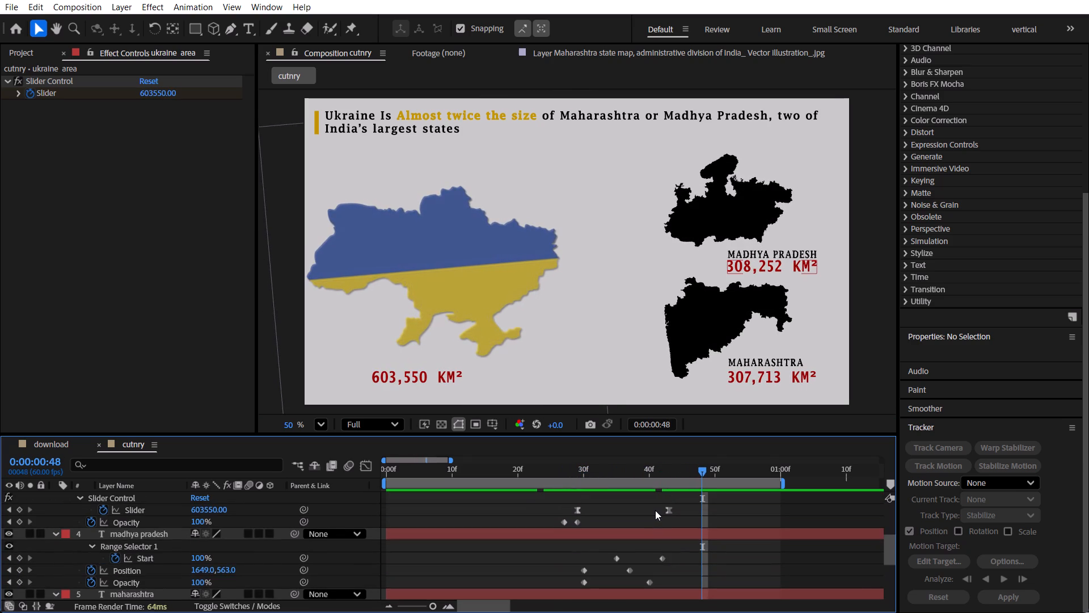
Move the end slider keyframes of the mp, maha and ukraine area counters one frame earlier together, to frame 42.
scroll(655, 510, "up", 1)
left_click_drag(682, 557, 657, 482)
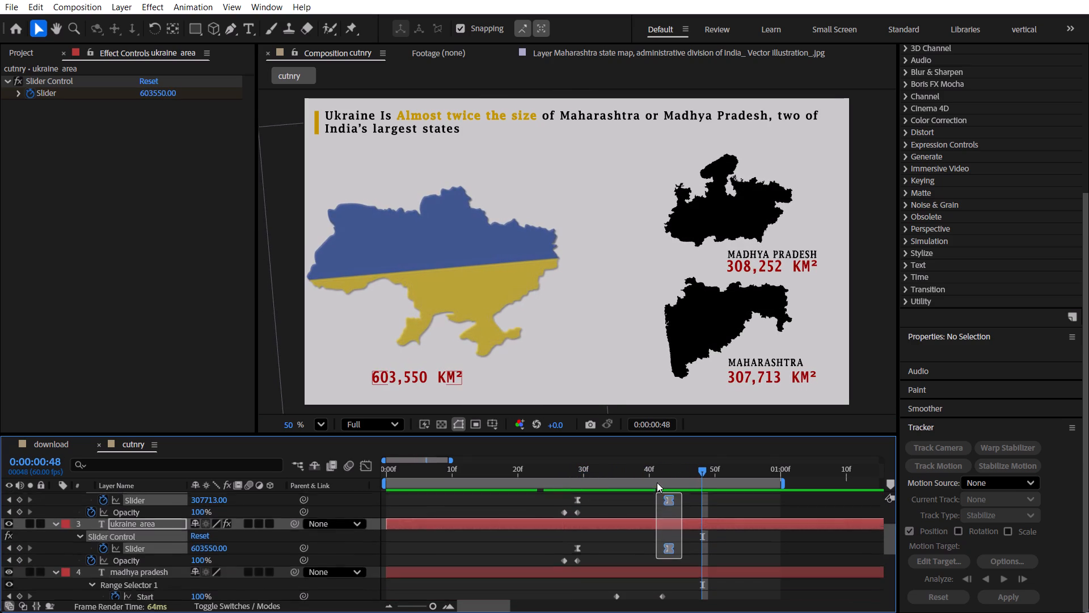
left_click_drag(657, 482, 655, 513)
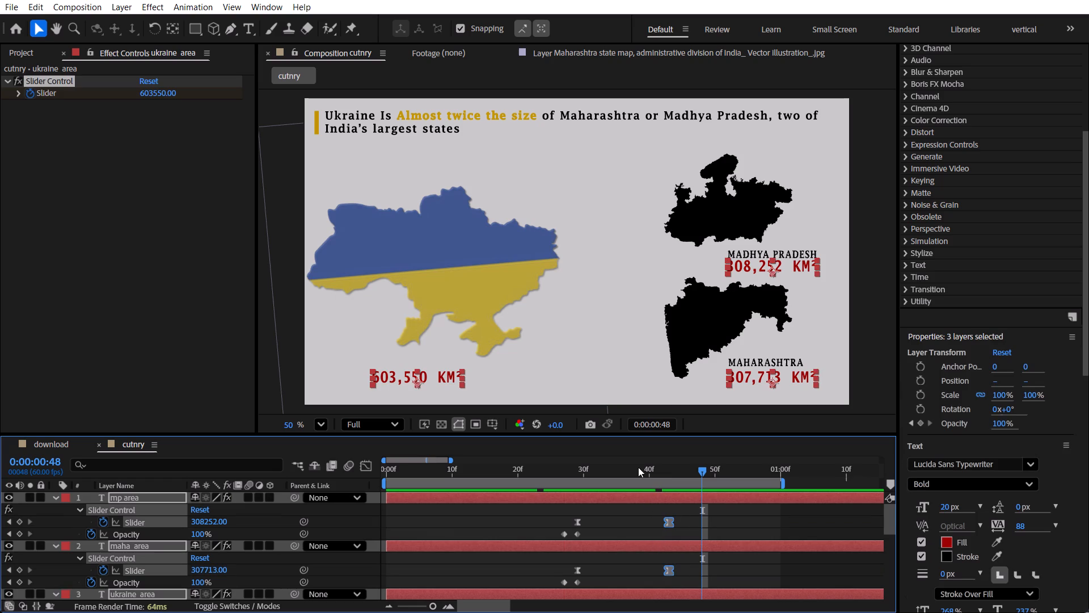
left_click(638, 464)
scroll(651, 515, "down", 2)
left_click_drag(669, 543, 668, 544)
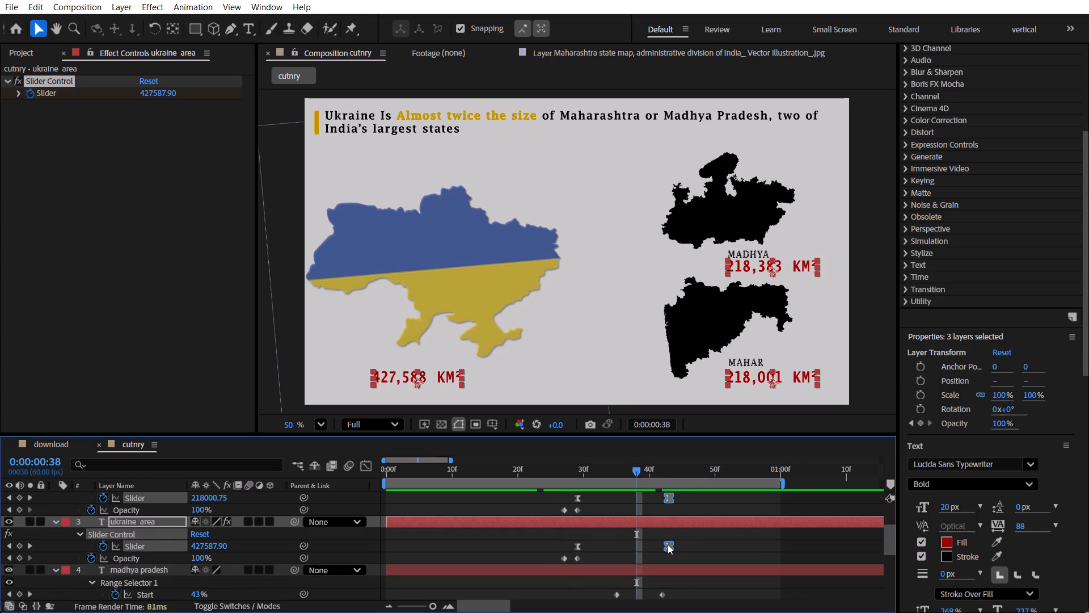
left_click_drag(668, 544, 661, 544)
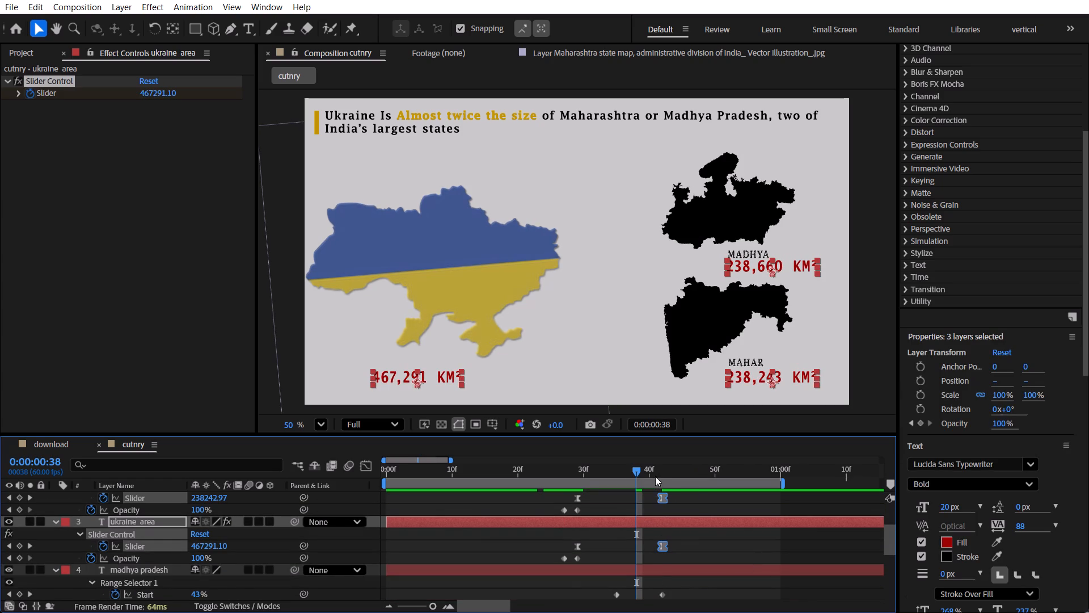
left_click(660, 472)
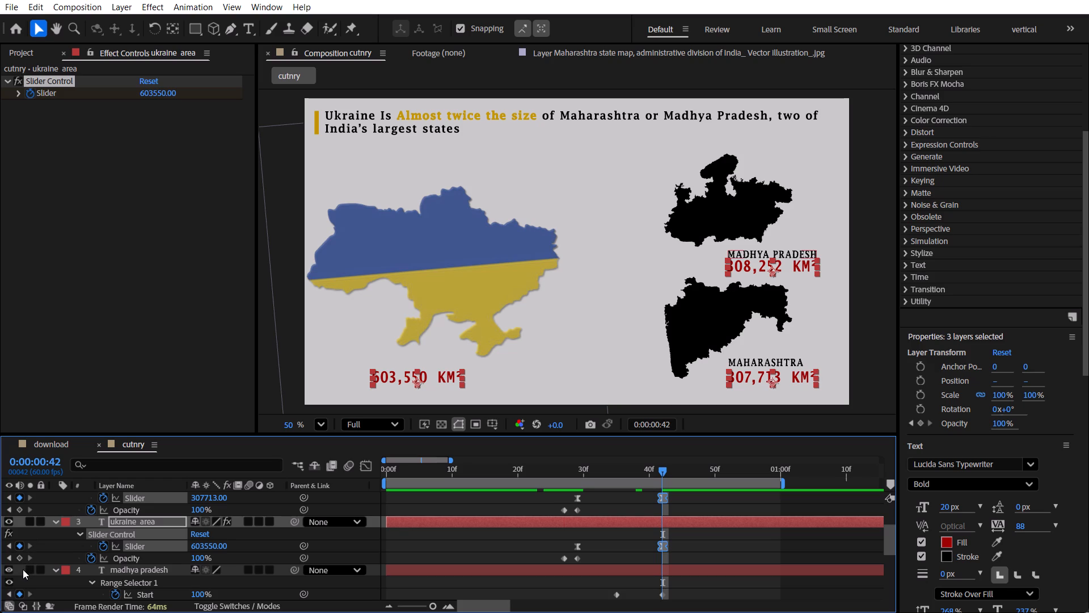
left_click(410, 547)
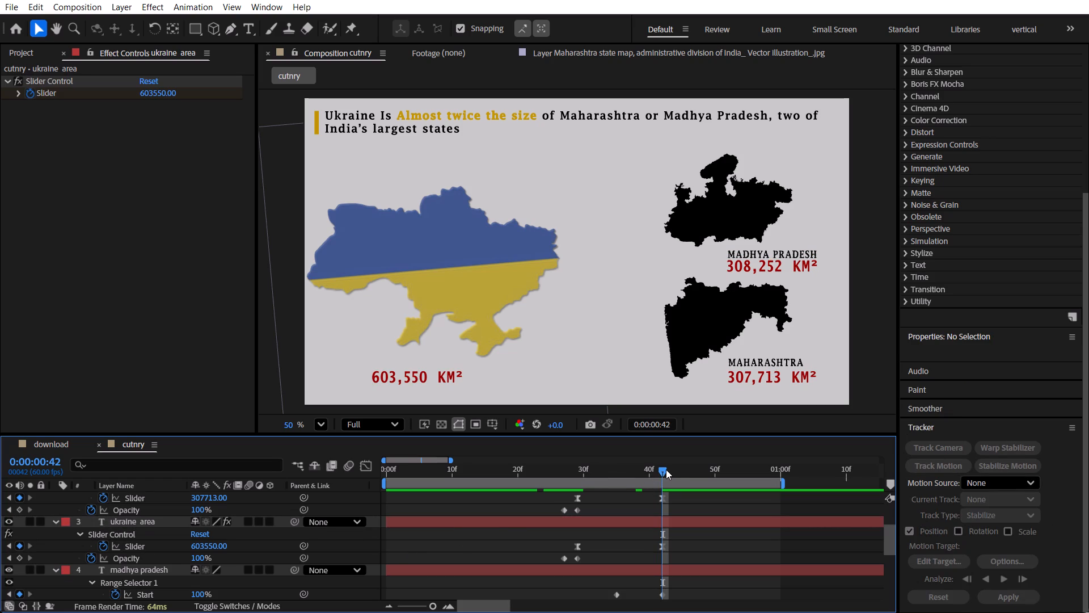
Scrub back and forth between the start and frame 42 to check the counters' timing against the maps, title and state labels.
left_click_drag(667, 469, 470, 481)
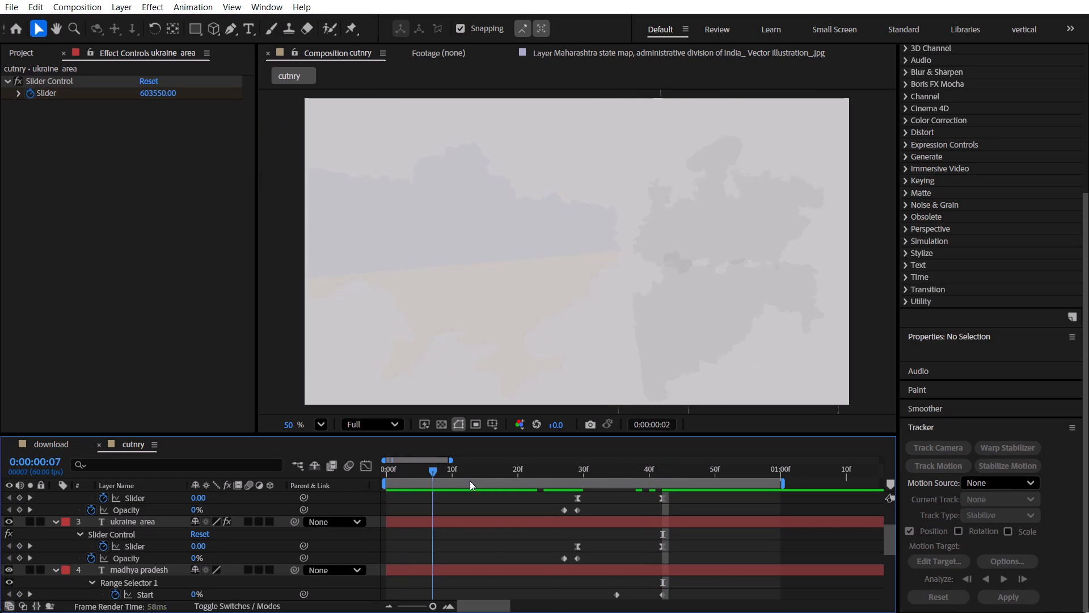
left_click_drag(470, 481, 678, 493)
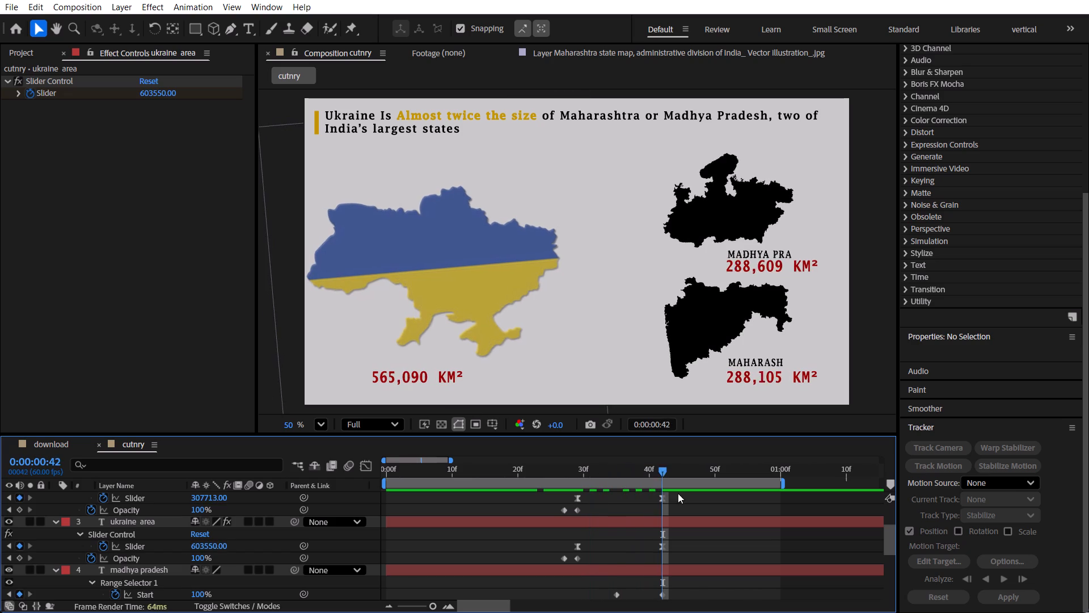
left_click_drag(678, 493, 483, 475)
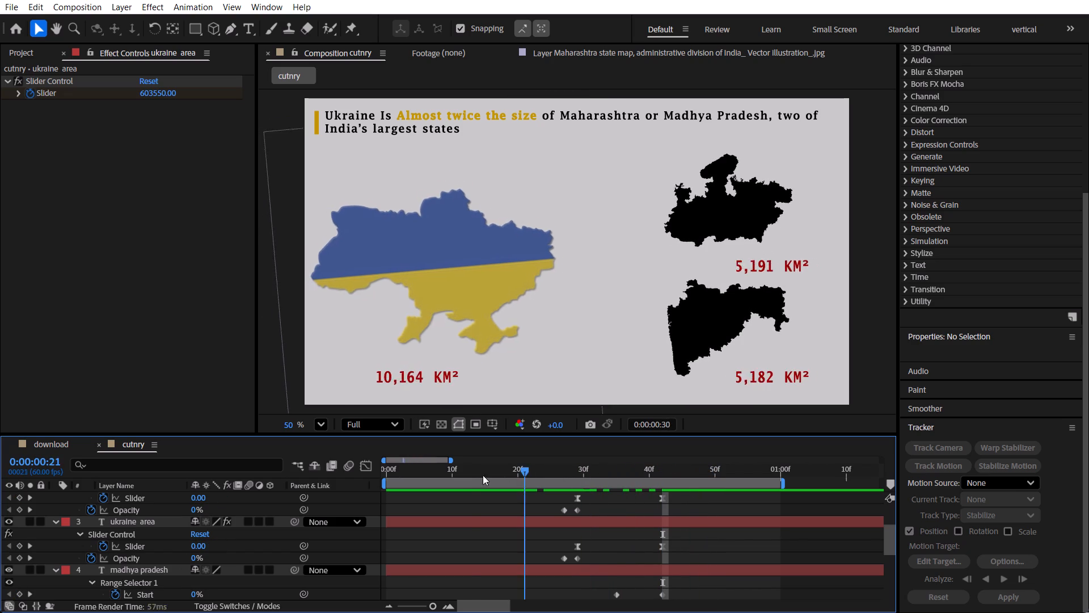
left_click_drag(483, 475, 551, 488)
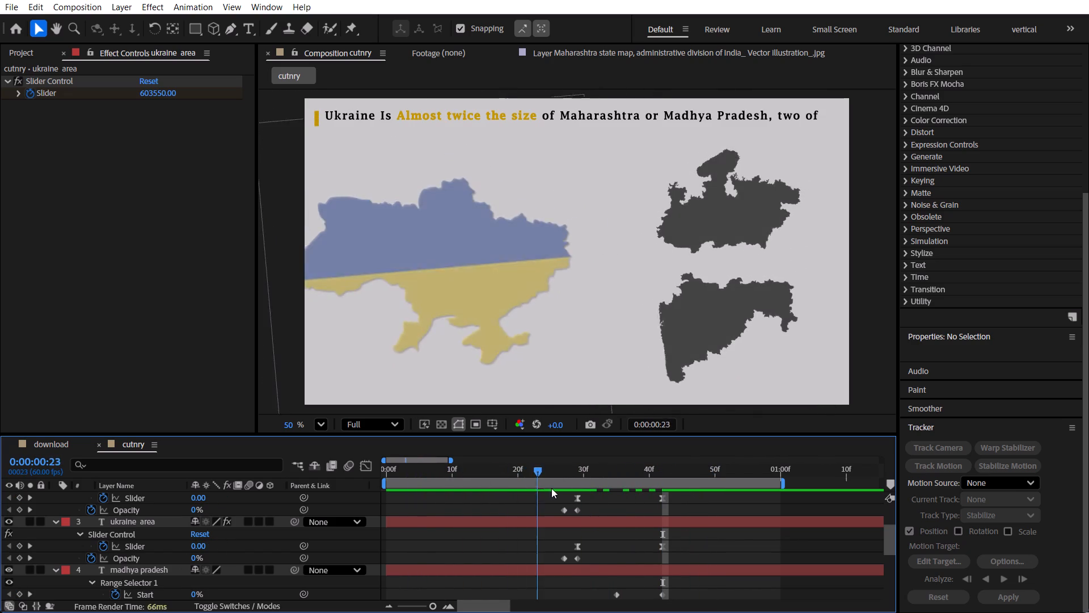
left_click_drag(551, 488, 635, 508)
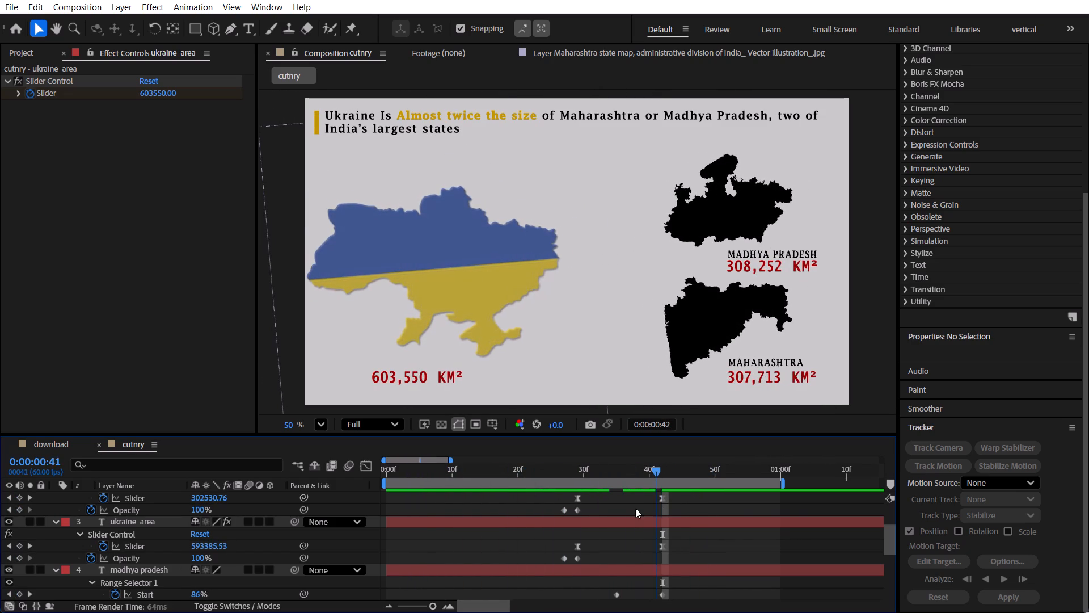
left_click_drag(635, 508, 392, 508)
Collapse the layers' keyframes and enable the Grid 2, Grid 3 and Grid effects on Shape Layer 1, viewing frame 53.
key("u")
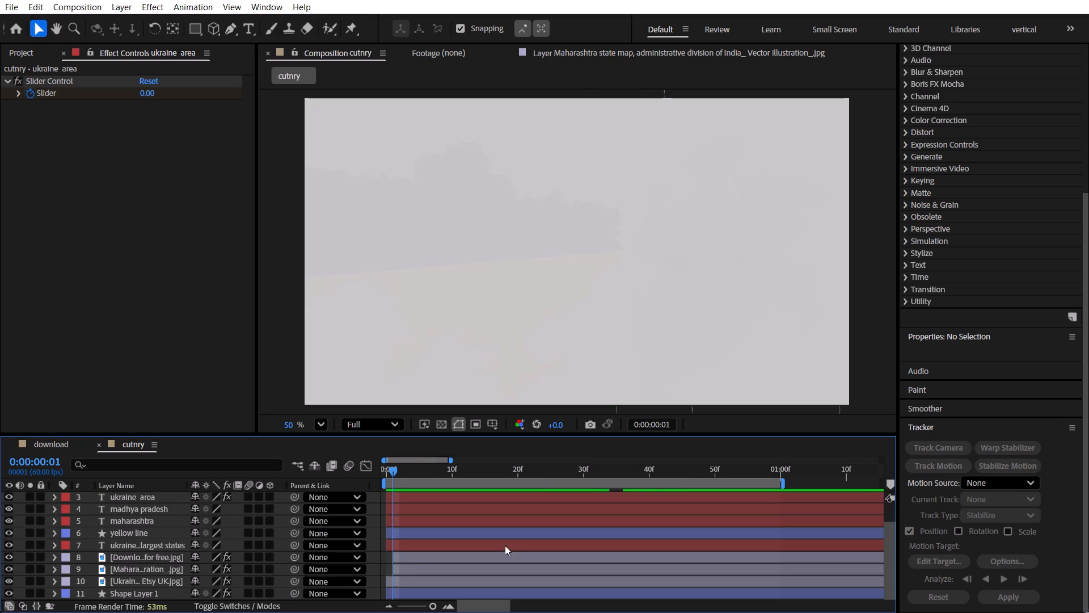
scroll(496, 545, "down", 6)
scroll(441, 524, "down", 4)
left_click(731, 467)
scroll(106, 520, "down", 4)
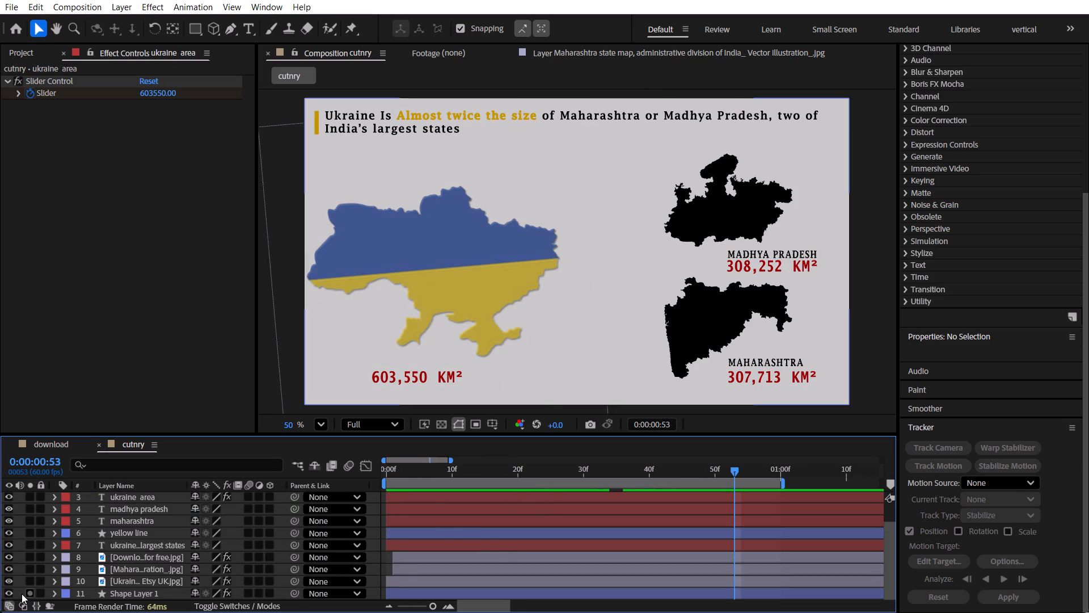
left_click(128, 593)
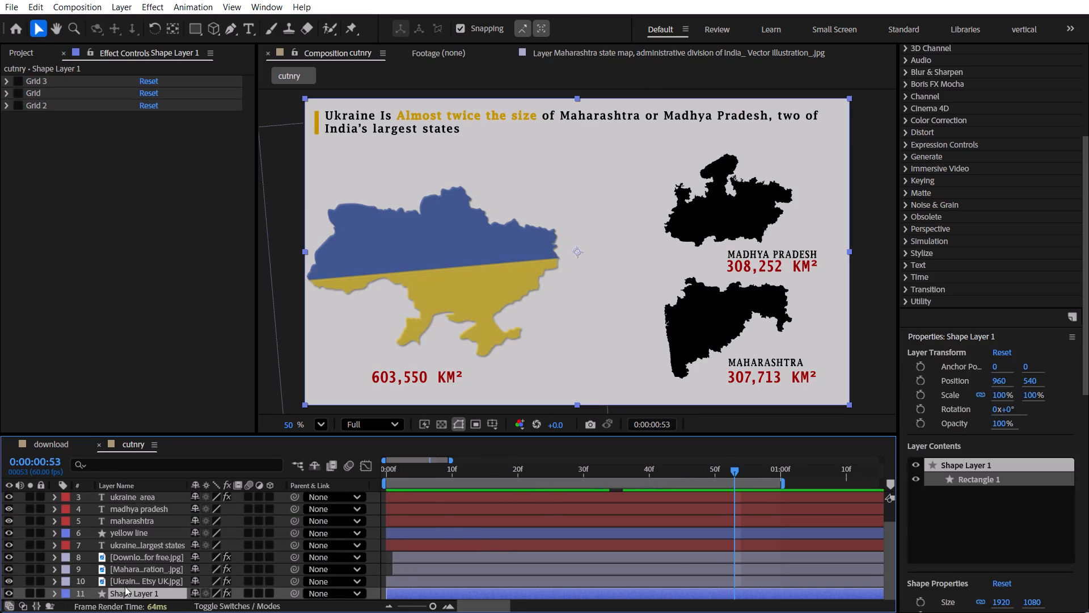
left_click(22, 106)
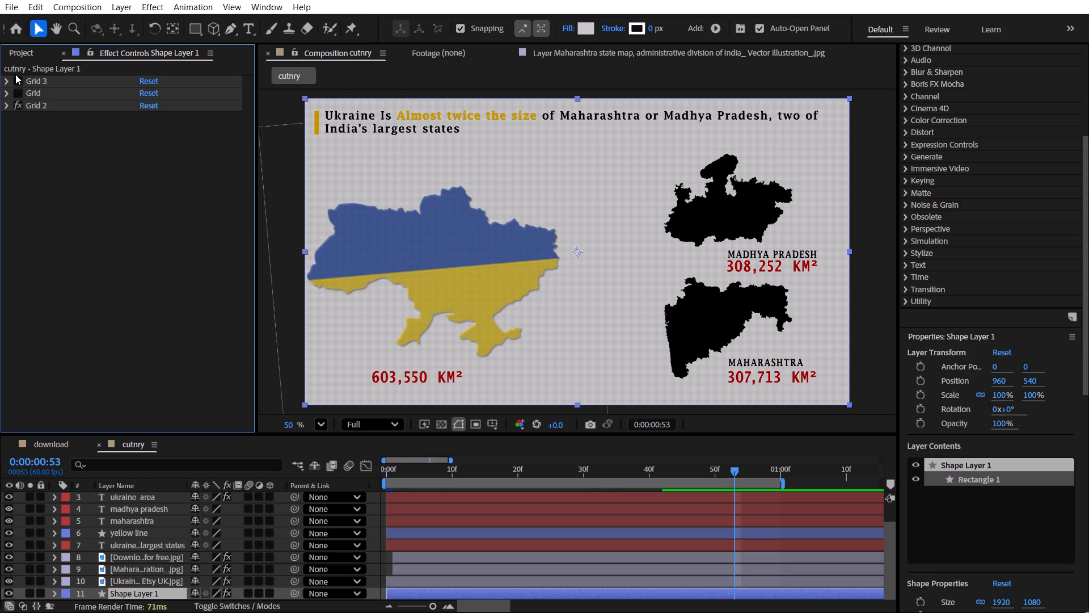
left_click(18, 79)
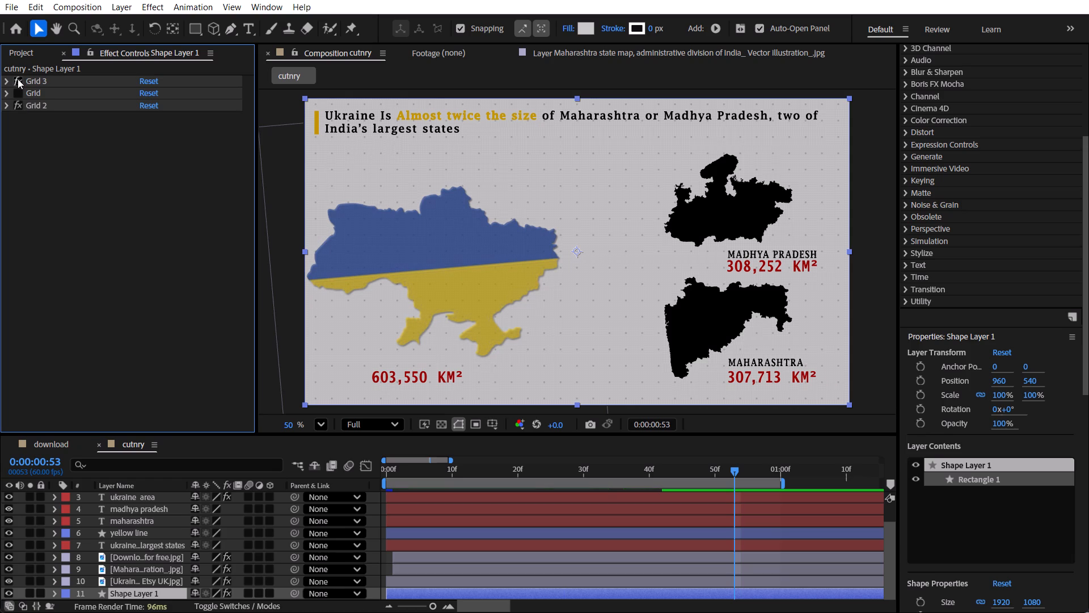
left_click(18, 91)
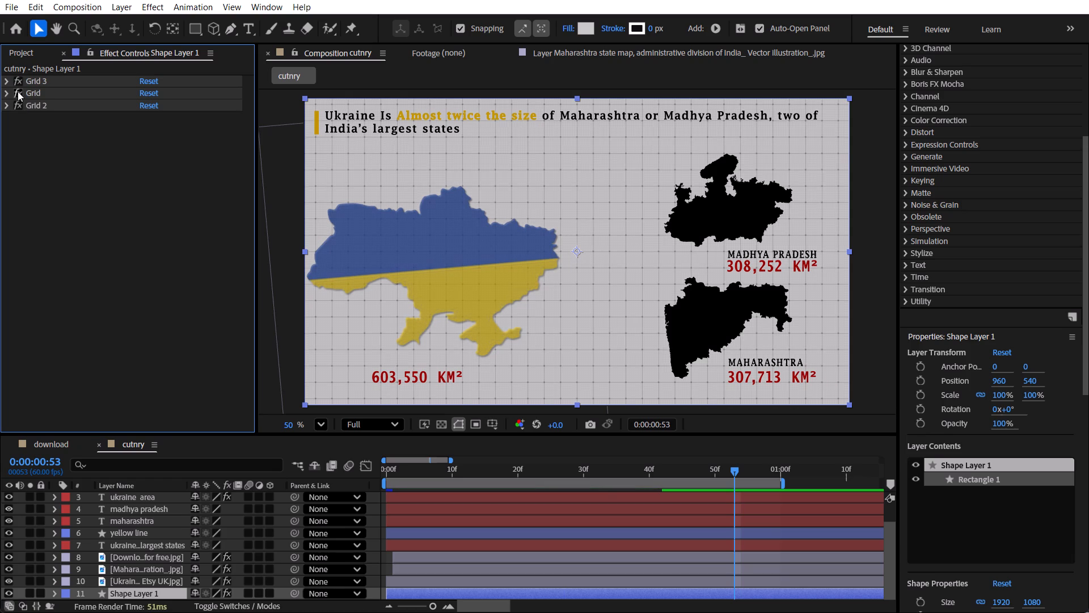
left_click(18, 91)
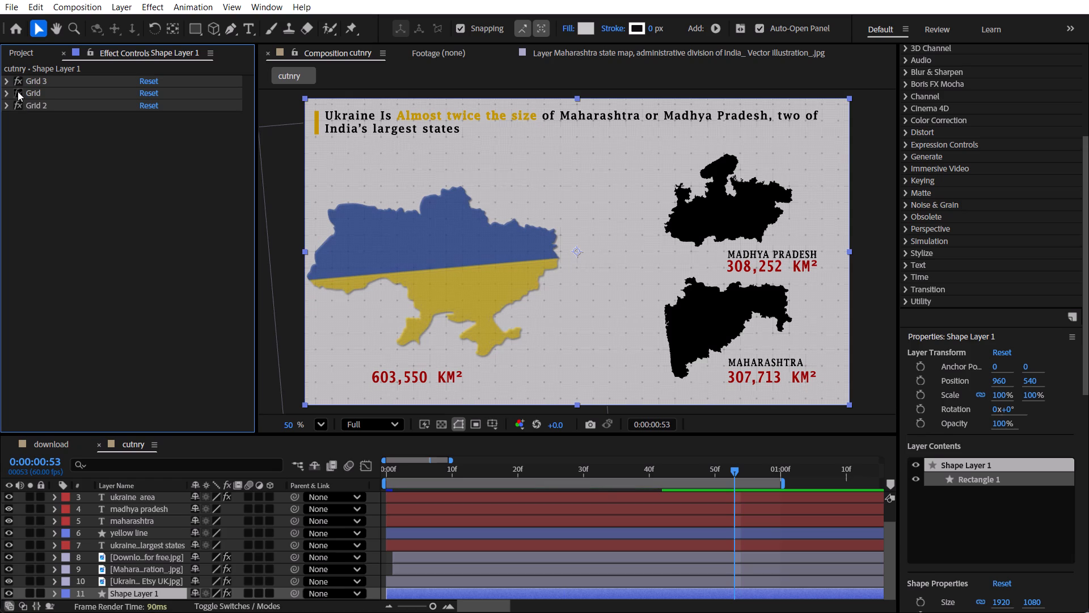
left_click(18, 91)
left_click(18, 91)
left_click(20, 91)
Set the opacity of the Grid effect on Shape Layer 1 to 10%.
left_click(38, 93)
key("t")
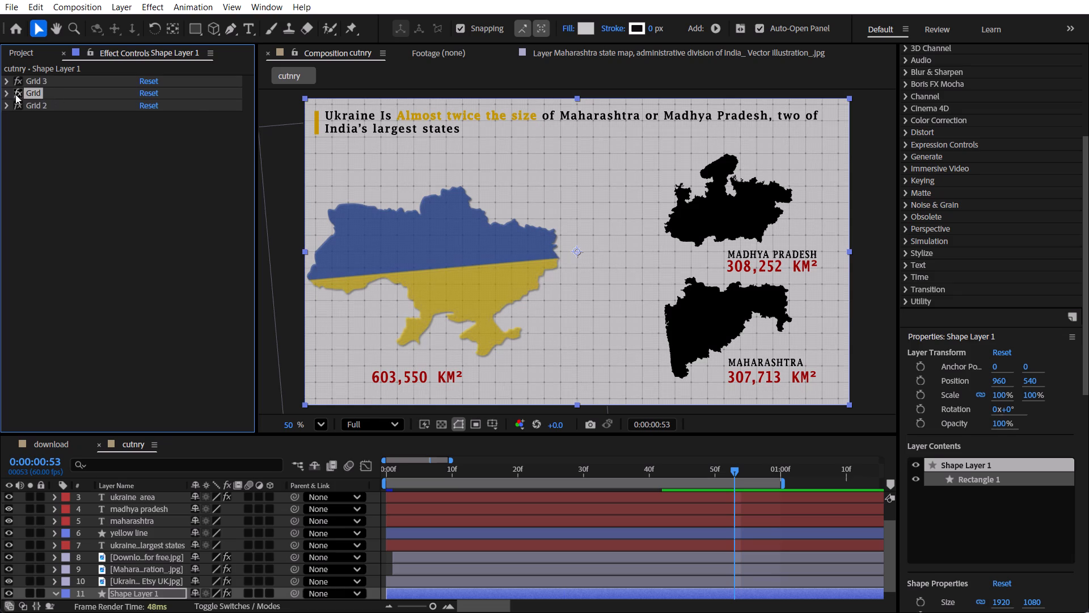
left_click(2, 92)
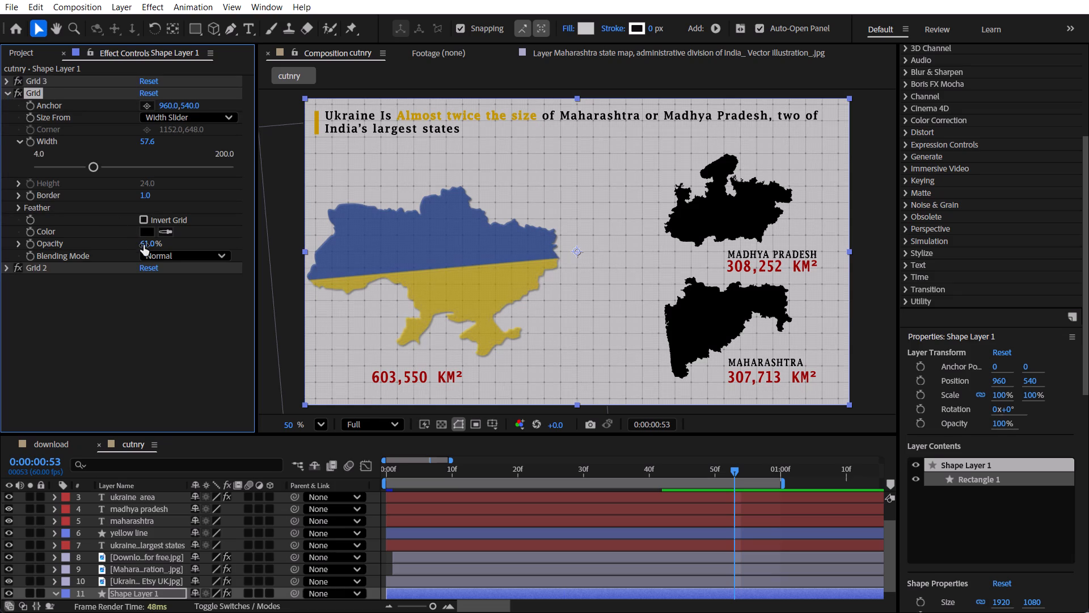
left_click_drag(143, 246, 96, 240)
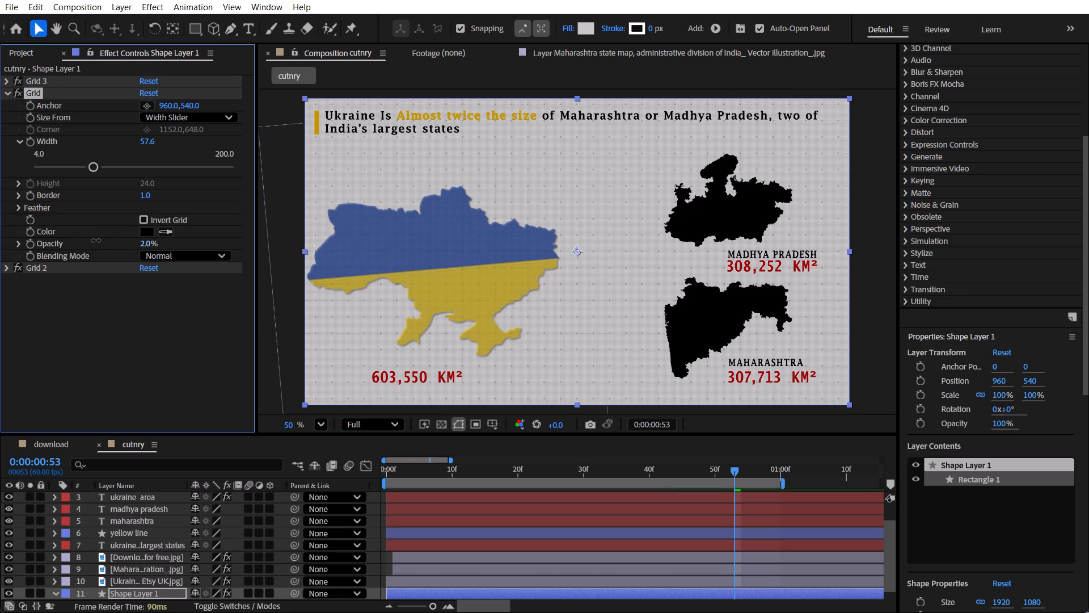
left_click_drag(96, 240, 88, 239)
left_click_drag(148, 247, 163, 249)
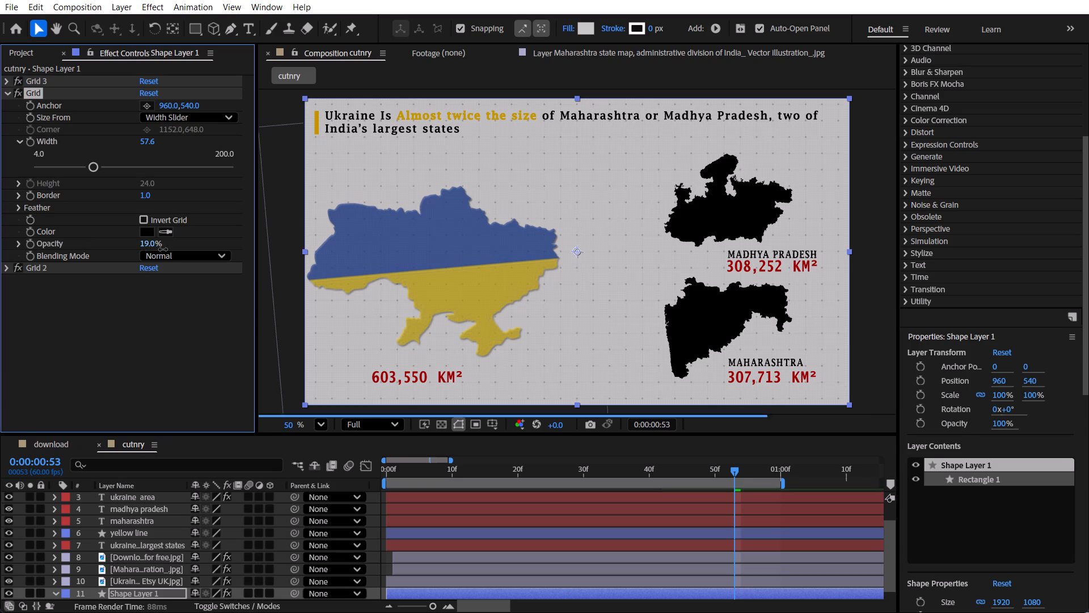
left_click_drag(163, 249, 163, 250)
left_click(151, 243)
type("10")
key("Return")
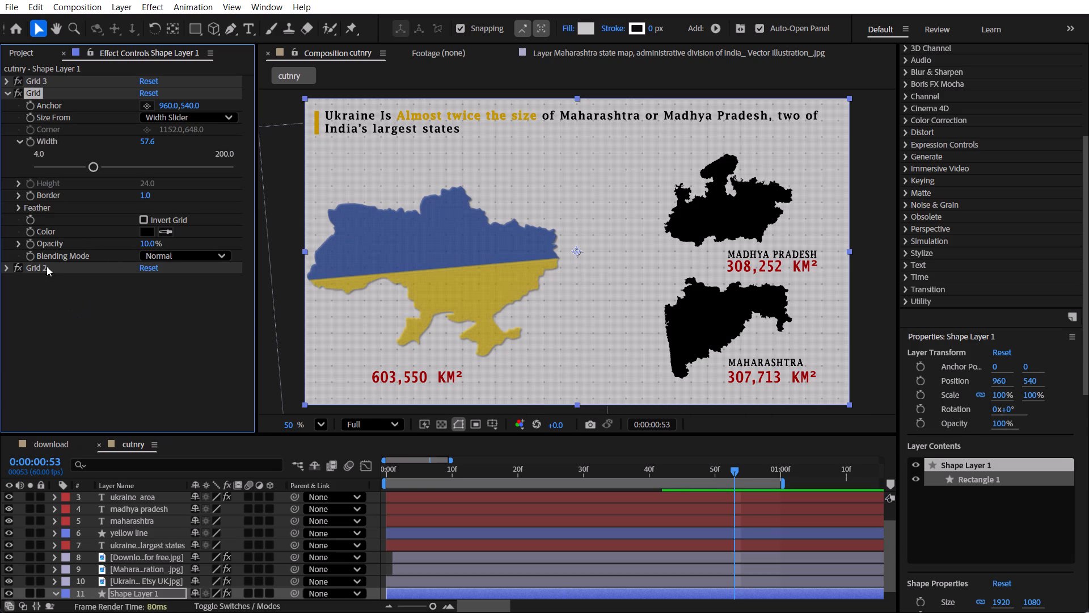
Adjust the Grid 3 effect's opacity, trying 10% and 50% before setting it to 25%.
left_click(67, 86)
left_click(67, 81)
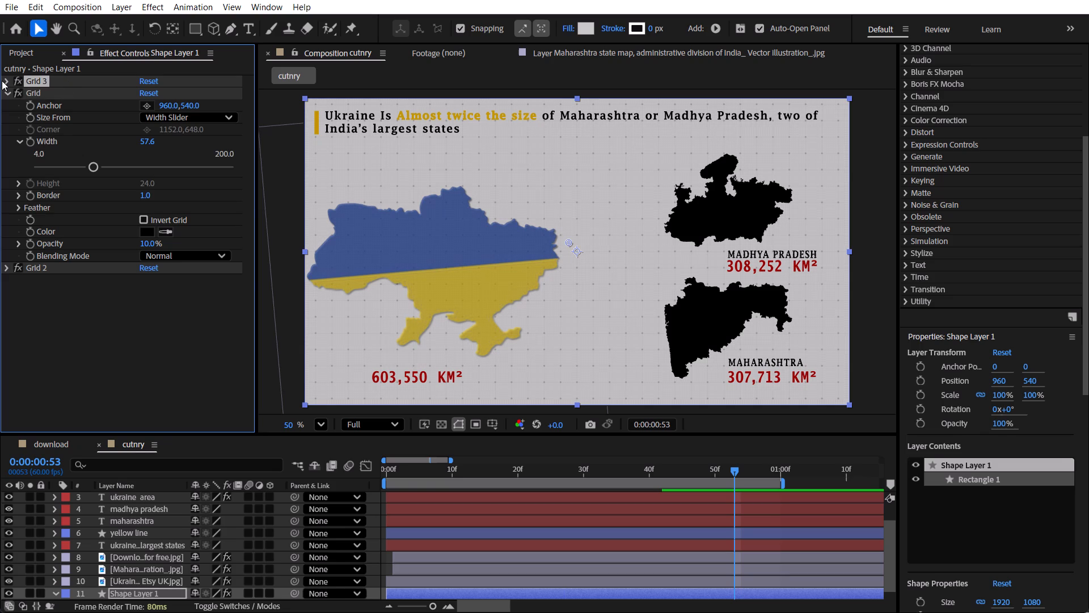
left_click(4, 88)
left_click(7, 79)
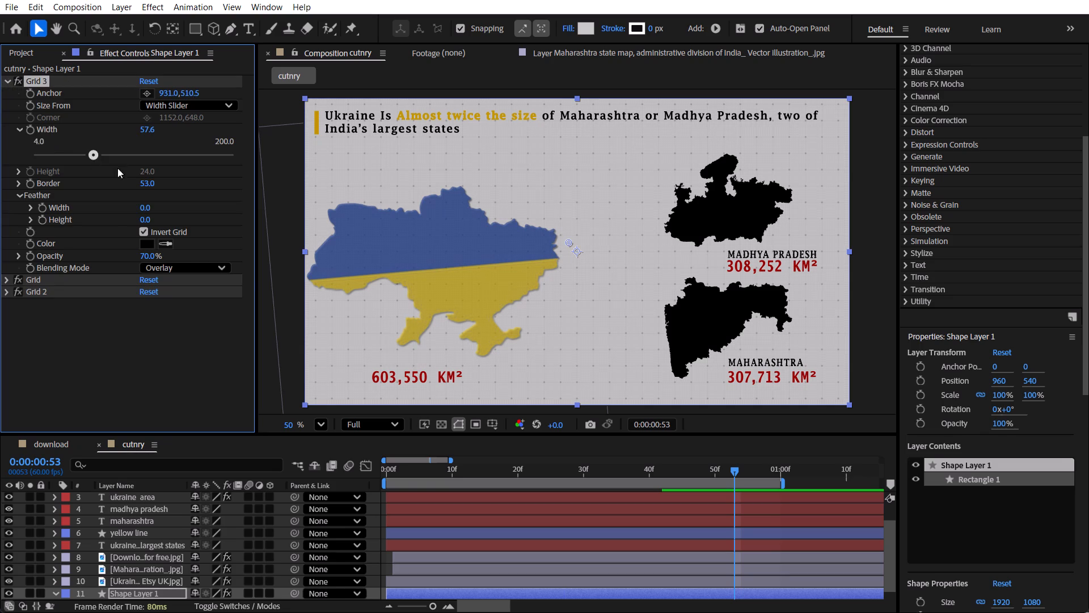
left_click_drag(146, 259, 41, 263)
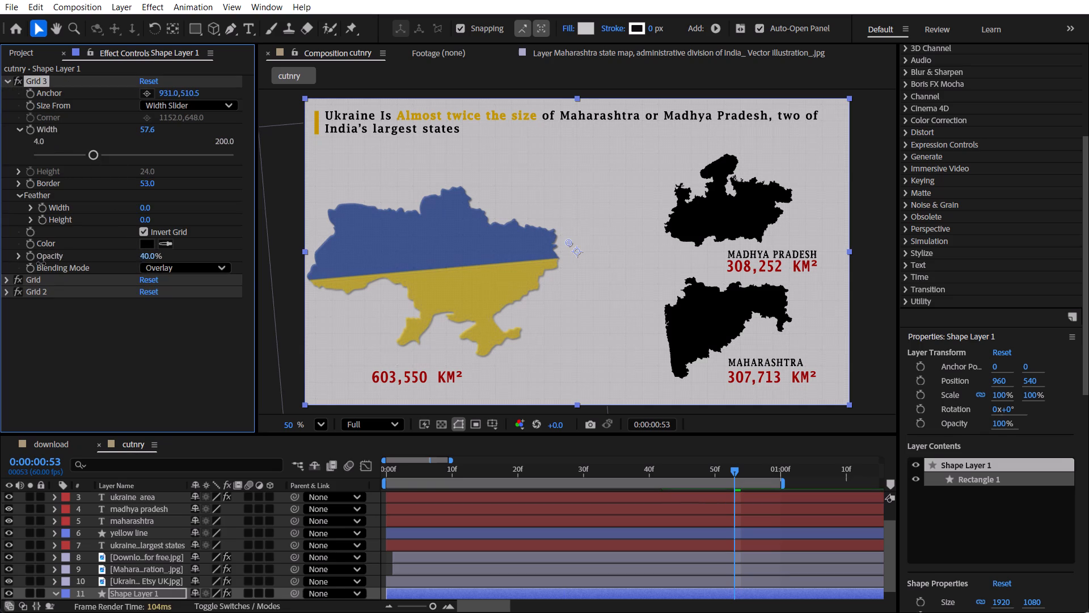
left_click_drag(41, 263, 31, 263)
left_click(140, 261)
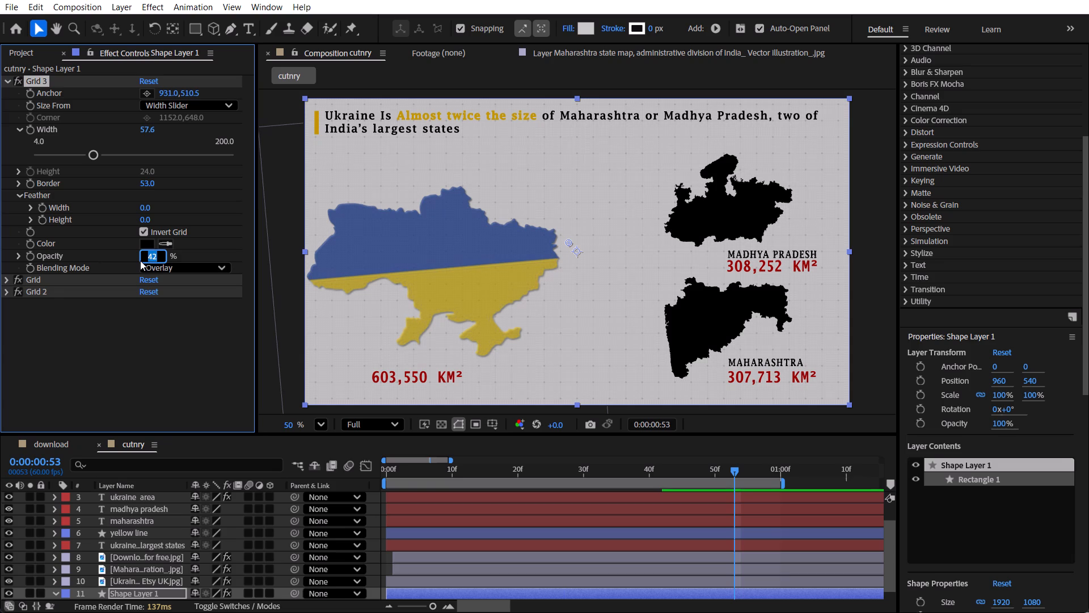
type("10")
key("Return")
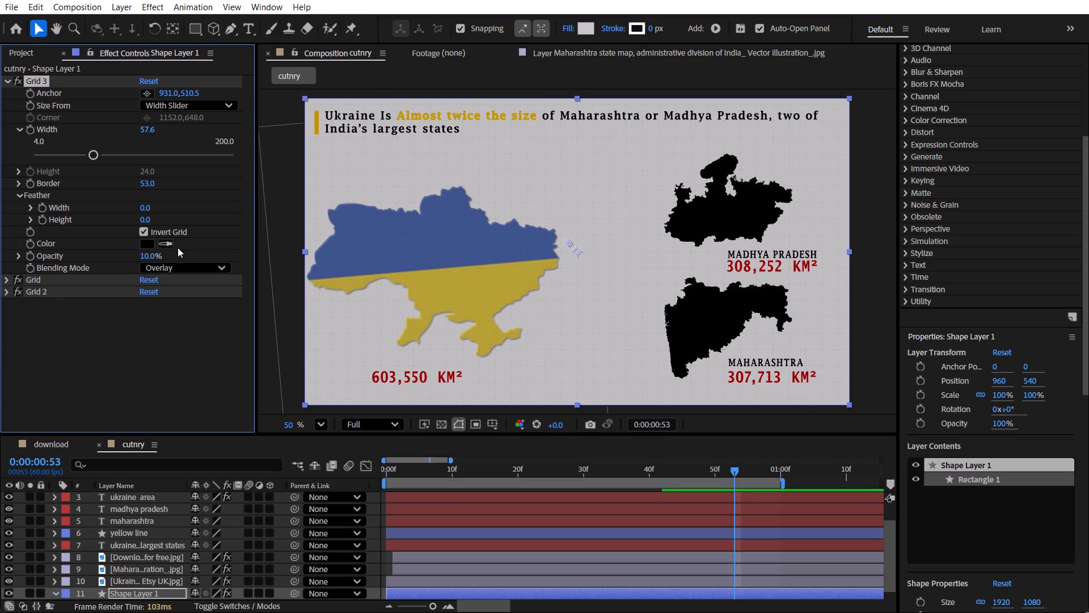
left_click(147, 255)
type("50")
key("Return")
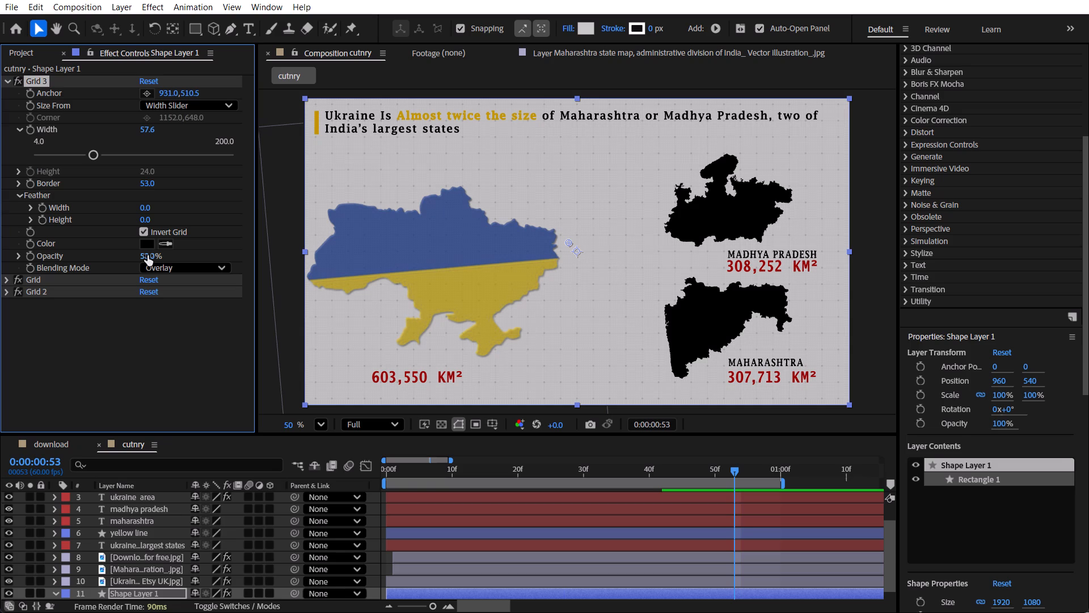
left_click(147, 255)
type("25")
key("Return")
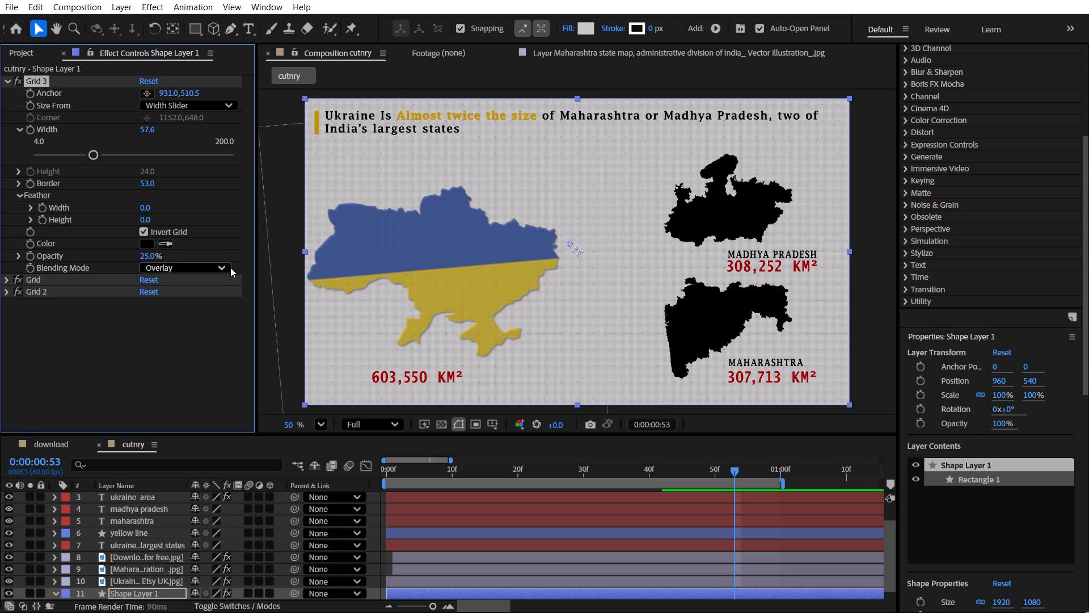
Collapse the Grid 3 effect's settings on Shape Layer 1 and save the project.
left_click(214, 368)
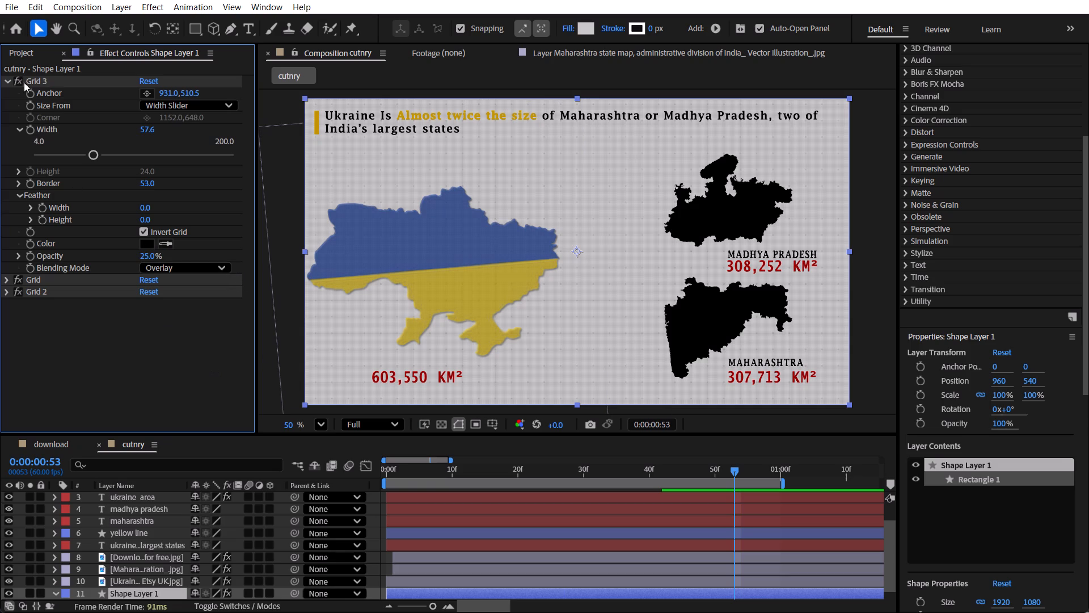
left_click(7, 78)
left_click(112, 326)
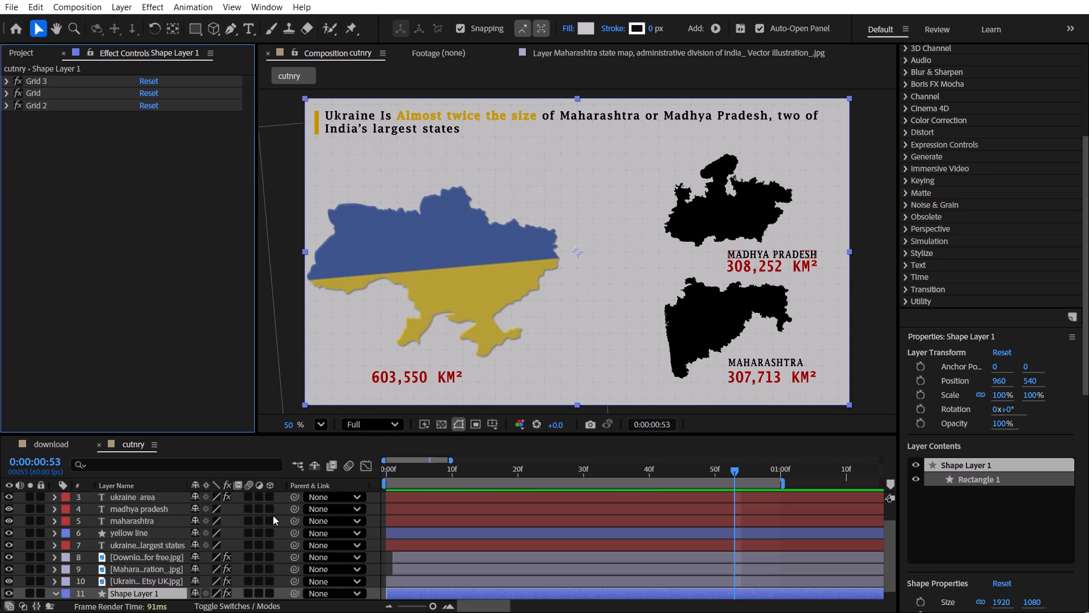
key("ctrl+s")
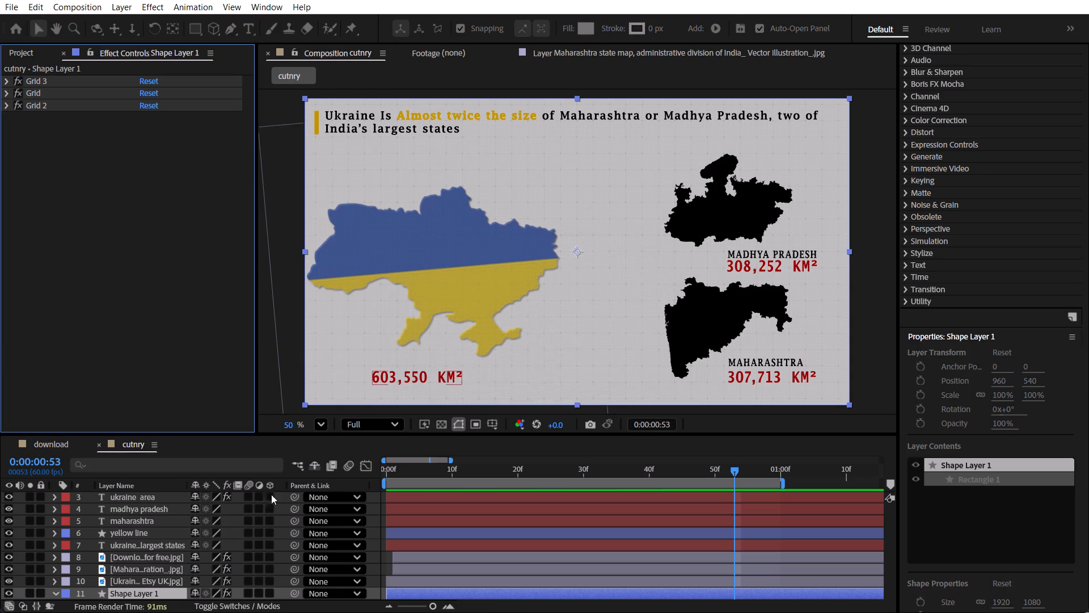
Mark all the existing layers as shy, hide the shy layers from the timeline, and save the project.
left_click(316, 461)
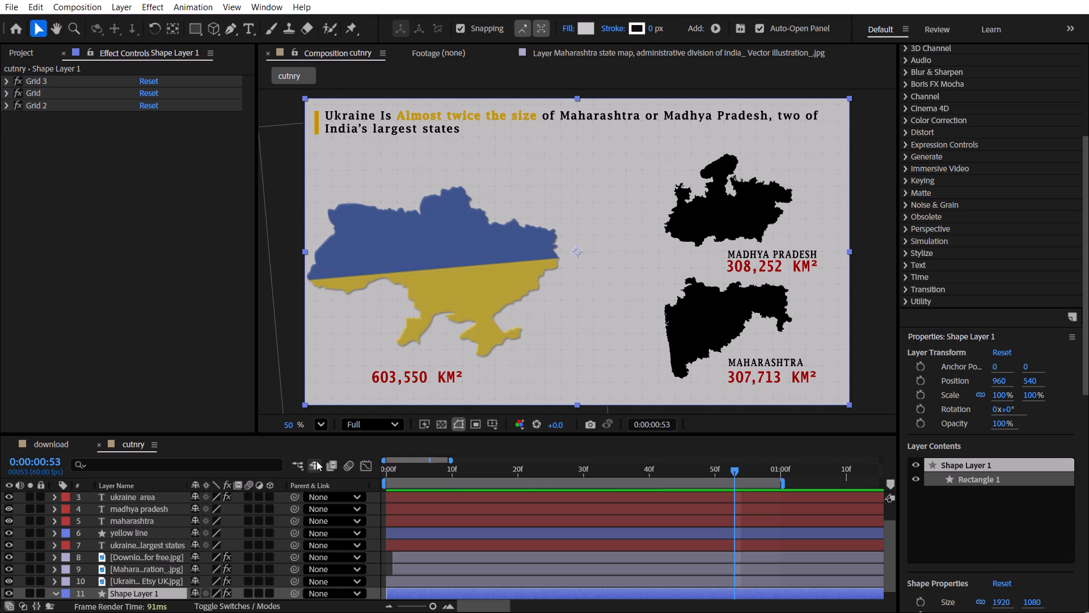
left_click(316, 461)
left_click(316, 461)
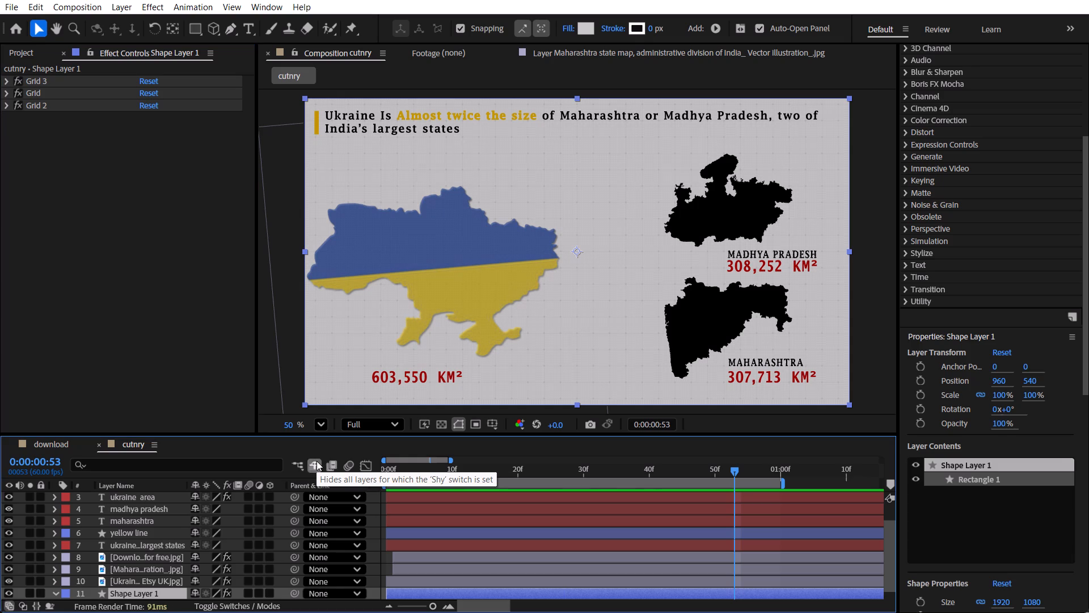
left_click(321, 464)
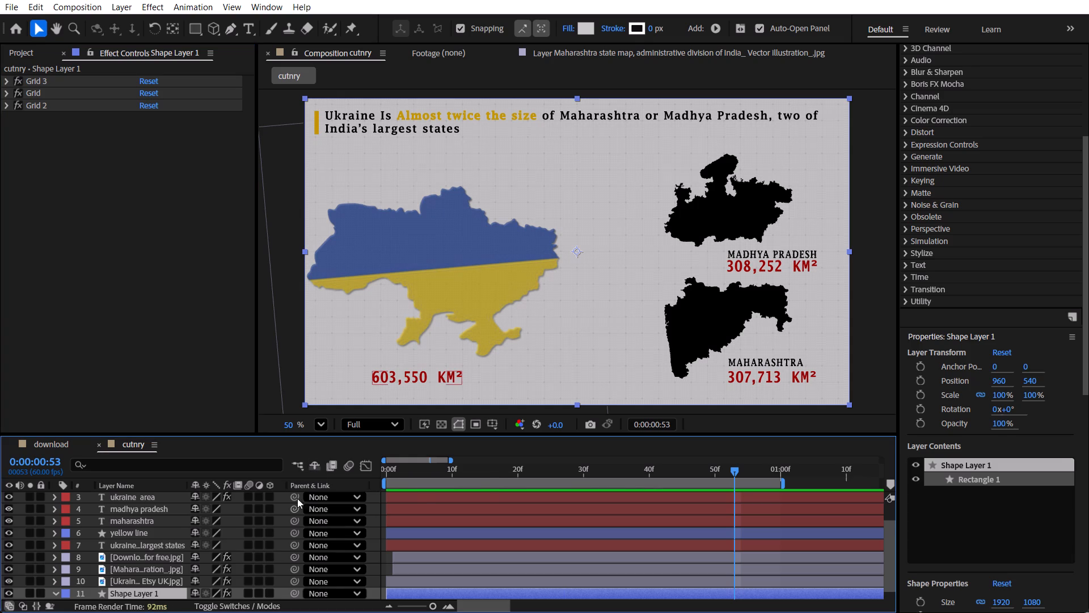
left_click(198, 592)
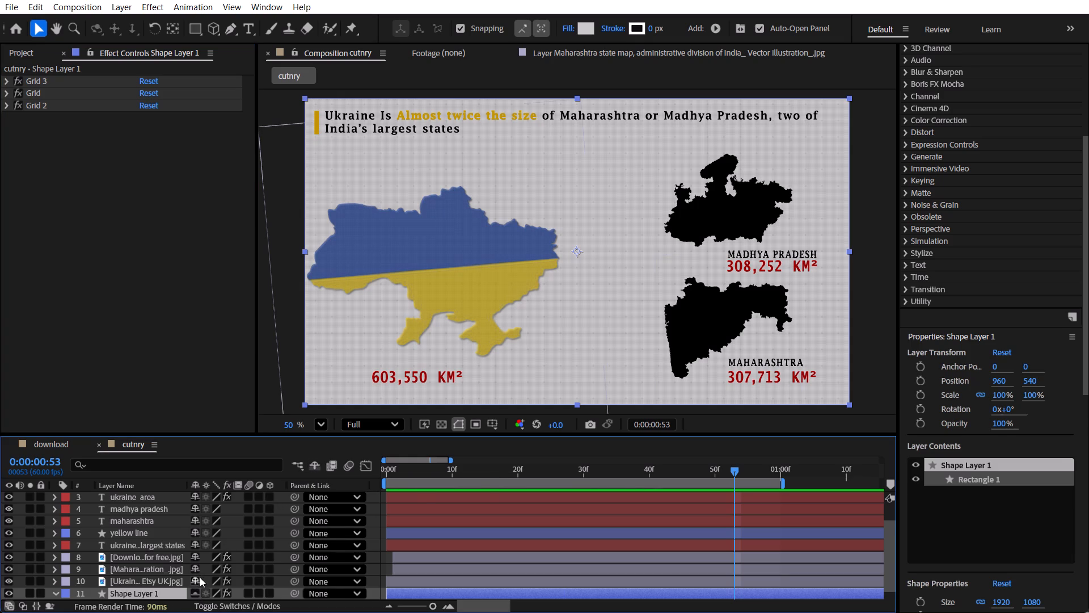
left_click(199, 579)
left_click(315, 465)
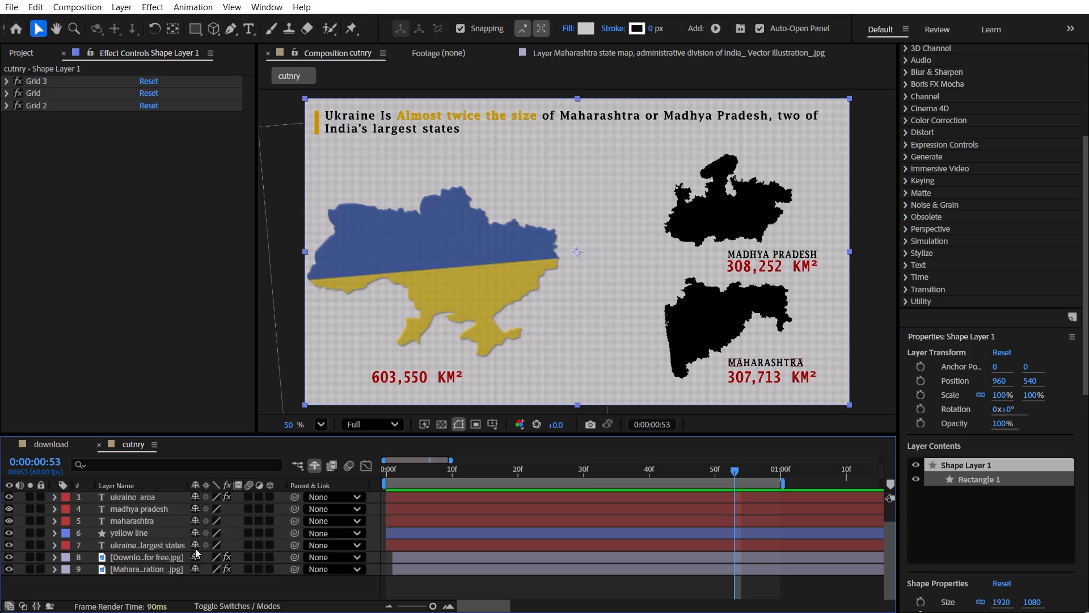
left_click(197, 497)
scroll(197, 498, "up", 1)
triple_click(197, 498)
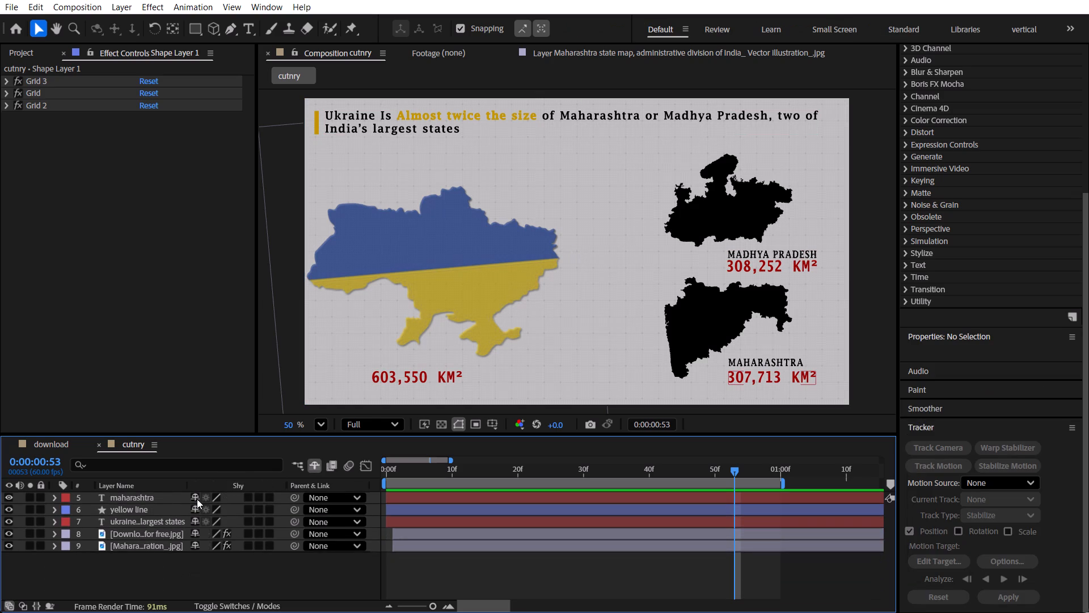
triple_click(197, 499)
double_click(197, 499)
left_click(193, 566)
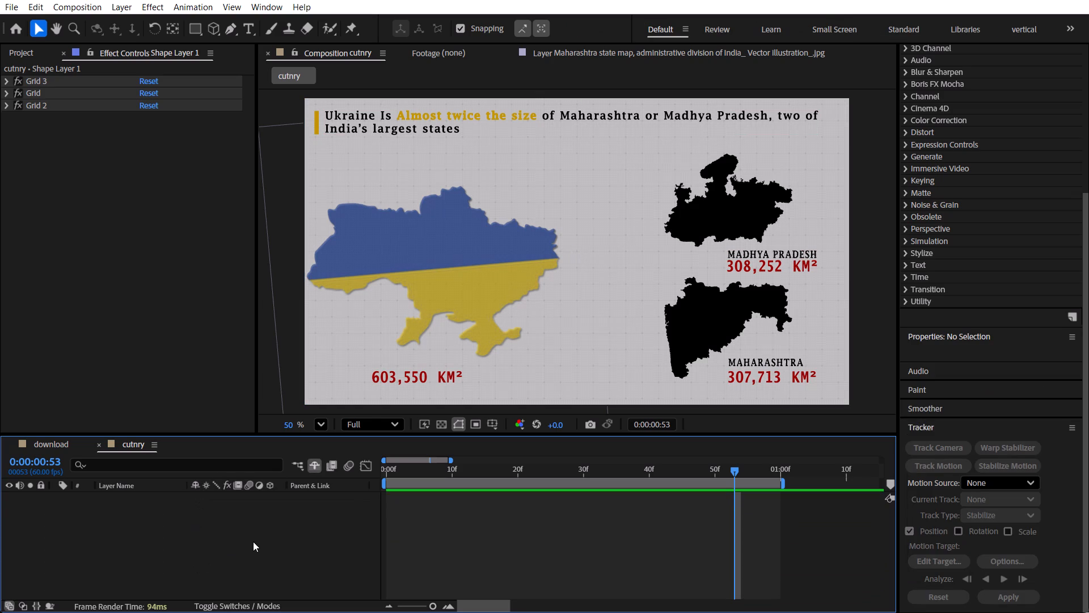
scroll(259, 539, "up", 4)
key("ctrl+s")
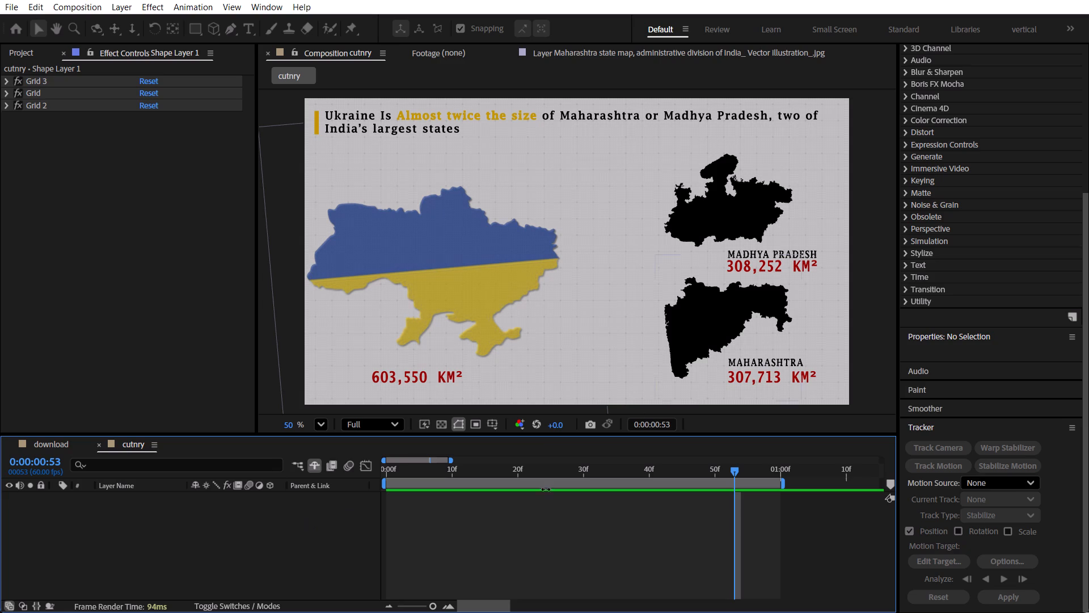
Scrub through the animation between frames 12 and 46 to review the maps, title and counters, ending at frame 43.
left_click_drag(656, 468, 619, 470)
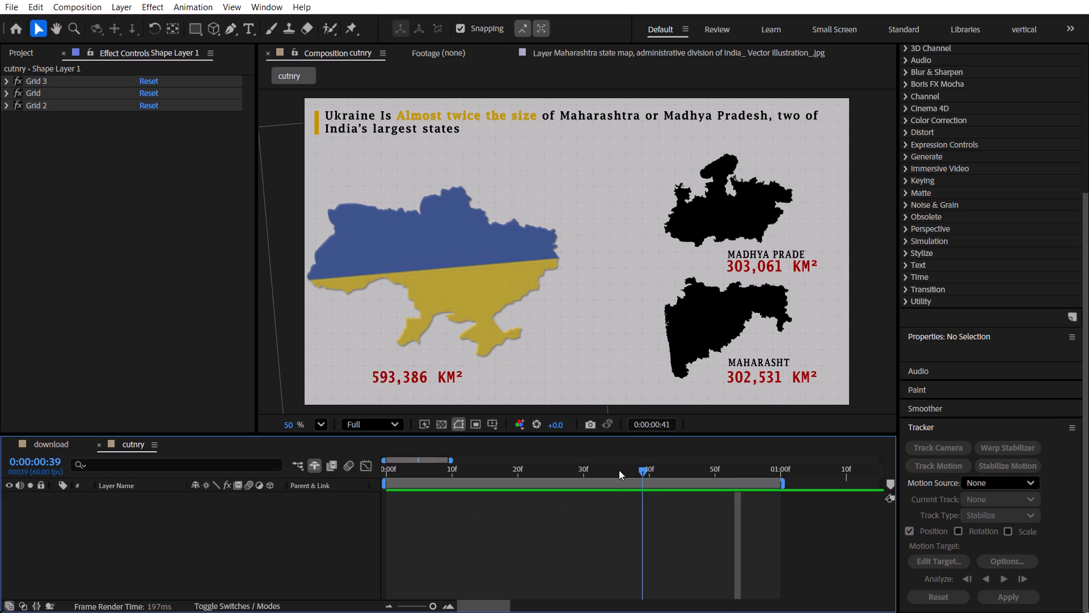
left_click_drag(619, 470, 500, 482)
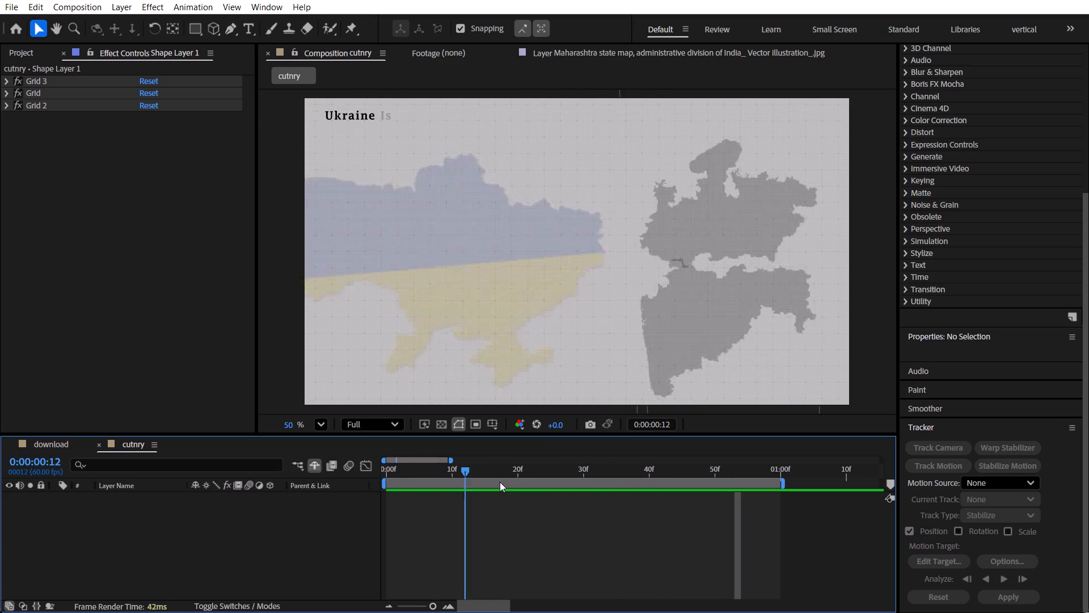
left_click_drag(500, 482, 689, 498)
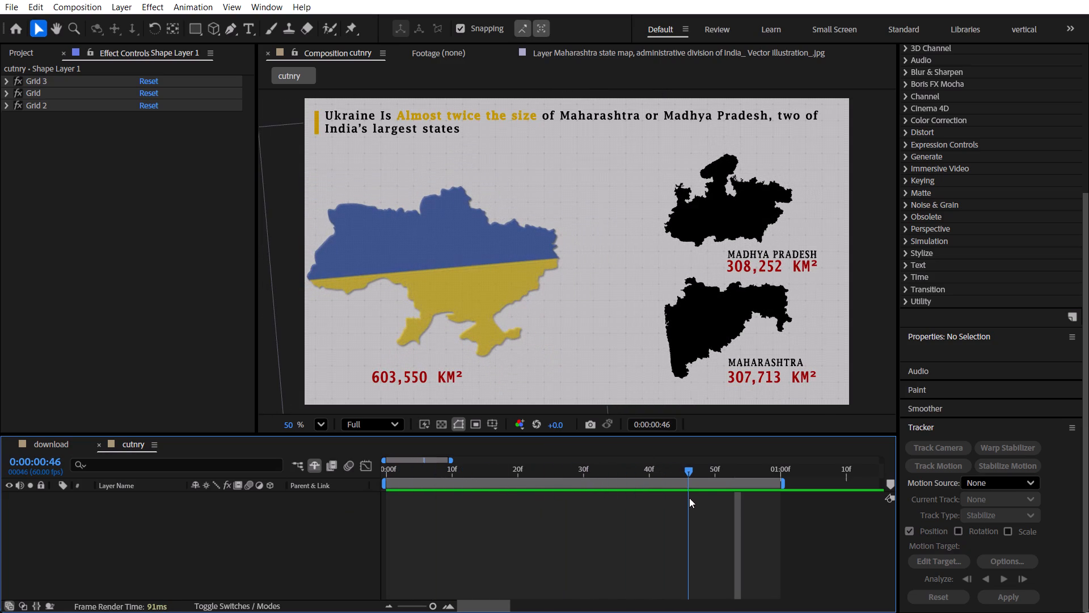
left_click_drag(689, 498, 652, 498)
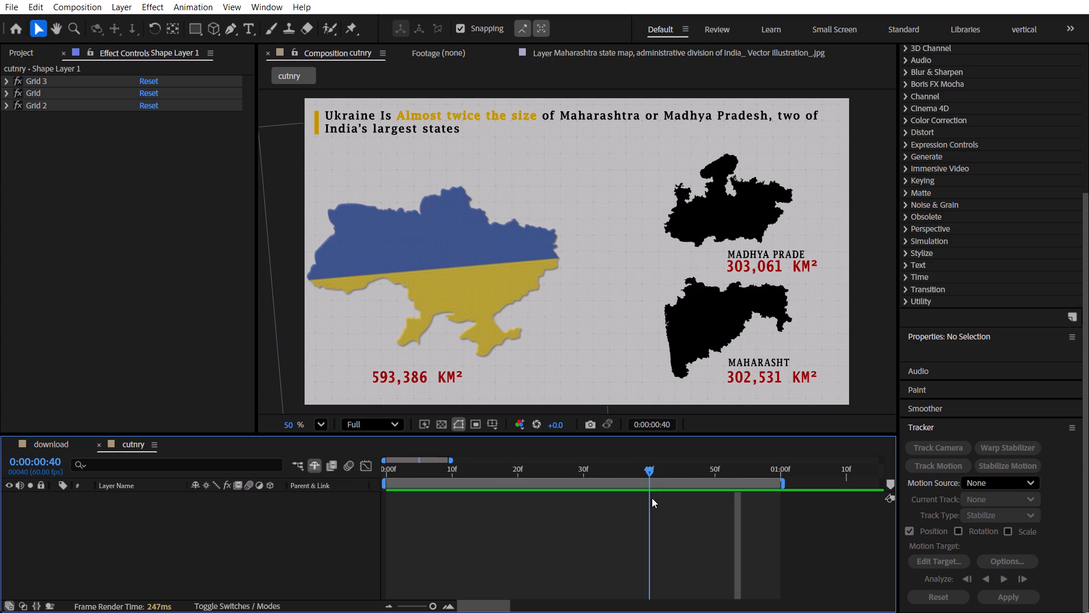
left_click_drag(652, 498, 670, 499)
left_click(268, 568)
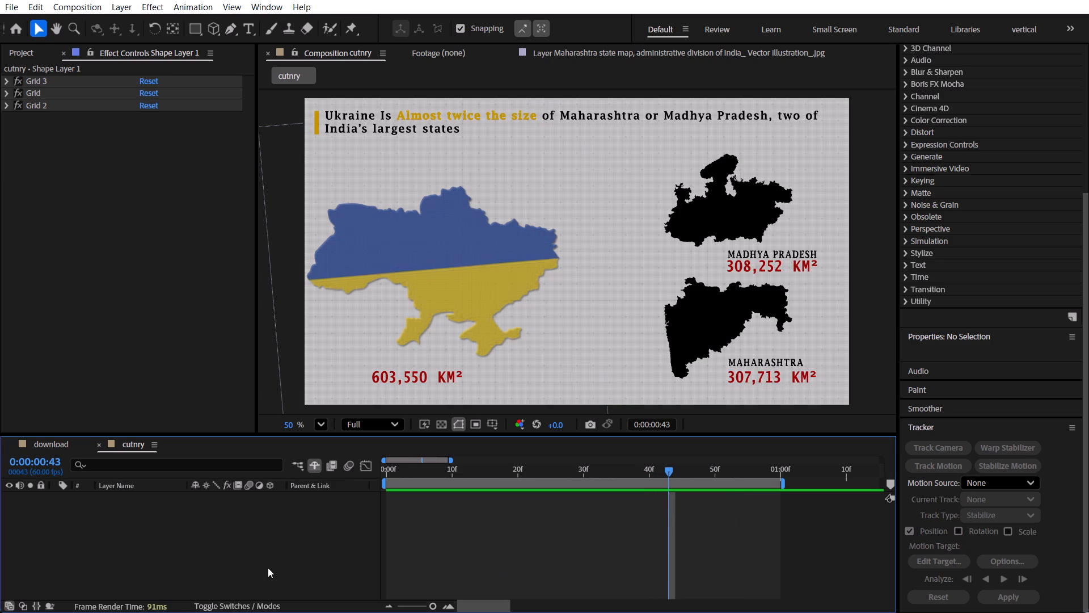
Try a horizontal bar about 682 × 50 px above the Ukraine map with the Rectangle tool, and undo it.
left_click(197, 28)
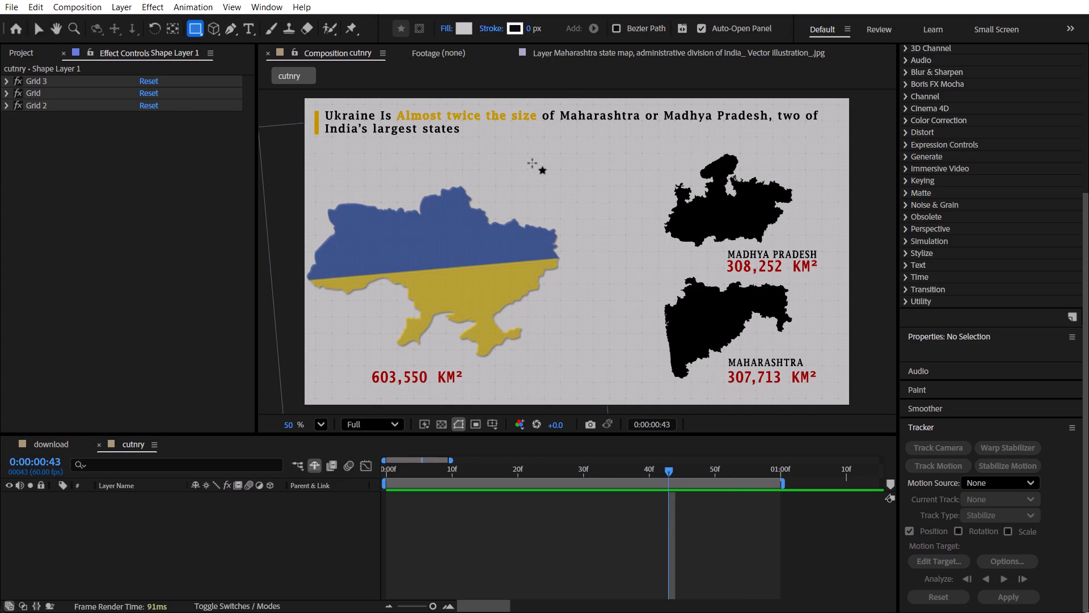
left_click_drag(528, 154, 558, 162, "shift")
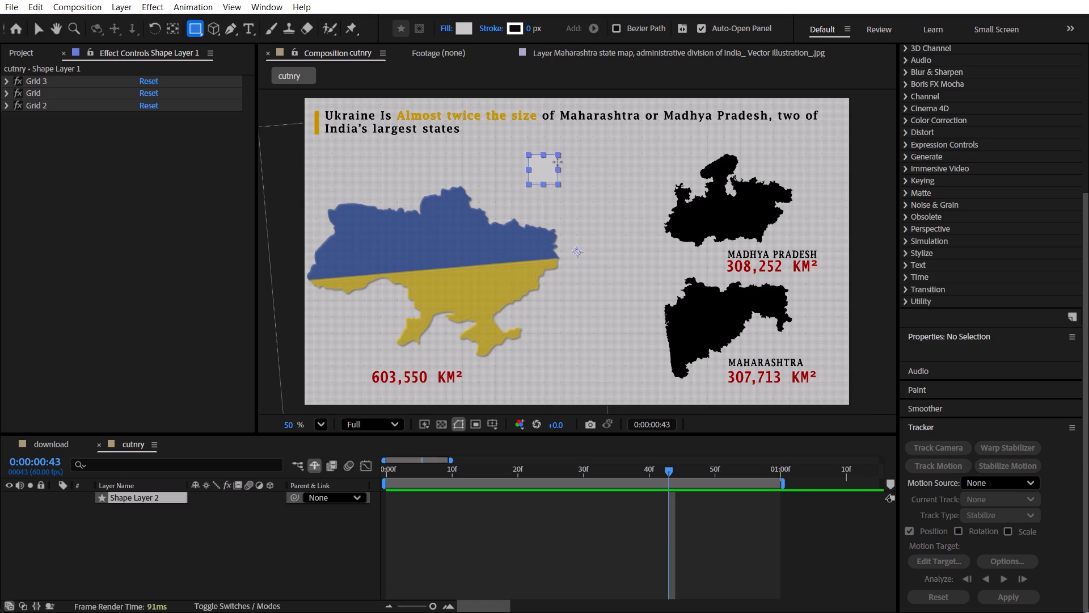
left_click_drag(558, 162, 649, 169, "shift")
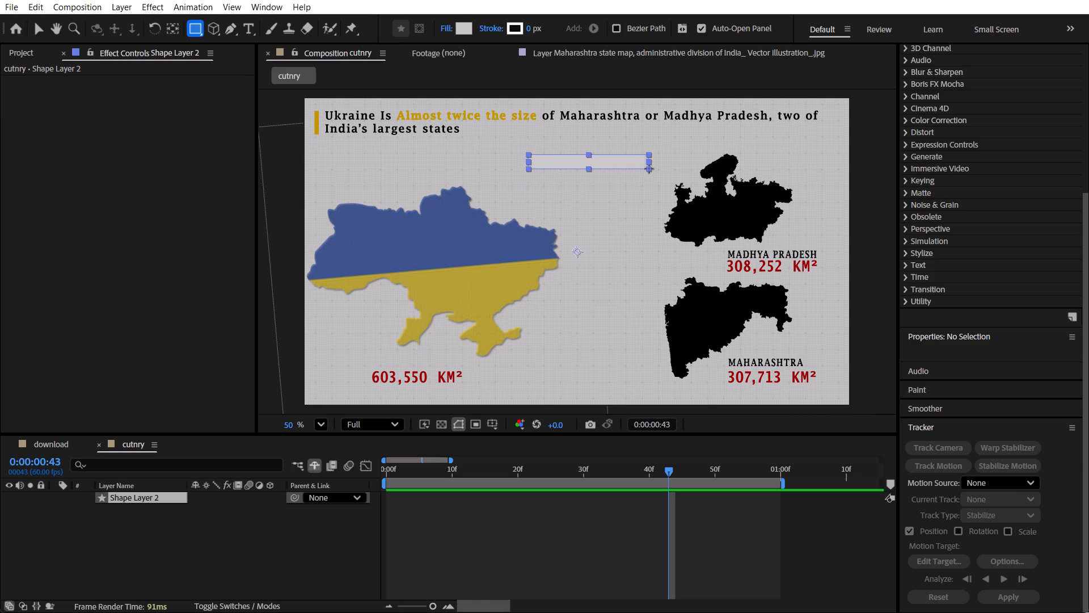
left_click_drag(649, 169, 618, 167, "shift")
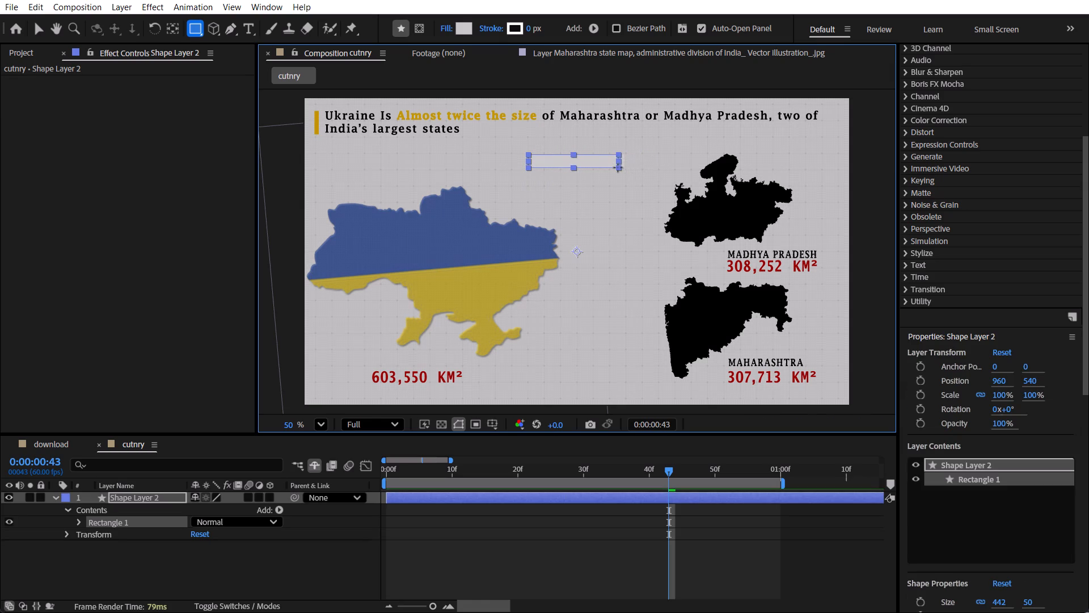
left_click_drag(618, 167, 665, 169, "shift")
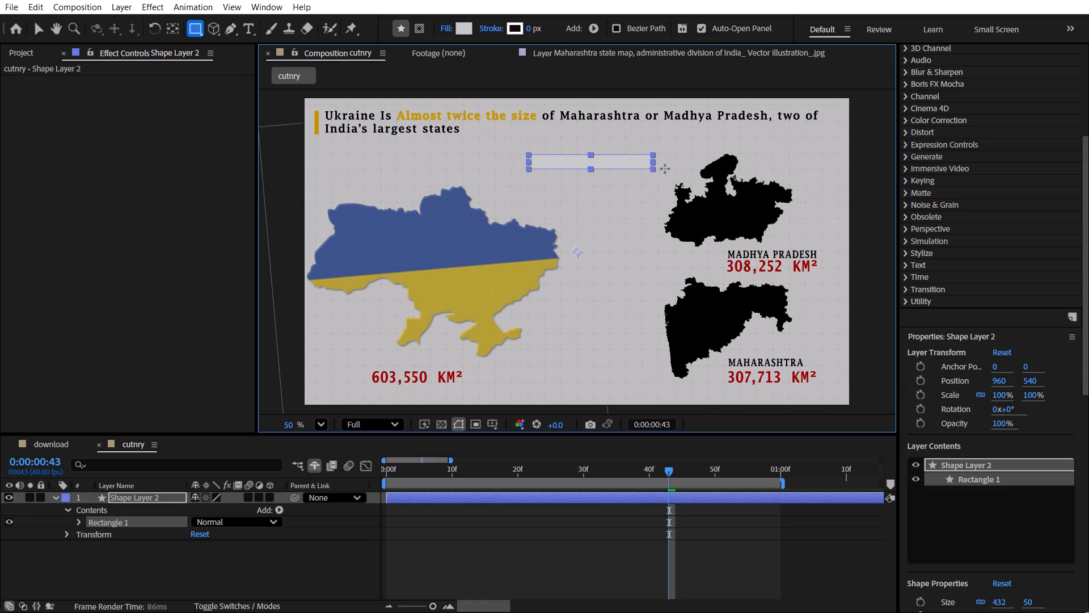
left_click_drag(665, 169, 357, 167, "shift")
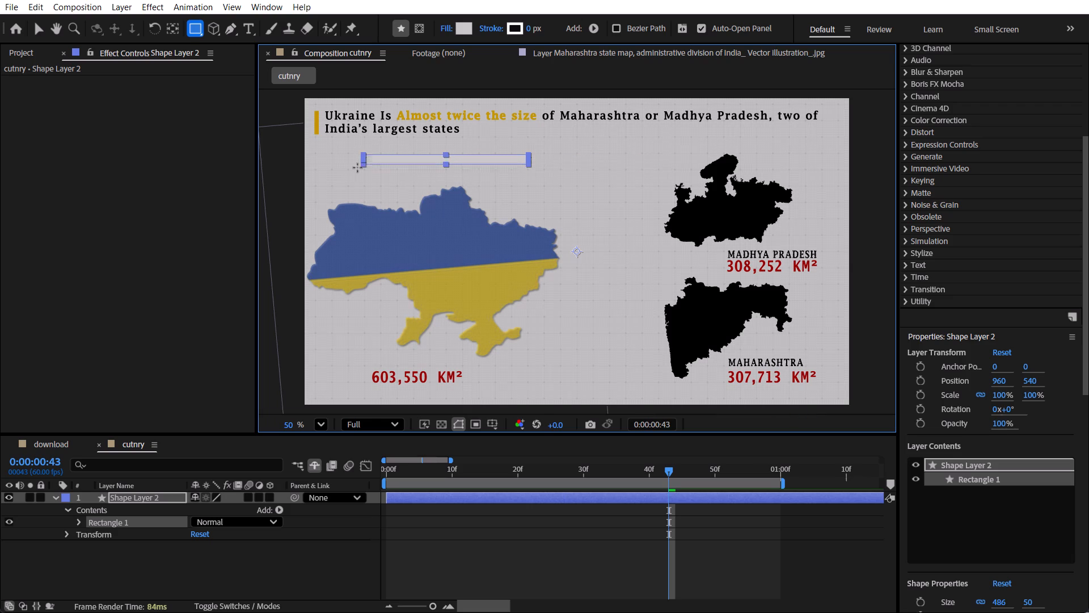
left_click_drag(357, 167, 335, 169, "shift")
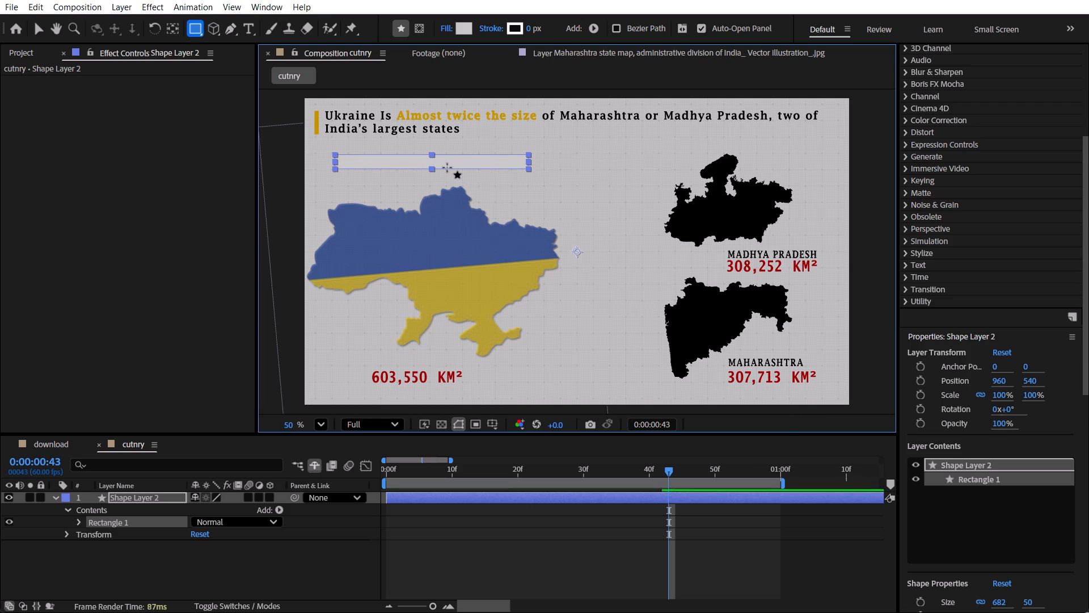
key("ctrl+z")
Draw a thin horizontal rectangle about 328 × 30 px just below the title, between the maps, on a new shape layer.
left_click_drag(533, 138, 565, 146)
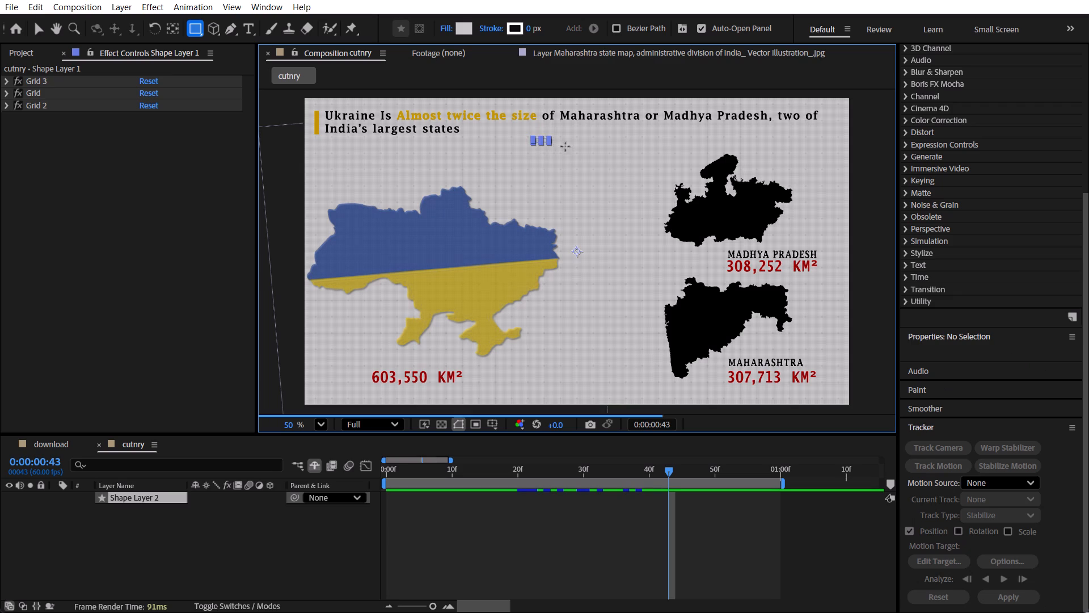
left_click_drag(565, 146, 622, 152)
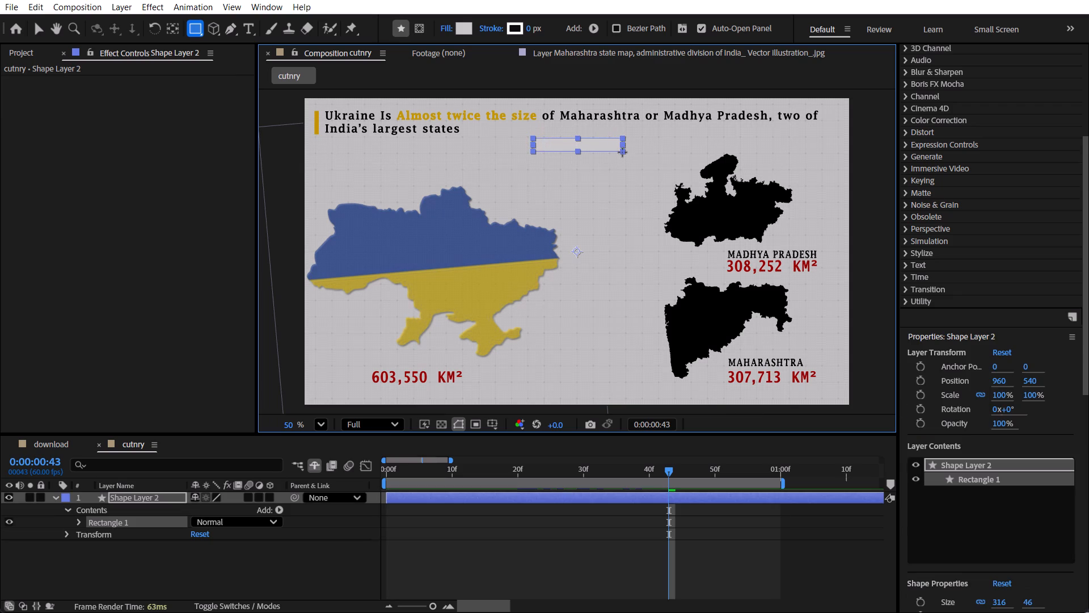
left_click_drag(622, 152, 626, 146)
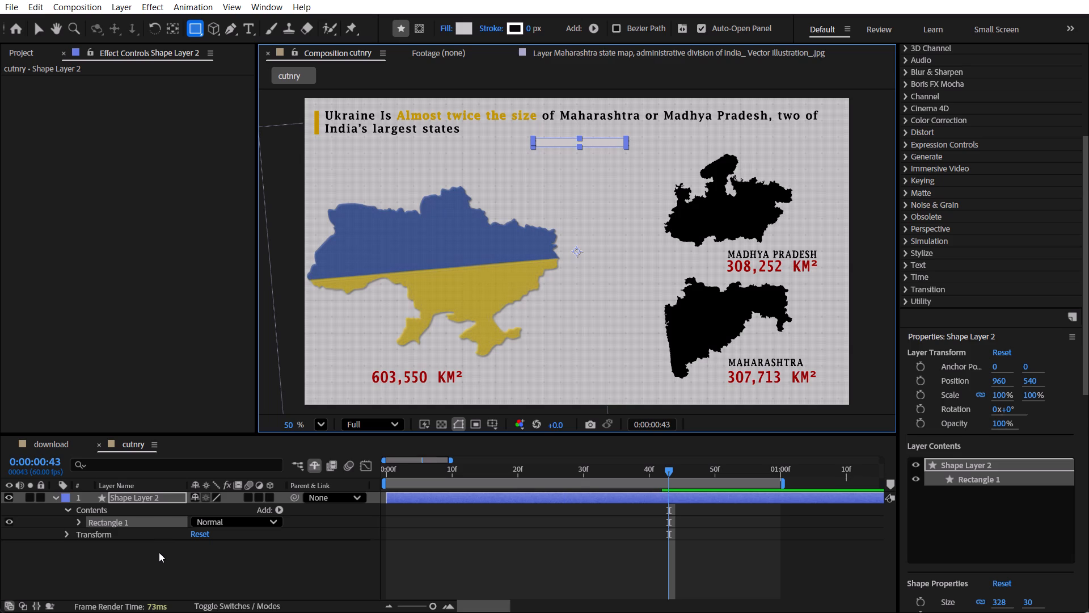
left_click(159, 553)
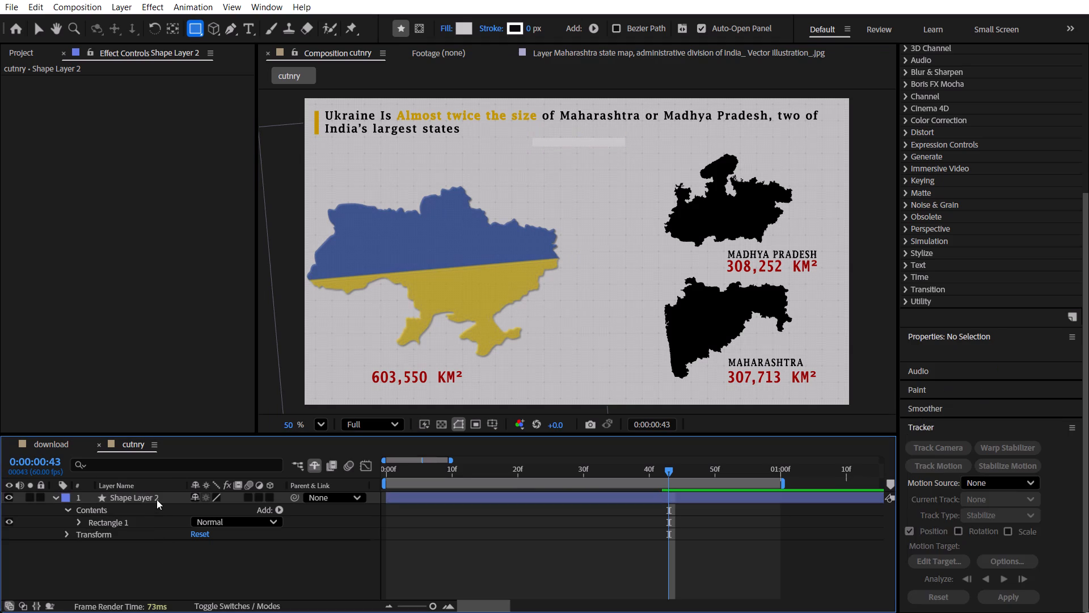
Duplicate Rectangle 1 within Shape Layer 2.
left_click(157, 498)
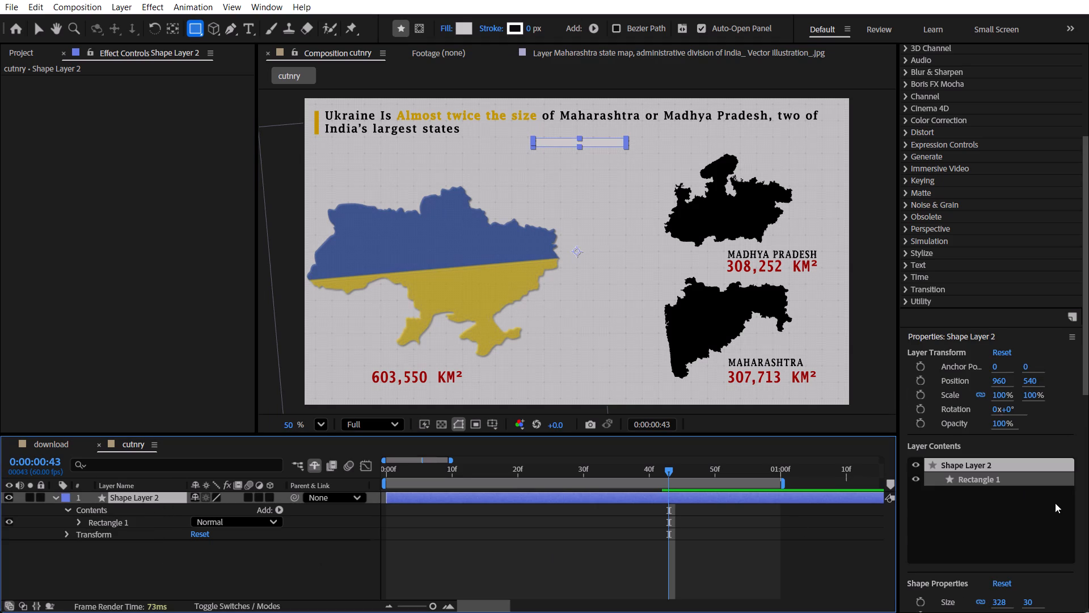
left_click(993, 479)
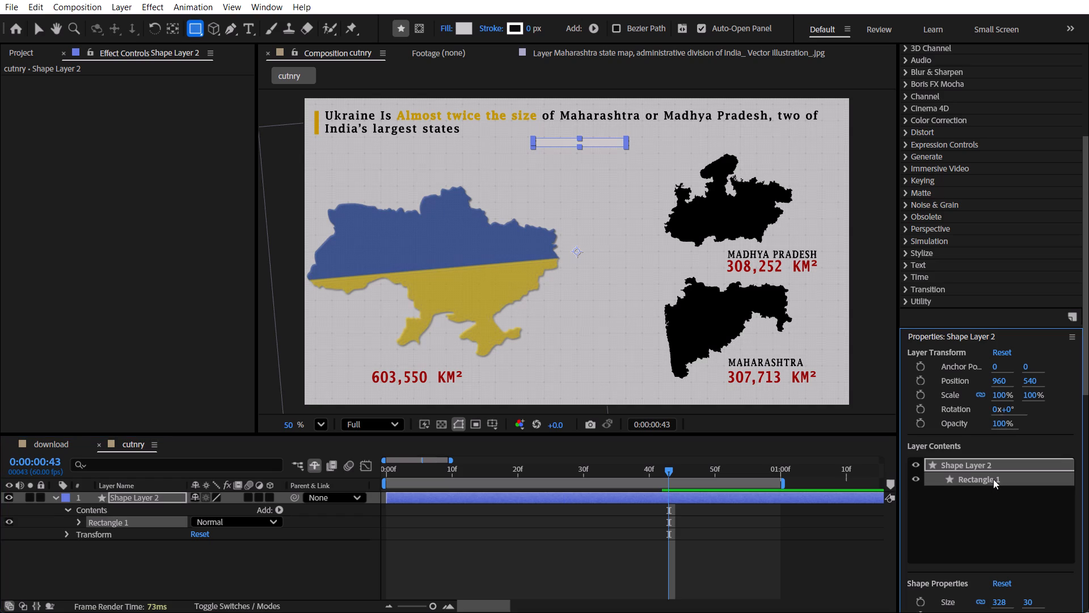
left_click(993, 479)
key("ctrl+d")
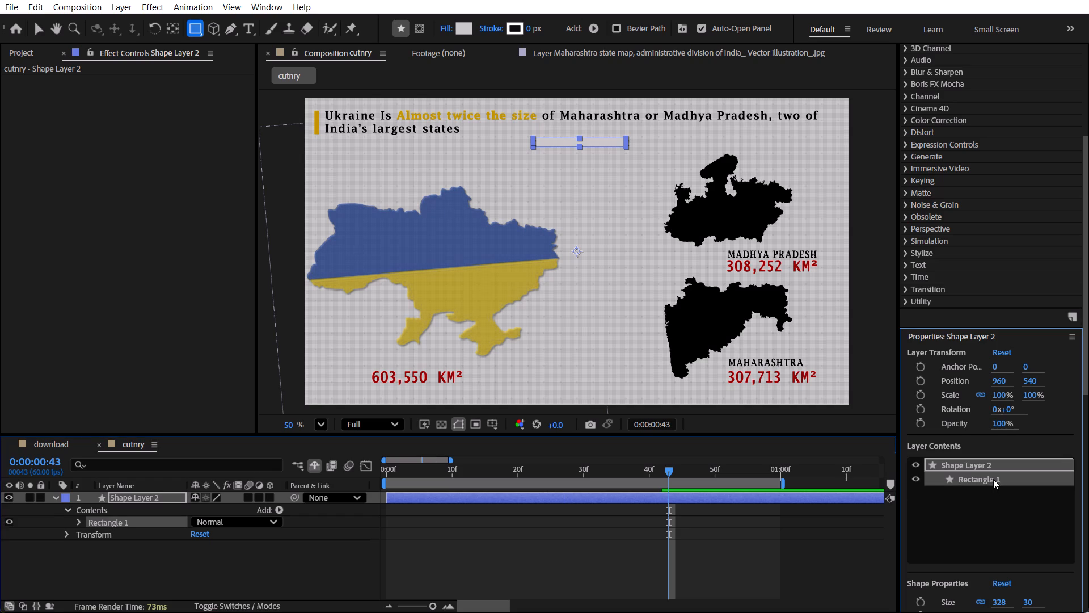
Change the fill color of Rectangle 1 in Shape Layer 2 to dark gray 555555.
left_click(970, 493)
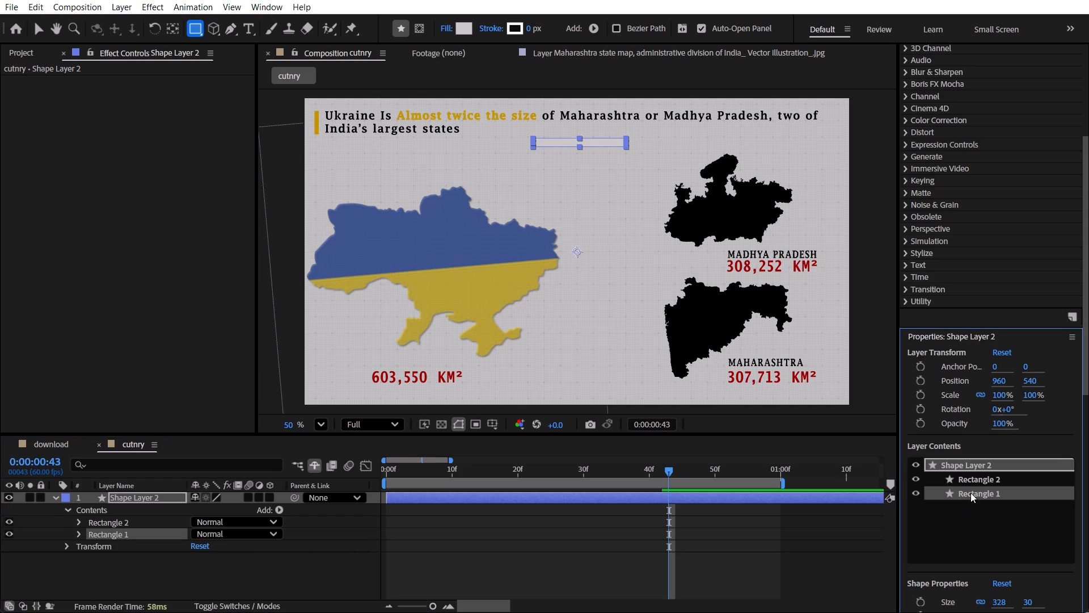
scroll(980, 544, "down", 2)
scroll(968, 511, "up", 1)
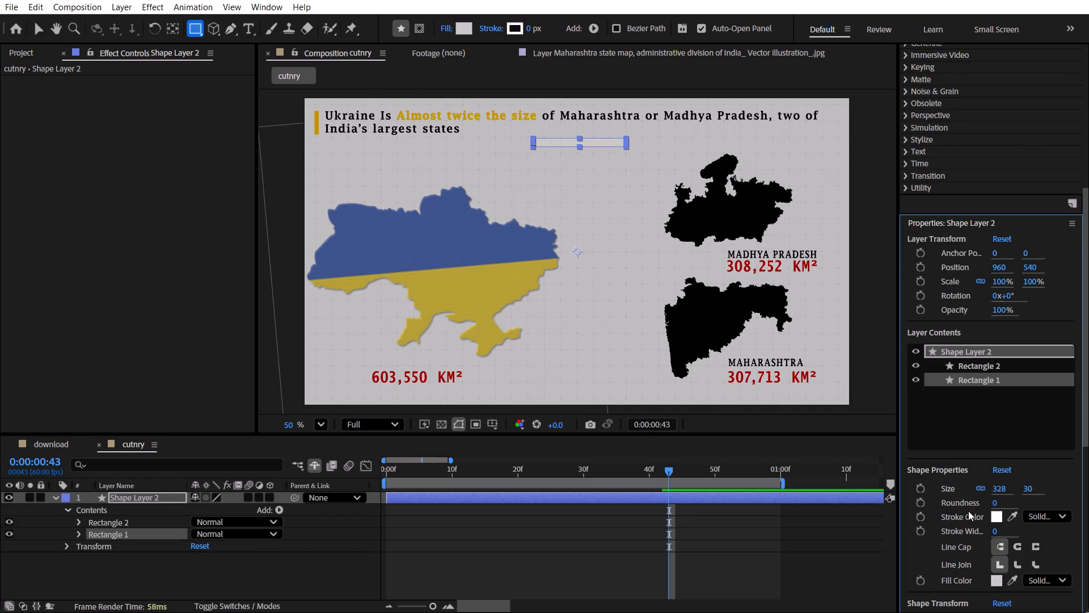
left_click(997, 586)
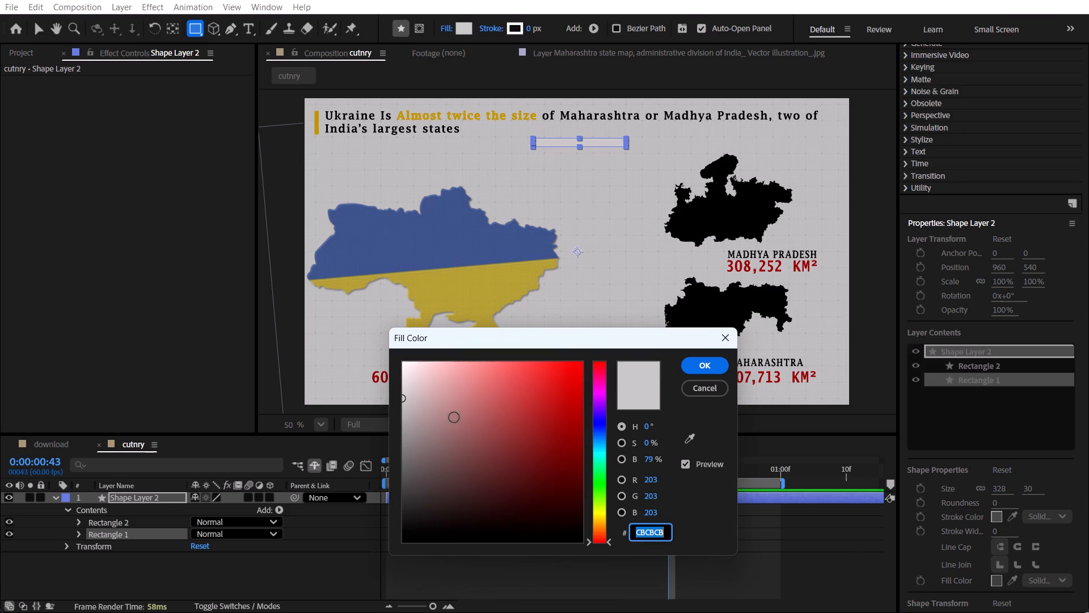
left_click_drag(446, 418, 385, 487)
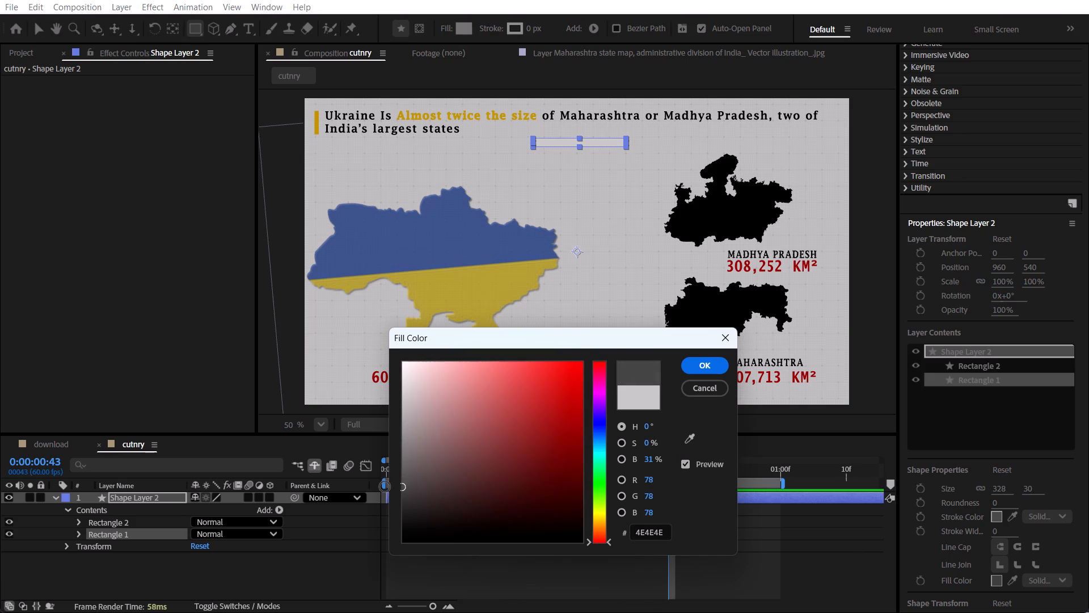
left_click_drag(385, 487, 375, 408)
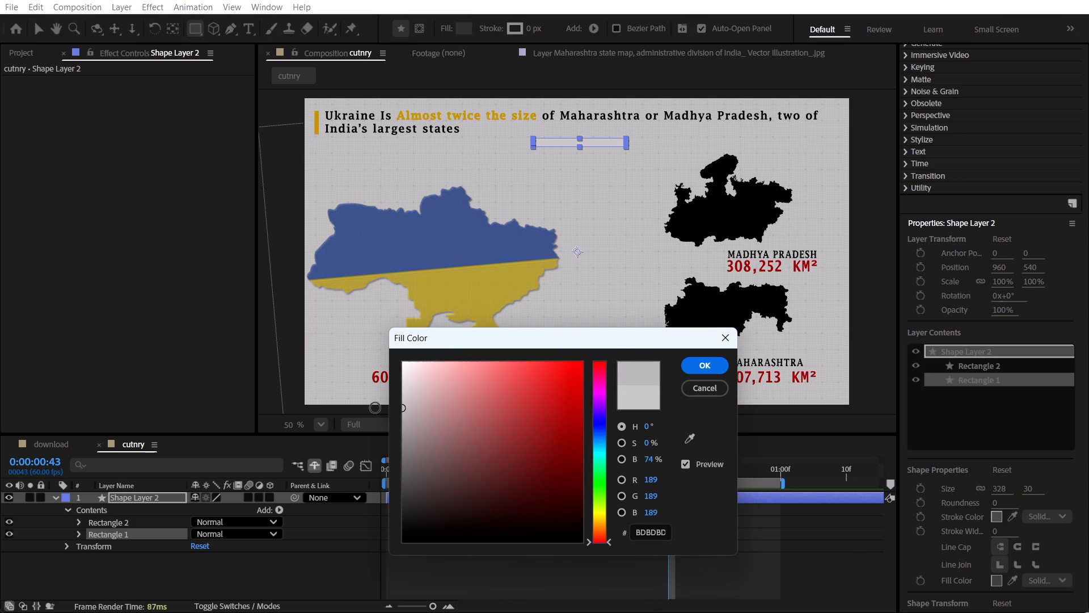
left_click_drag(375, 408, 390, 505)
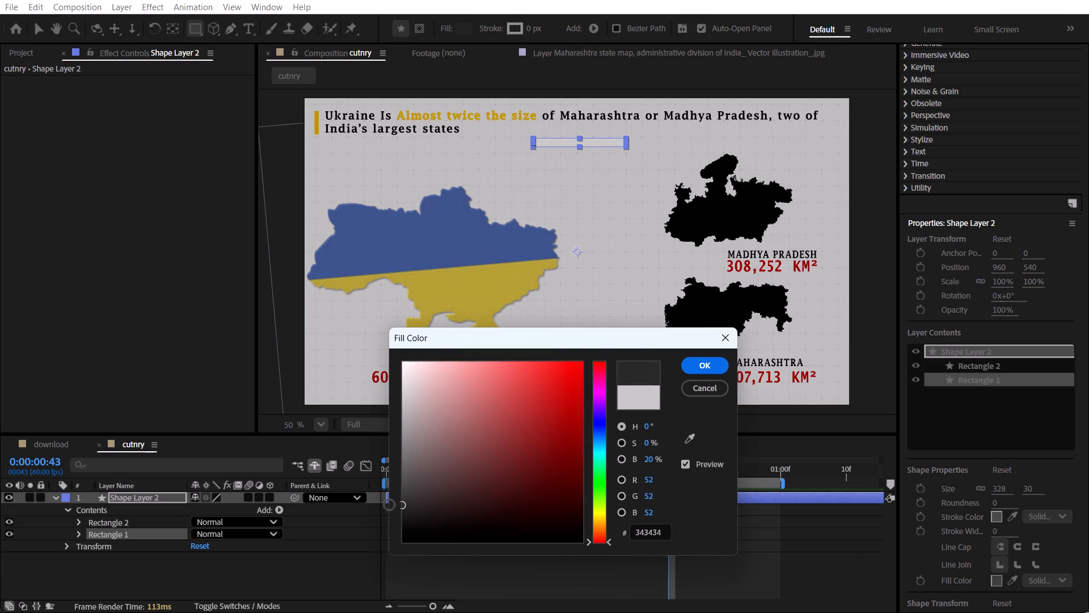
left_click_drag(390, 505, 373, 482)
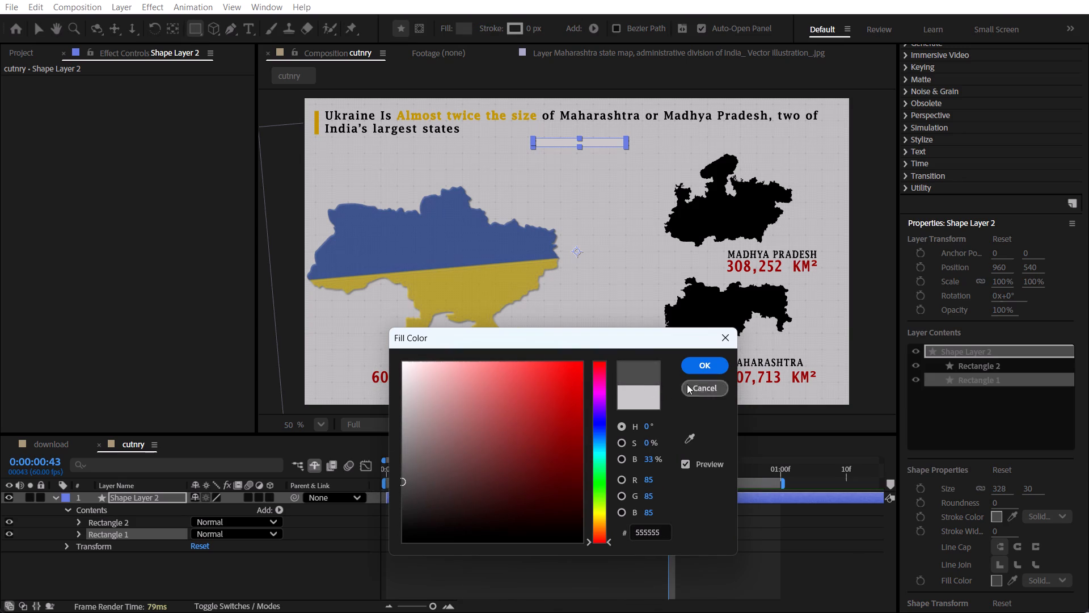
left_click(717, 367)
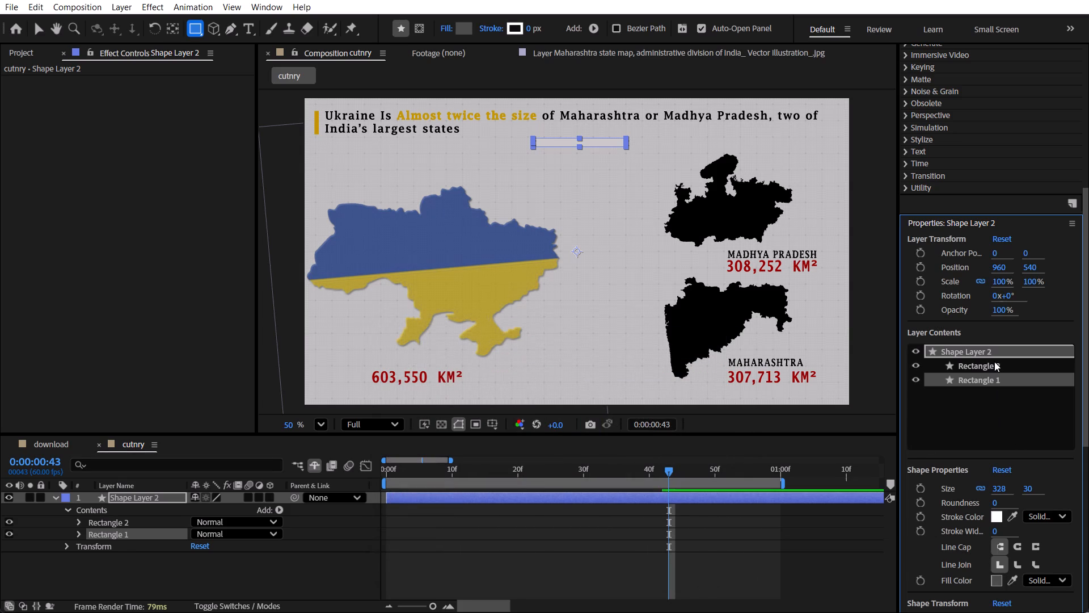
Round the corners of Rectangle 2 in Shape Layer 2 with a Roundness of 56.
left_click(994, 362)
left_click(79, 522)
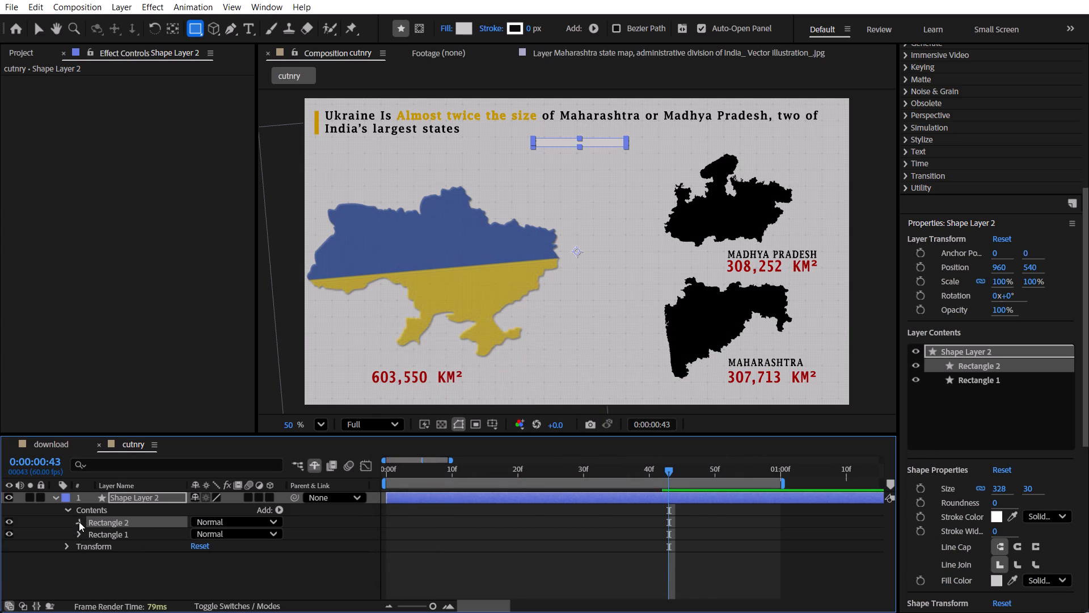
left_click(90, 531)
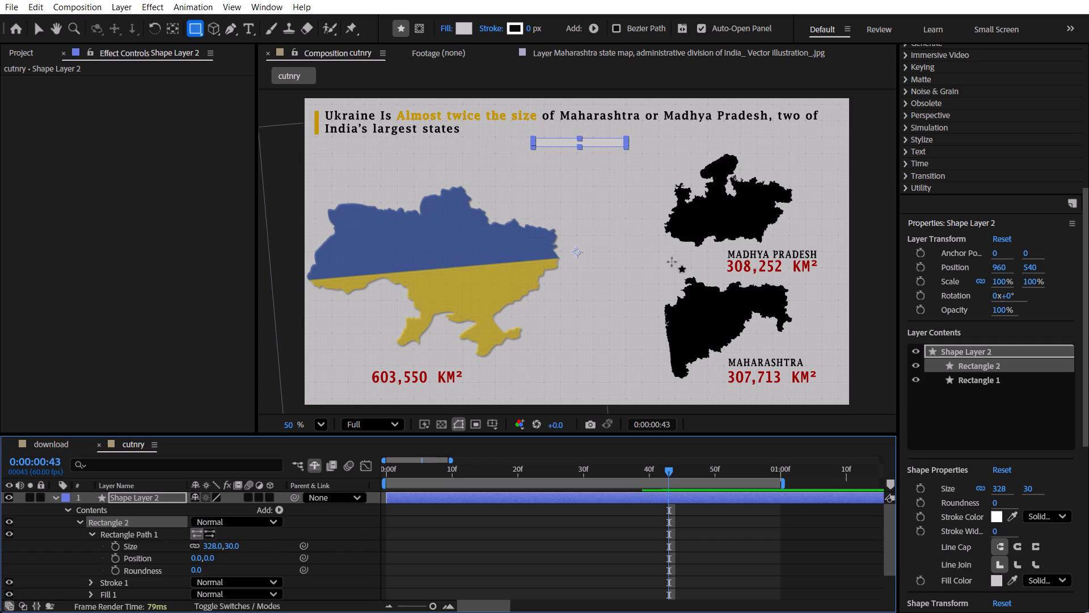
scroll(588, 115, "up", 3)
scroll(469, 127, "up", 2)
scroll(617, 102, "up", 1)
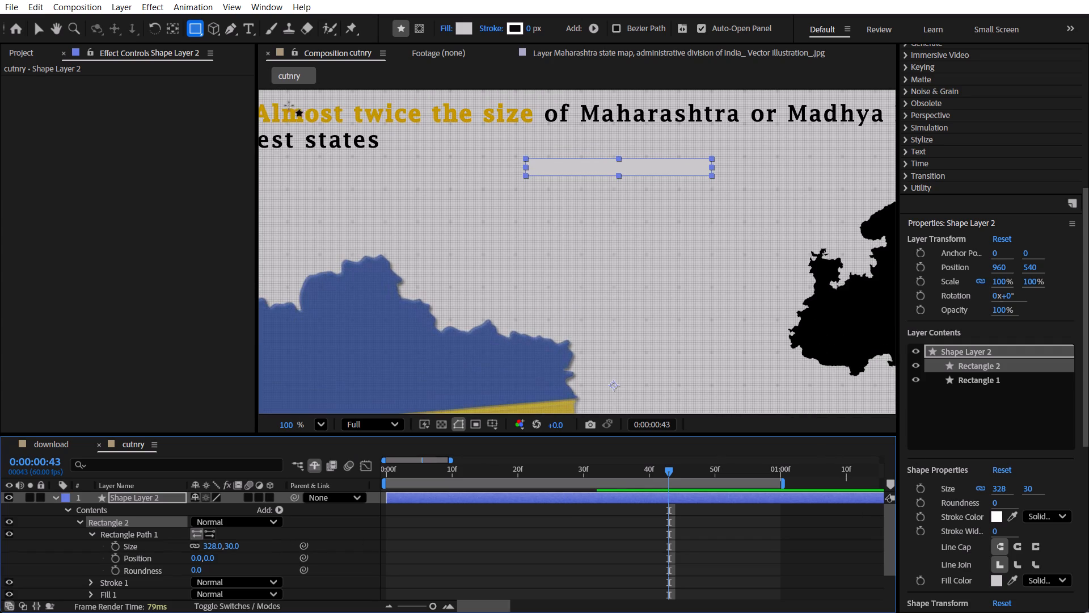
left_click(193, 31)
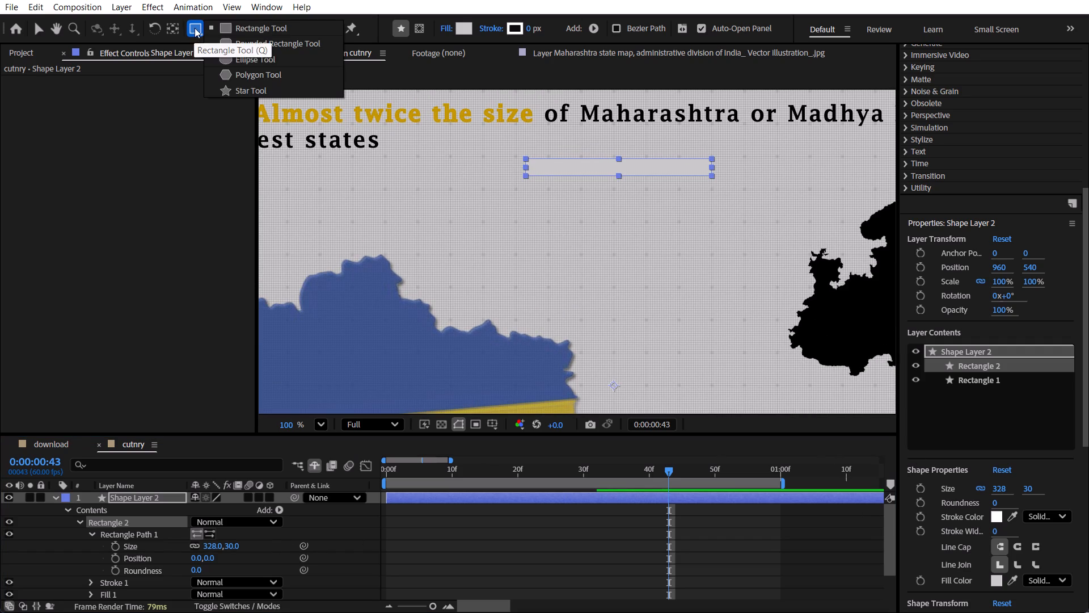
left_click(1028, 434)
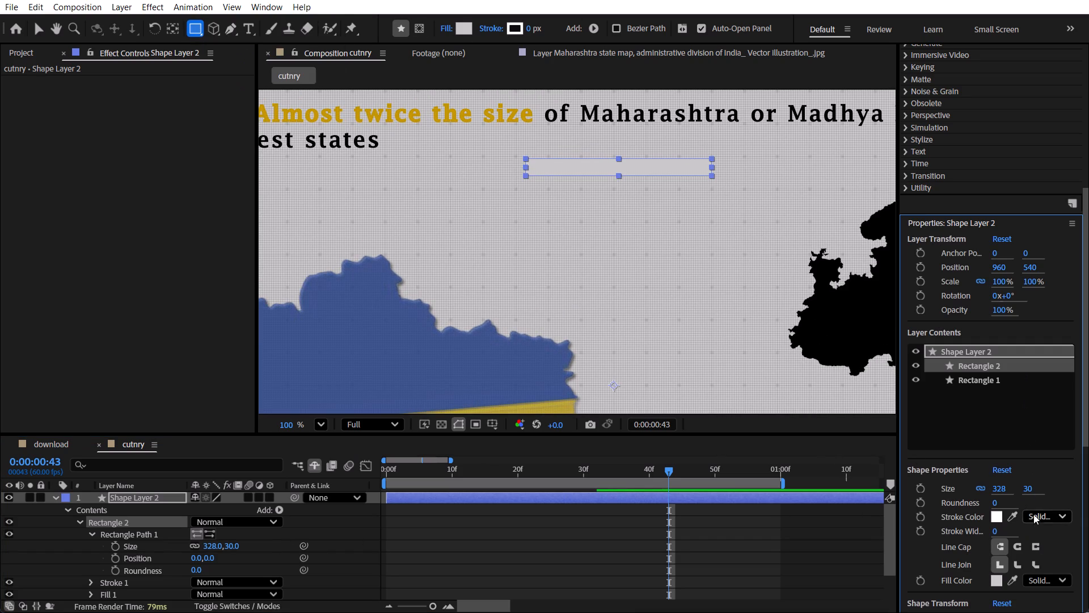
left_click_drag(997, 503, 1019, 503)
left_click_drag(1019, 503, 1041, 504)
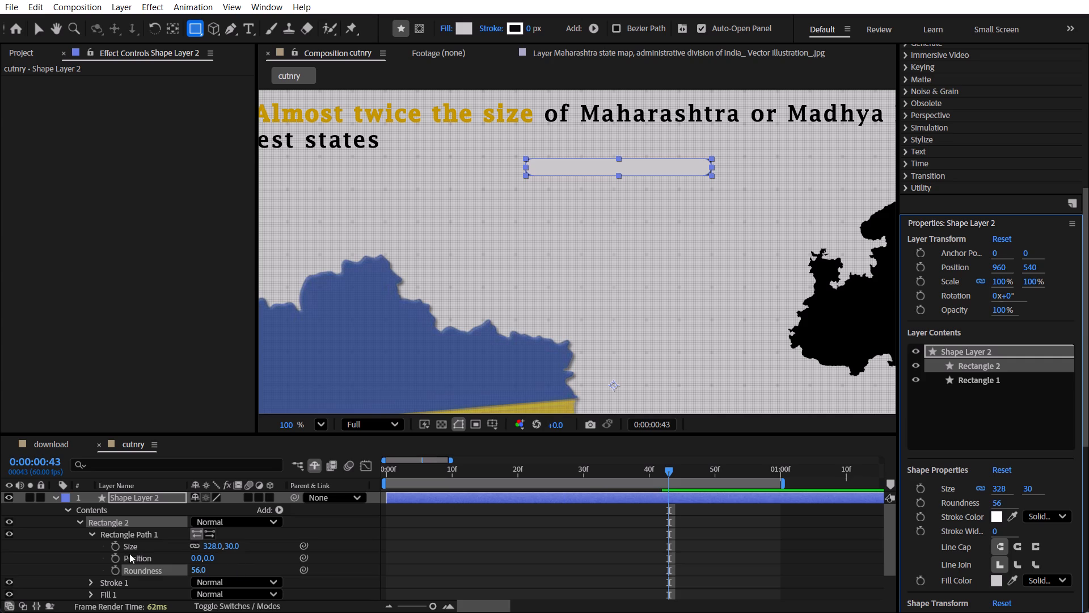
left_click(90, 534)
left_click(77, 518)
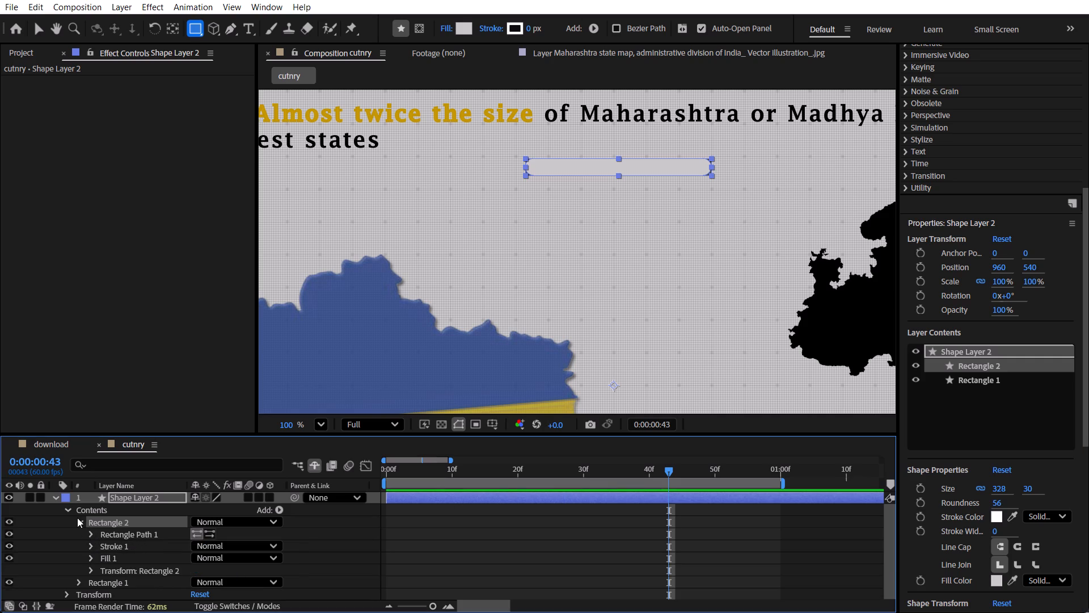
Increase the Roundness of Rectangle 1 so its ends are fully rounded like those of Rectangle 2.
left_click(104, 538)
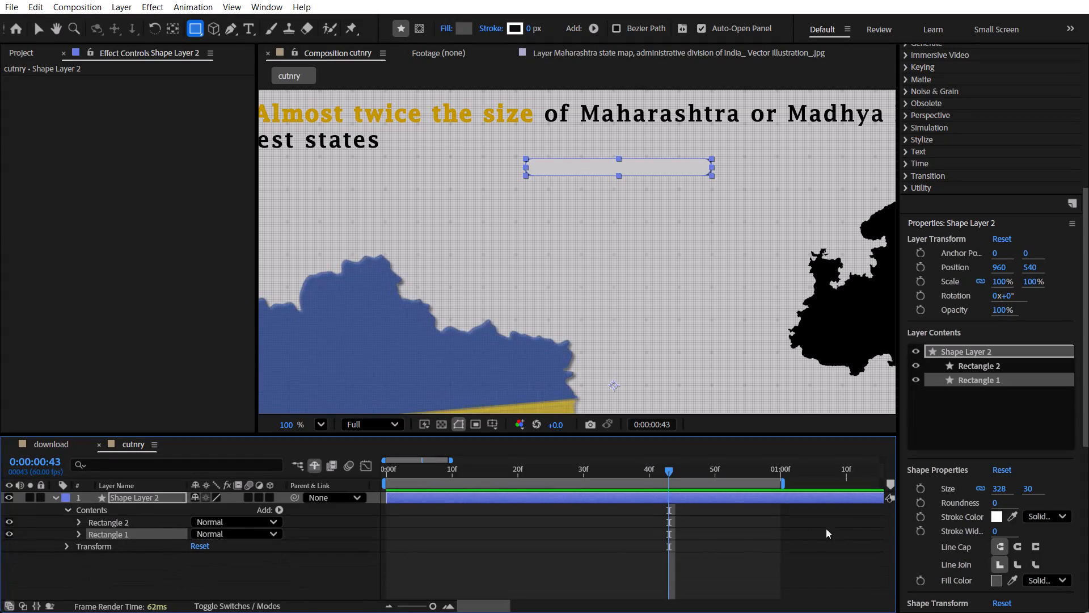
left_click_drag(995, 499, 1088, 506)
Add a Trim Paths operator to Rectangle 2 in Shape Layer 2.
left_click(139, 527)
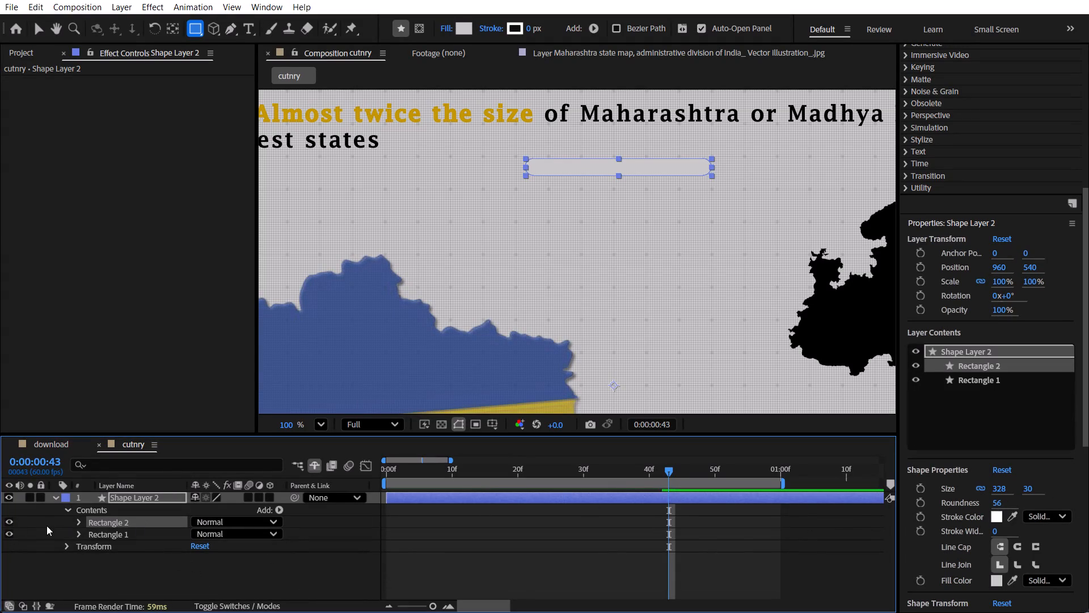
left_click(75, 526)
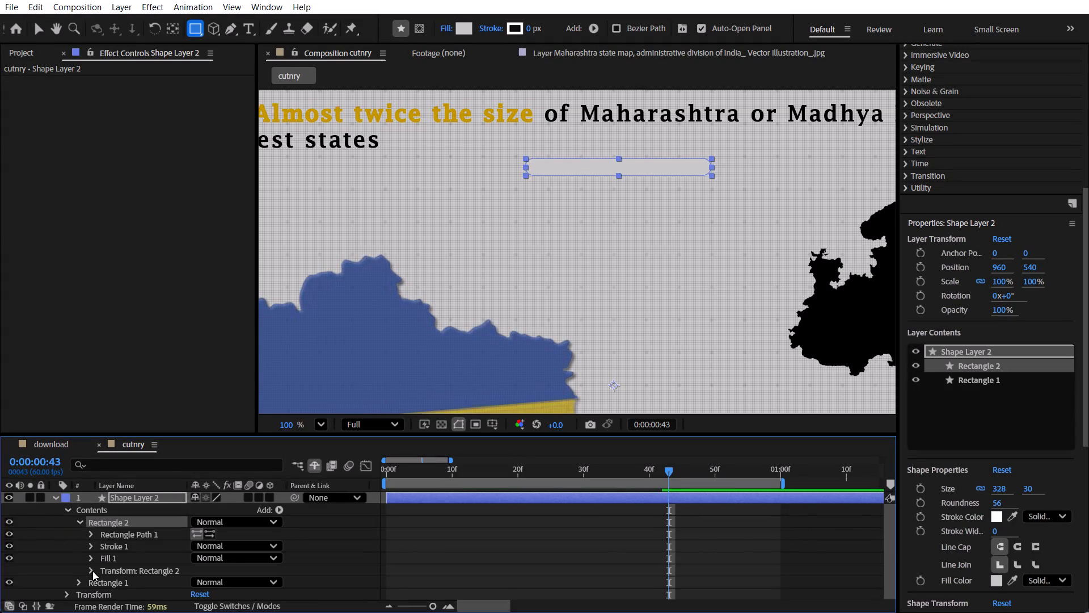
left_click(81, 523)
right_click(117, 524)
left_click(107, 524)
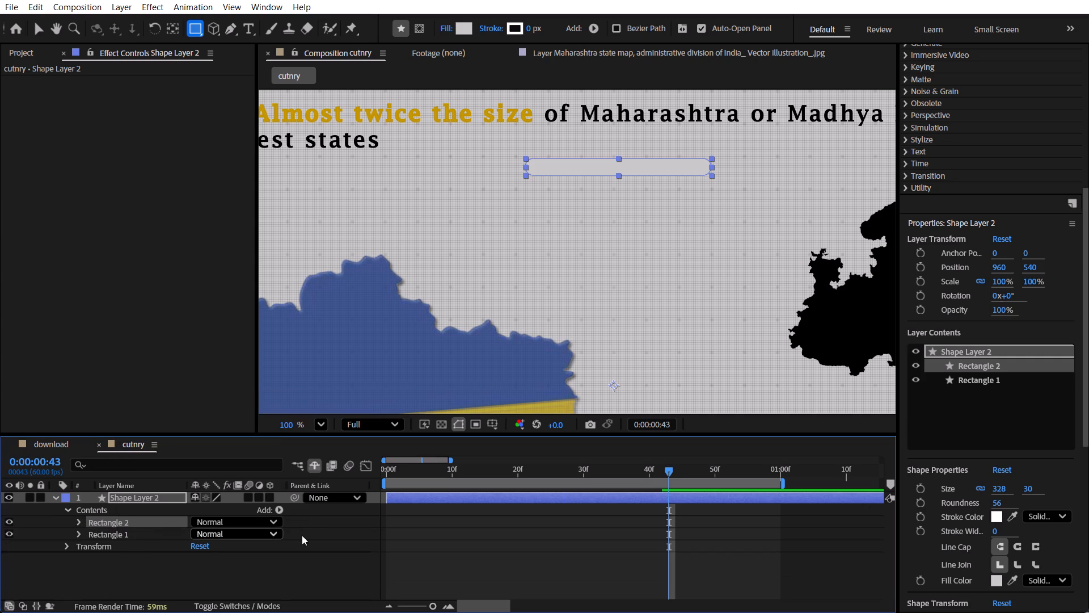
left_click(281, 511)
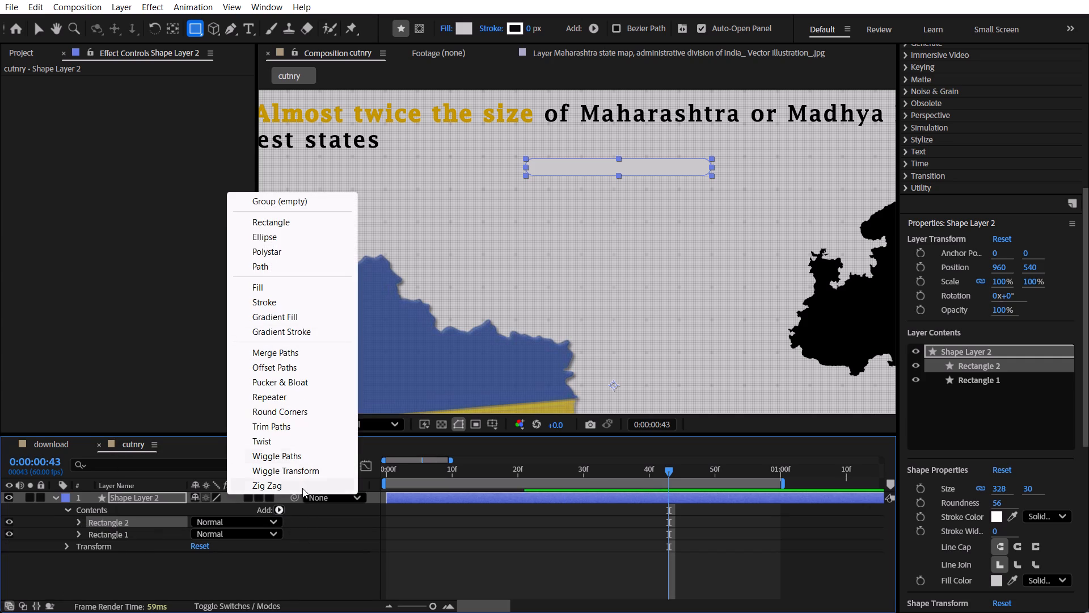
left_click(294, 429)
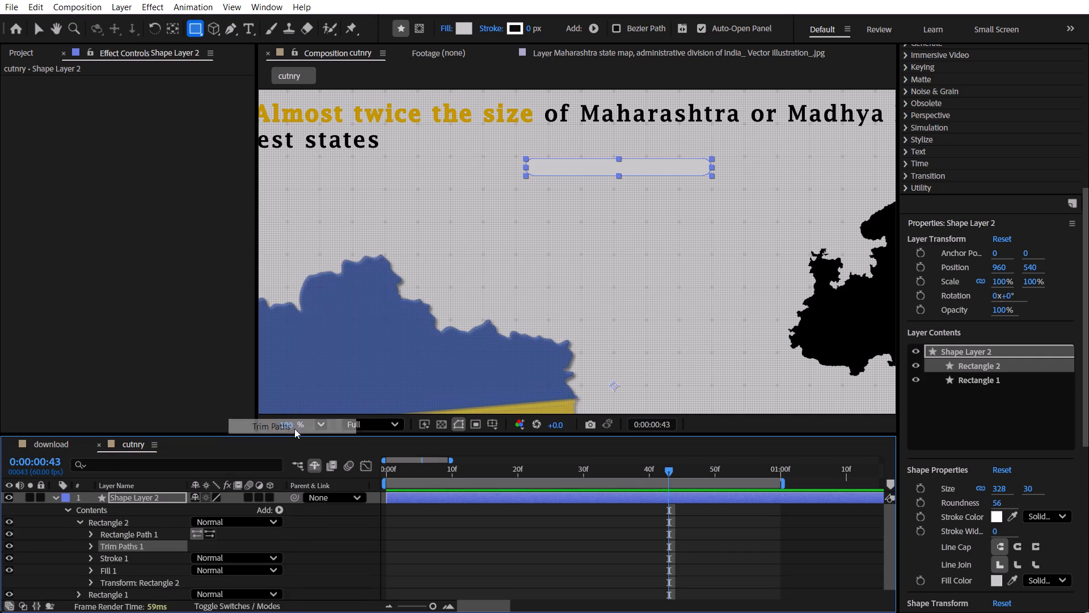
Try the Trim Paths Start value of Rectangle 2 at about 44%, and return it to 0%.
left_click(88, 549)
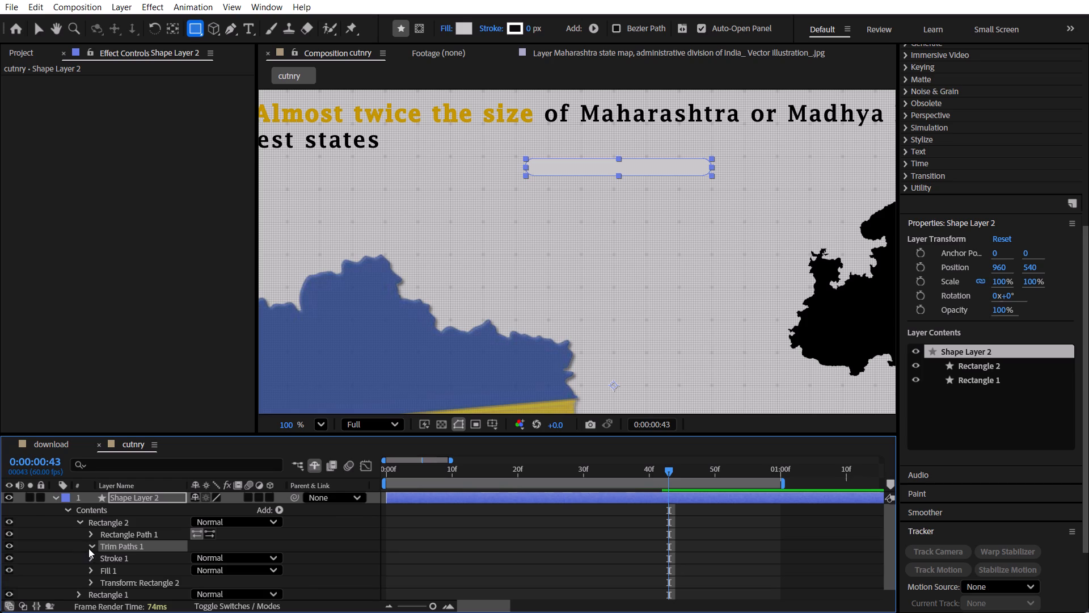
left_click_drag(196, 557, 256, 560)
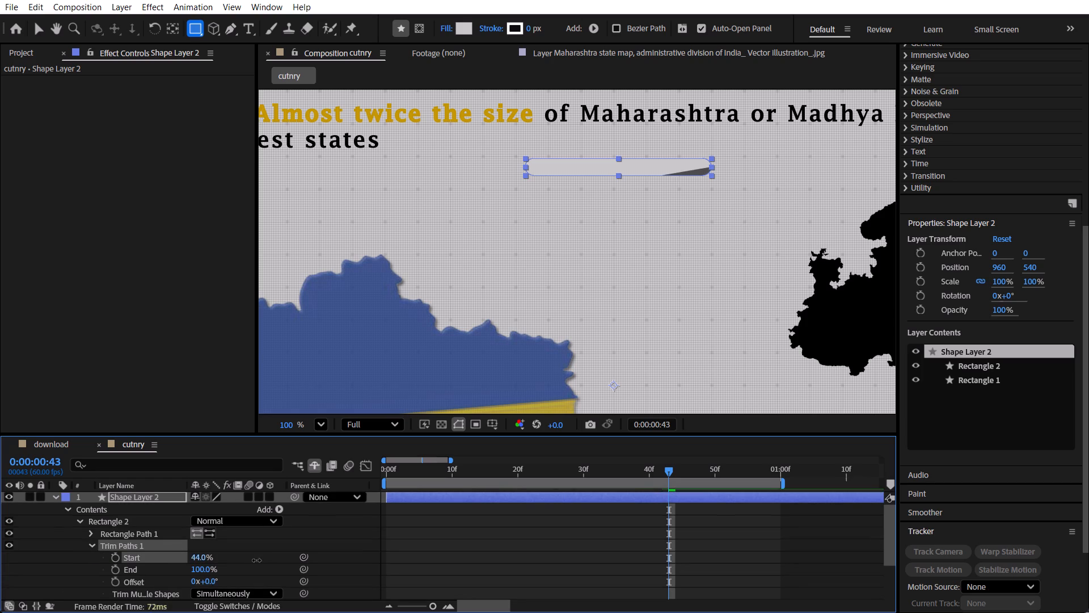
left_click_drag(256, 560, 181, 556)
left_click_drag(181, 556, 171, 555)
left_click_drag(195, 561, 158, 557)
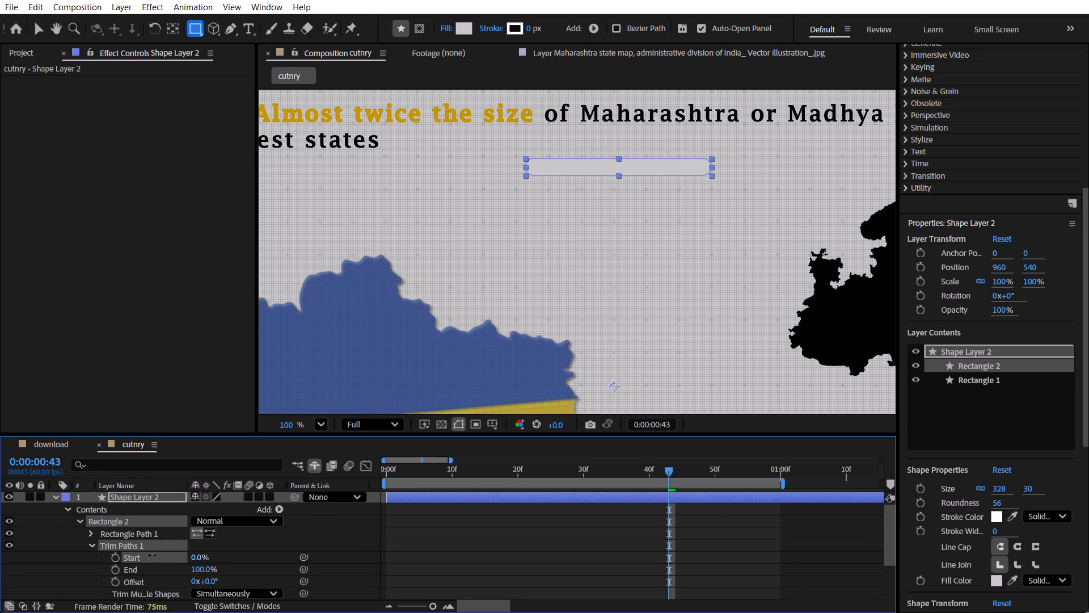
Move the anchor point of Rectangle 2 from the bar's center to the middle of its left edge.
key("y")
key("y")
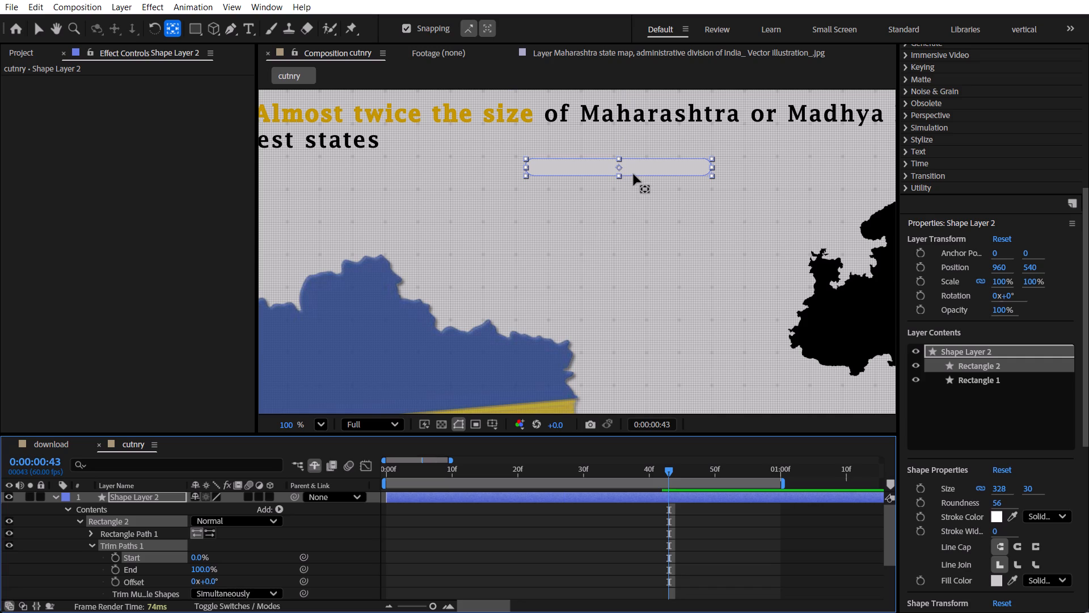
left_click_drag(617, 167, 565, 170)
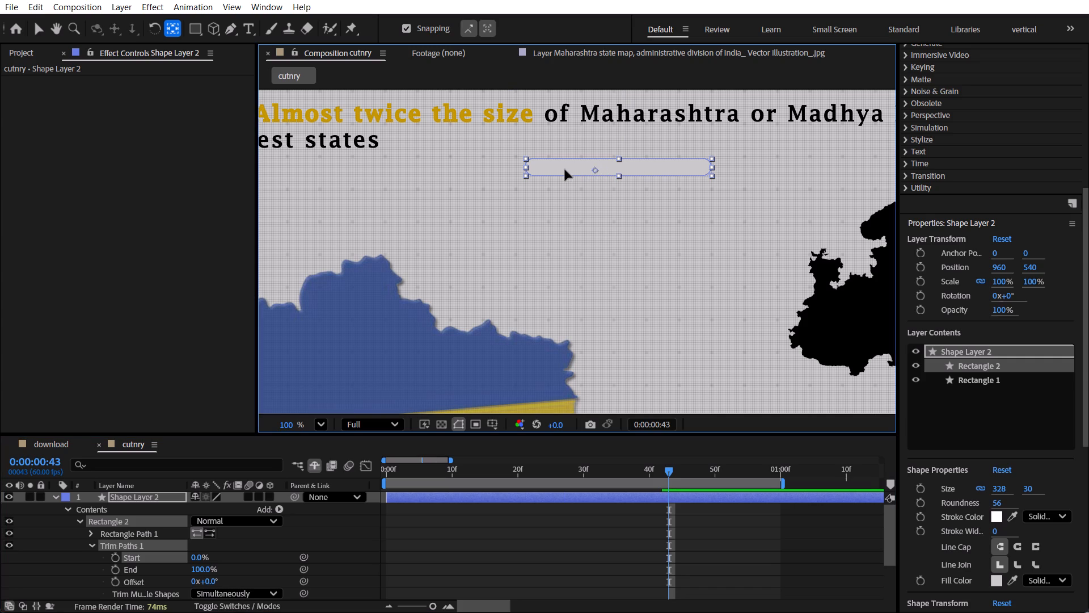
left_click_drag(565, 170, 527, 170)
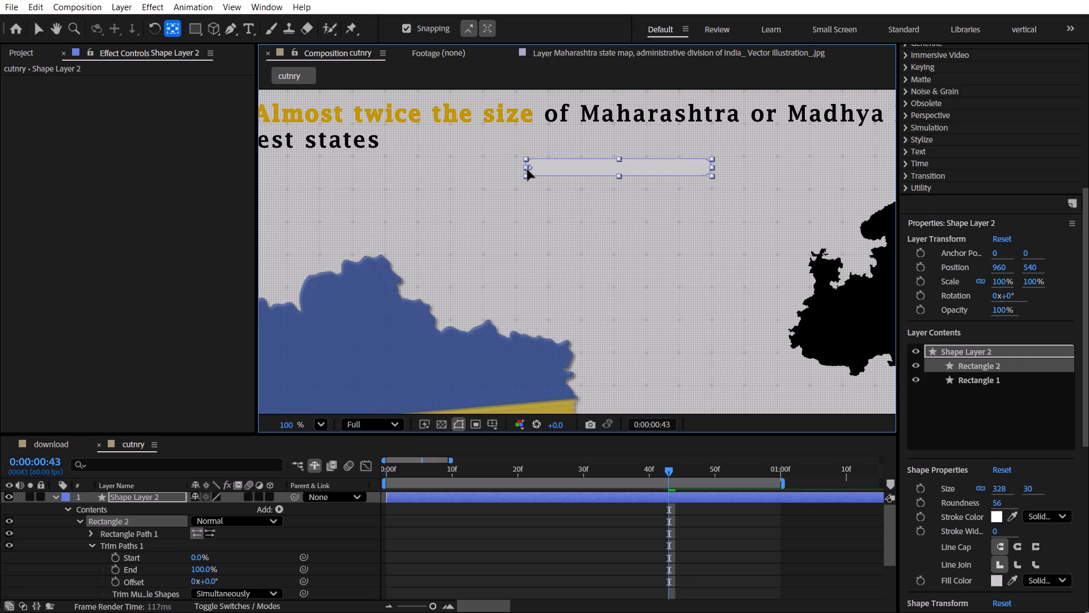
left_click_drag(527, 170, 524, 170)
left_click_drag(524, 170, 524, 169)
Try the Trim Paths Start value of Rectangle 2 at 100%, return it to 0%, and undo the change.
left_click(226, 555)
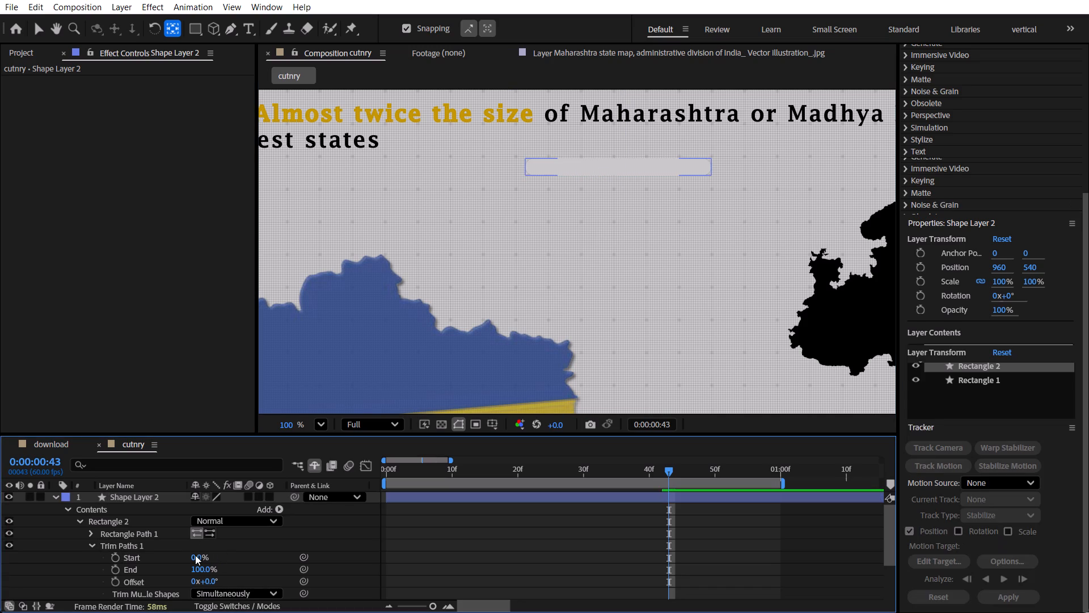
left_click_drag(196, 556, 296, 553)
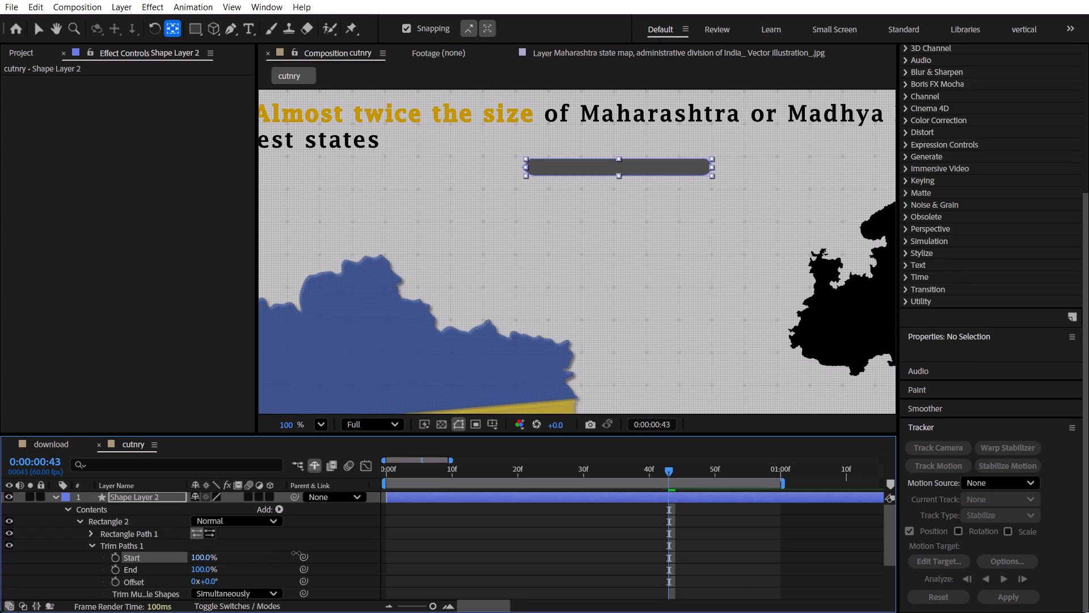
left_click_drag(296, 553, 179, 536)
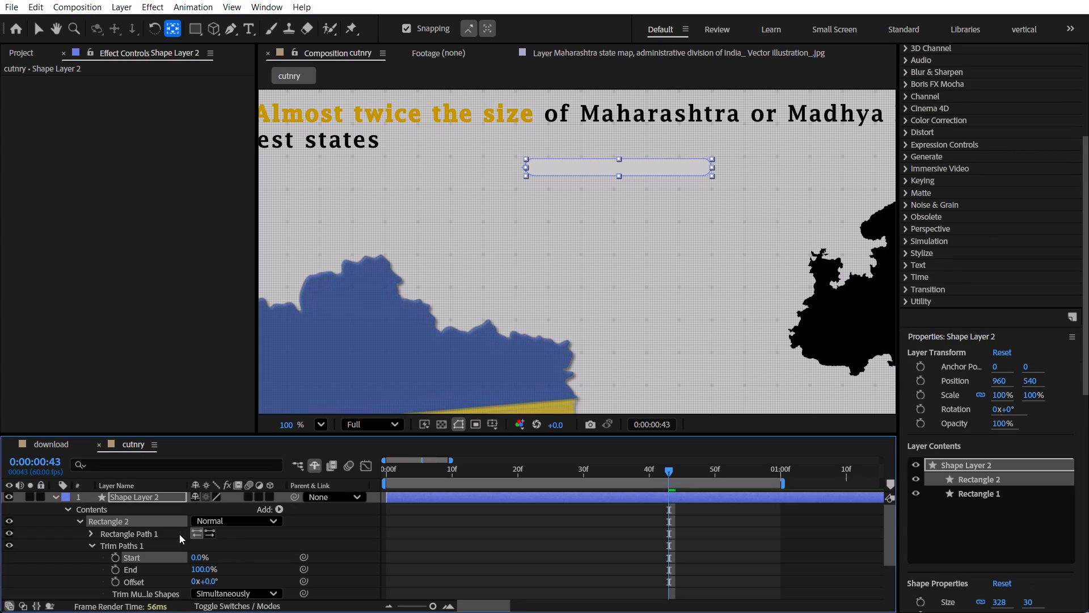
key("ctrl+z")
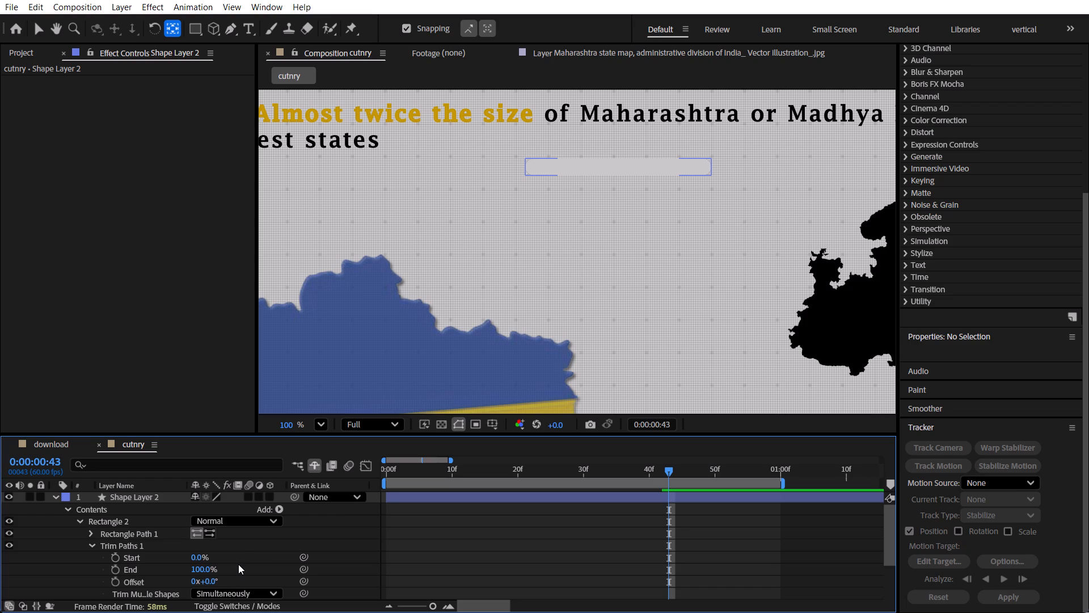
Undo the anchor point move and the Trim Paths operator on Rectangle 2.
key("ctrl+z")
key("ctrl+z")
key("ctrl+z")
key("ctrl+z")
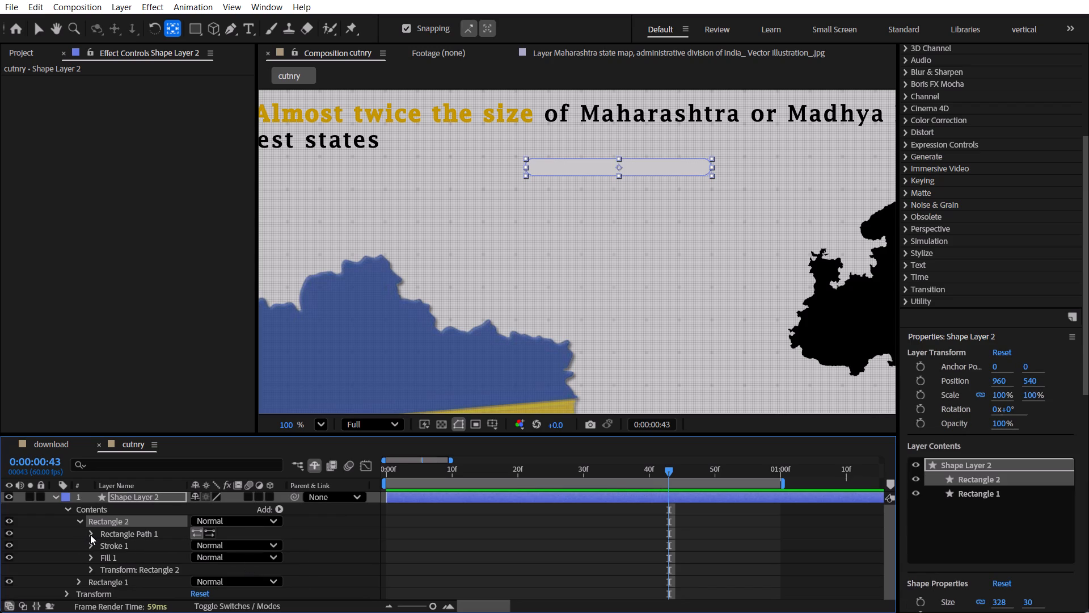
Unlink the horizontal and vertical Scale values in Rectangle 2's own transform.
left_click(90, 570)
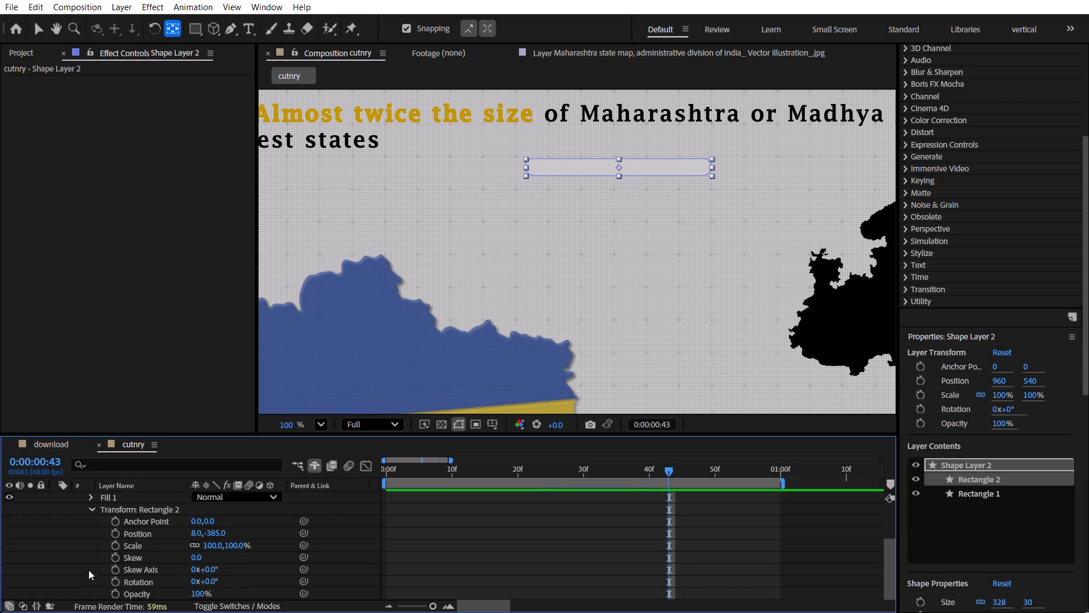
scroll(73, 552, "down", 1)
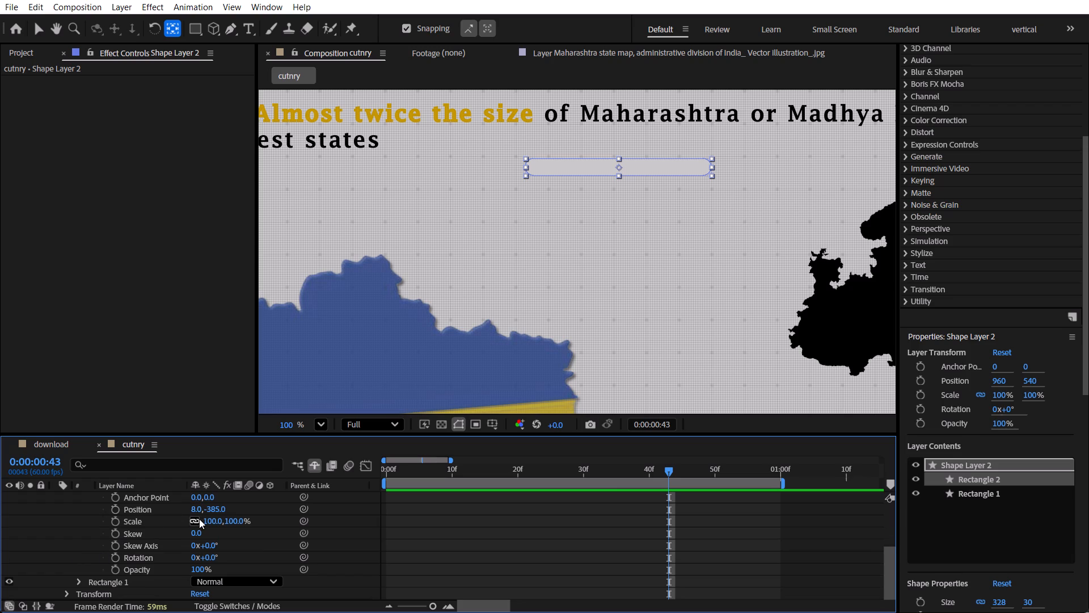
left_click(195, 520)
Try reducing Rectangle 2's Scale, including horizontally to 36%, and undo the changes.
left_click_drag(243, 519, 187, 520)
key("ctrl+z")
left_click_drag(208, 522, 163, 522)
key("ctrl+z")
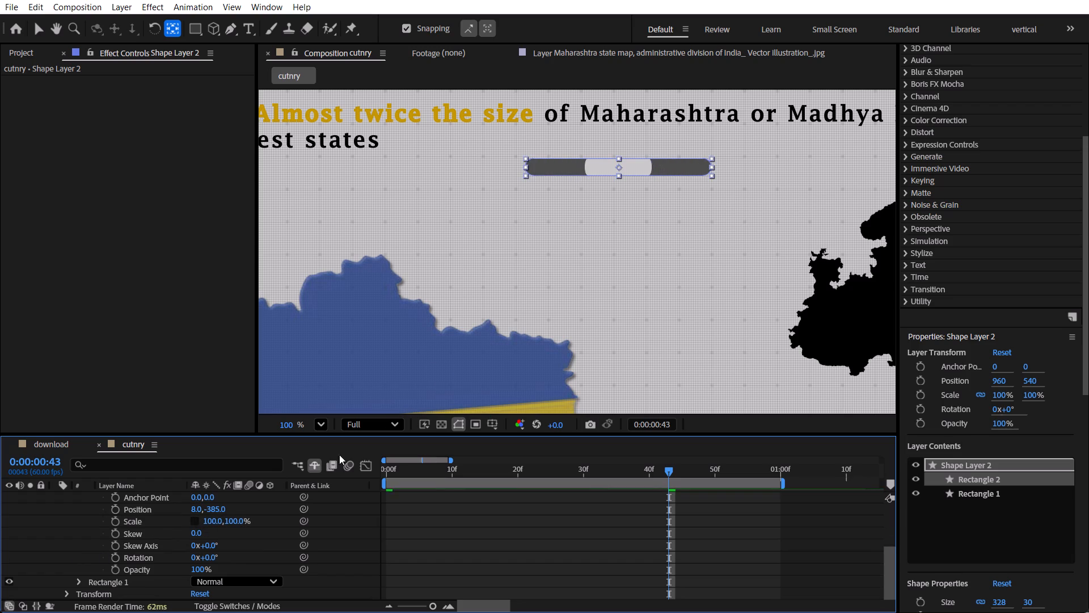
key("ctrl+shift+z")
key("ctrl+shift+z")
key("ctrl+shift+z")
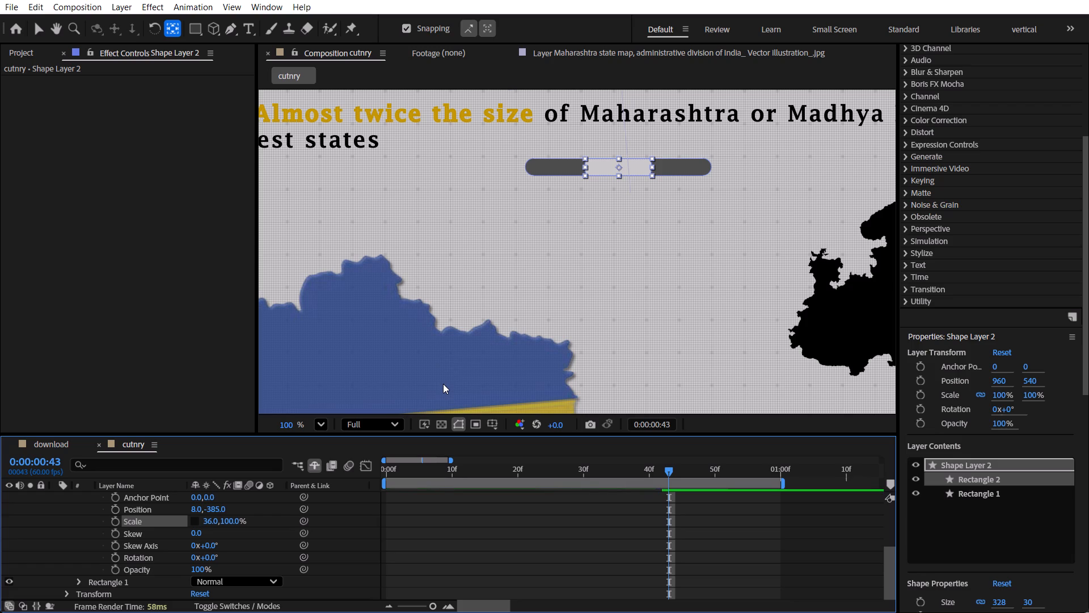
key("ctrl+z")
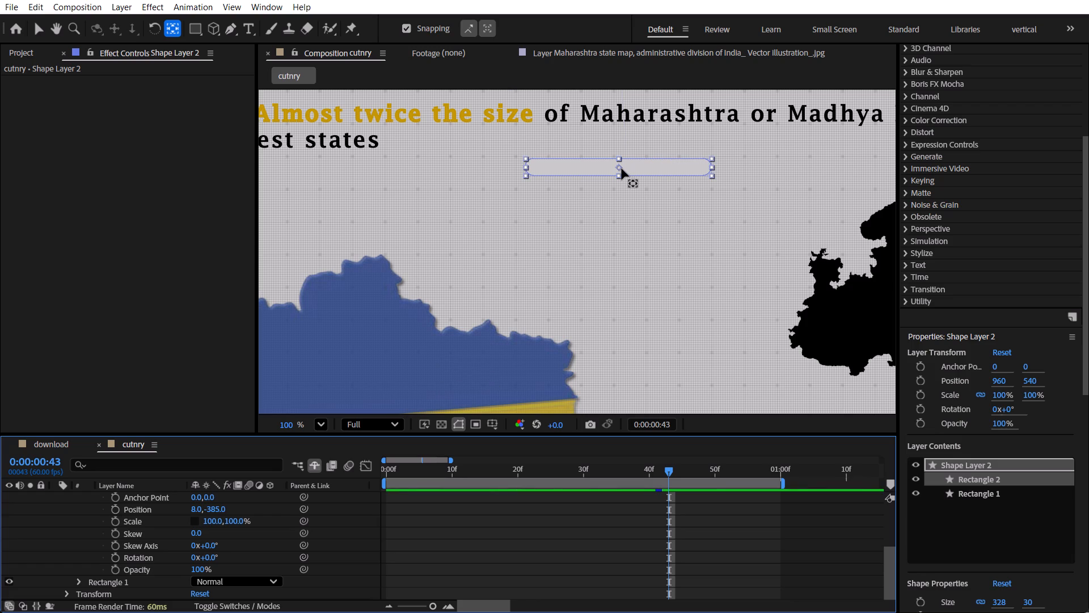
Move Rectangle 2's anchor point from the bar's center to just beyond its left end, at about -175, 0.
left_click_drag(622, 169, 522, 167)
left_click(273, 547)
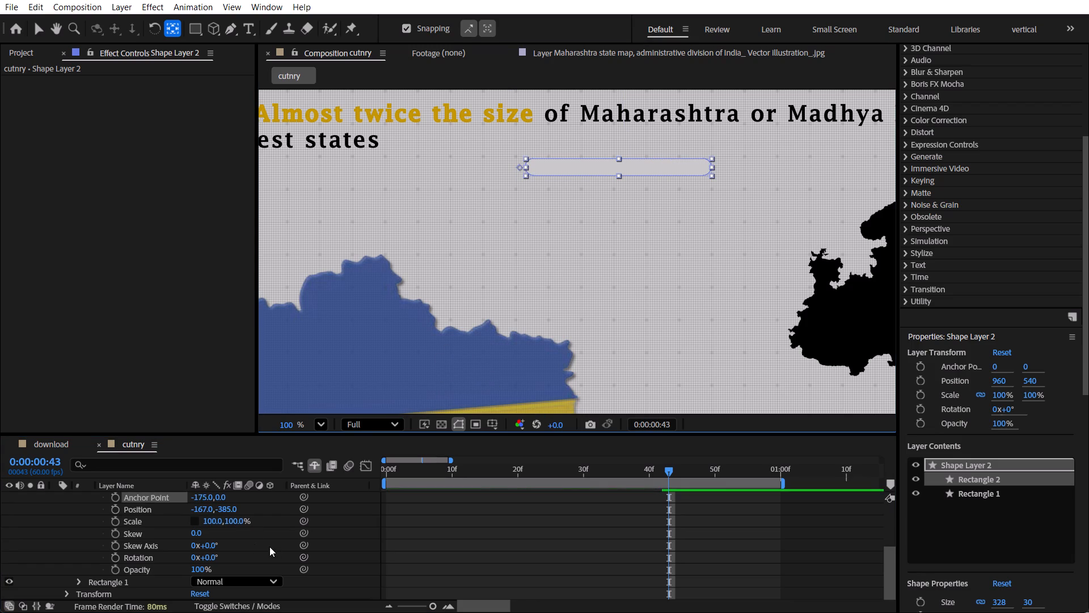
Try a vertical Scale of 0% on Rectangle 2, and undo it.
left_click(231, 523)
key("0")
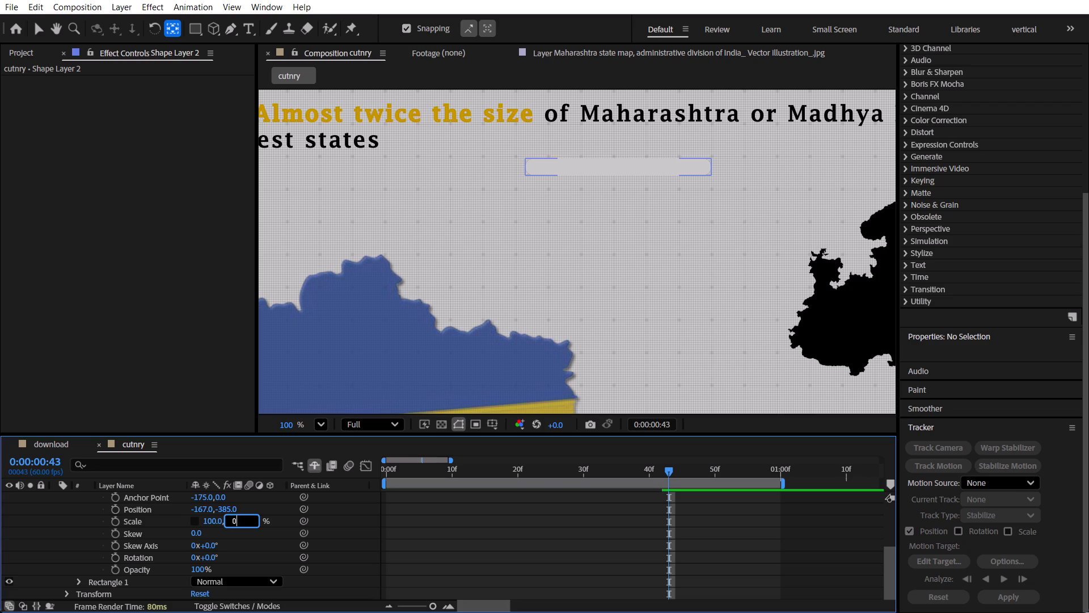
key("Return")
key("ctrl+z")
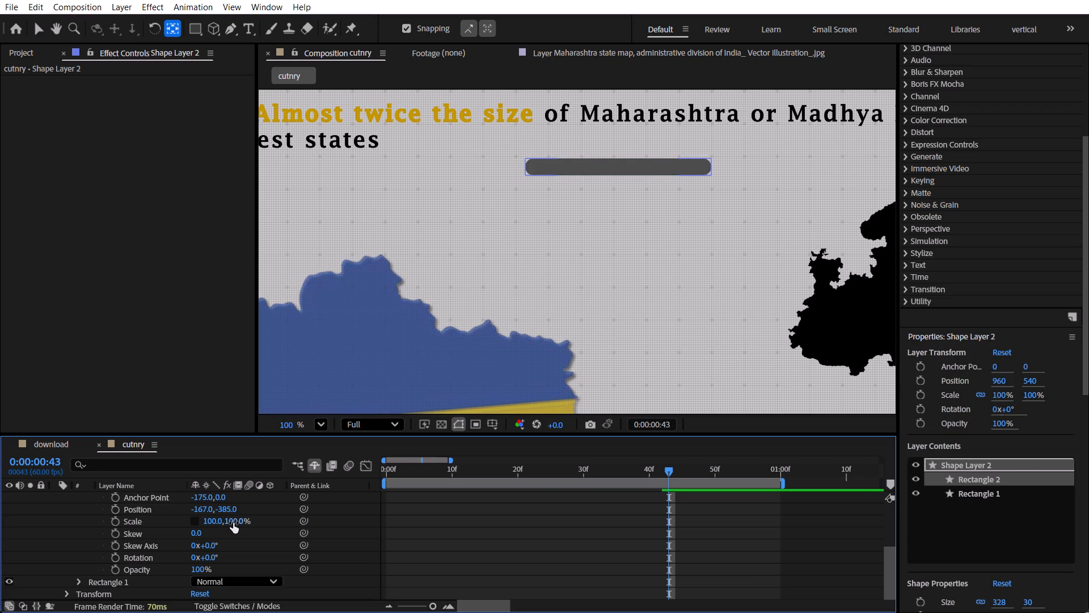
Keyframe Rectangle 2's horizontal Scale from 0% at 0:00:00:43 to 100% at 0:00:00:50.
left_click(208, 523)
key("0")
key("Return")
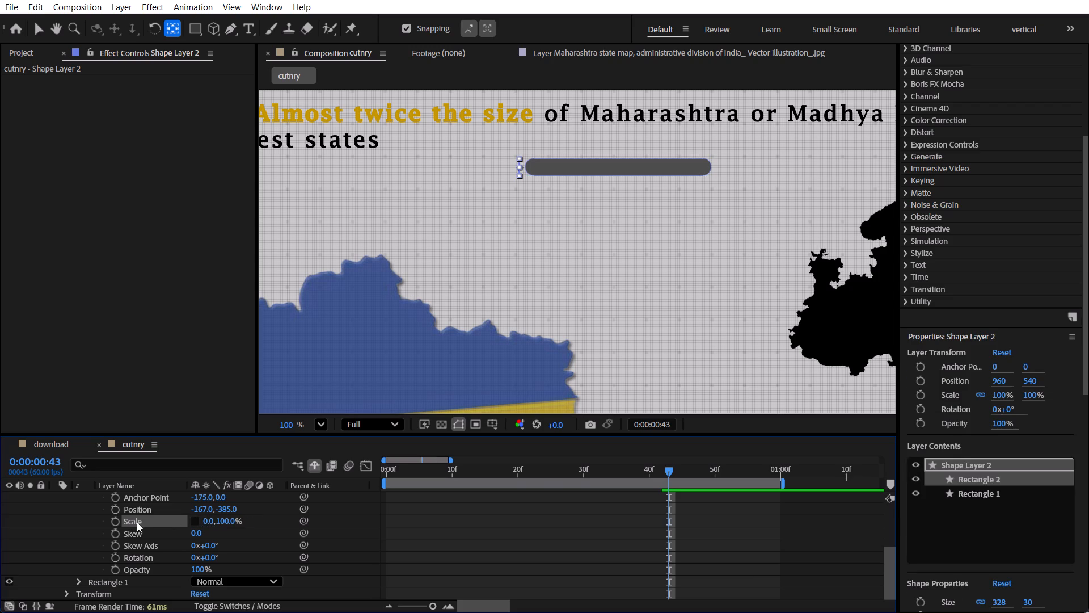
left_click(116, 522)
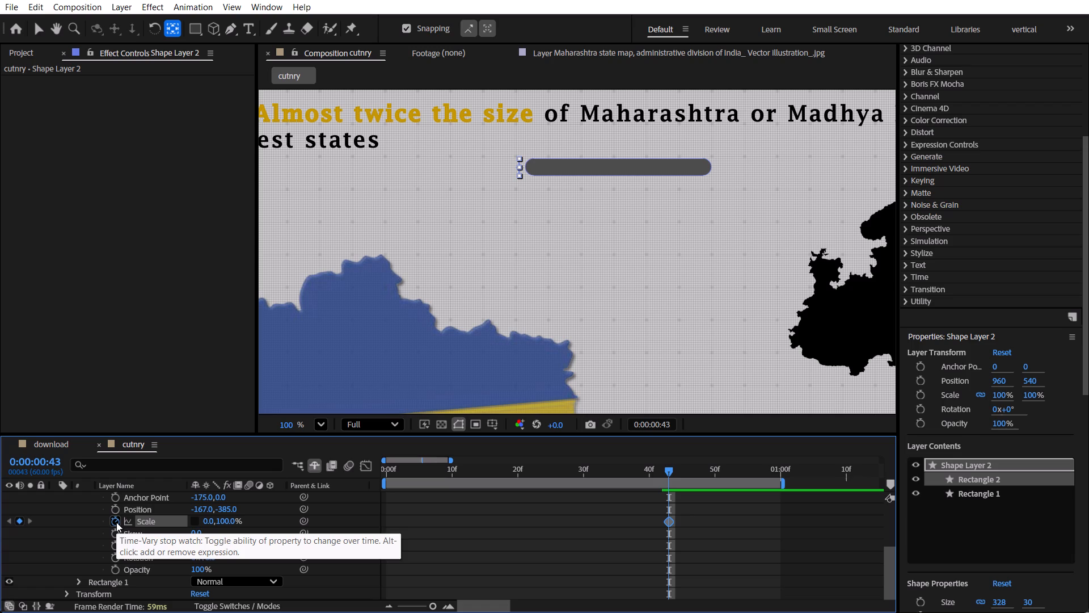
left_click(712, 467)
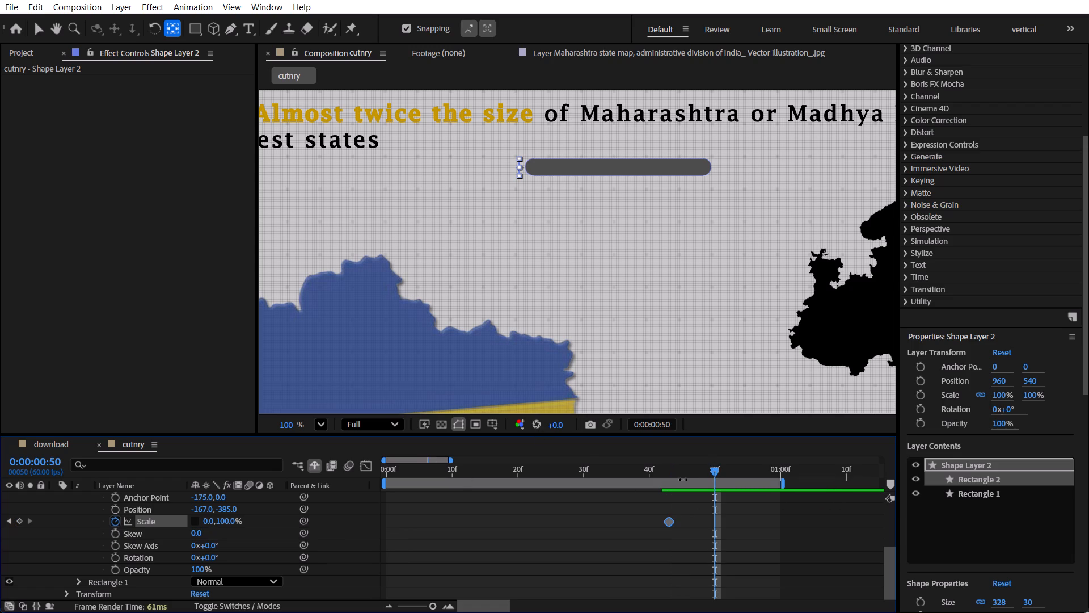
left_click(208, 522)
type("10")
key("Return")
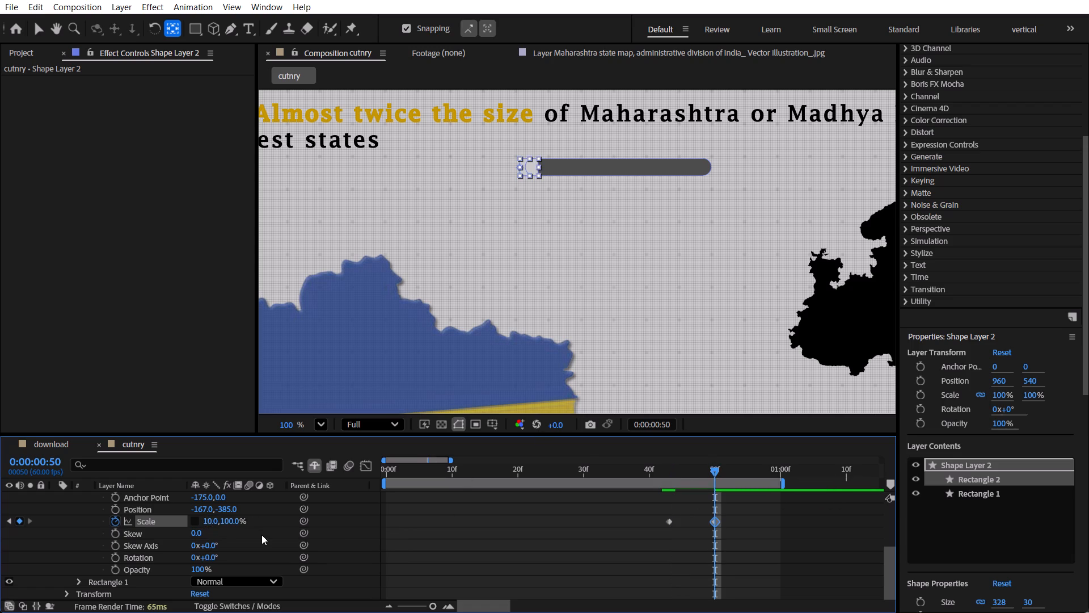
left_click(206, 524)
left_click(217, 524)
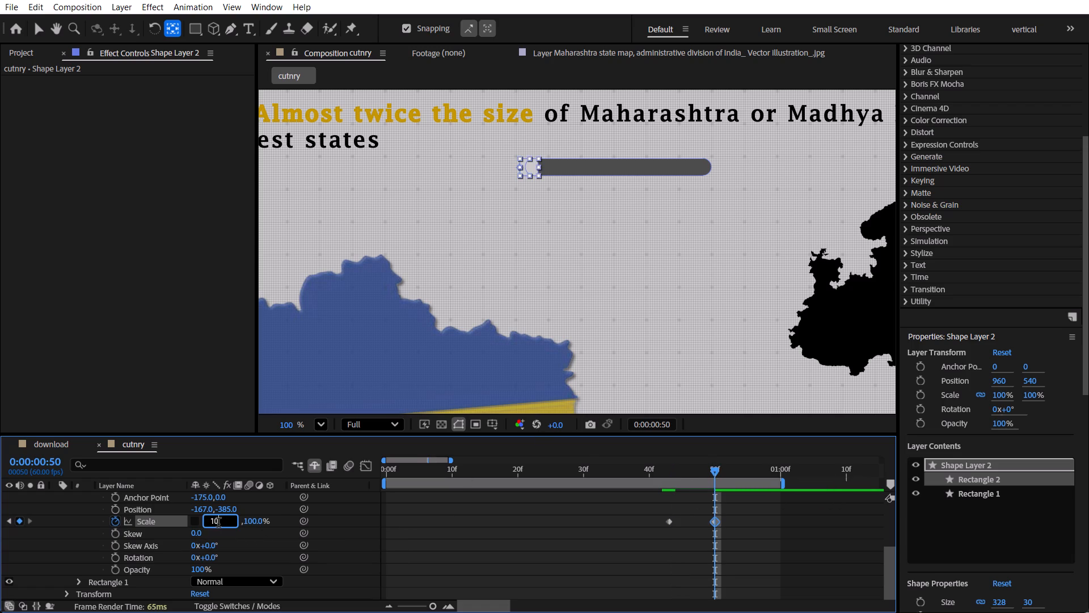
key("0")
key("Return")
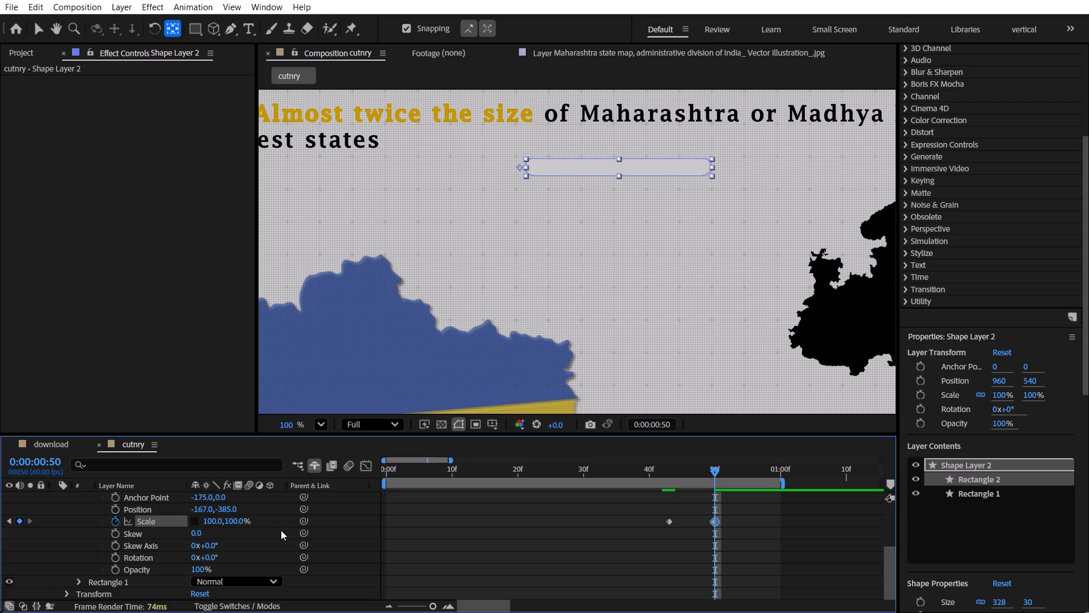
Set Rectangle 2's fill color to the gold sampled from the "Almost twice the size" heading text.
scroll(1007, 510, "down", 2)
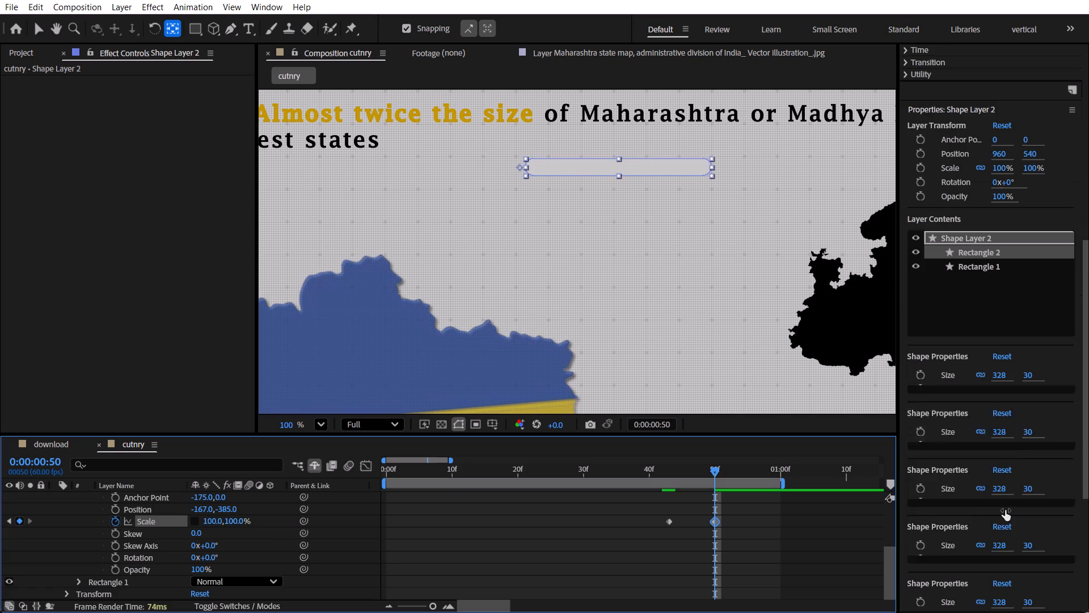
left_click(1007, 465)
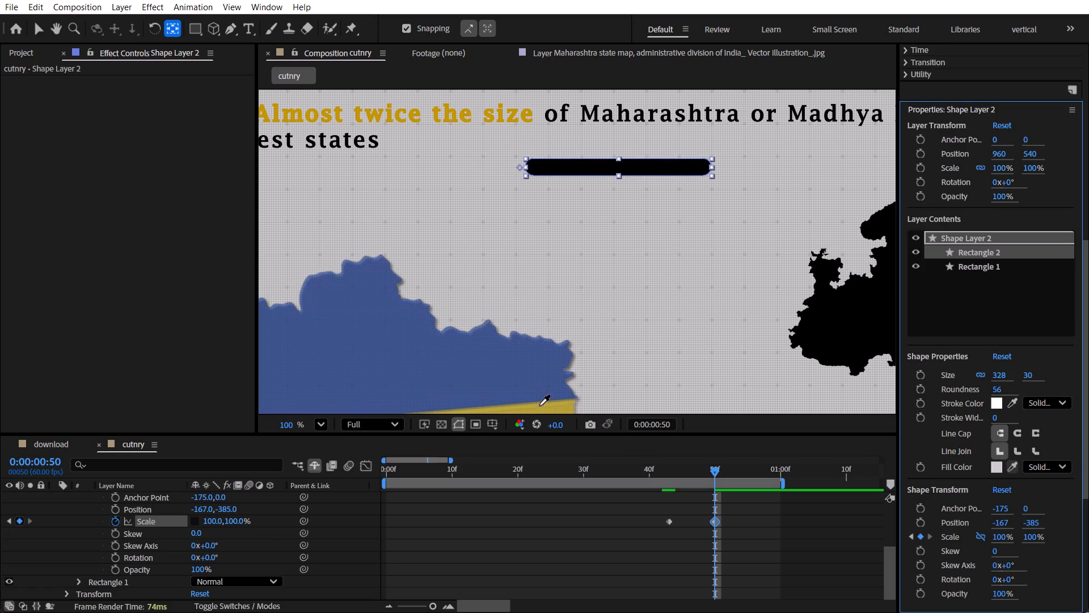
left_click(501, 118)
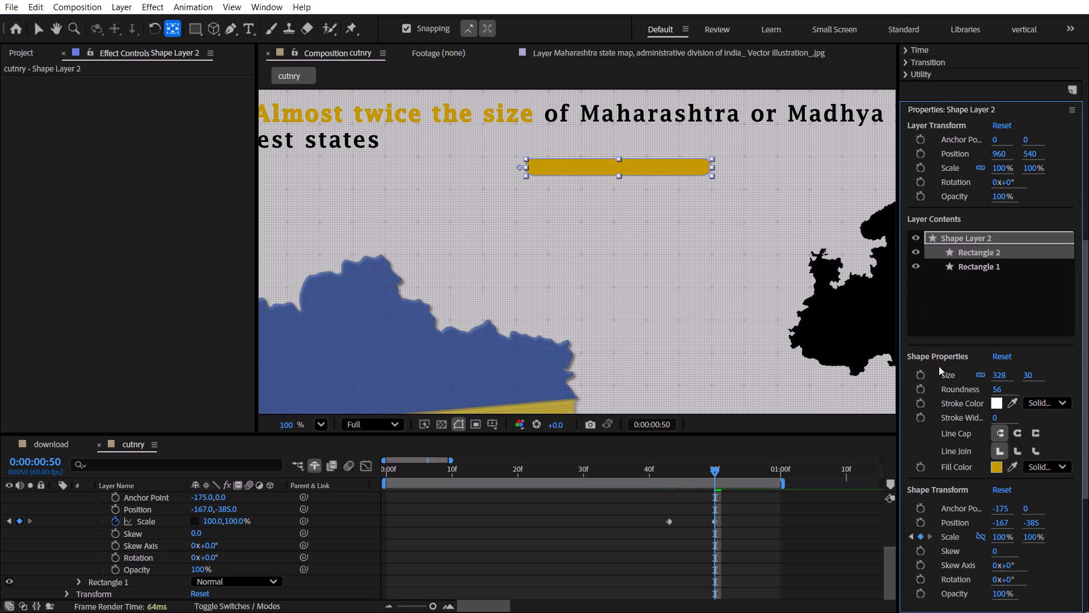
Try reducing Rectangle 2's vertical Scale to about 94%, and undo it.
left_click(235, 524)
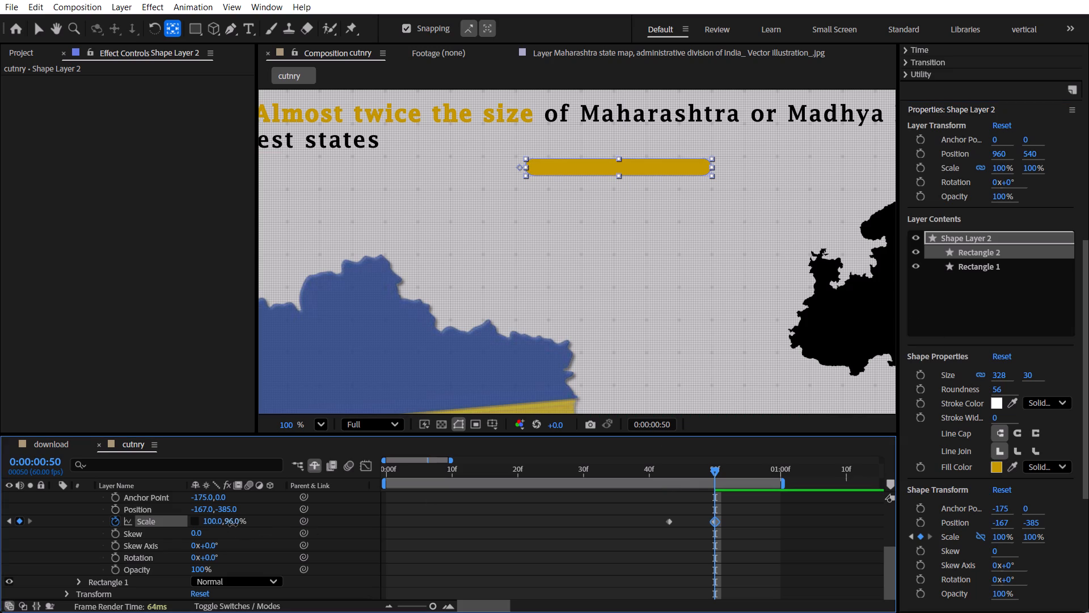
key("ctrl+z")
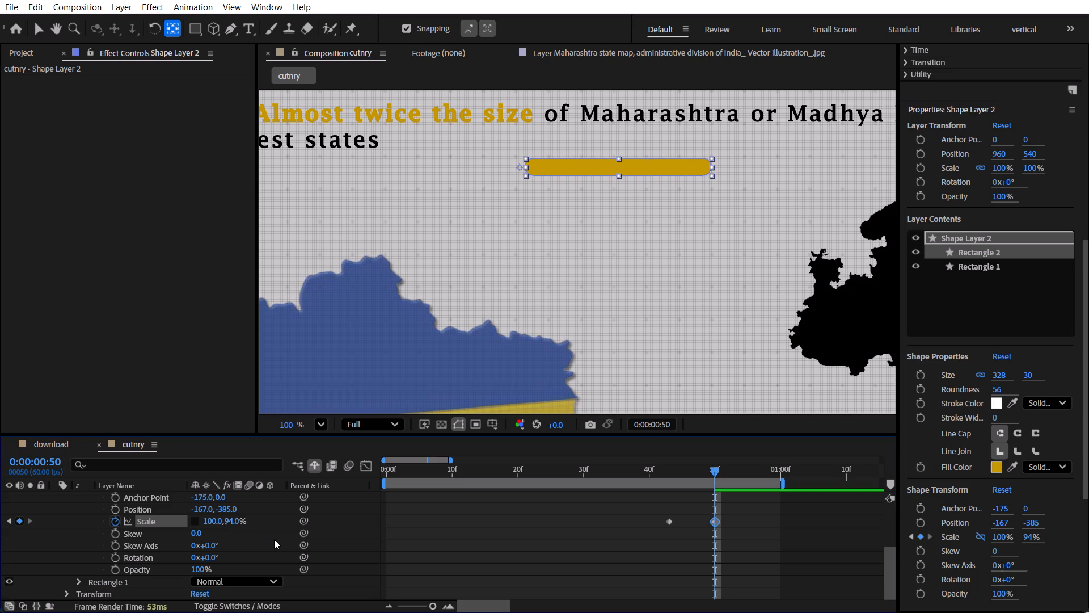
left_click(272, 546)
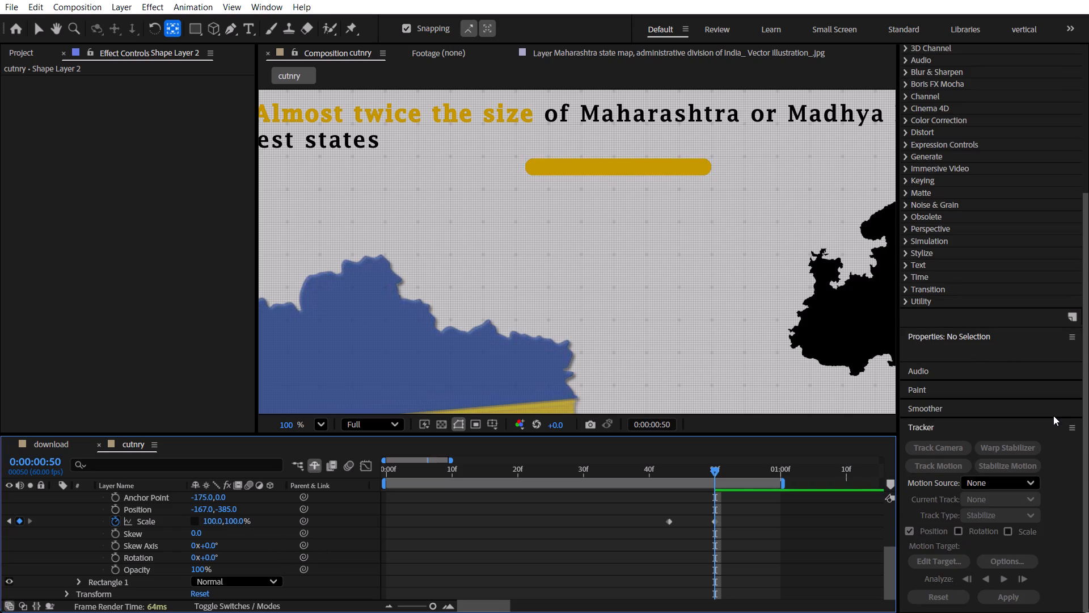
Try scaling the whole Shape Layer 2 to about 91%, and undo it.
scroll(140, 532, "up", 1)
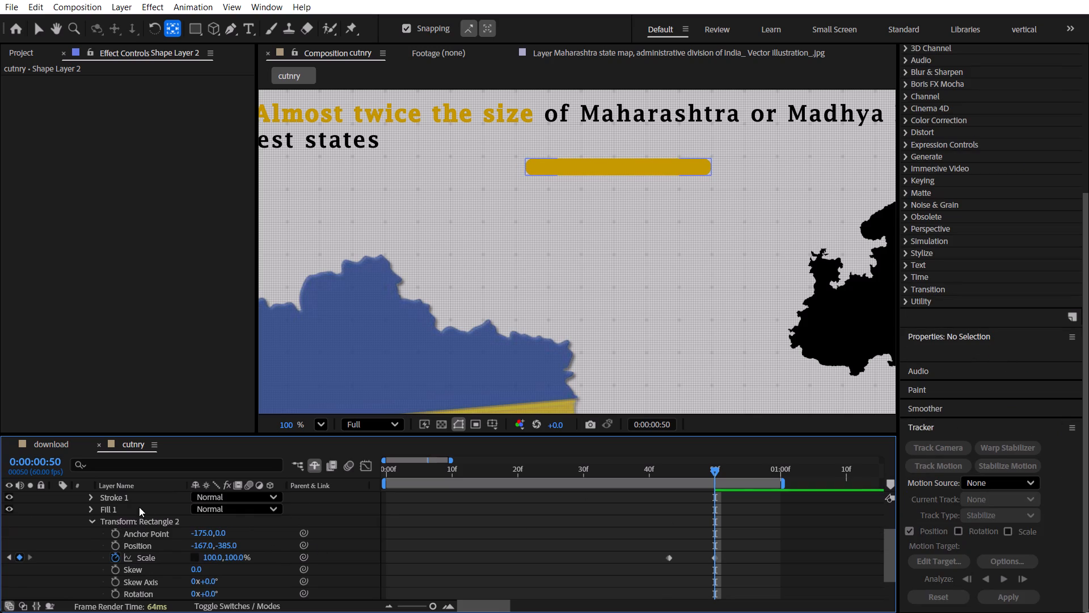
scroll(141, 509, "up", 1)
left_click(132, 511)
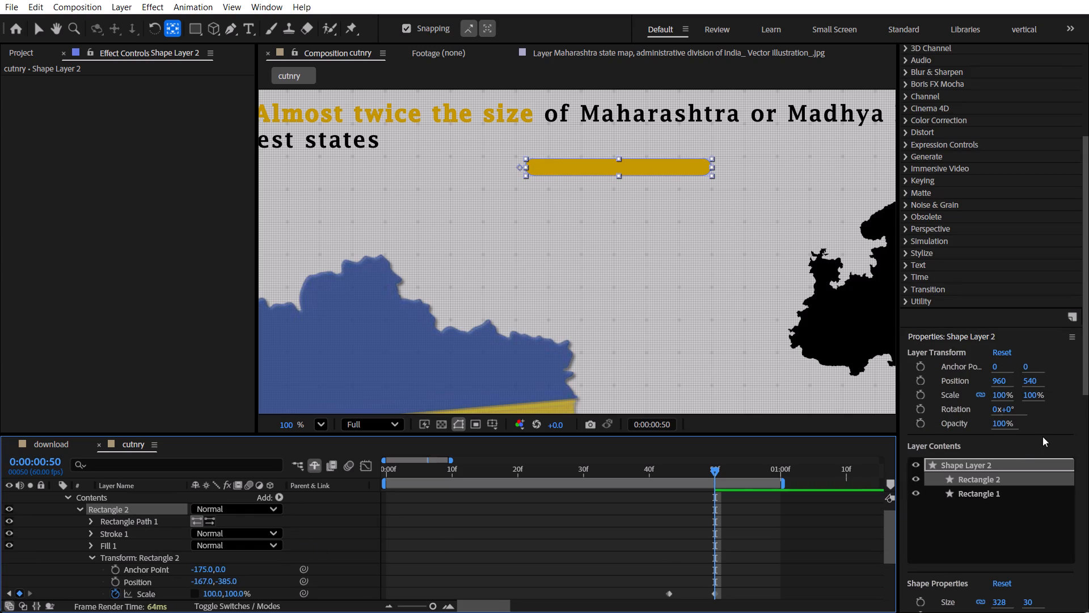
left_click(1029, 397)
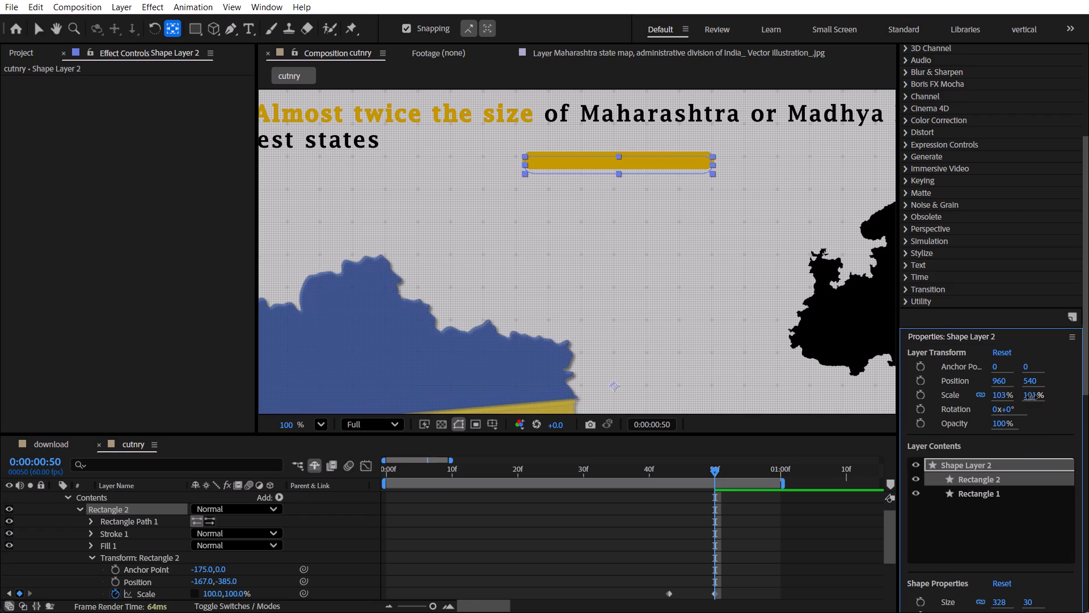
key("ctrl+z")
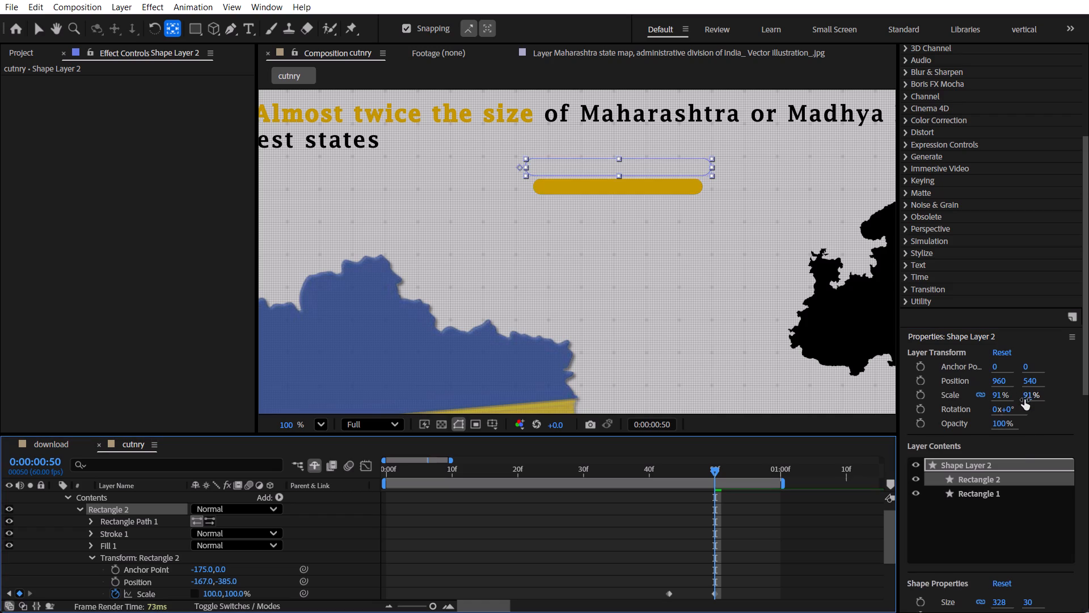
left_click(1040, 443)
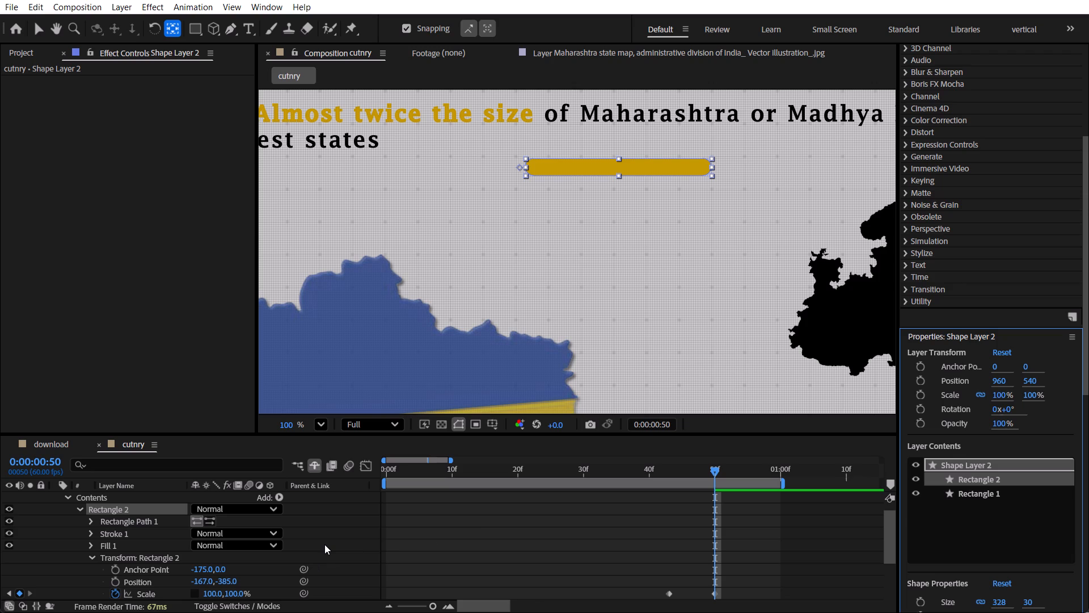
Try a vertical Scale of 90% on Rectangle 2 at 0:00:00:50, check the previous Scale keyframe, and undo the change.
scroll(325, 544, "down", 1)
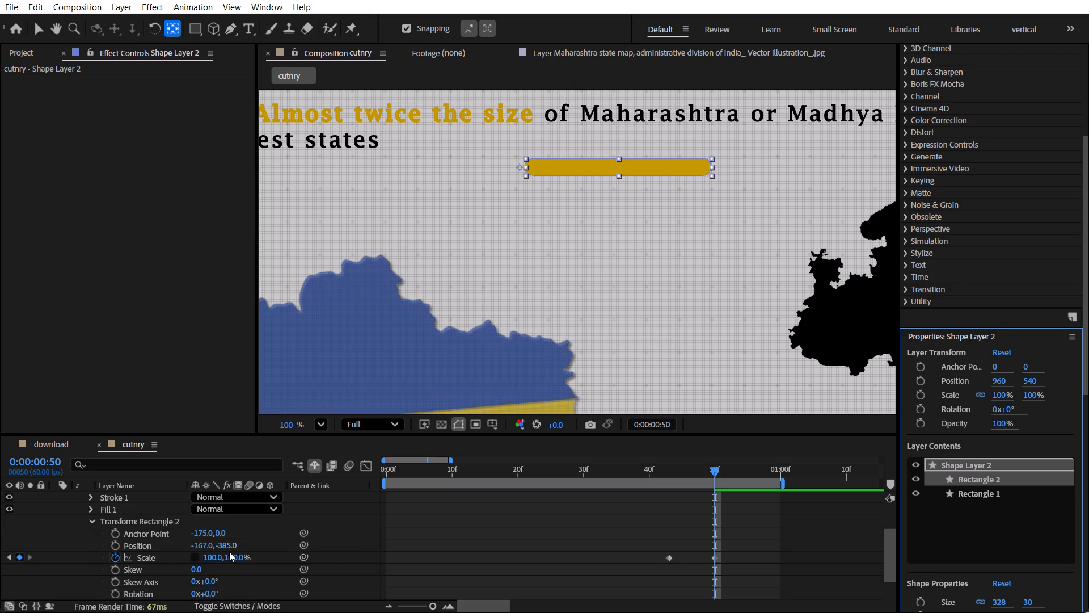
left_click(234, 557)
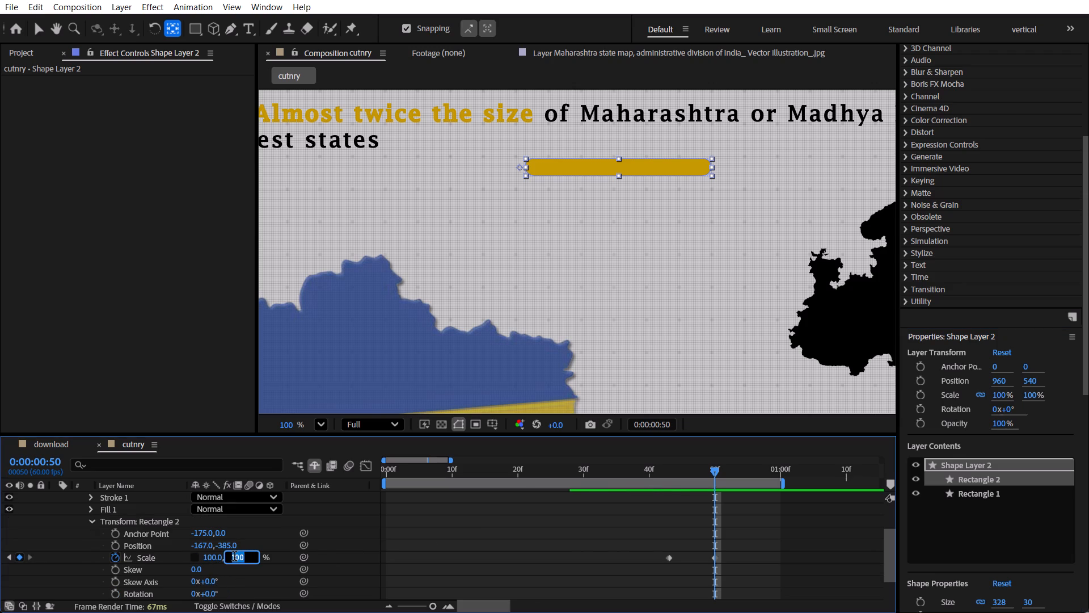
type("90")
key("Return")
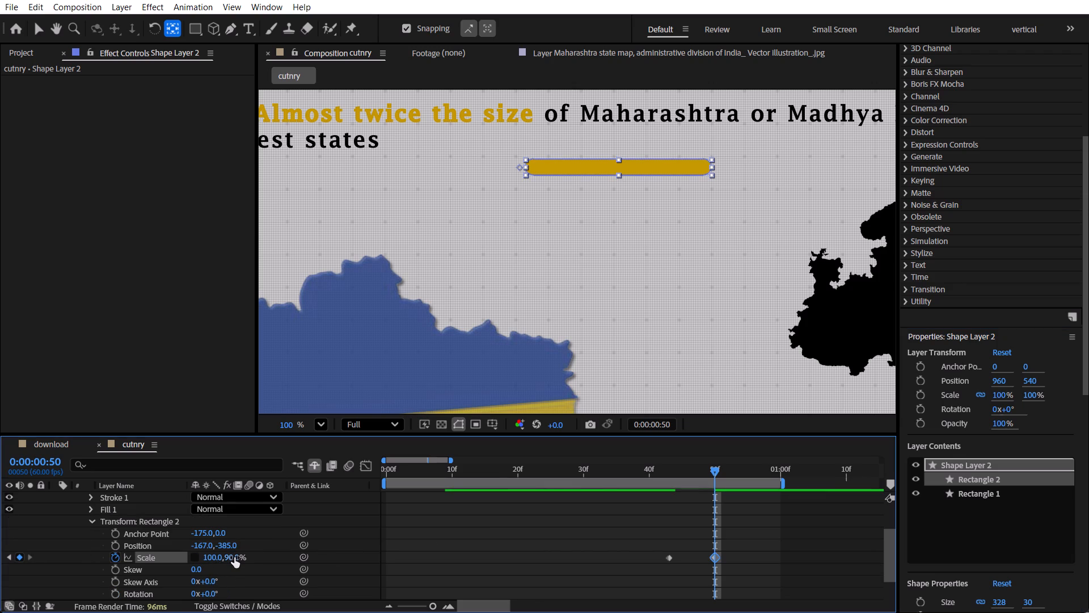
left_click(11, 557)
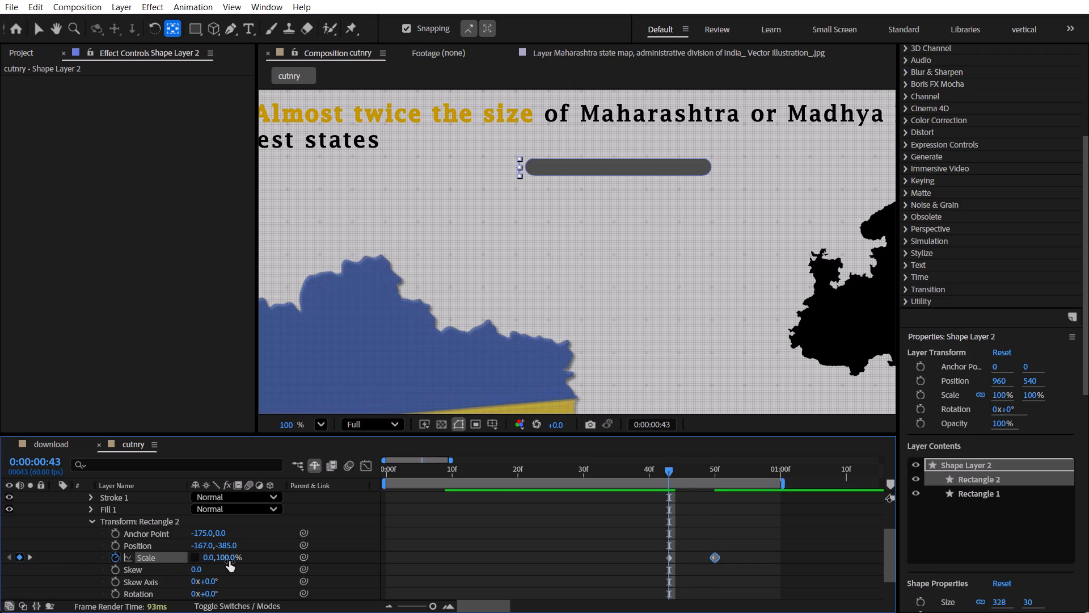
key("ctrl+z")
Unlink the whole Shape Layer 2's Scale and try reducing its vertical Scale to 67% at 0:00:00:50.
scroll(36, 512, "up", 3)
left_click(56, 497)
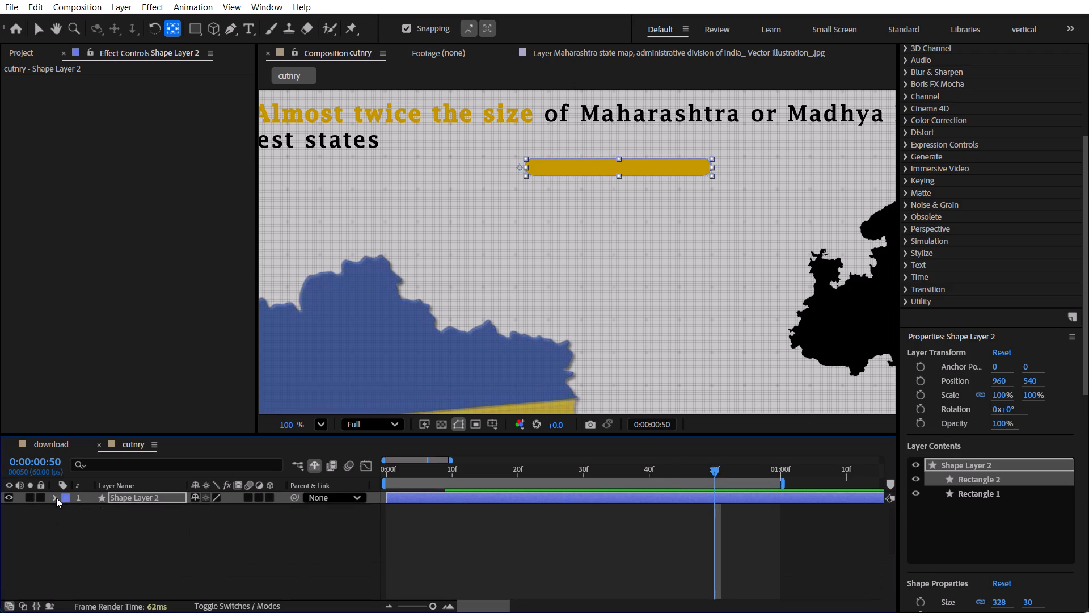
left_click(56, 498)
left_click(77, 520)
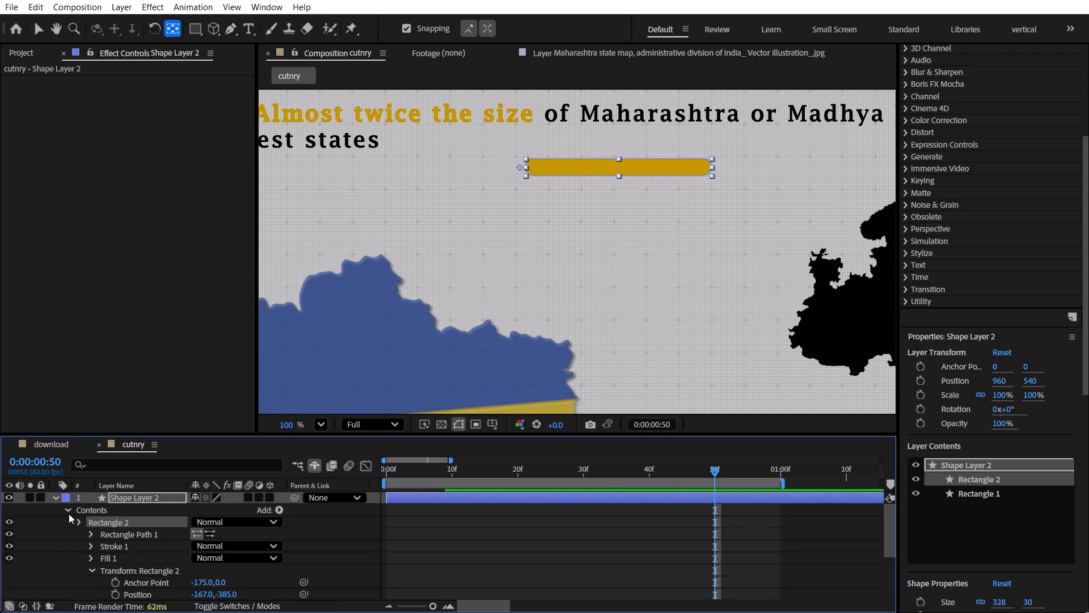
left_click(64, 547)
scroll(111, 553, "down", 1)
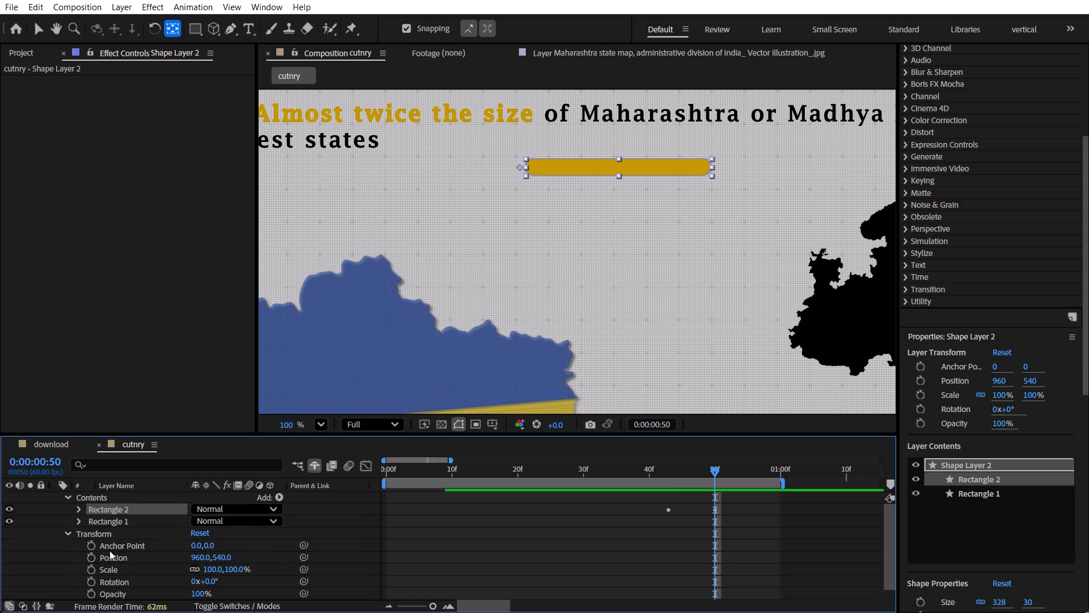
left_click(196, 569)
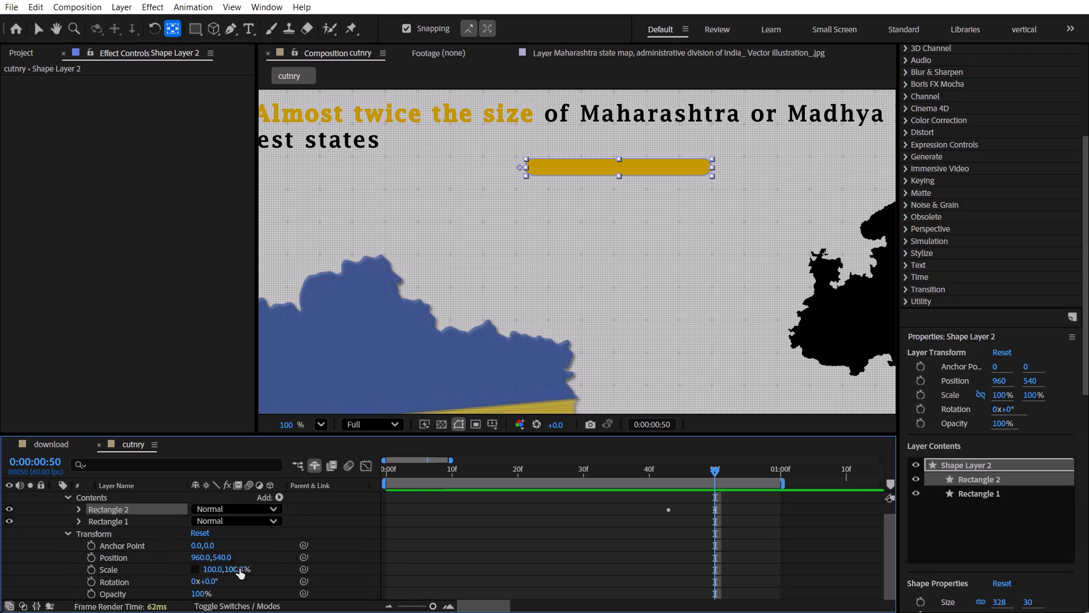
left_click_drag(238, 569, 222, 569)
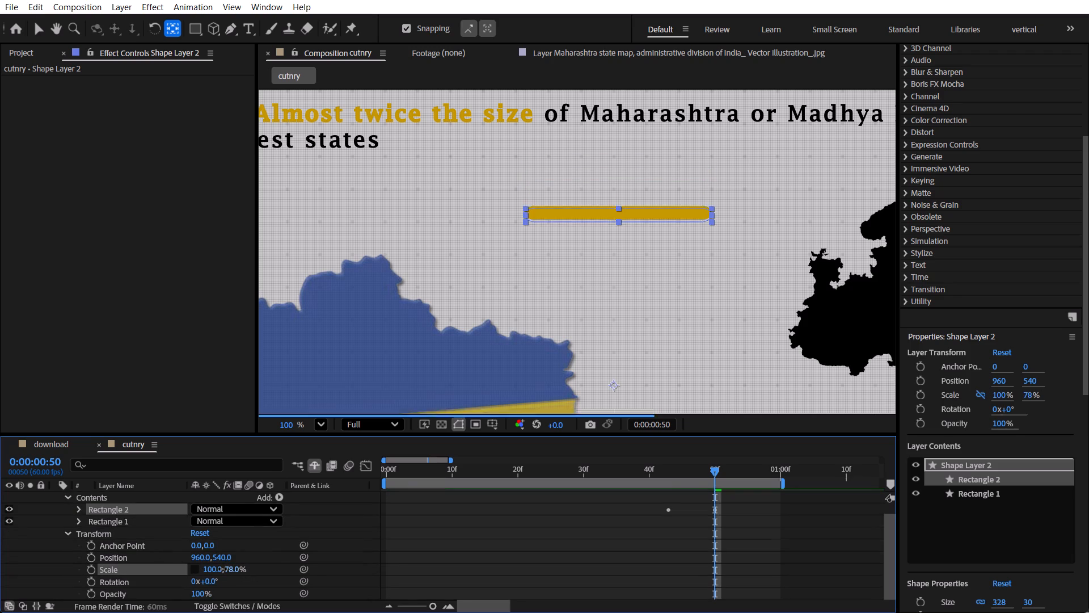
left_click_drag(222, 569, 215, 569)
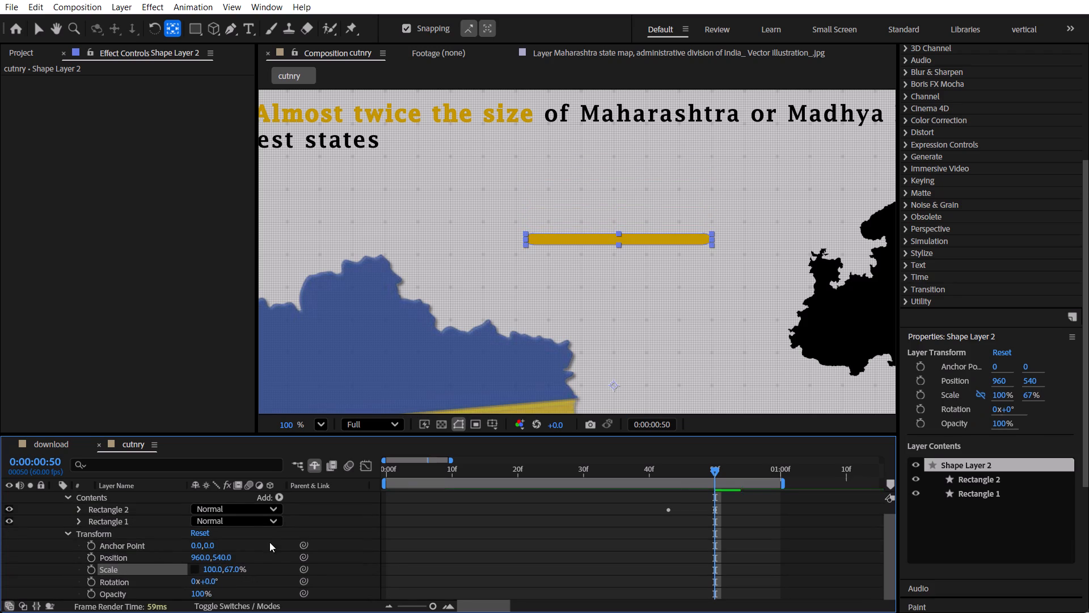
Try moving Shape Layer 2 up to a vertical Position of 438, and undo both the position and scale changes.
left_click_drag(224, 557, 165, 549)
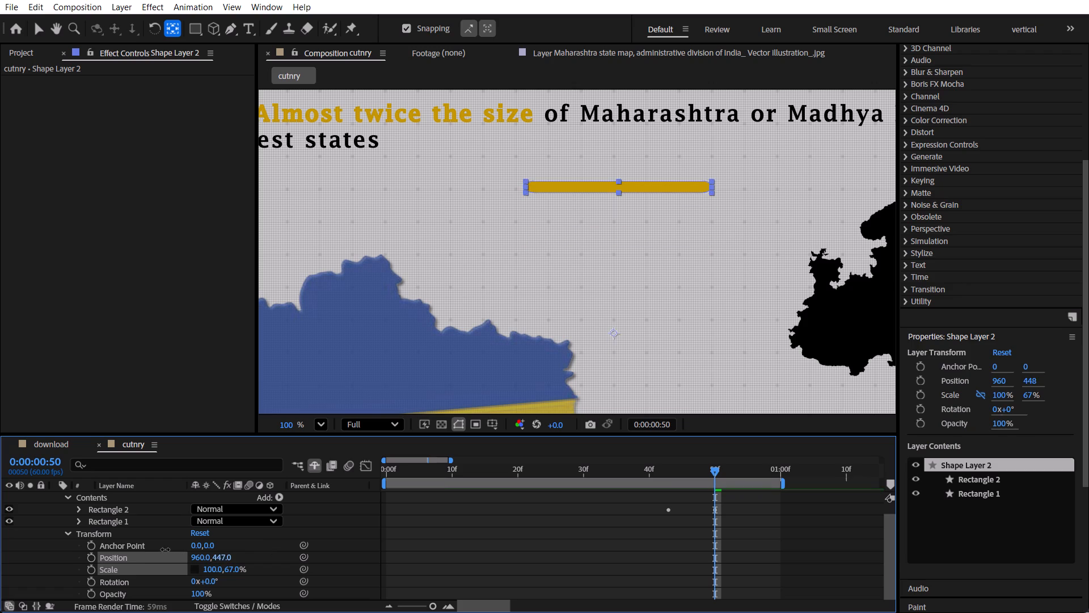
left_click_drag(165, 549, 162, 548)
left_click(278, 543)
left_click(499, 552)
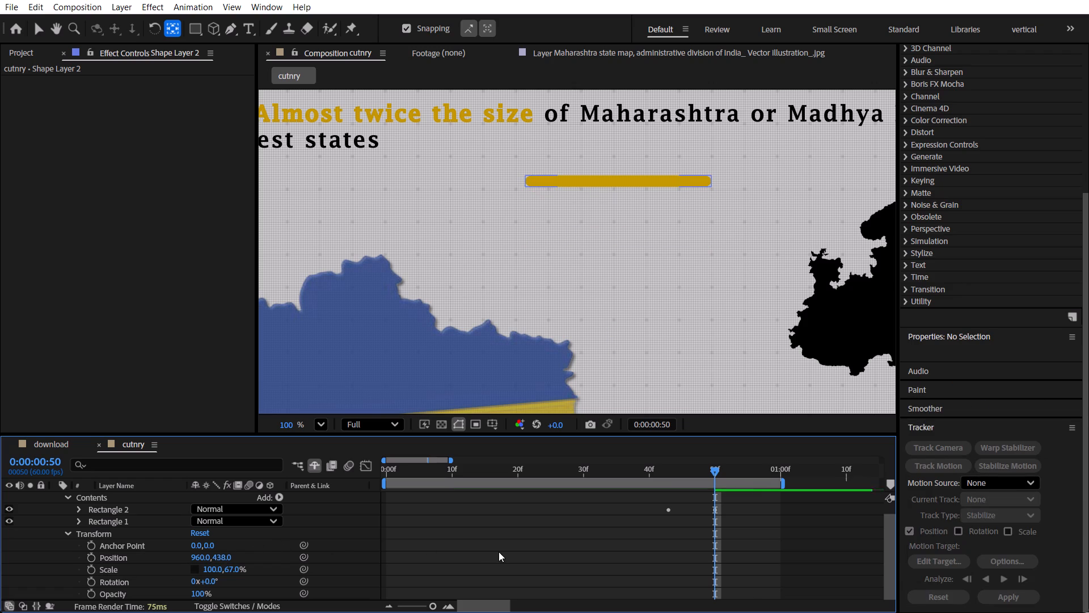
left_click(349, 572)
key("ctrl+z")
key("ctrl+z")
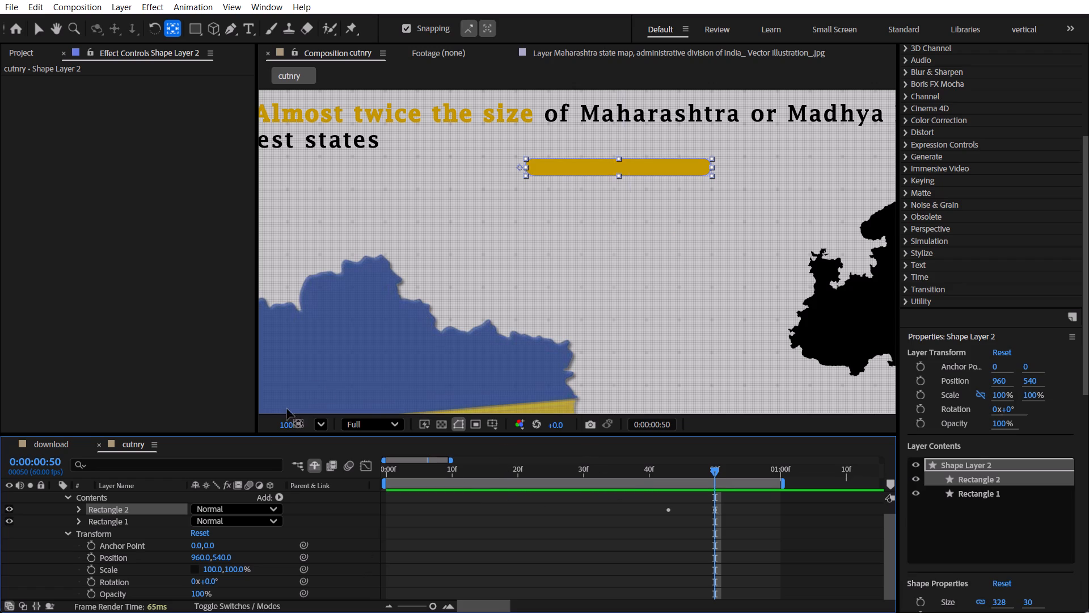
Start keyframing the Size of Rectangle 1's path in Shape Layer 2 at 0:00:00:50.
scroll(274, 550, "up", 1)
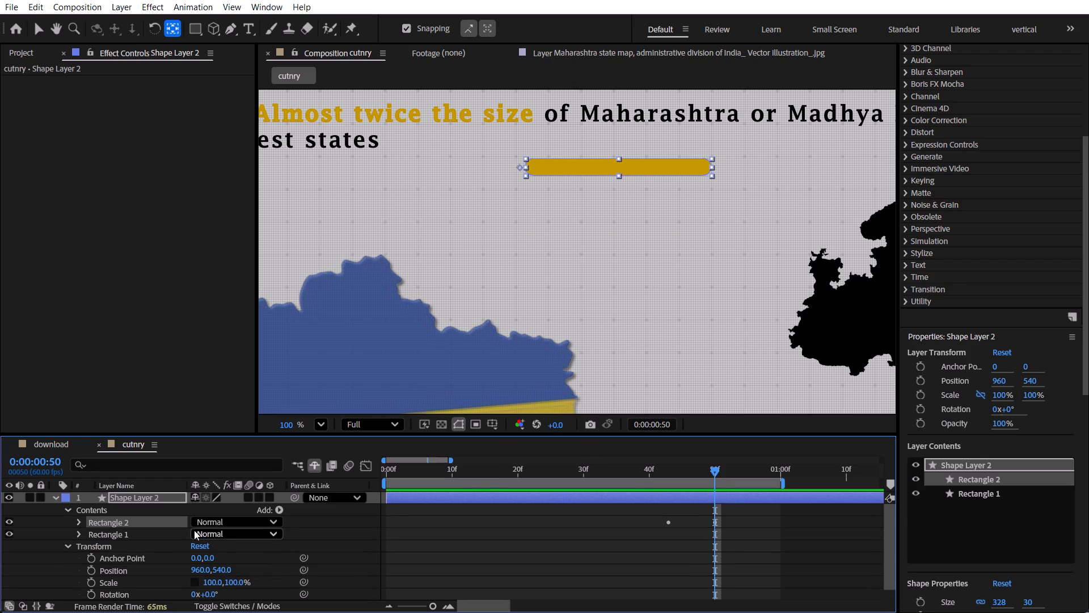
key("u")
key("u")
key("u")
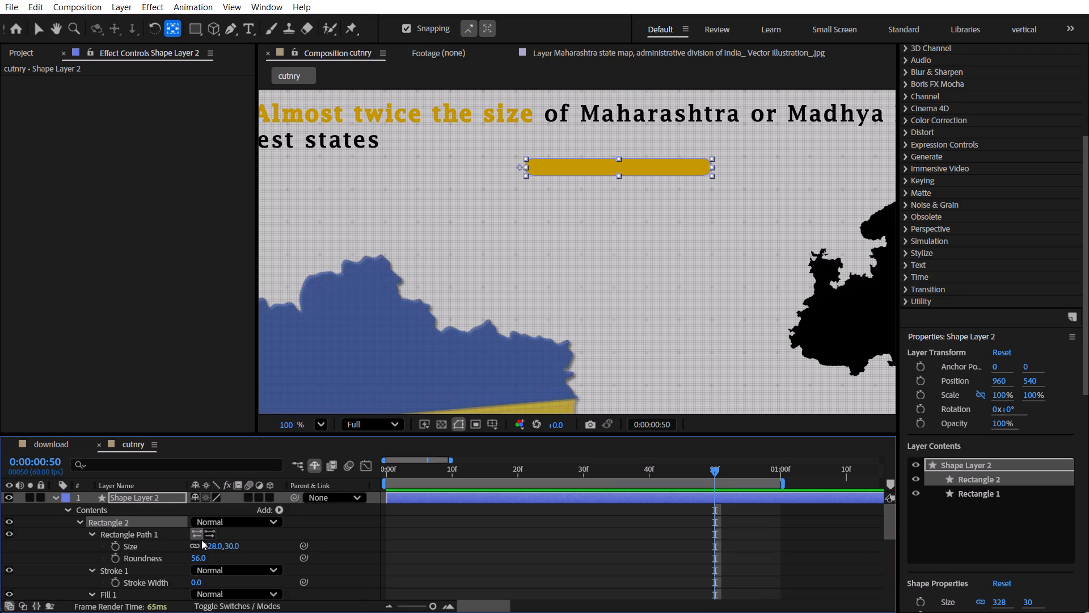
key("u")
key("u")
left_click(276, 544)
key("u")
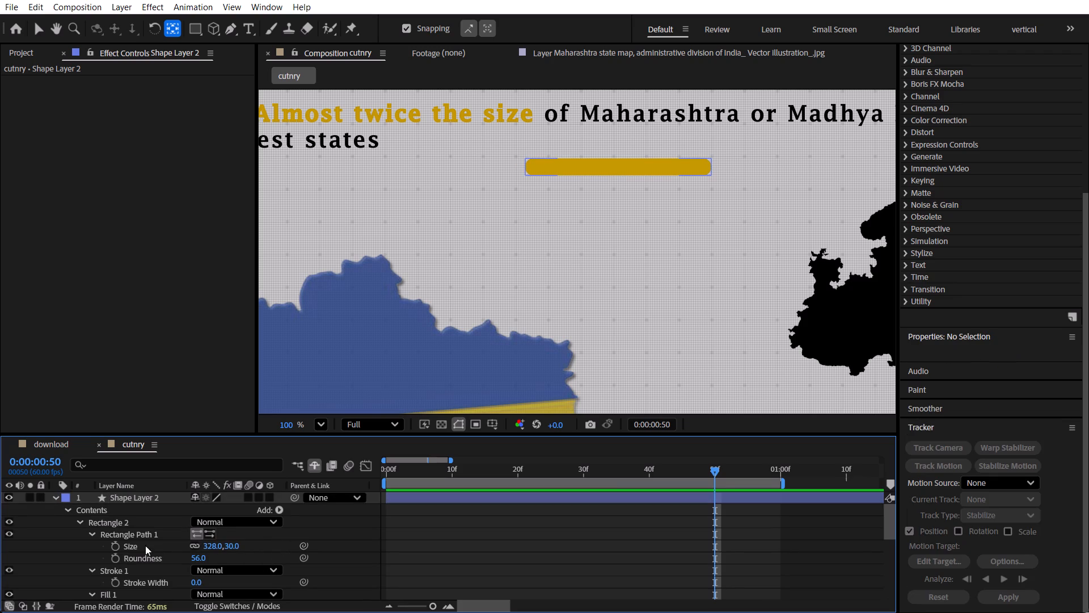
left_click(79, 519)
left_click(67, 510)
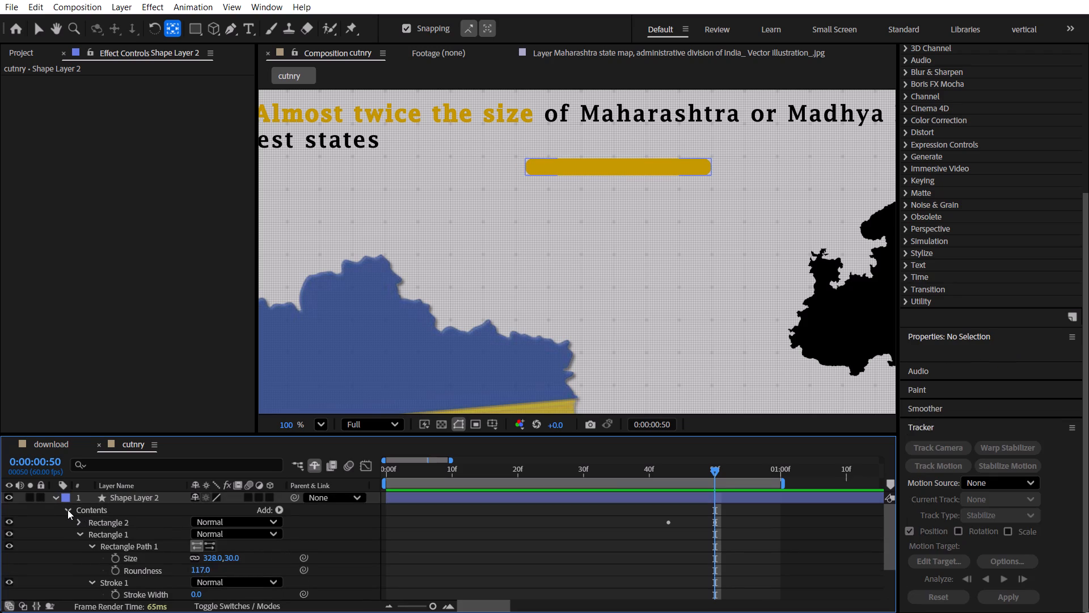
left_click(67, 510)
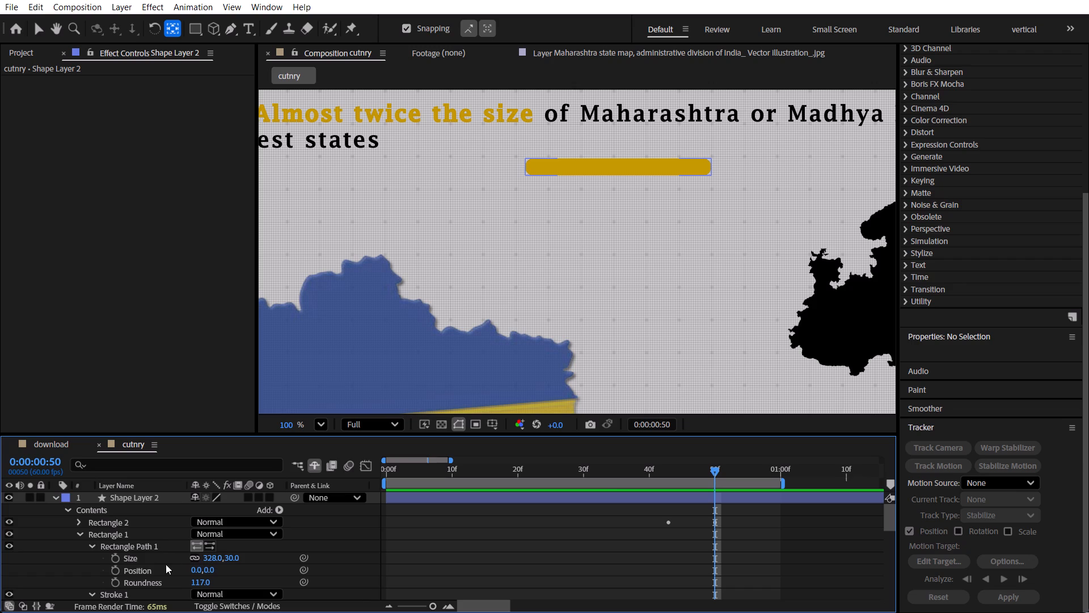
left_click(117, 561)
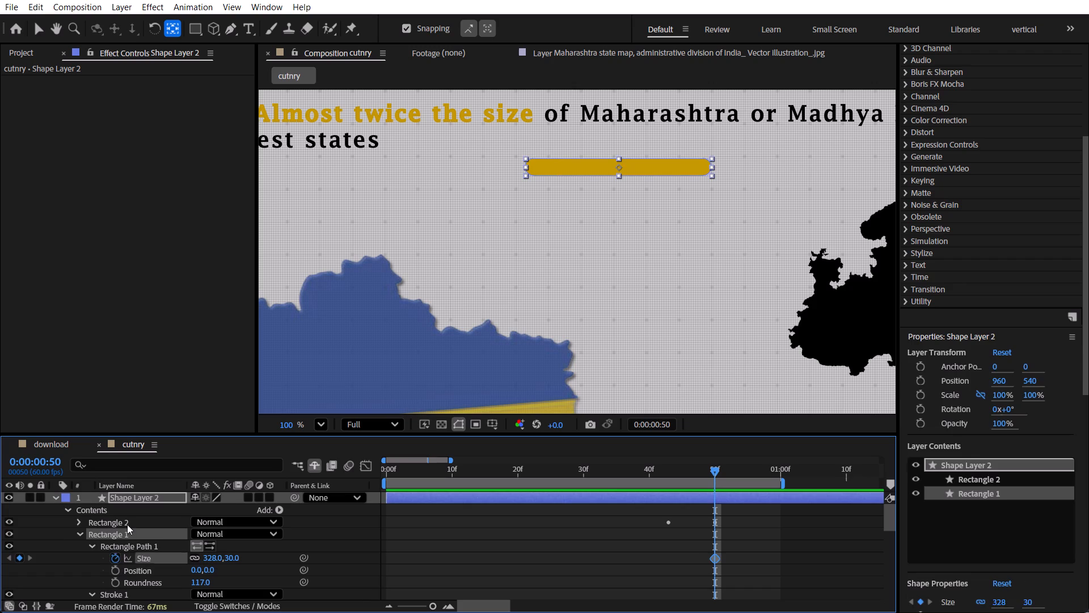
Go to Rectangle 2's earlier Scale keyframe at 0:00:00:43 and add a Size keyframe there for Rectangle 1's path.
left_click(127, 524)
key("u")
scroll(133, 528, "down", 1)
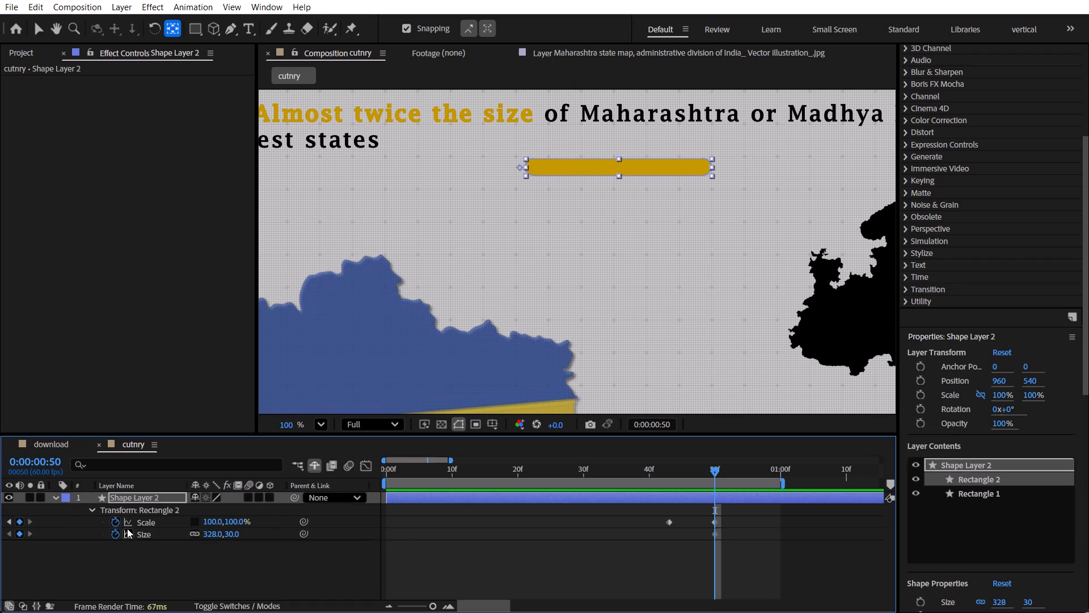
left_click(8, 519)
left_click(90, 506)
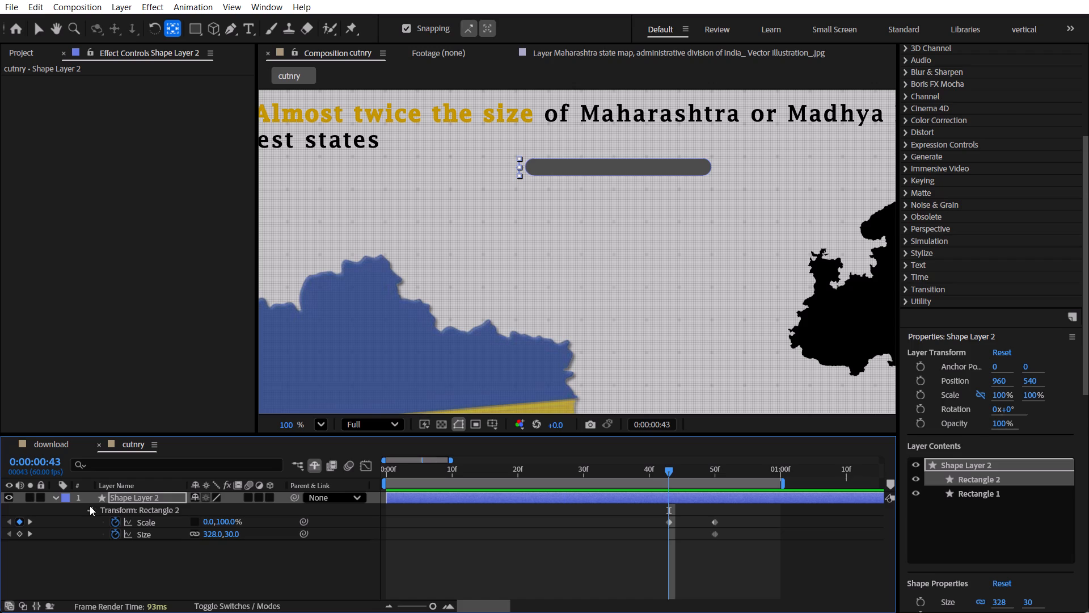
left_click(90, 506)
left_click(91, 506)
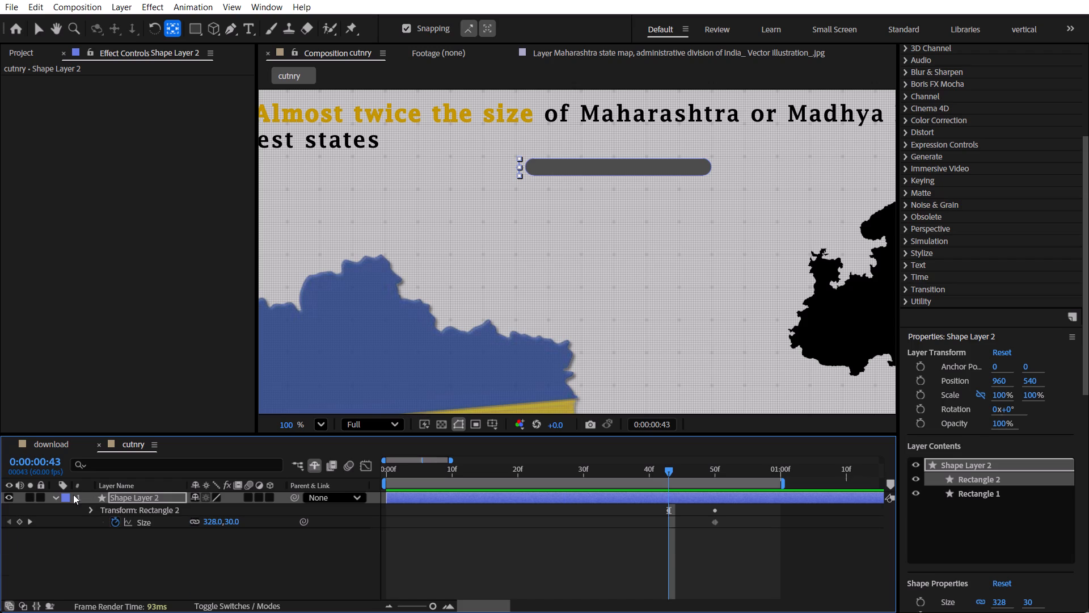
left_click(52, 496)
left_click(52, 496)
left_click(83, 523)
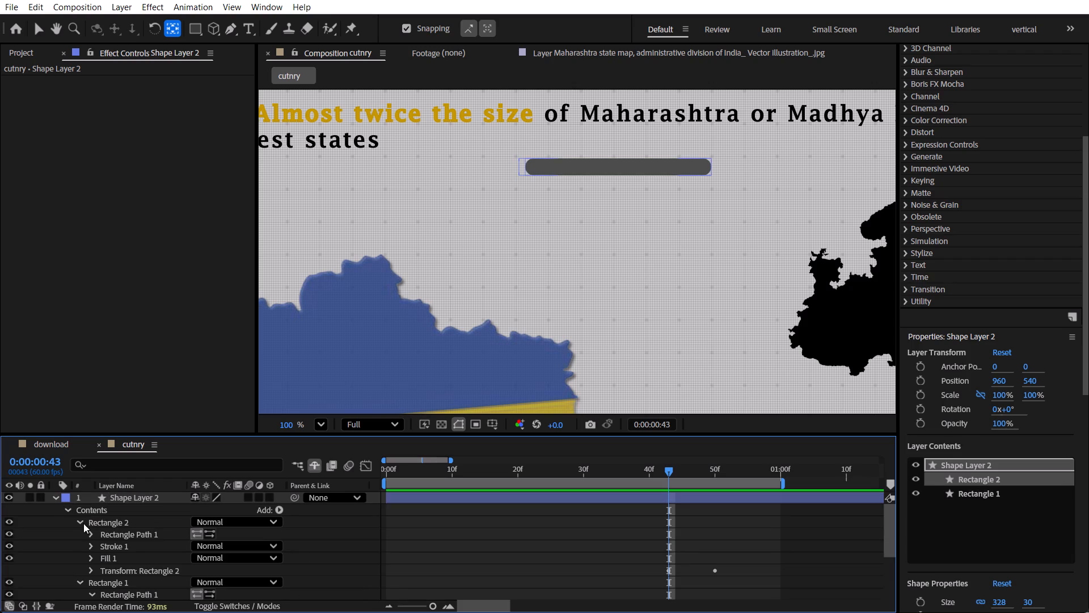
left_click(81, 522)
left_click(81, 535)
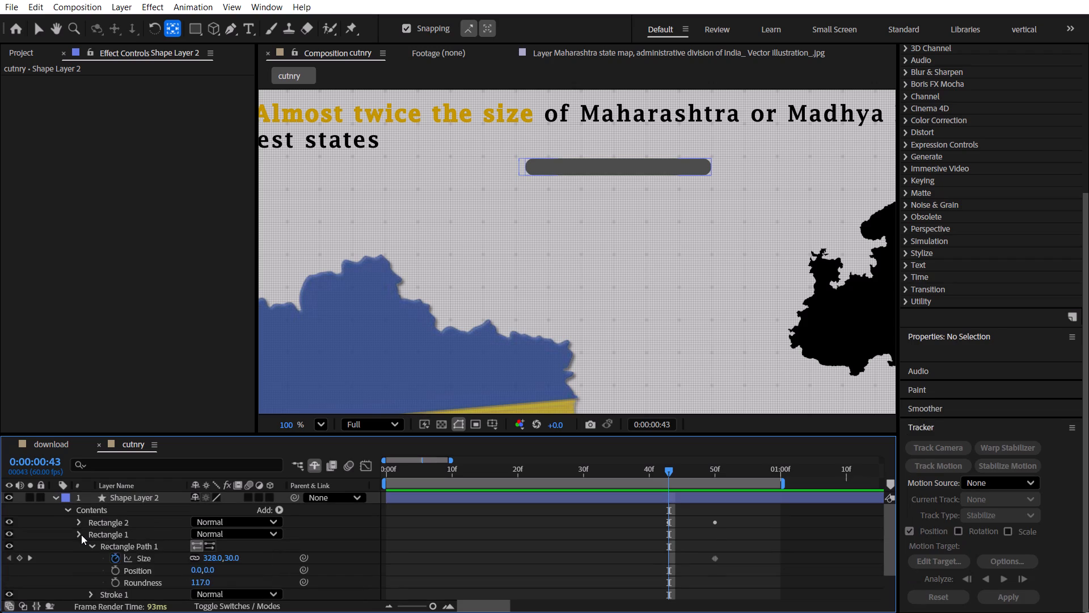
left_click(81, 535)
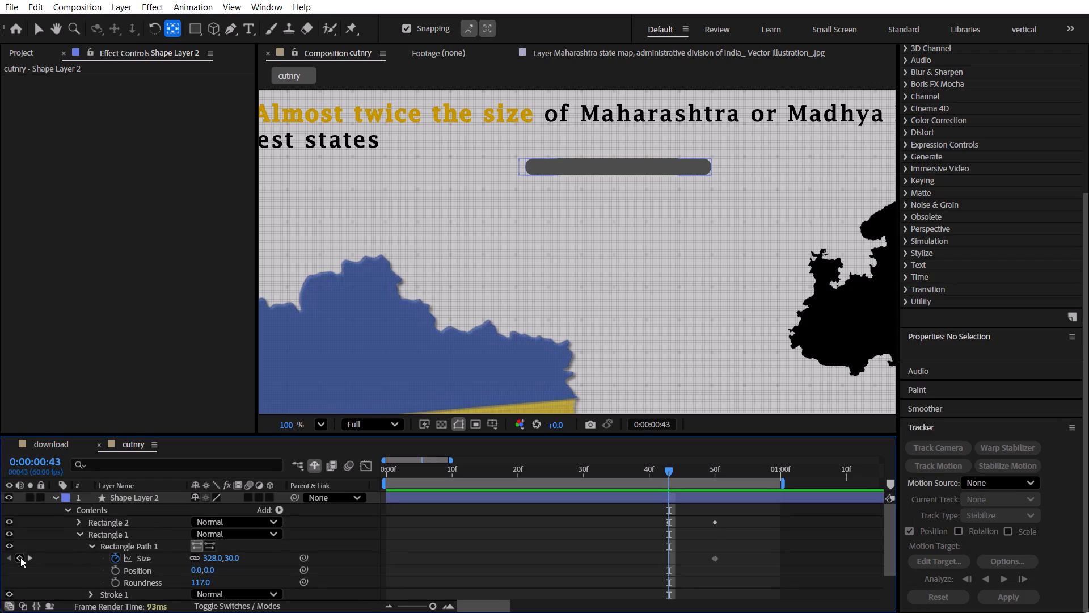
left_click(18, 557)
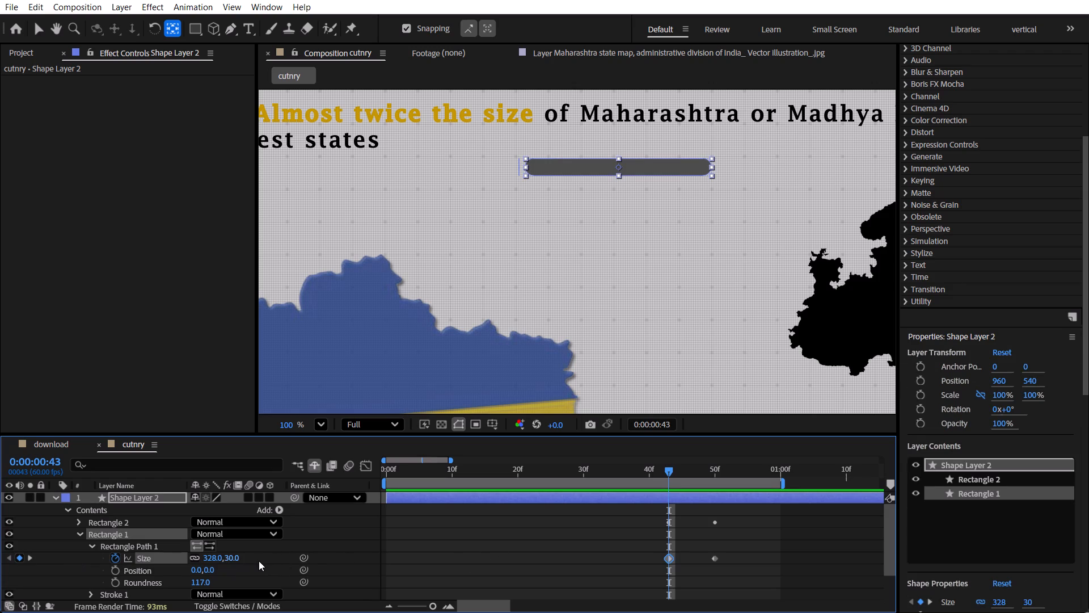
Delete the whole Shape Layer 2 containing the progress bar.
left_click(131, 498)
key("Delete")
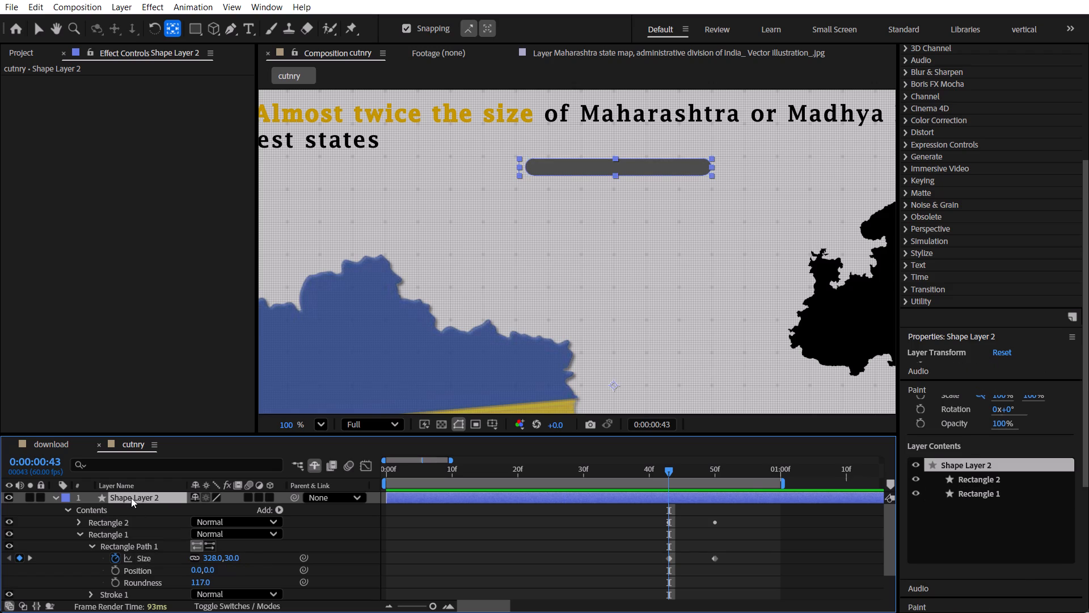
key("Delete")
left_click(165, 497)
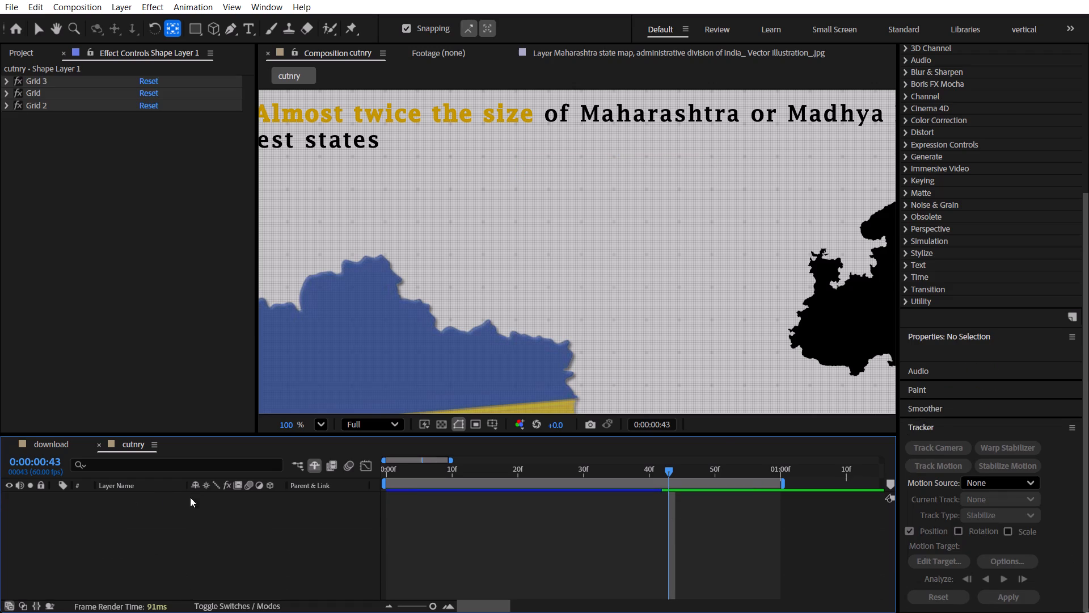
Draw a new dark gray rounded-rectangle bar of about 565 × 34 px below the heading as its own shape layer.
left_click_drag(197, 27, 197, 28)
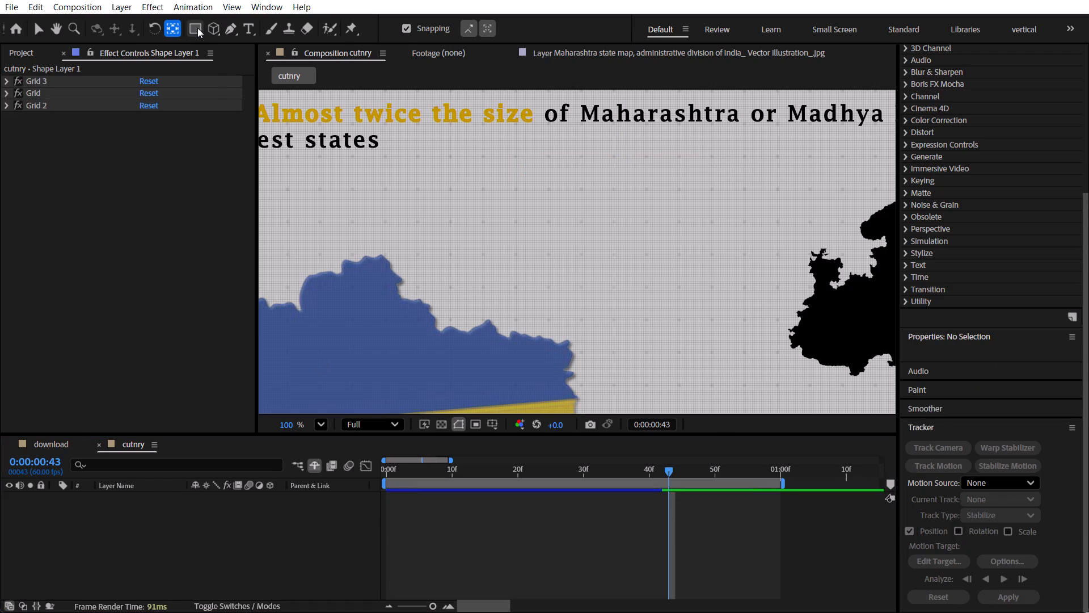
left_click_drag(197, 28, 250, 50)
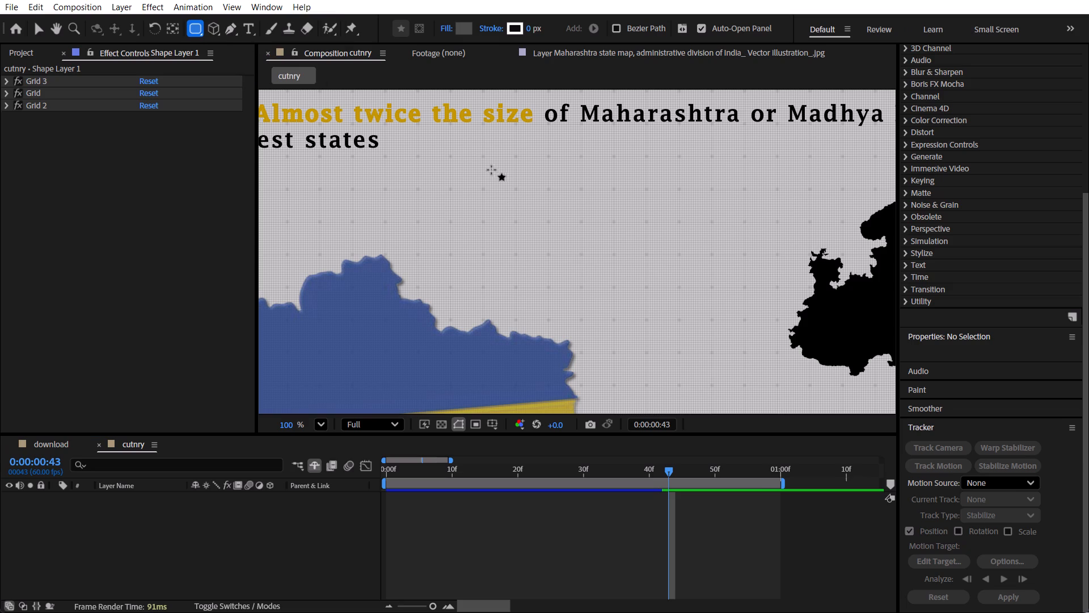
left_click_drag(456, 155, 696, 170)
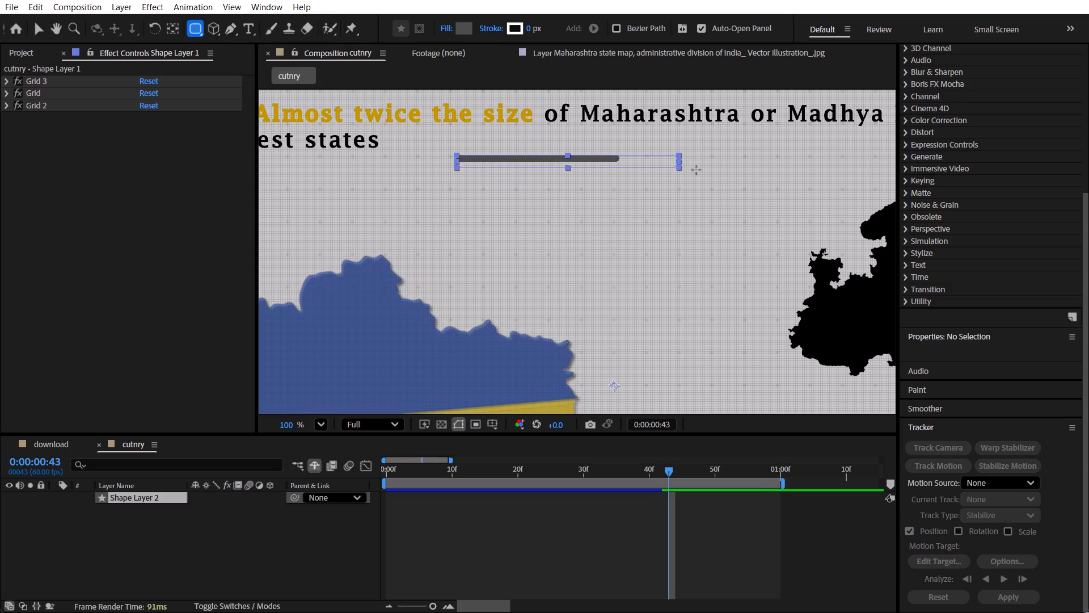
left_click_drag(696, 170, 745, 174)
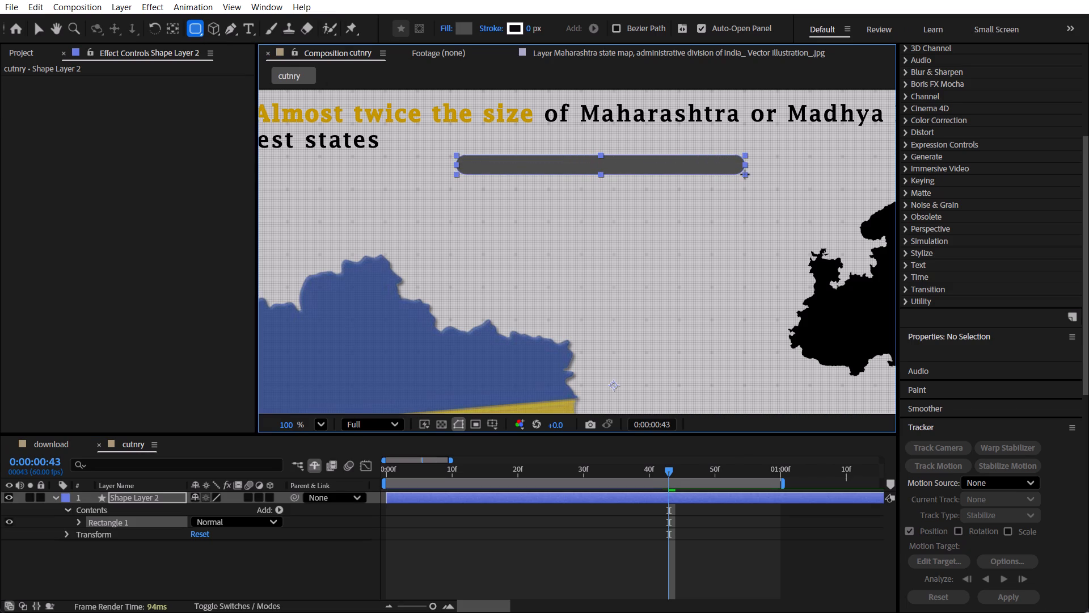
left_click_drag(745, 174, 761, 173)
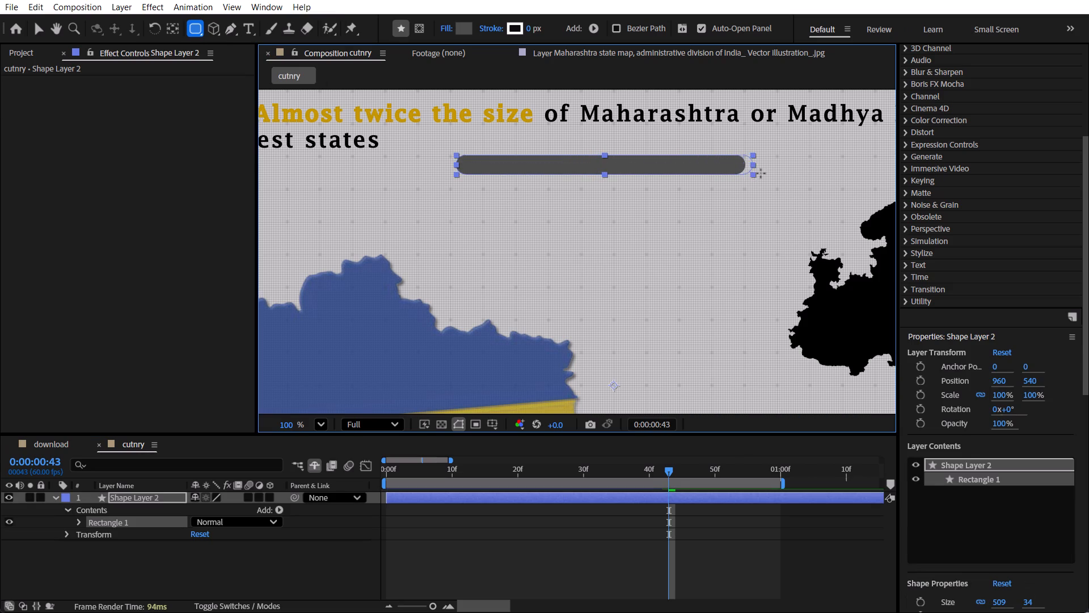
left_click_drag(761, 173, 778, 174)
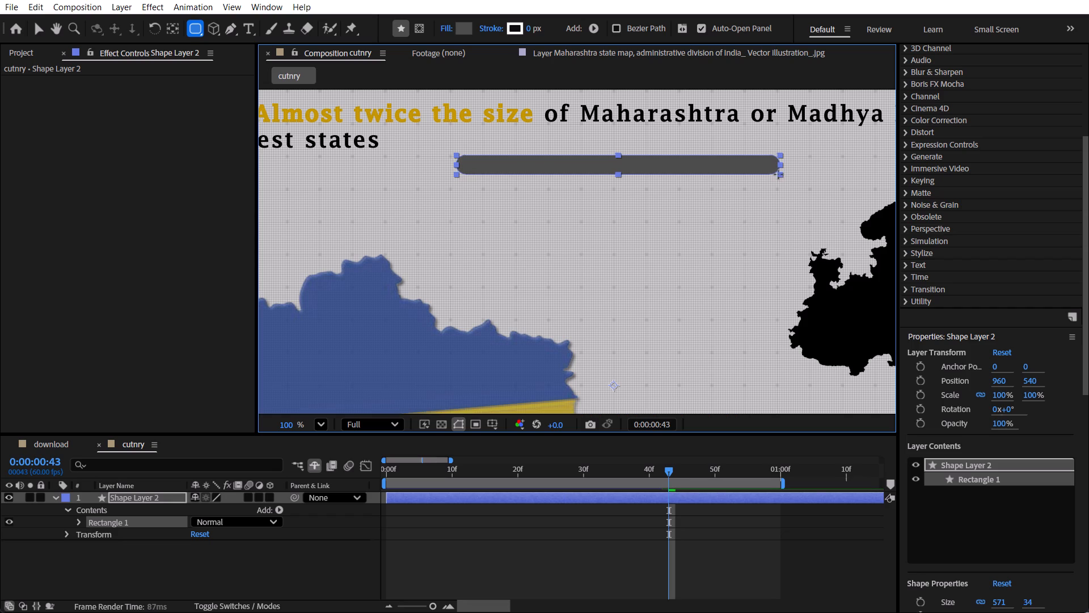
left_click_drag(778, 174, 776, 174)
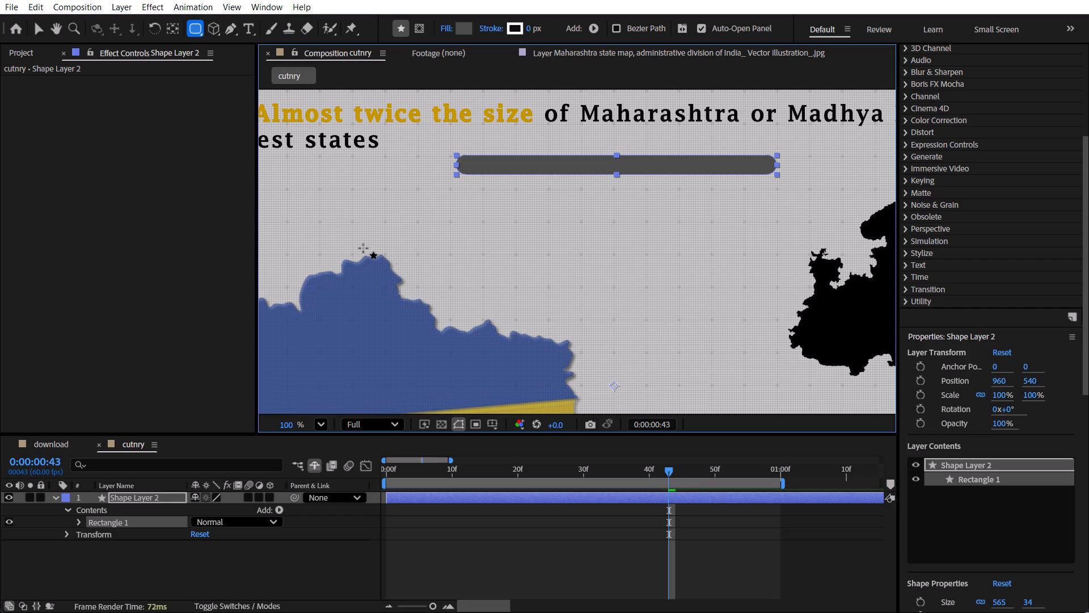
Duplicate Rectangle 1 within the new Shape Layer 2, and select the original Rectangle 1.
left_click(166, 559)
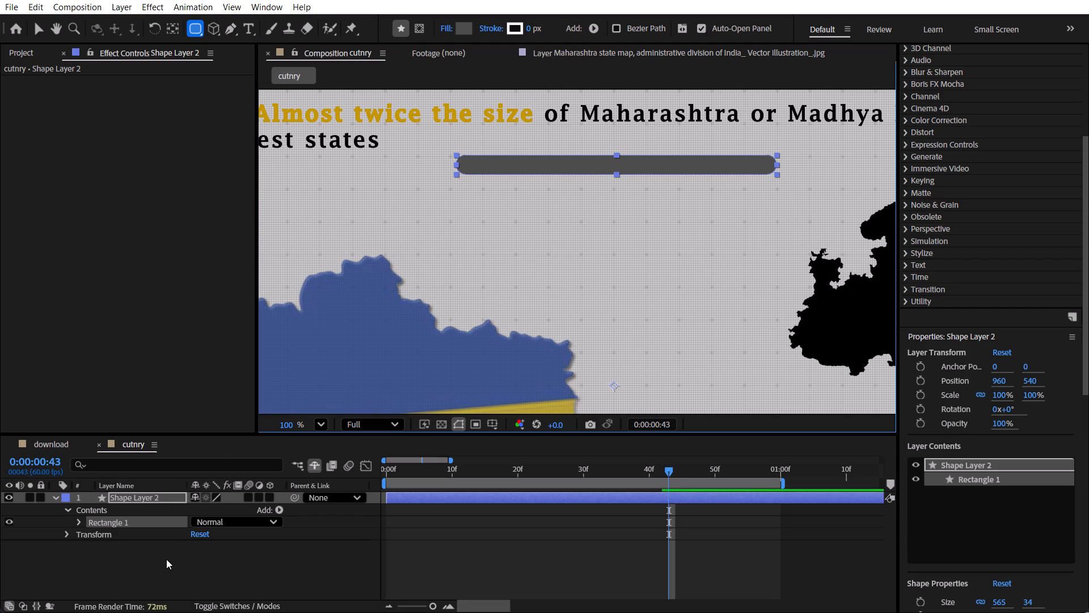
left_click(141, 520)
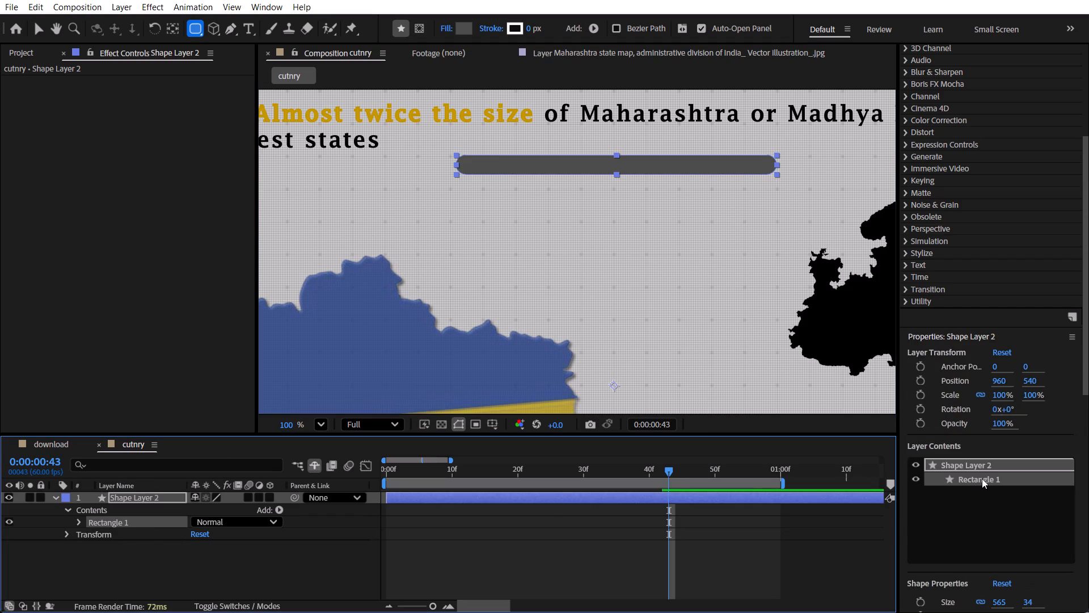
key("ctrl+d")
left_click(991, 494)
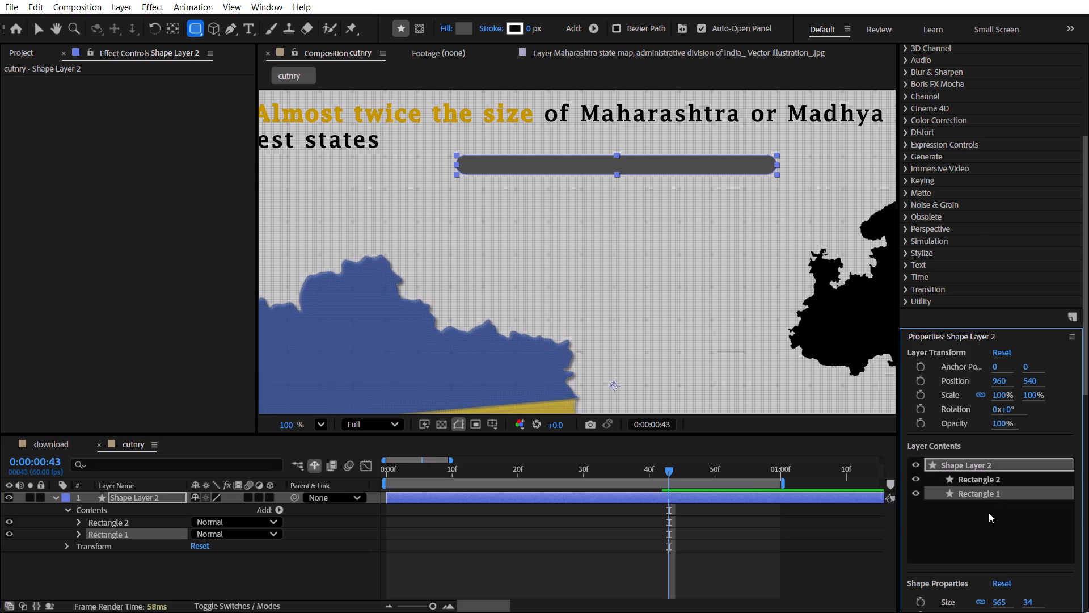
Fill Rectangle 2 with the gold sampled from the heading's highlighted words.
scroll(984, 534, "down", 4)
scroll(979, 452, "up", 1)
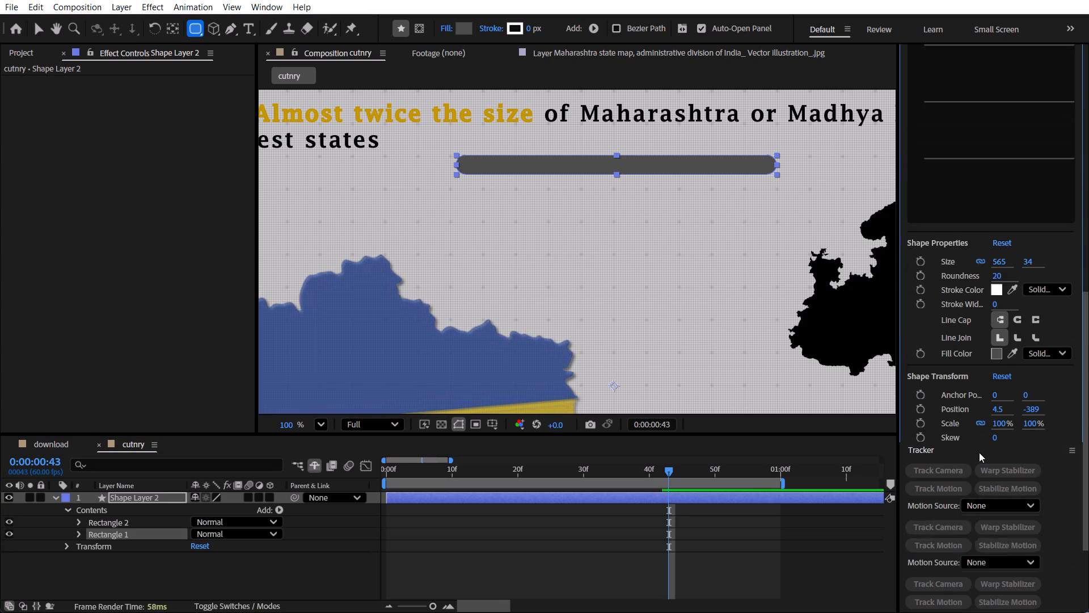
scroll(979, 453, "up", 1)
scroll(977, 342, "up", 1)
left_click(984, 368)
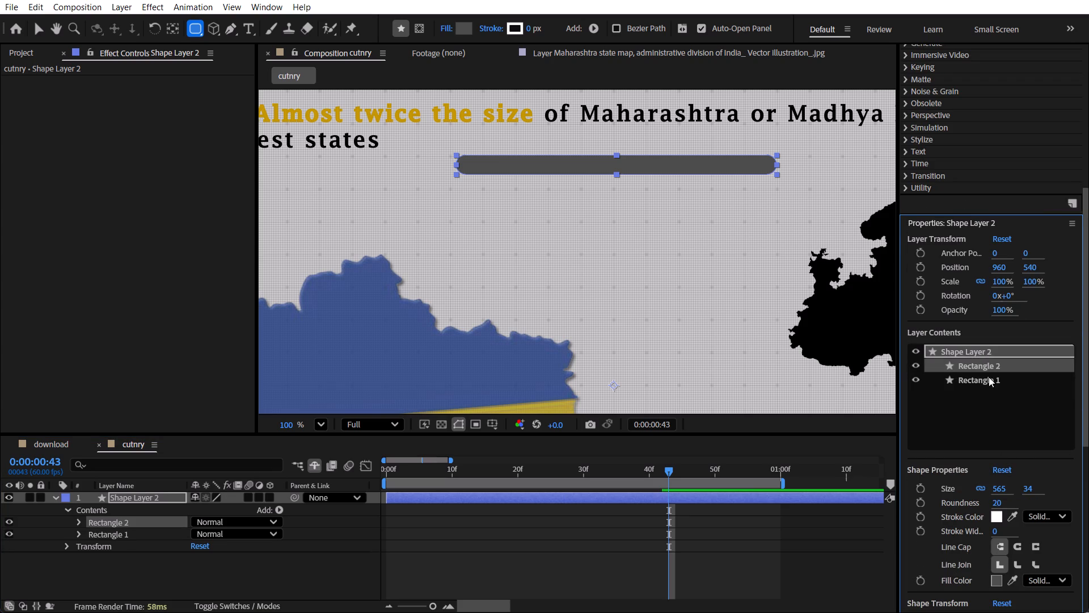
scroll(995, 415, "down", 1)
left_click(1014, 463)
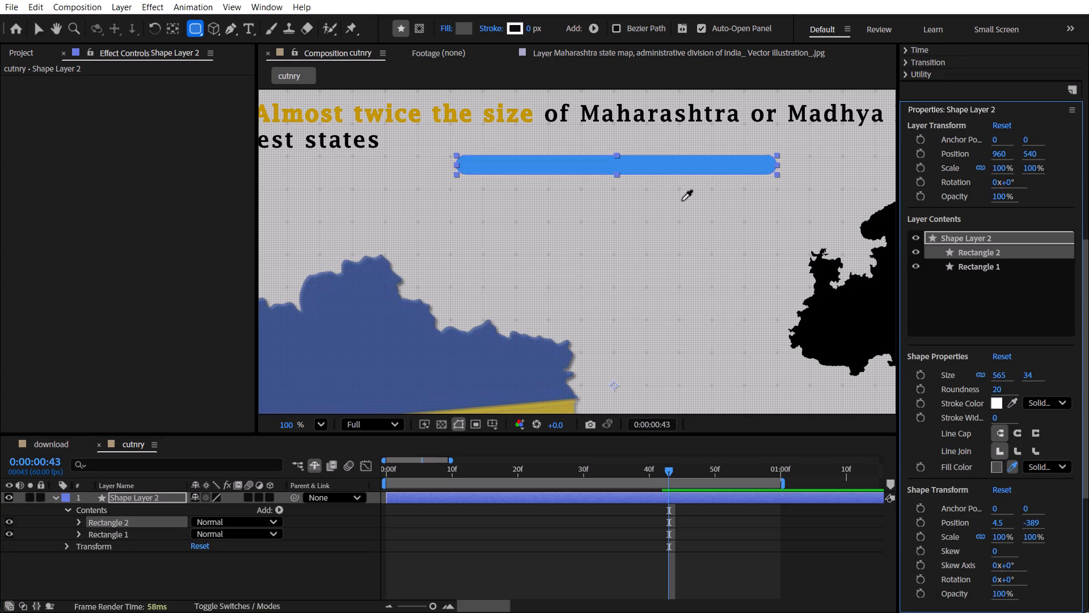
left_click(516, 111)
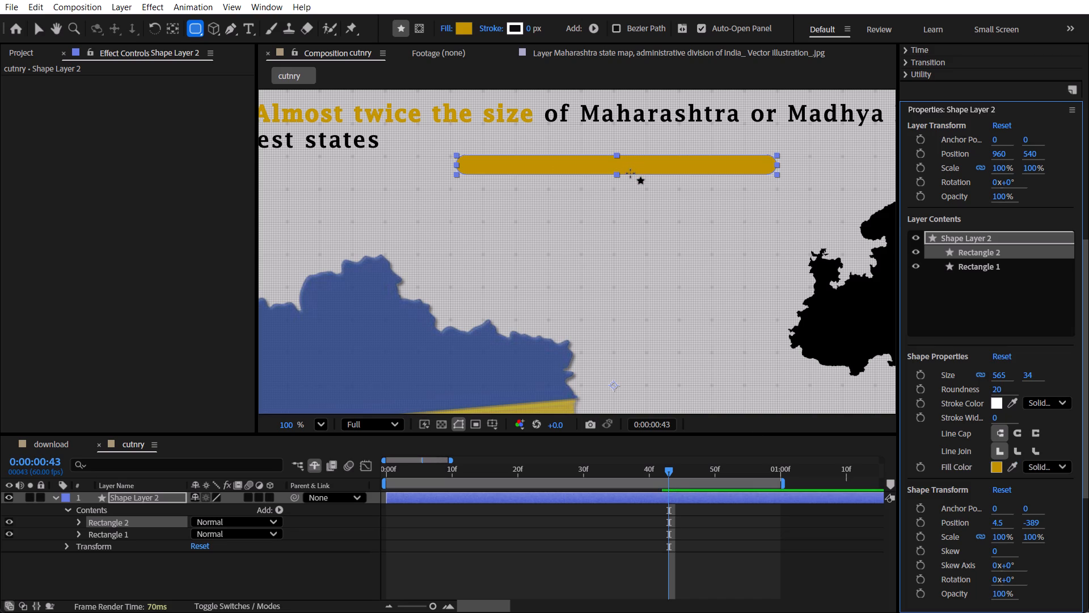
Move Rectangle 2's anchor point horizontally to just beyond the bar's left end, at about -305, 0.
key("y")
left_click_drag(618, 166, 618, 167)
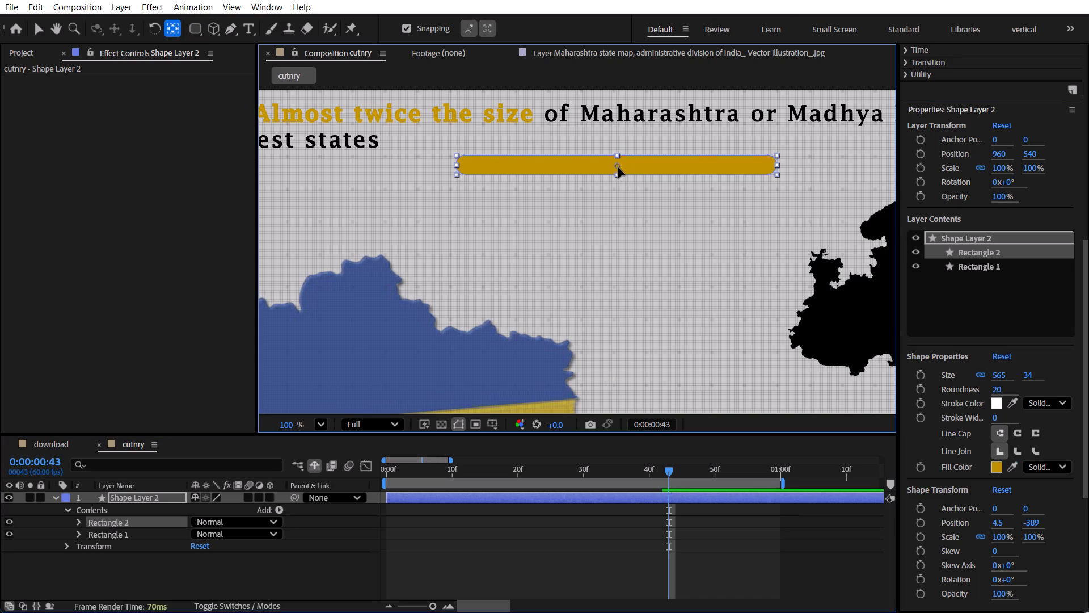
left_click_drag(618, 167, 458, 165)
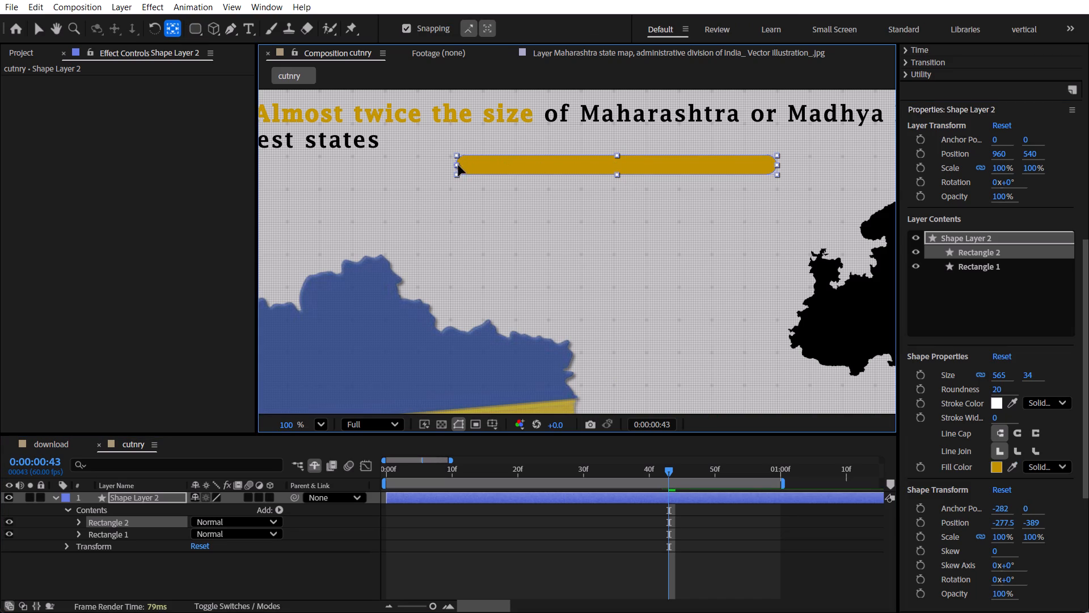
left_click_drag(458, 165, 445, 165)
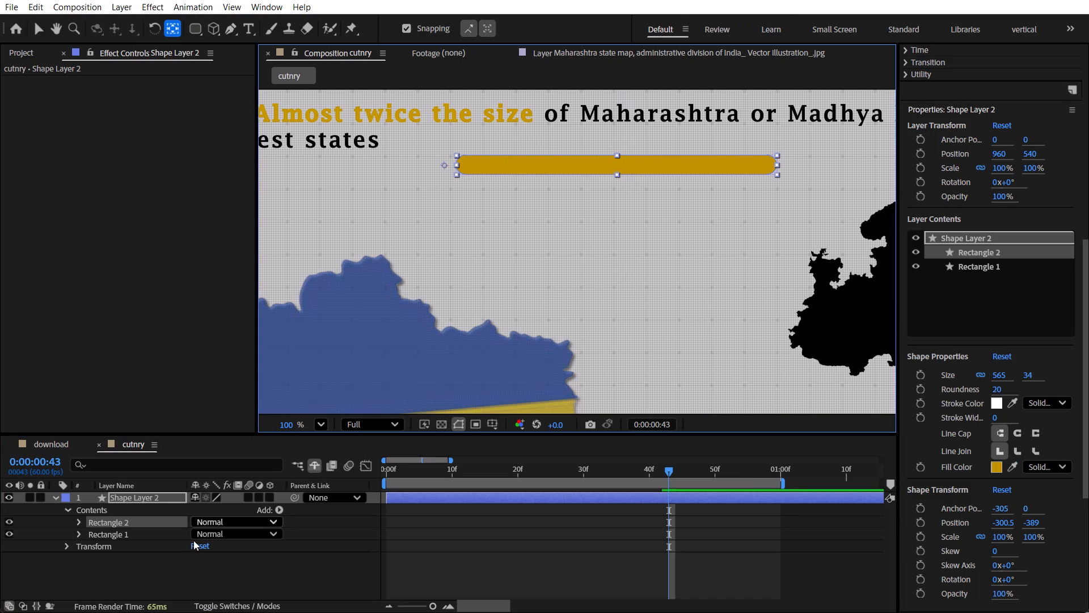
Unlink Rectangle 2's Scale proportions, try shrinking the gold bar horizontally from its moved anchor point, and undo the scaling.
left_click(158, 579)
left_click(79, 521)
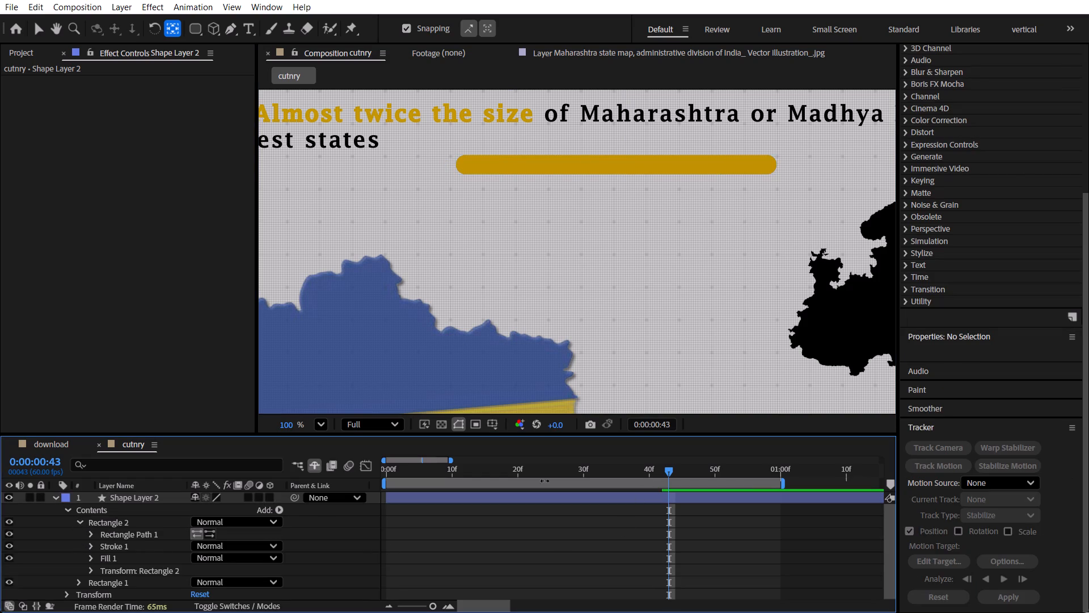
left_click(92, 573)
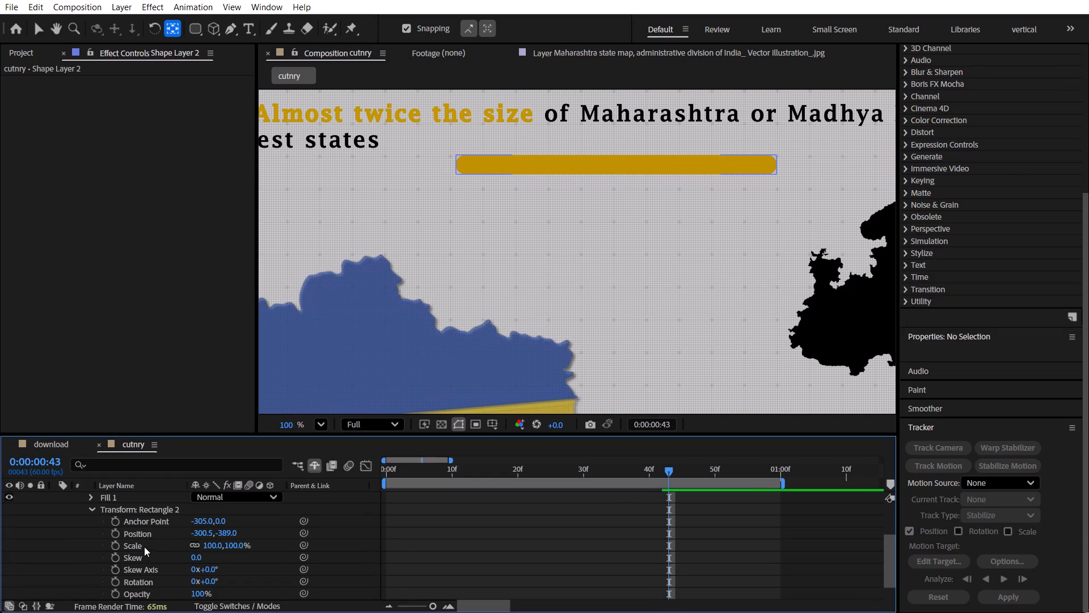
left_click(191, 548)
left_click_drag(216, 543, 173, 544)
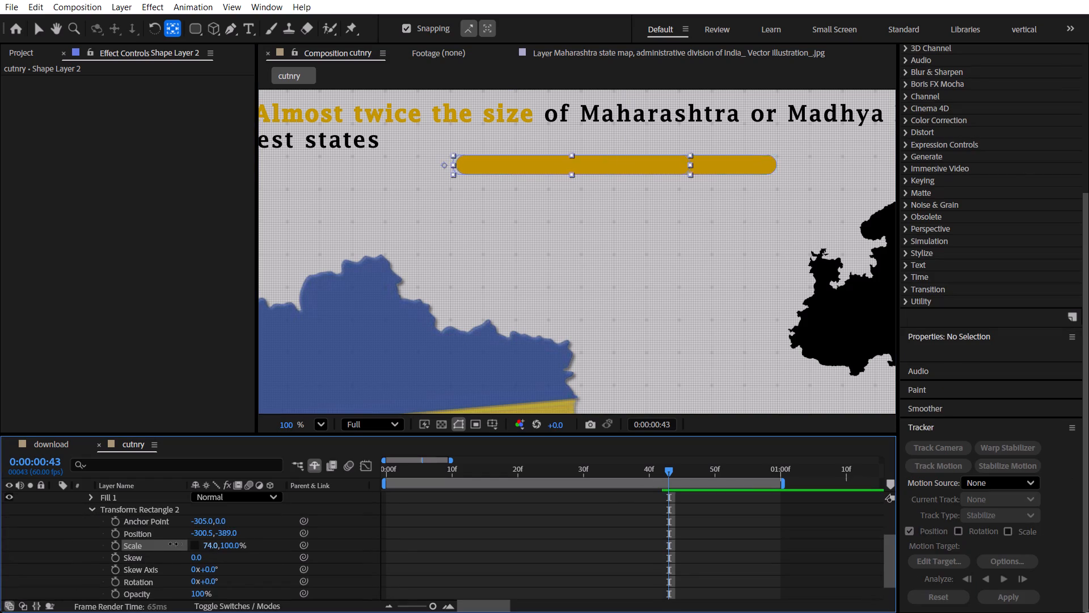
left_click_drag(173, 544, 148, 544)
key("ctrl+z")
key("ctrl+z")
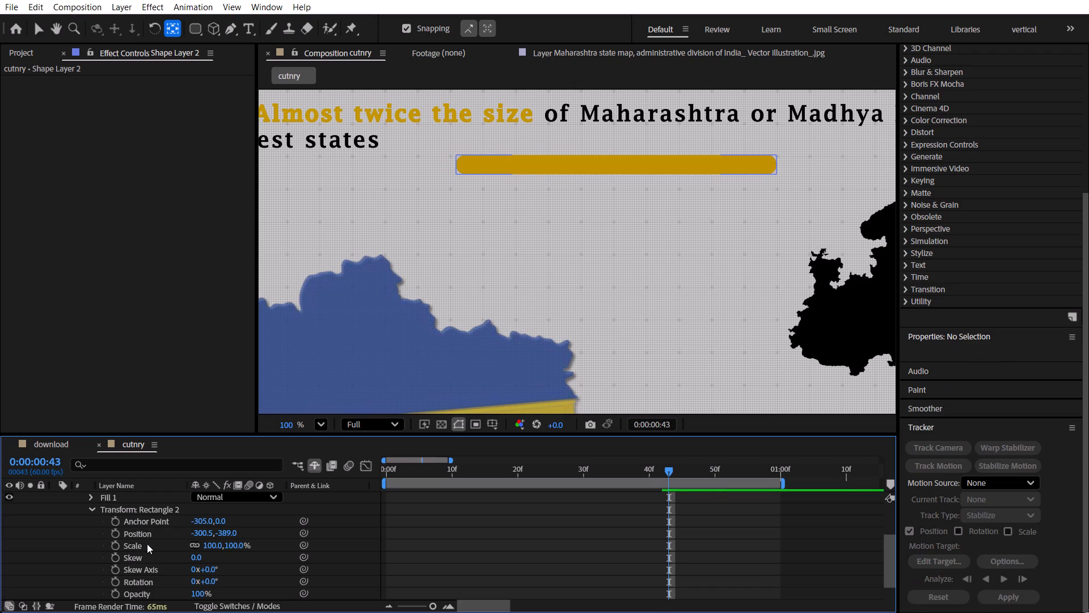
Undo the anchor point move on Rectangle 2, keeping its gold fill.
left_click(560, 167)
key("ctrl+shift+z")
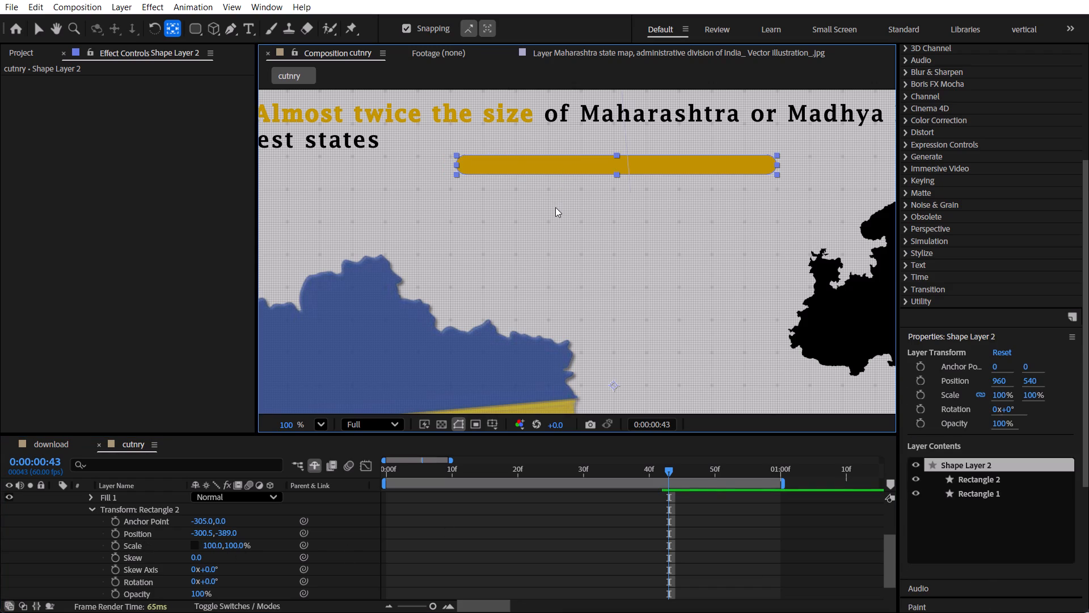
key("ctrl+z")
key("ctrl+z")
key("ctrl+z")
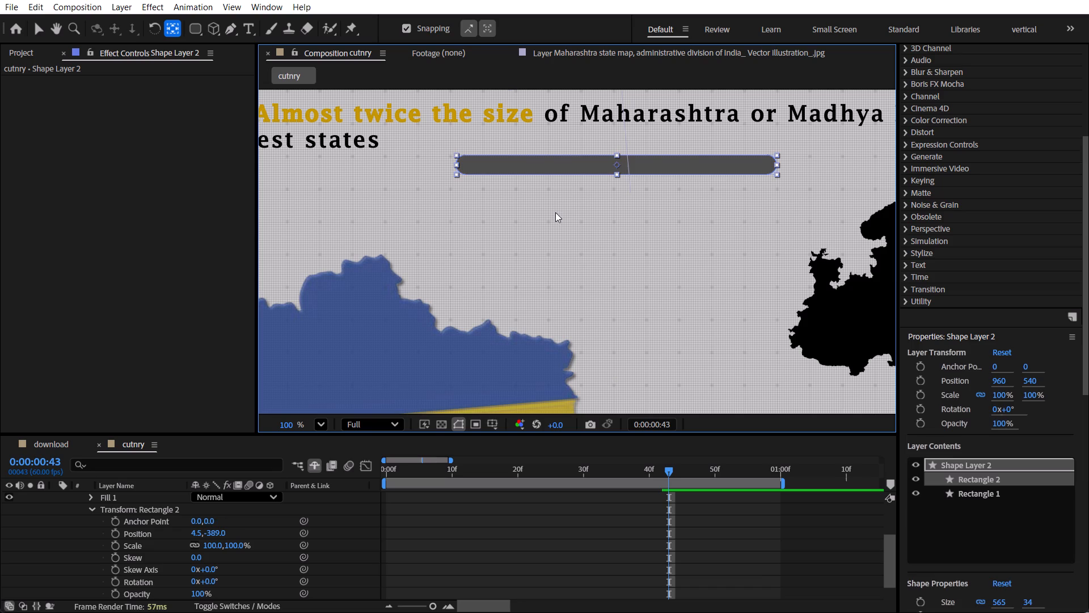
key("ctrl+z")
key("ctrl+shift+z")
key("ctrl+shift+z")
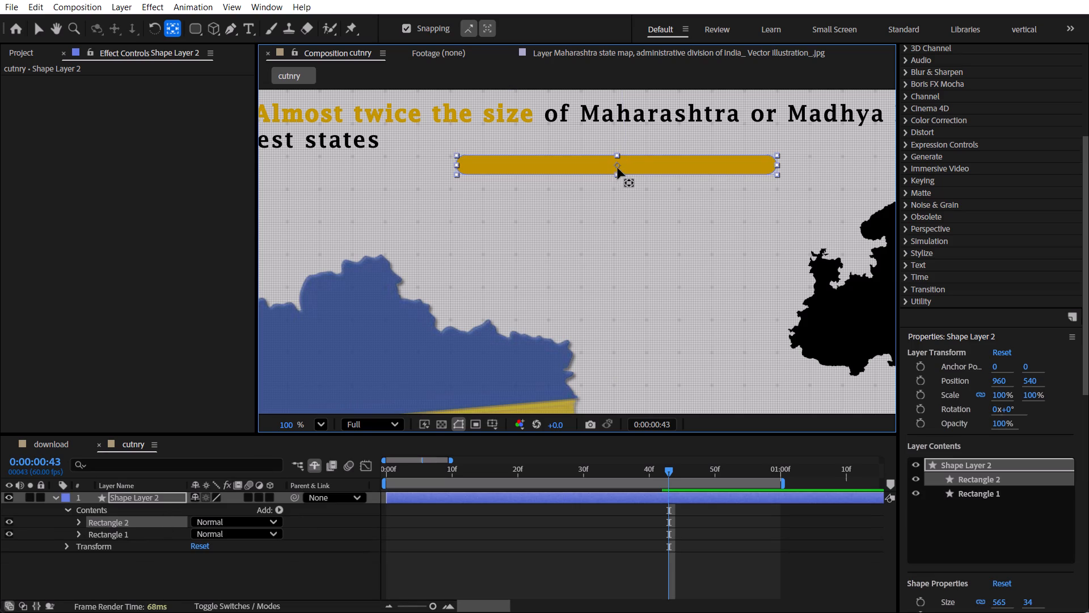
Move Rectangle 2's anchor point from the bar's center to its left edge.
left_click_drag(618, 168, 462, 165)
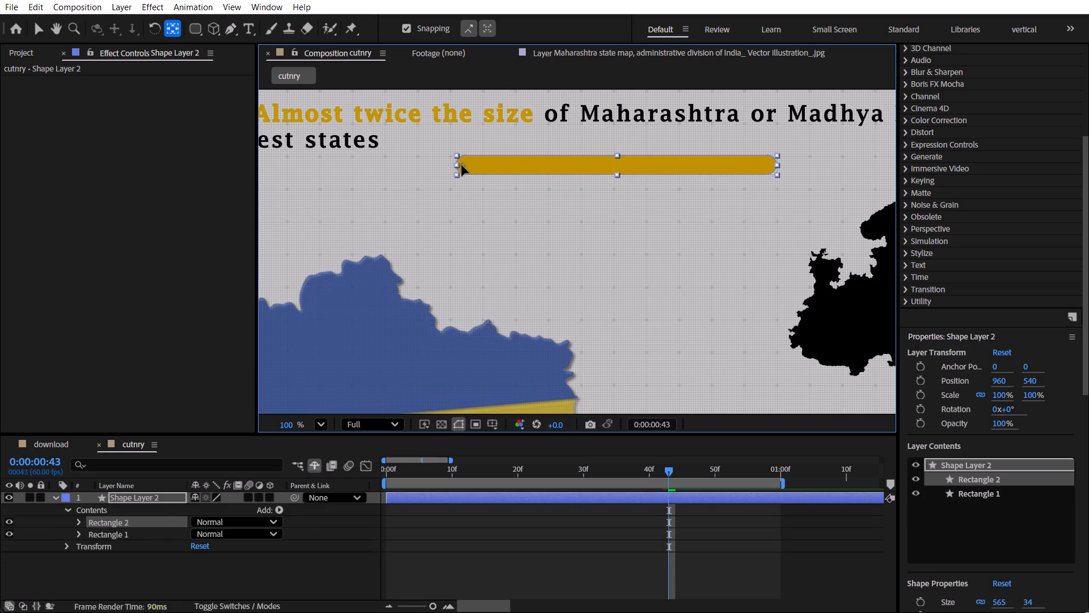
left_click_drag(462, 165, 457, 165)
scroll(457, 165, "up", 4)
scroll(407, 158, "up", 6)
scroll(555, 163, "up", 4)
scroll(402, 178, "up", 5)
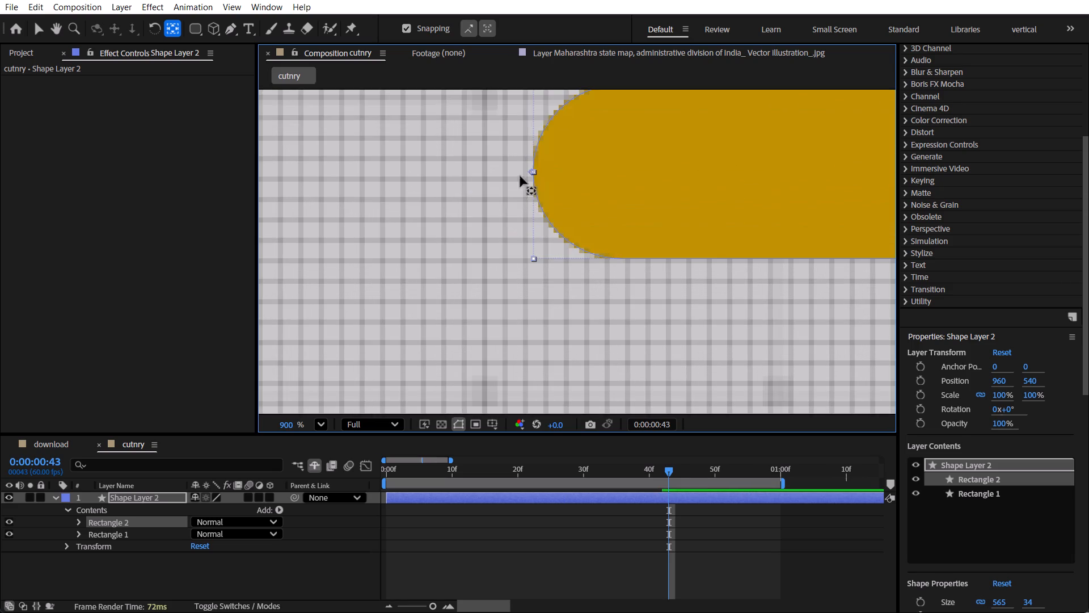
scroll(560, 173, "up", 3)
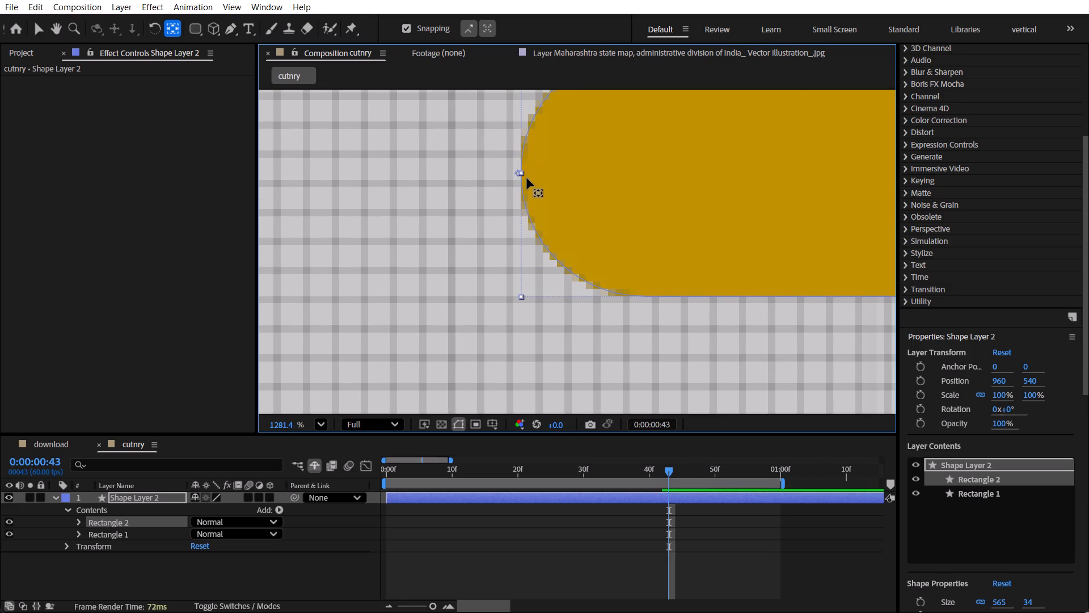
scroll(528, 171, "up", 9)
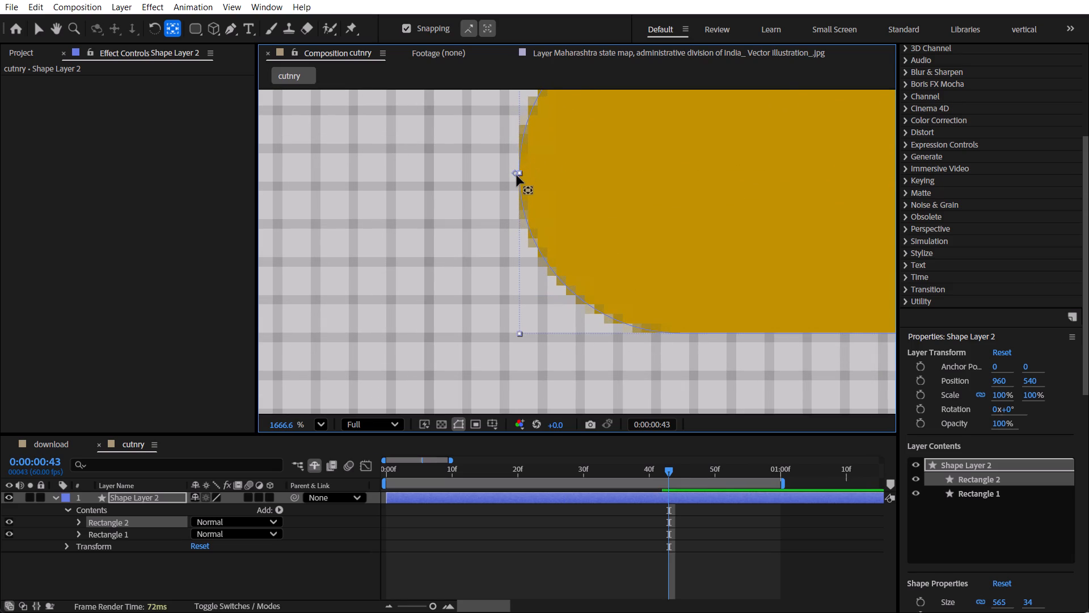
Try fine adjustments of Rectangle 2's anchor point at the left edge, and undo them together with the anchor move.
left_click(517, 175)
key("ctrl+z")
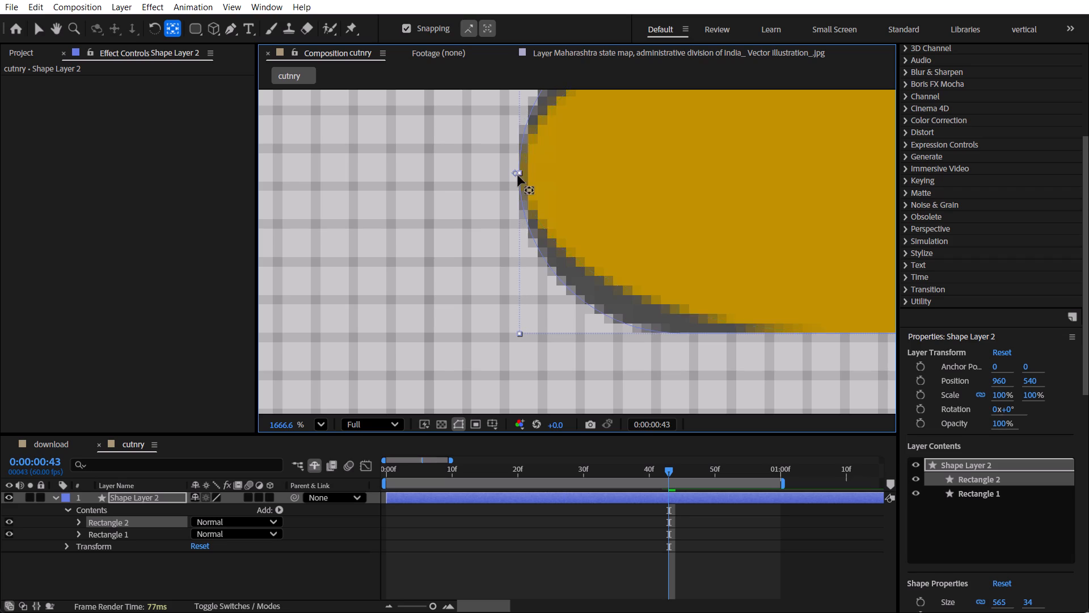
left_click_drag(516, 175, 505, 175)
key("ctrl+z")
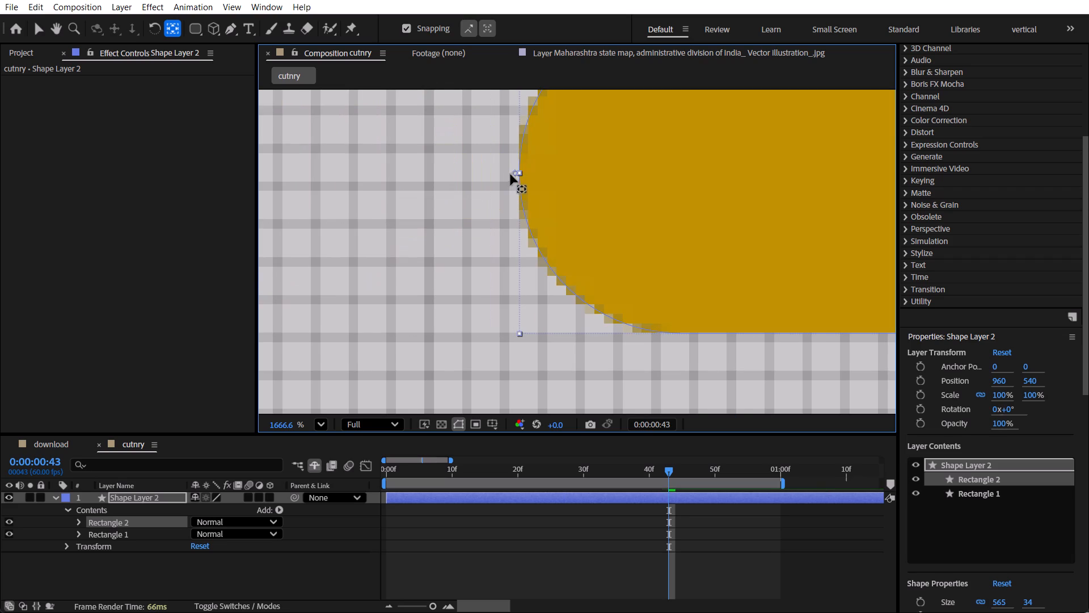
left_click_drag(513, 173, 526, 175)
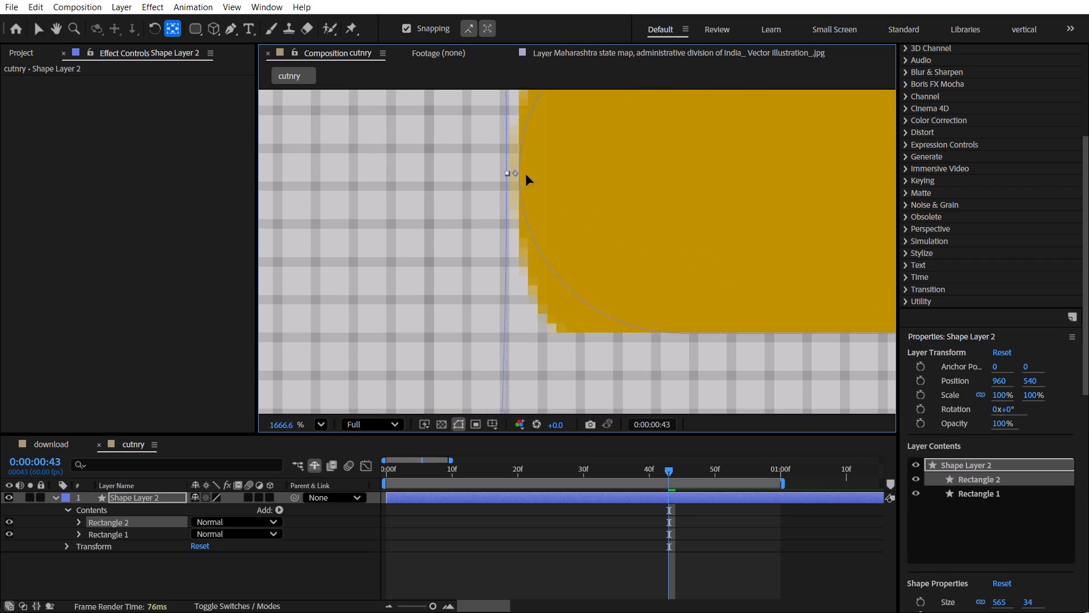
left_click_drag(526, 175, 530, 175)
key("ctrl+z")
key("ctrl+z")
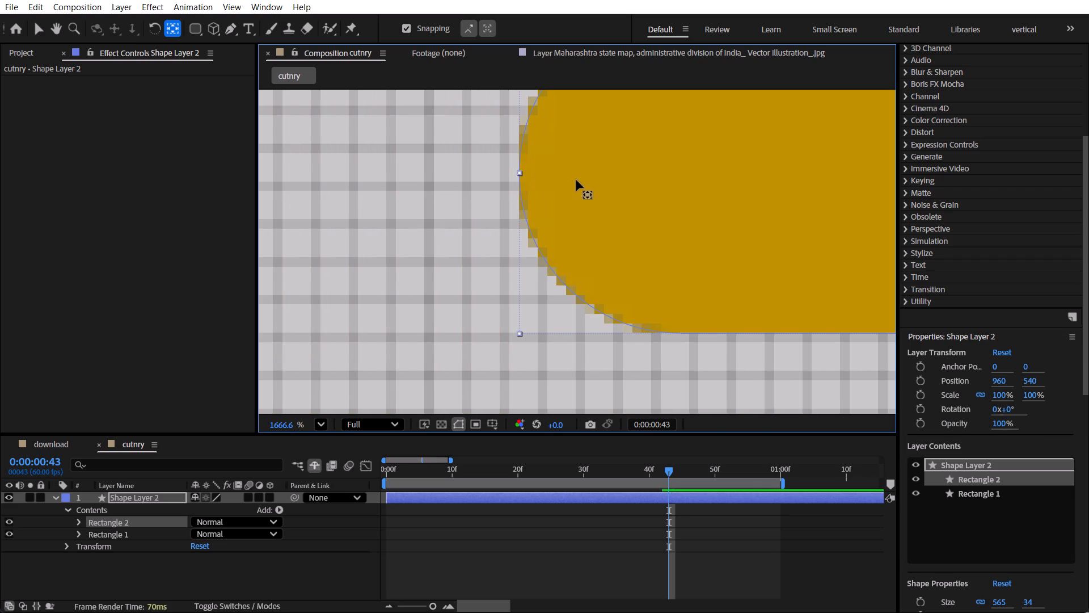
Move Rectangle 2's anchor point from the bar's center to just inside its rounded left end.
scroll(577, 188, "down", 10)
scroll(397, 184, "down", 3)
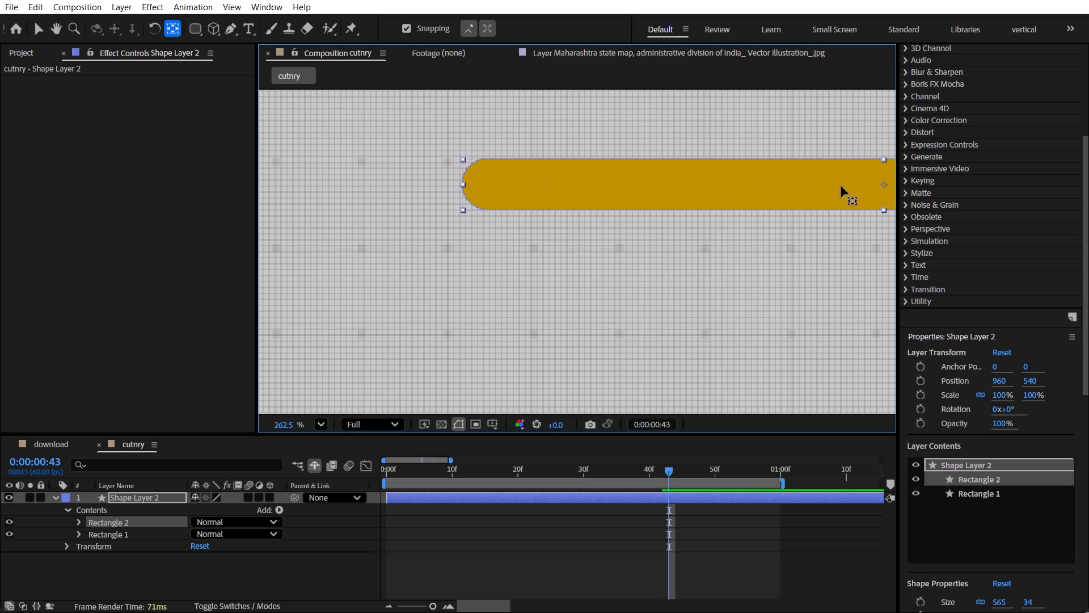
left_click_drag(885, 186, 550, 183)
left_click_drag(550, 183, 483, 183)
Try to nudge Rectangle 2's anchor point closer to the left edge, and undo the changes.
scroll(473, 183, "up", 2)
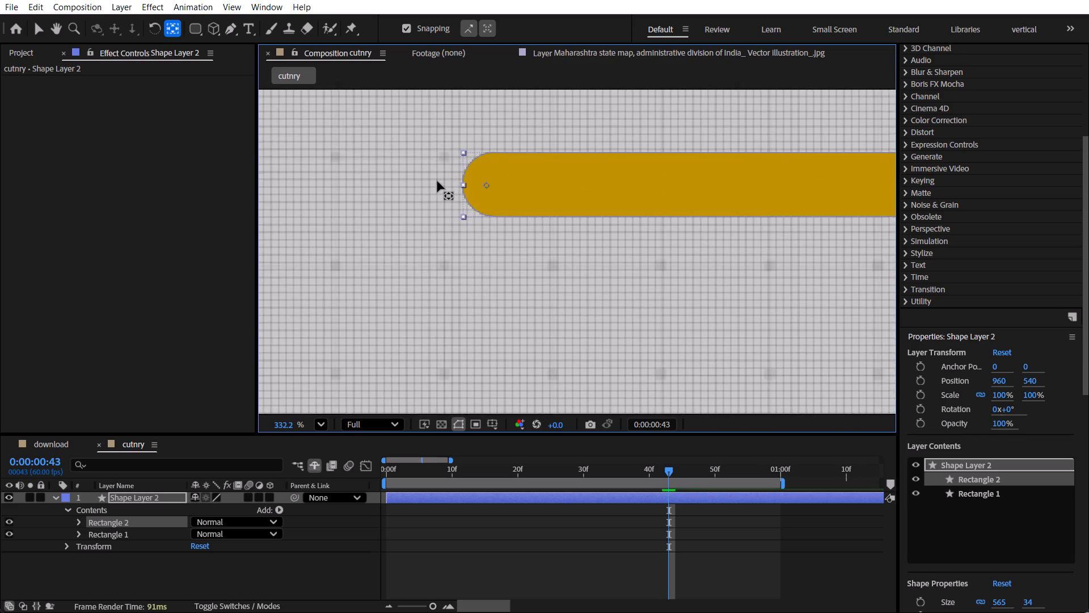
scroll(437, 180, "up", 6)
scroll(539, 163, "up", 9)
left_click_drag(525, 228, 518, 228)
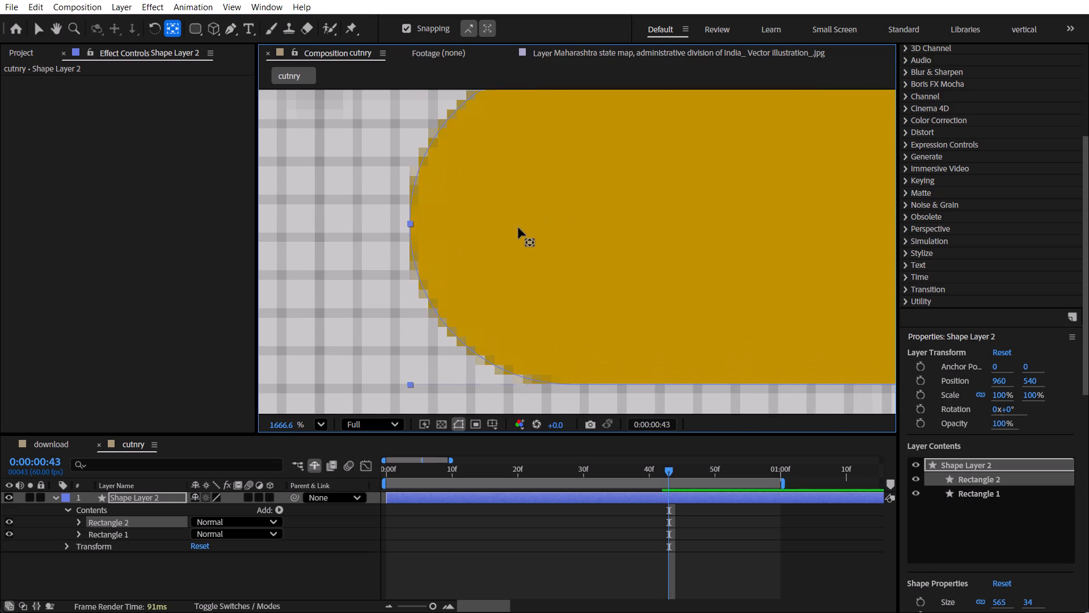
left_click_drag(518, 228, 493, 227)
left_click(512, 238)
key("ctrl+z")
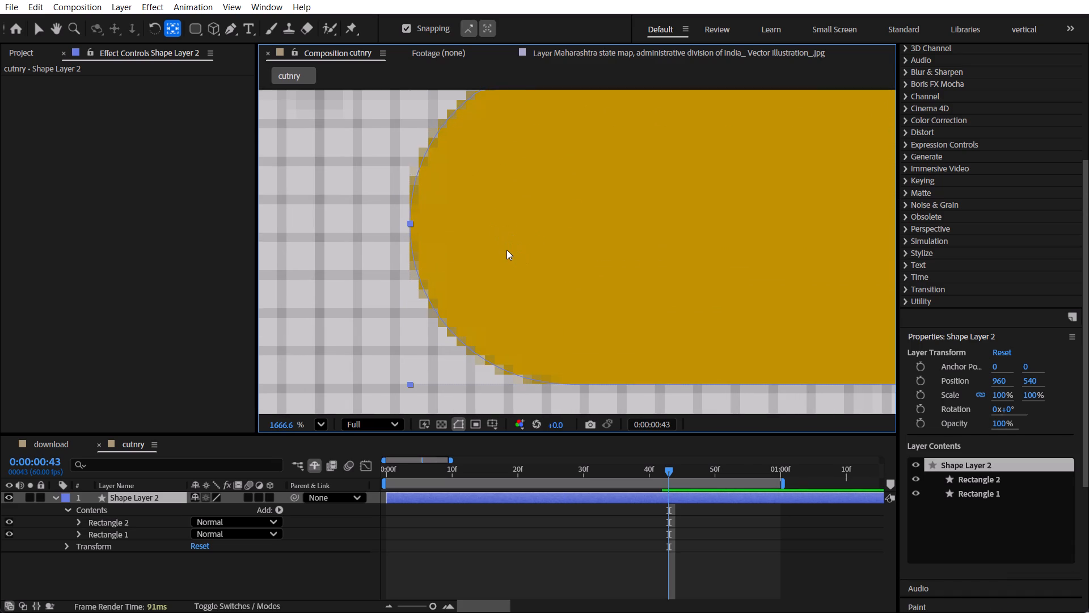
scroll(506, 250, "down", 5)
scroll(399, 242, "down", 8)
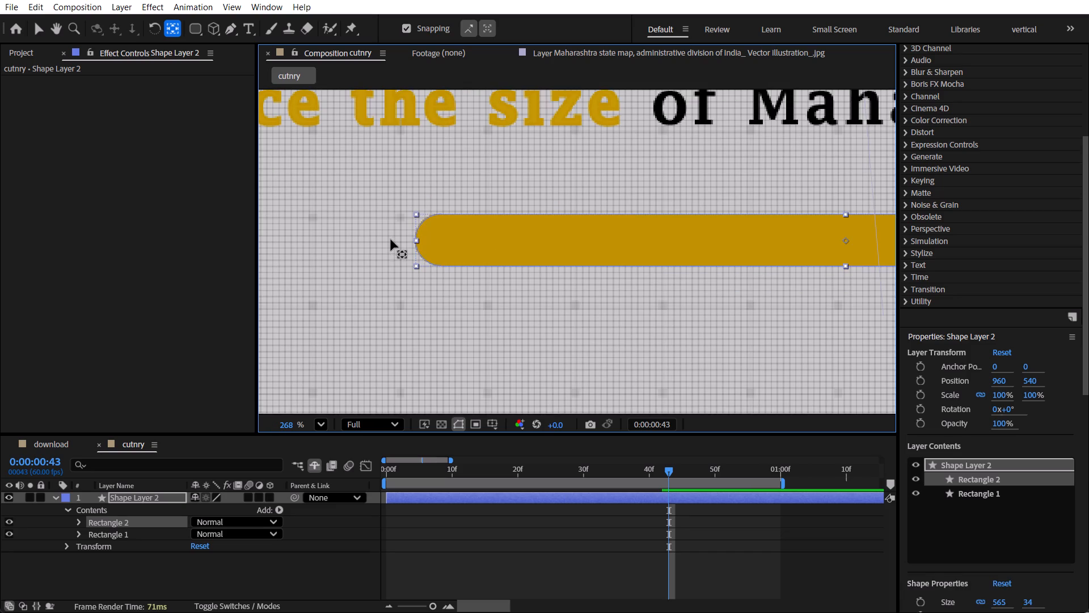
Redo the anchor point move and fine-tune its position inside the gold bar's rounded left end.
key("ctrl+shift+z")
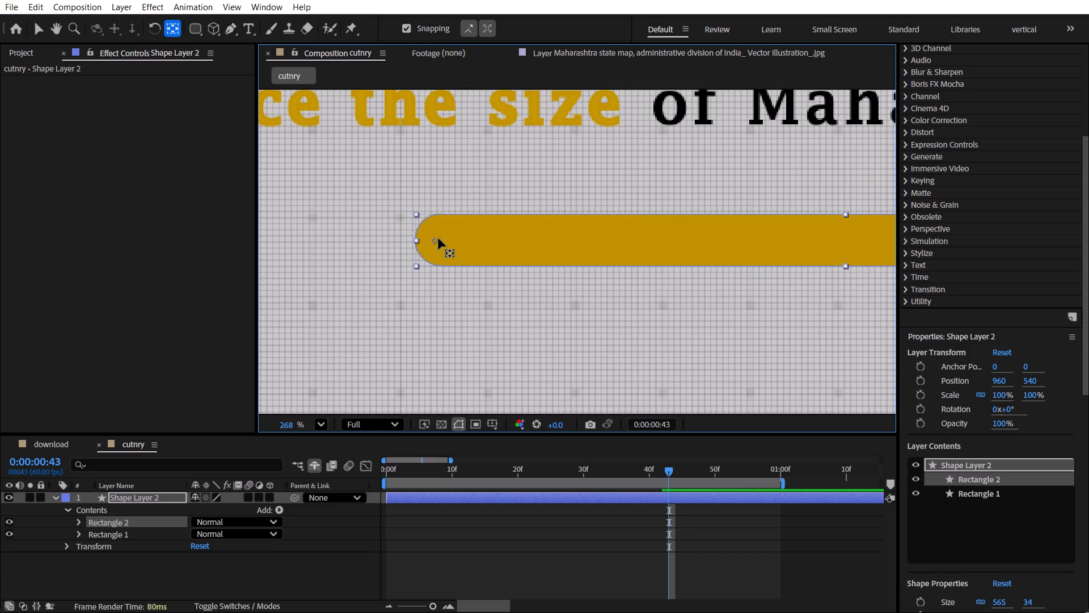
left_click(434, 241)
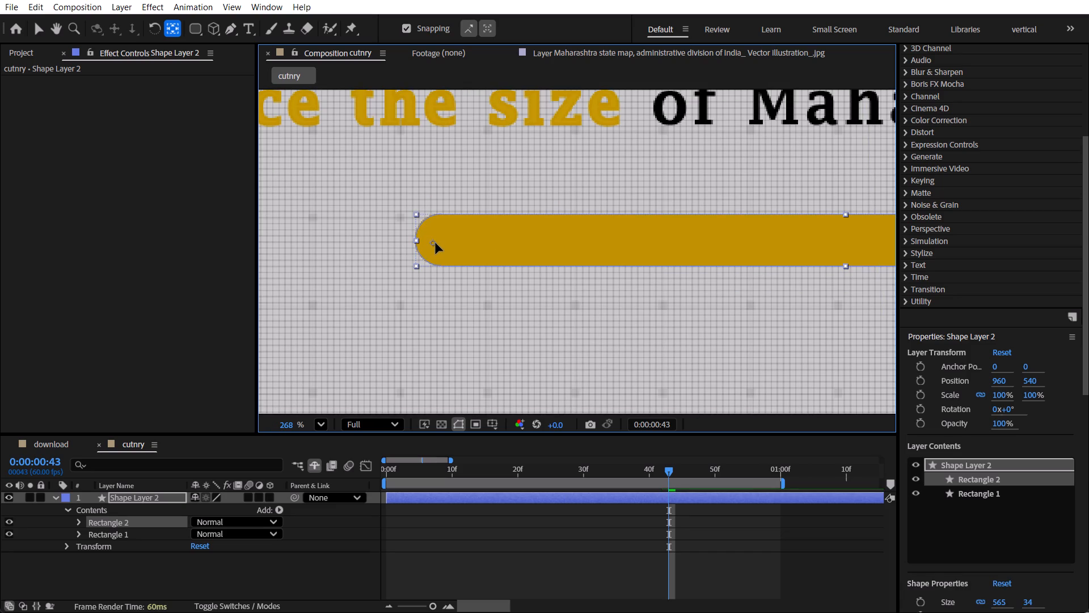
Reveal Rectangle 2's transform properties in Shape Layer 2 and unlink its horizontal and vertical scale.
type("ss")
key("s")
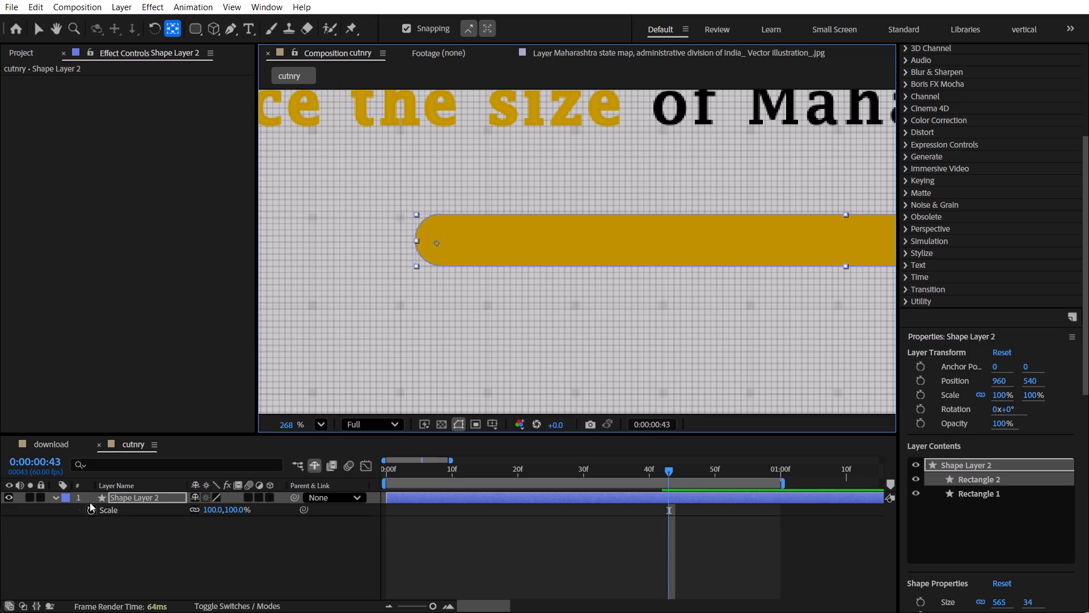
key("s")
left_click(57, 498)
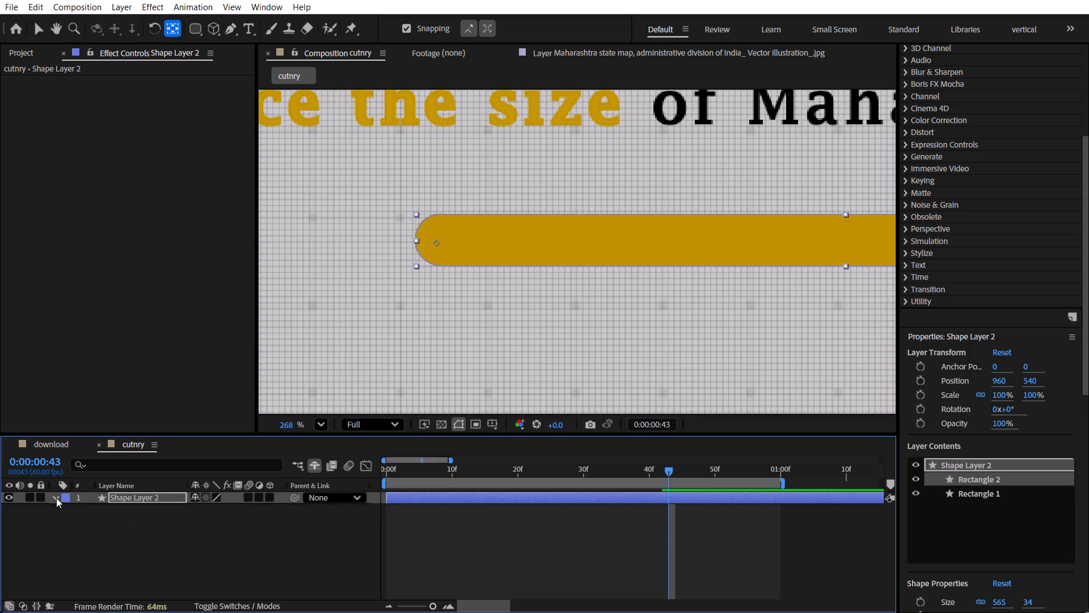
left_click(69, 509)
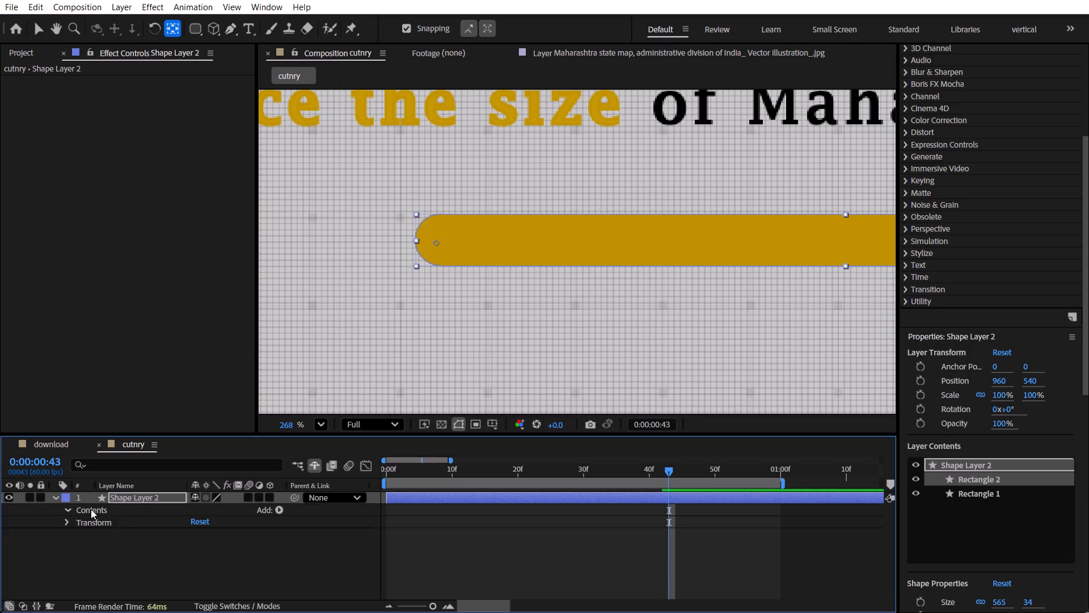
left_click(78, 521)
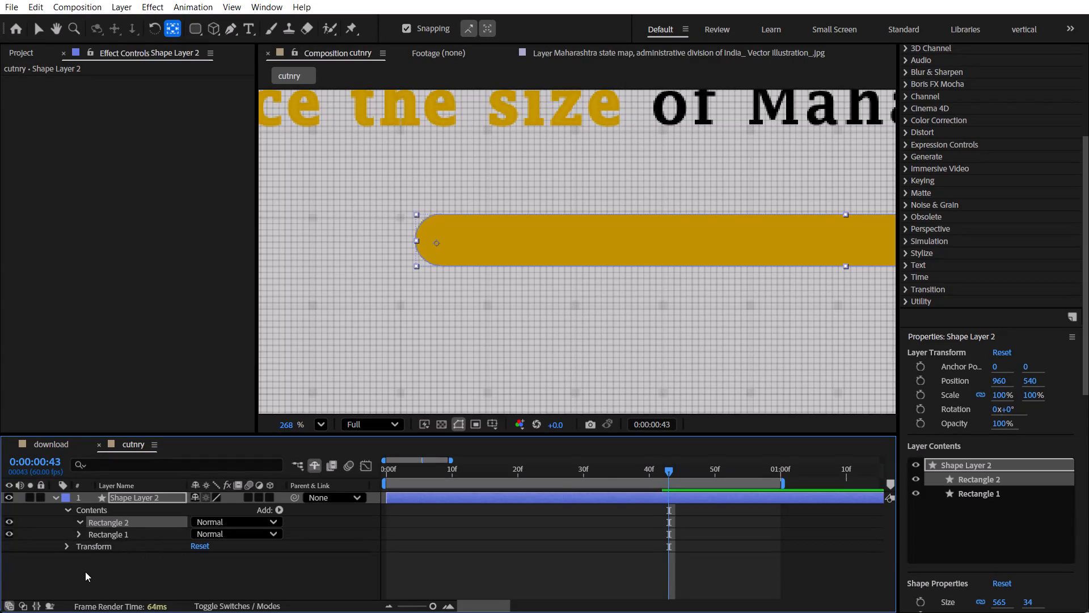
left_click(93, 573)
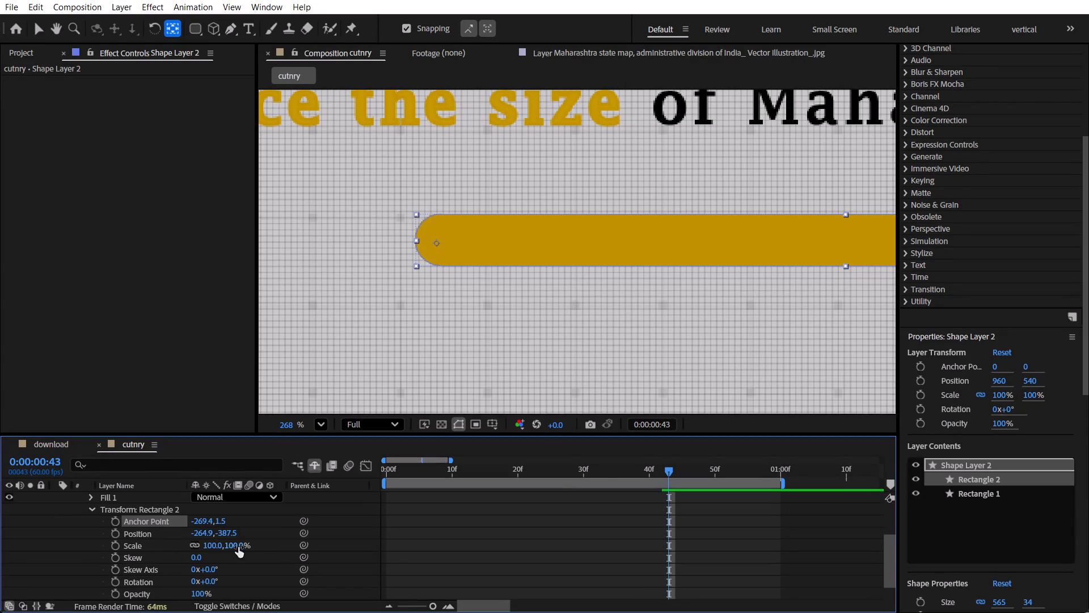
left_click(192, 549)
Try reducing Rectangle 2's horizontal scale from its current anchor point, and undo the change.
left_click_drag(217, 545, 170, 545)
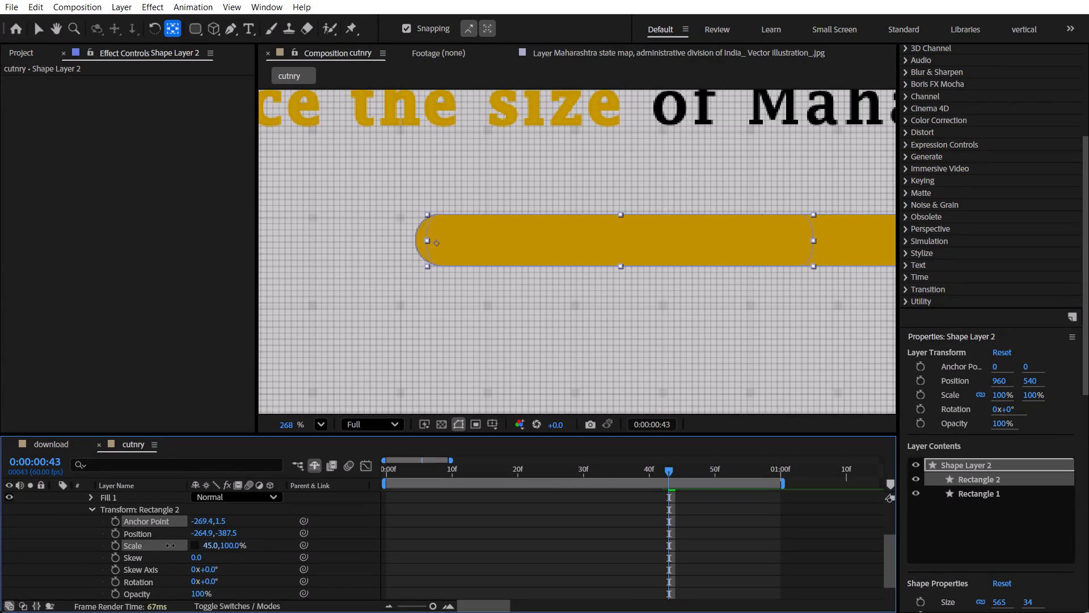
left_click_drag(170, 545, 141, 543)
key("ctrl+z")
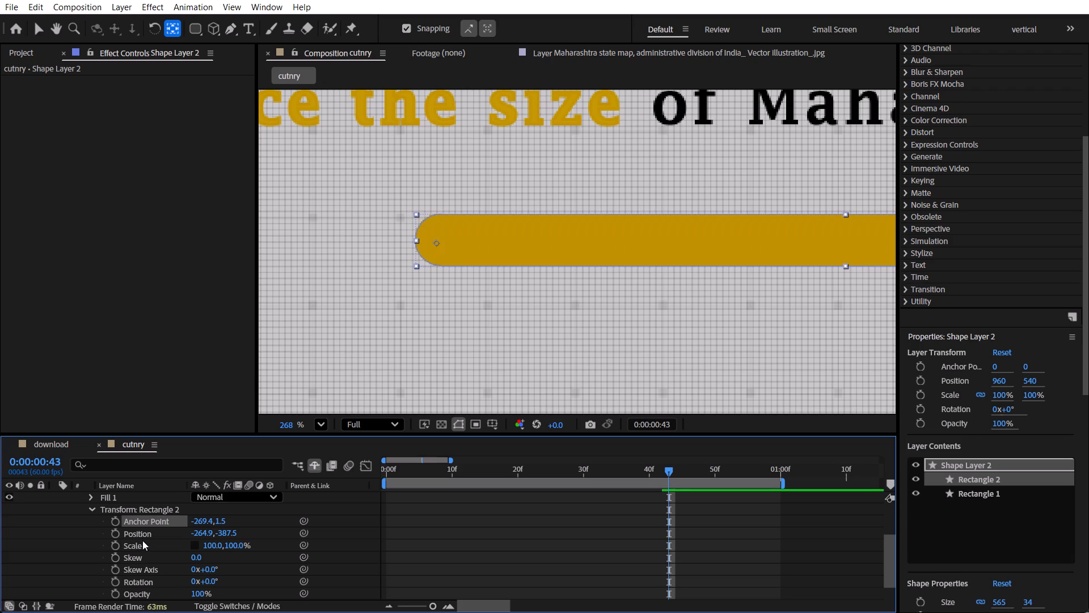
Move Rectangle 2's anchor point to the middle of the gold bar's left edge, at -282, 0.
left_click_drag(436, 244, 436, 243)
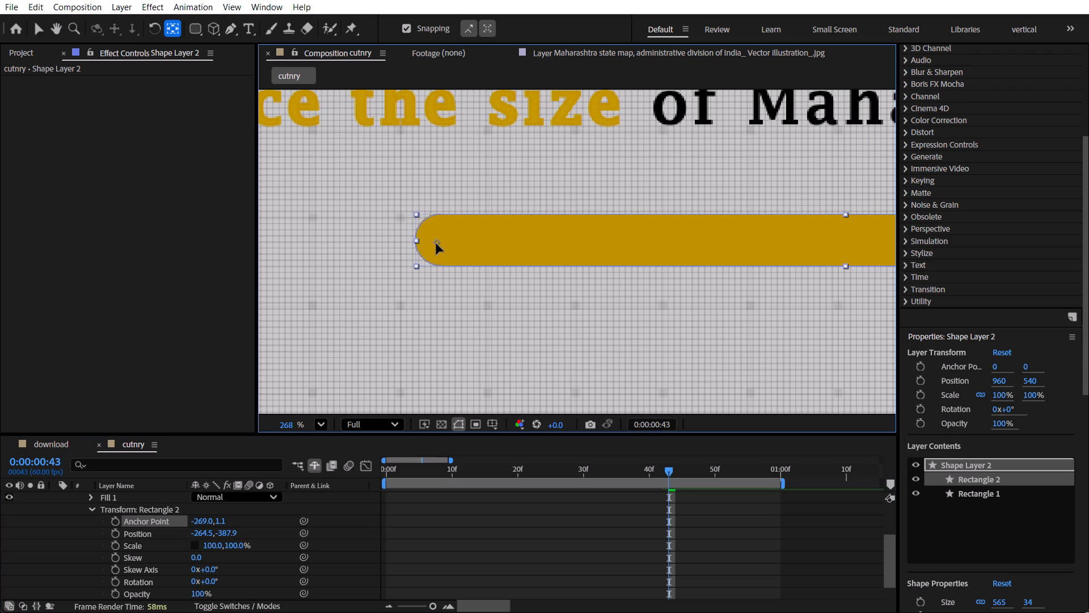
left_click_drag(436, 243, 416, 241)
left_click_drag(416, 241, 416, 242)
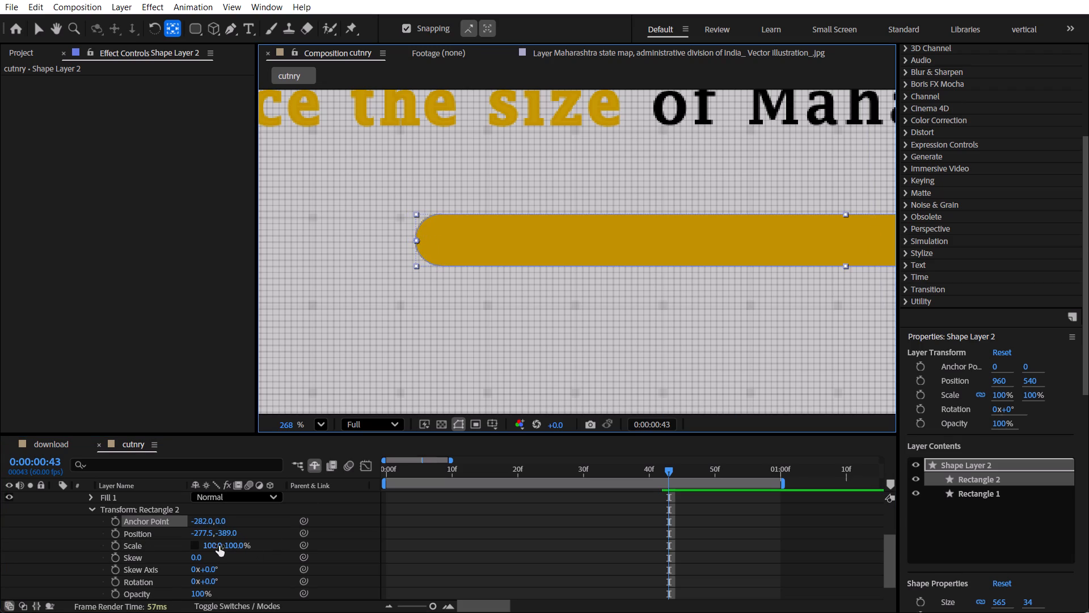
Set Rectangle 2's horizontal scale to 50%, keeping its full height.
left_click(216, 544)
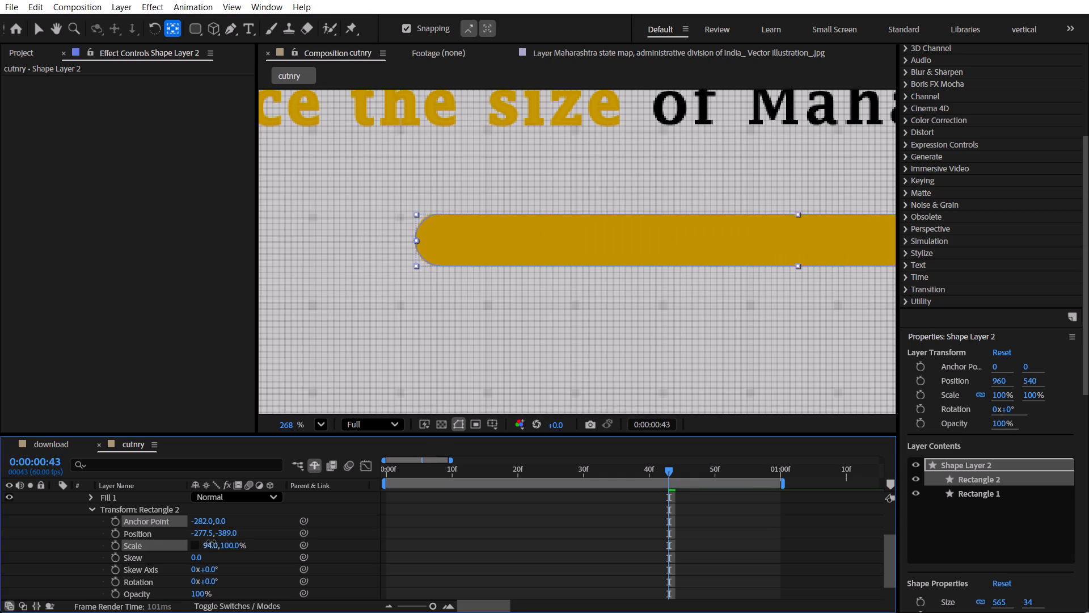
key("ctrl+z")
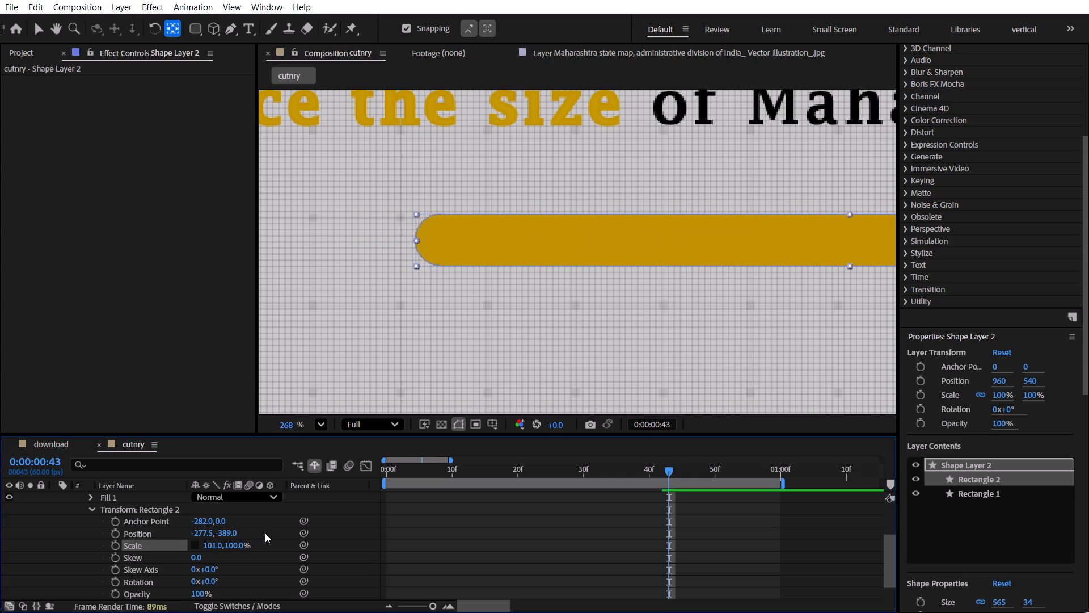
left_click(213, 548)
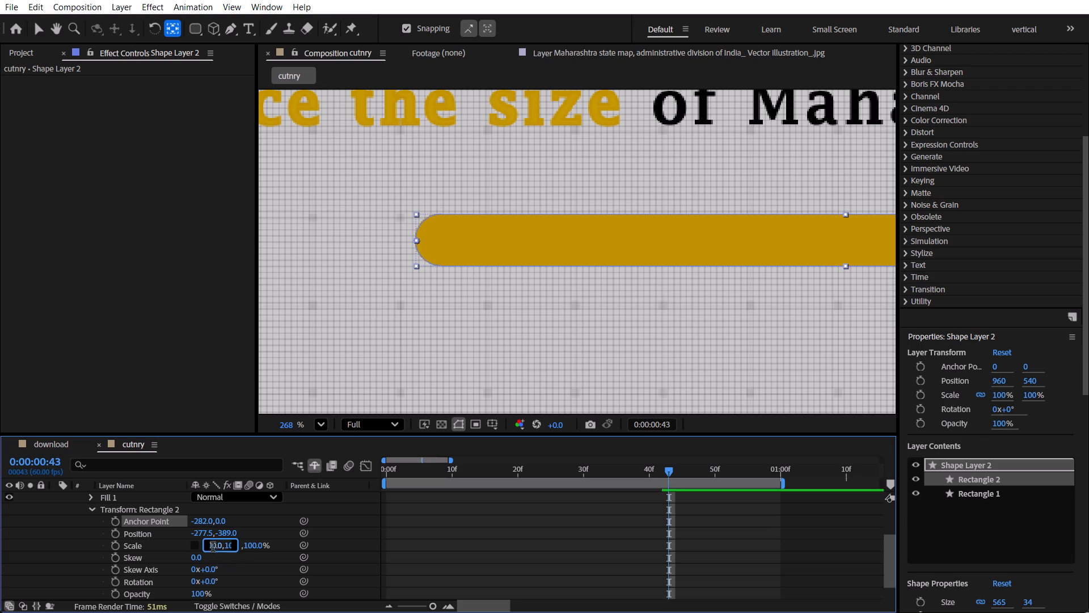
type("50")
key("Return")
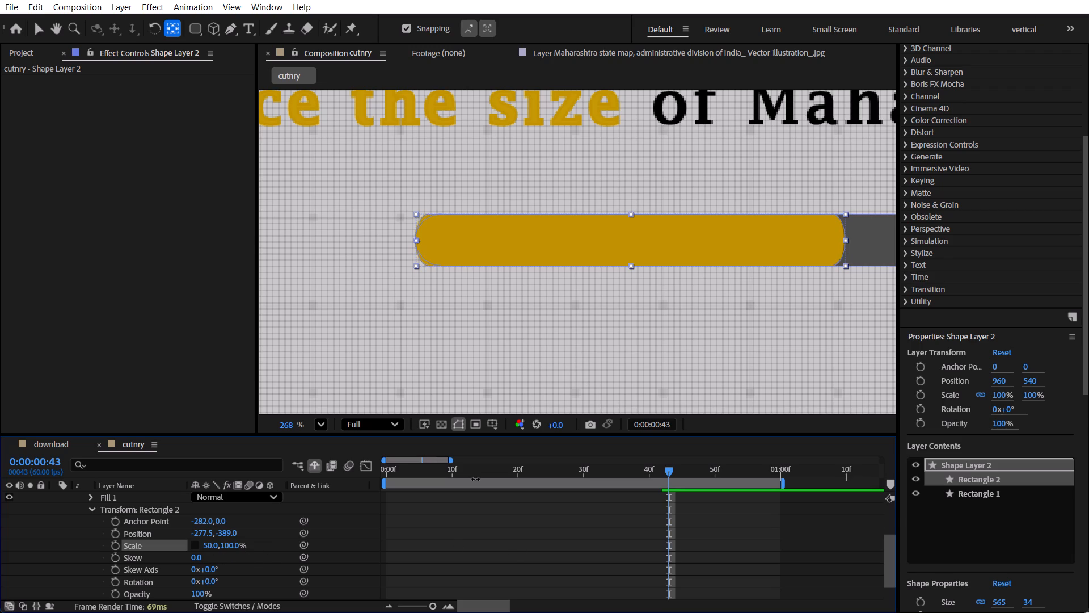
Keyframe Rectangle 2's horizontal scale at 50% on frame 43 and at 100% on frame 50.
left_click(324, 424)
left_click(379, 141)
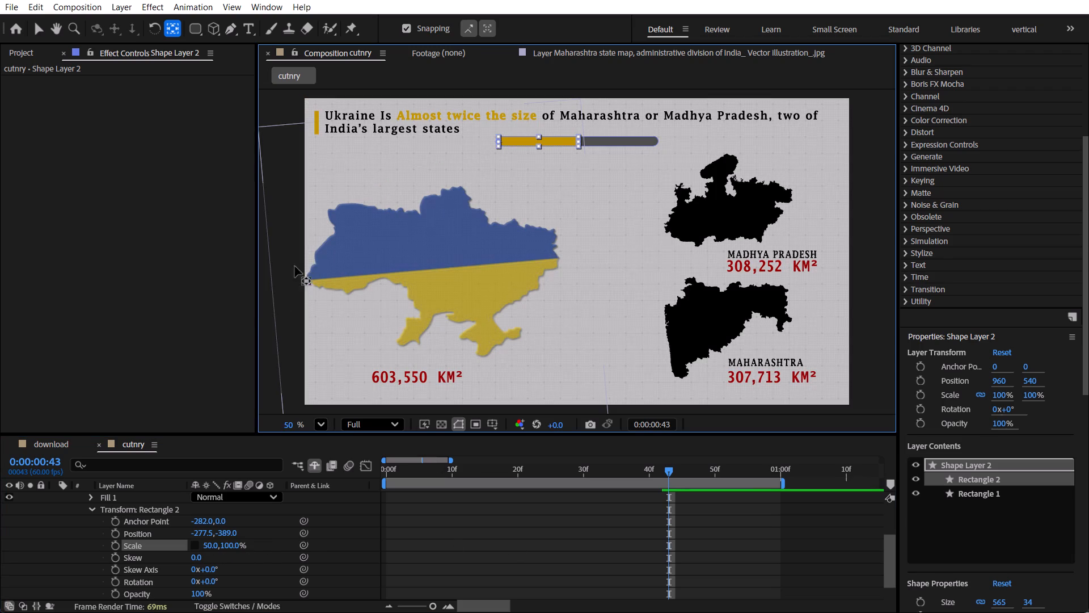
left_click(198, 341)
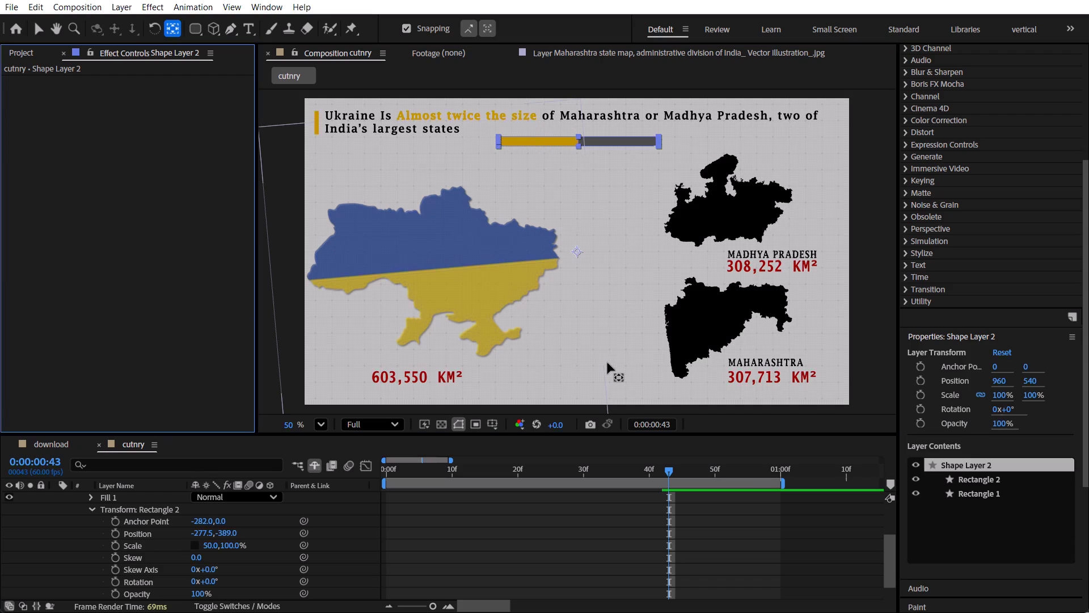
left_click(603, 360)
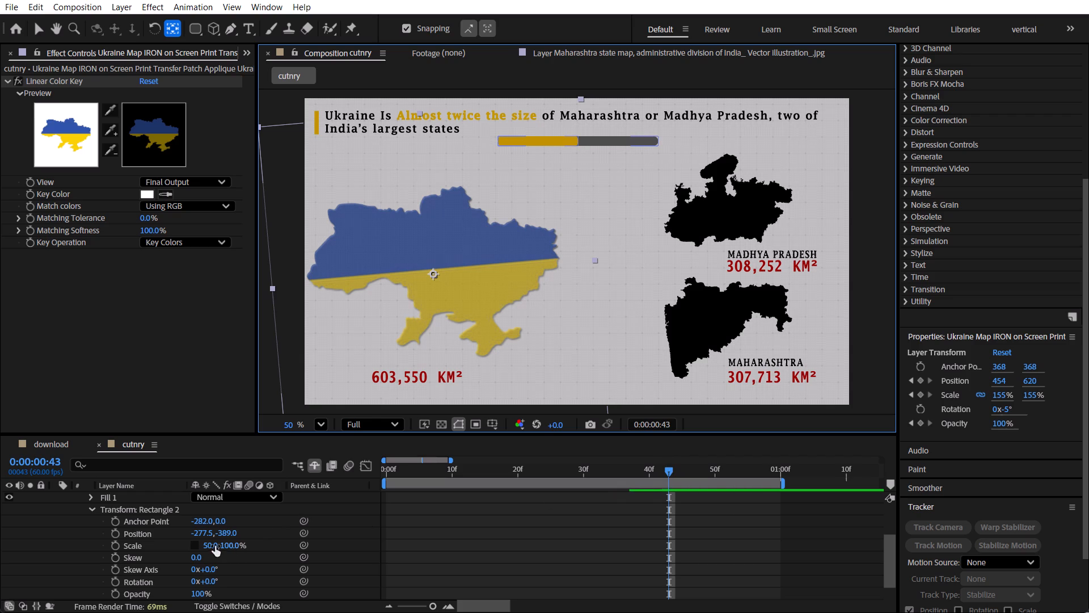
left_click(115, 548)
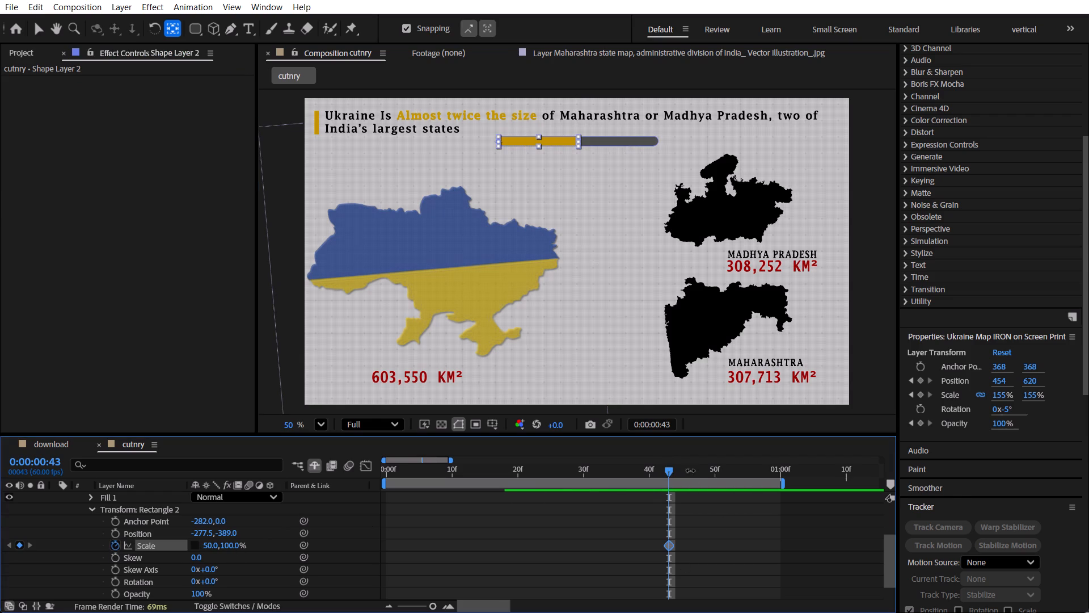
left_click_drag(699, 470, 717, 473)
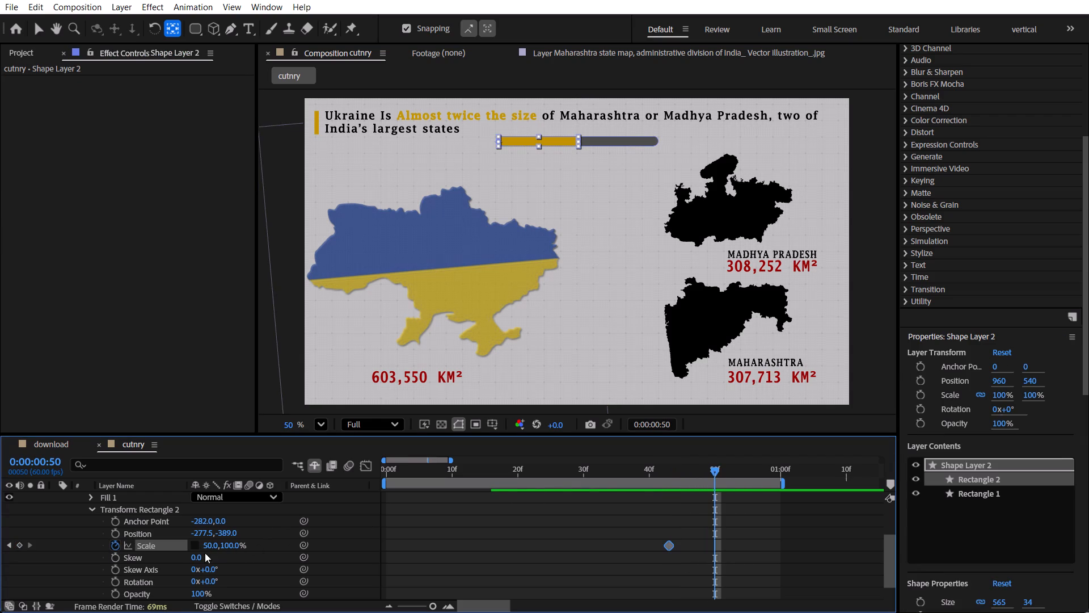
left_click(213, 548)
type("100")
key("Return")
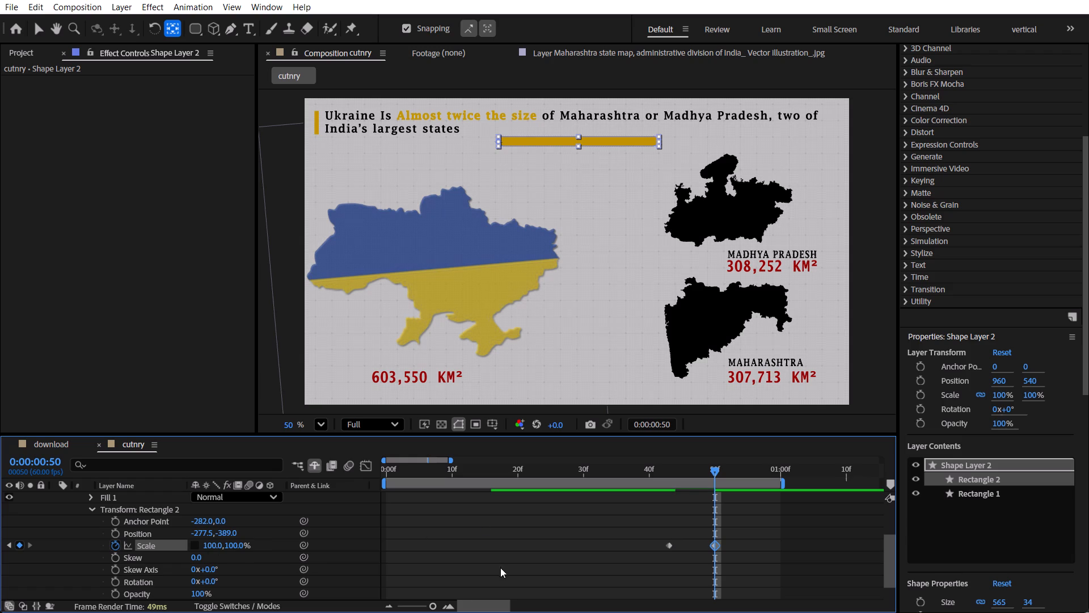
left_click(500, 568)
Preview the bar's growth, and lower Rectangle 2's horizontal scale keyframe at frame 43 to 30%.
left_click_drag(692, 468, 664, 467)
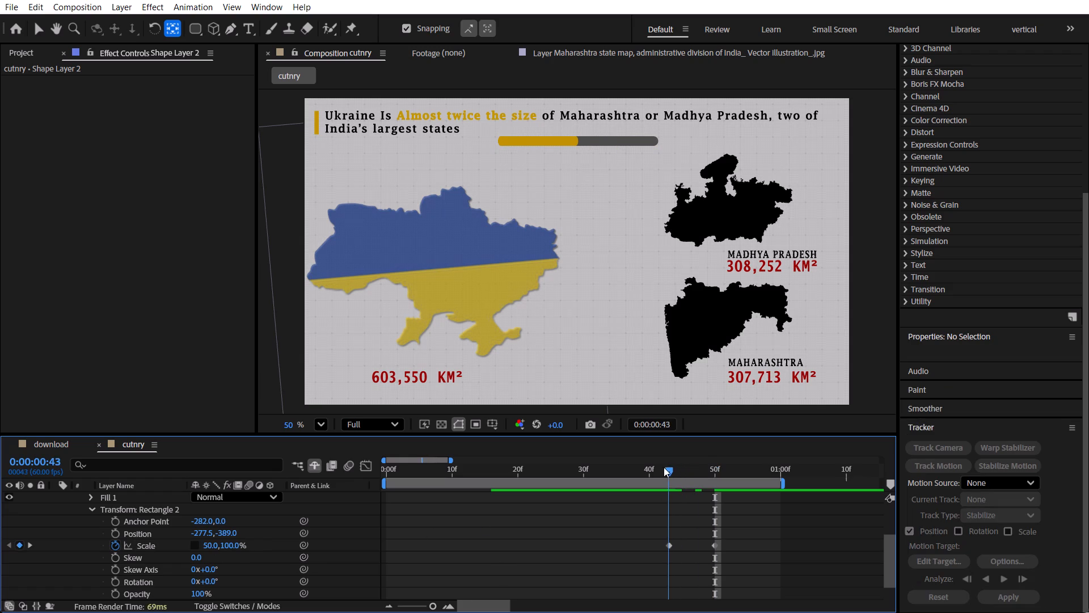
left_click_drag(664, 467, 682, 469)
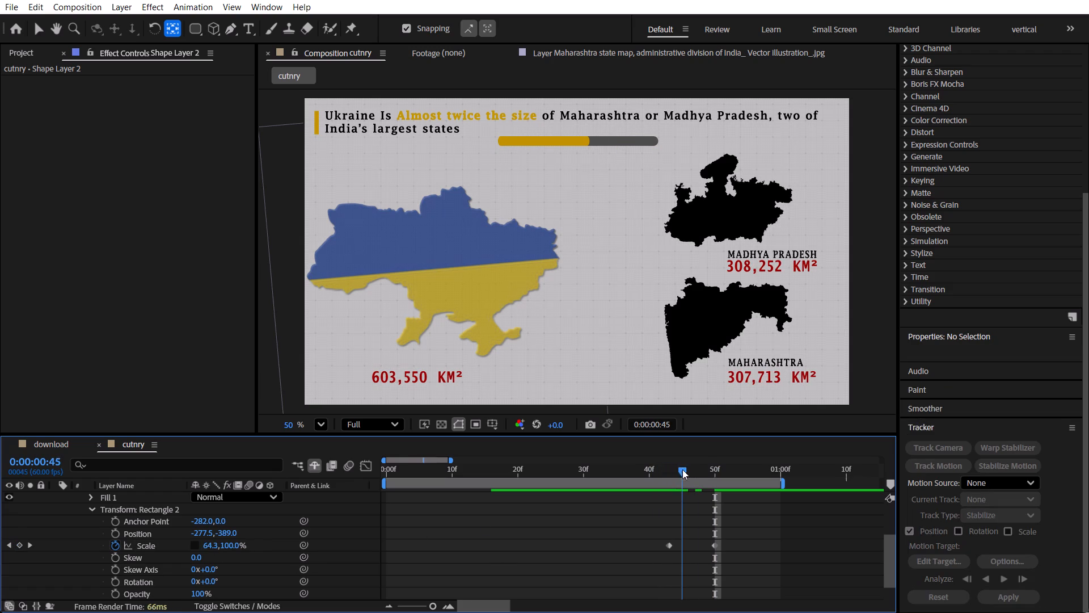
left_click_drag(682, 469, 708, 475)
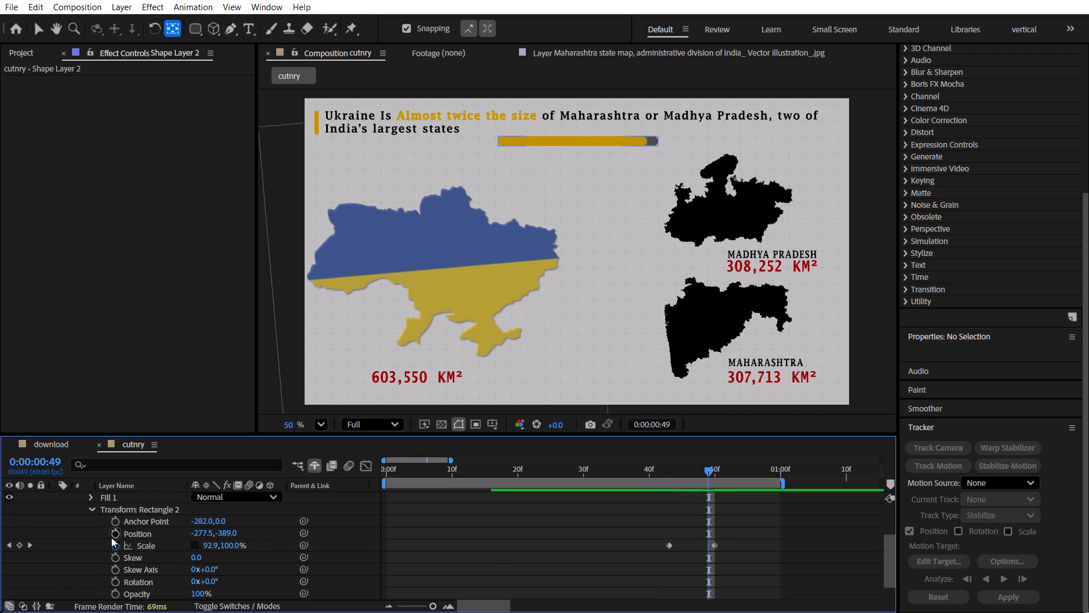
left_click(6, 547)
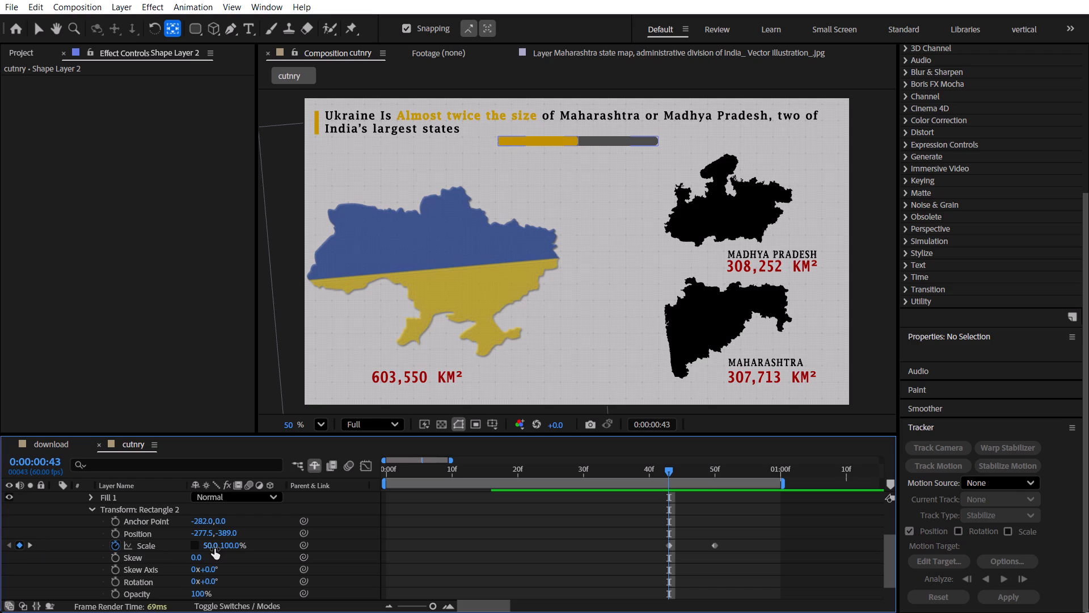
left_click_drag(214, 549, 200, 549)
left_click(440, 553)
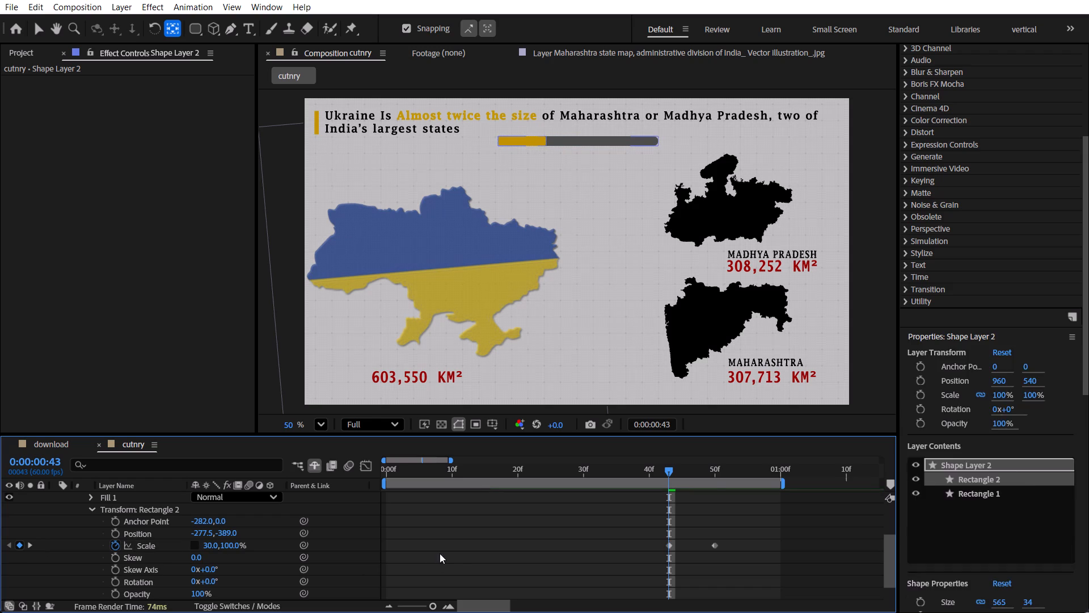
Scrub through the revised bar animation and delay Rectangle 2's 100% scale keyframe to frame 51.
left_click(552, 377)
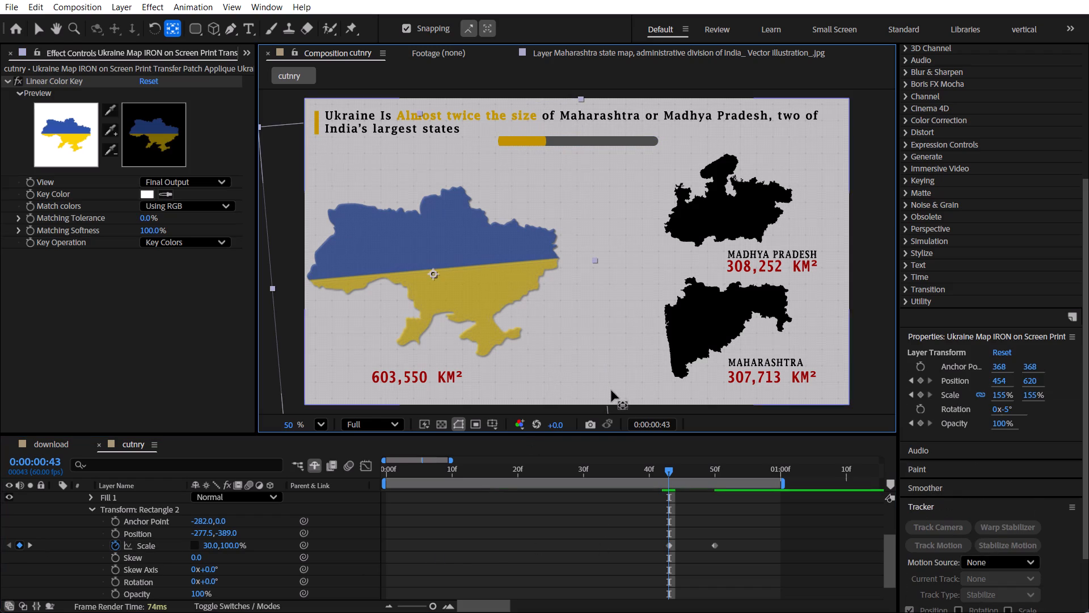
left_click_drag(672, 471, 689, 477)
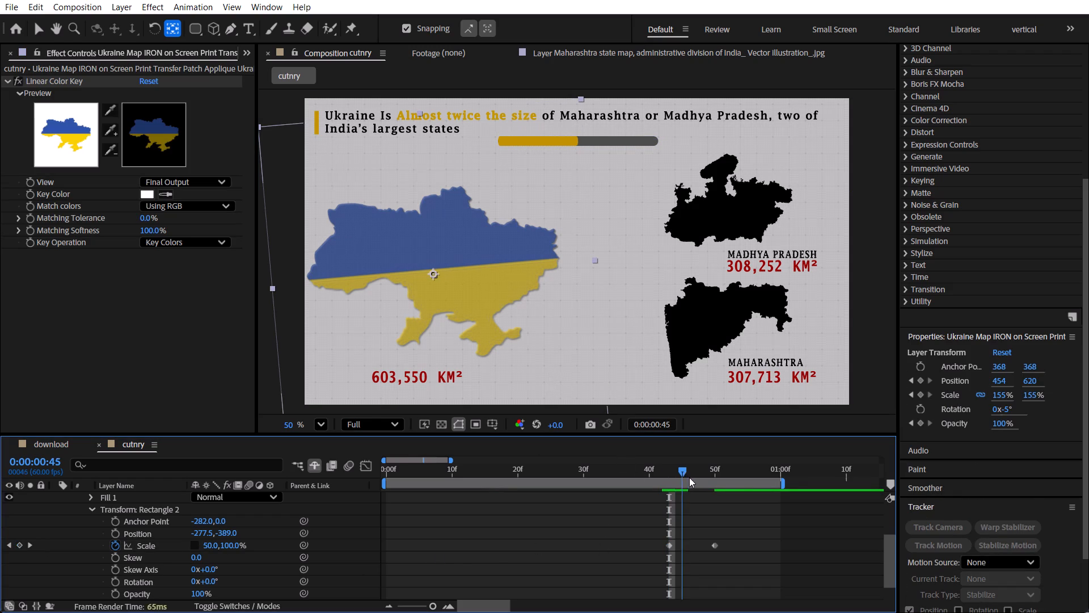
left_click_drag(689, 477, 720, 485)
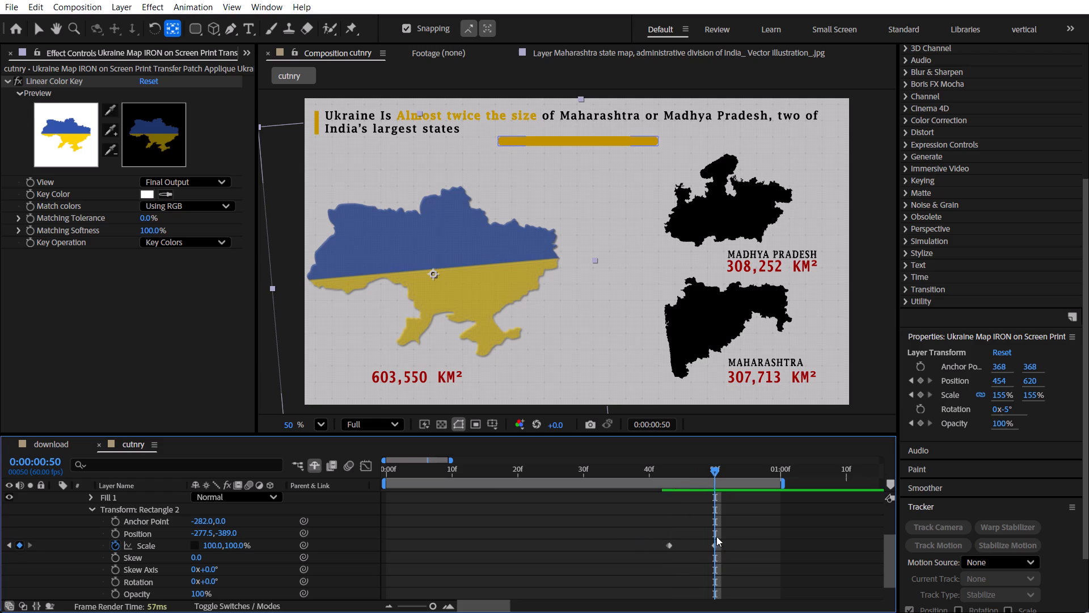
left_click_drag(716, 542, 725, 545)
left_click_drag(743, 557, 661, 524)
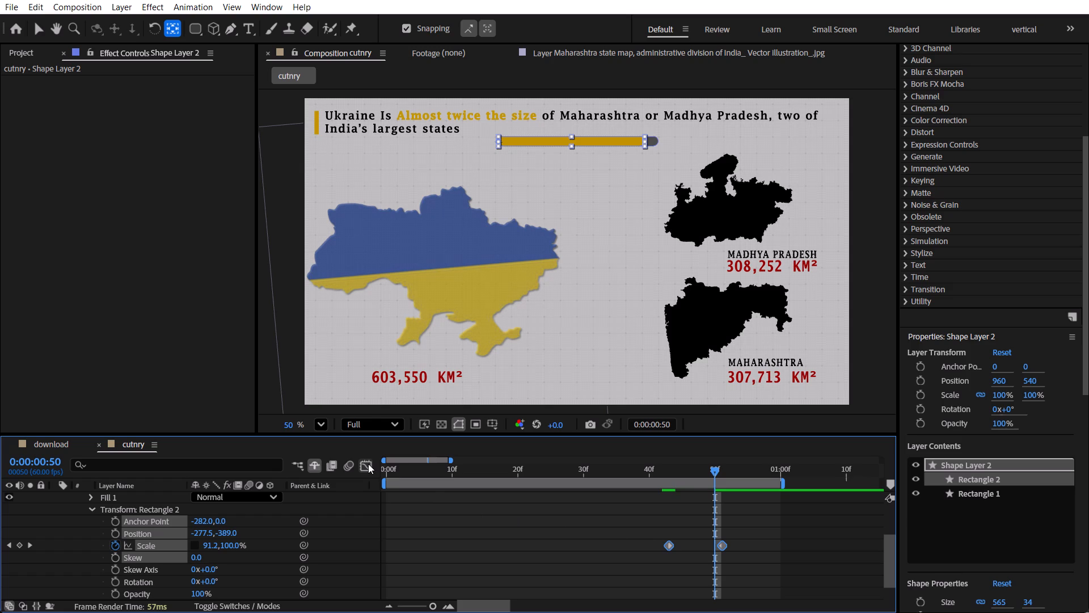
left_click(575, 553)
Collapse the progress bar's shape layer and duplicate it twice to get three copies.
scroll(61, 520, "up", 4)
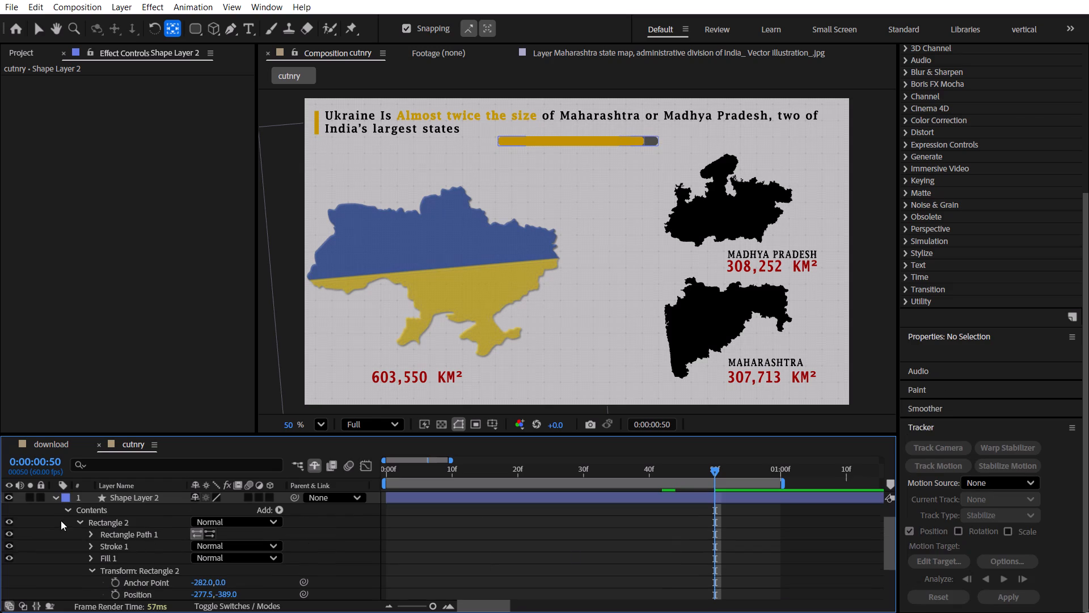
left_click(71, 509)
left_click(56, 498)
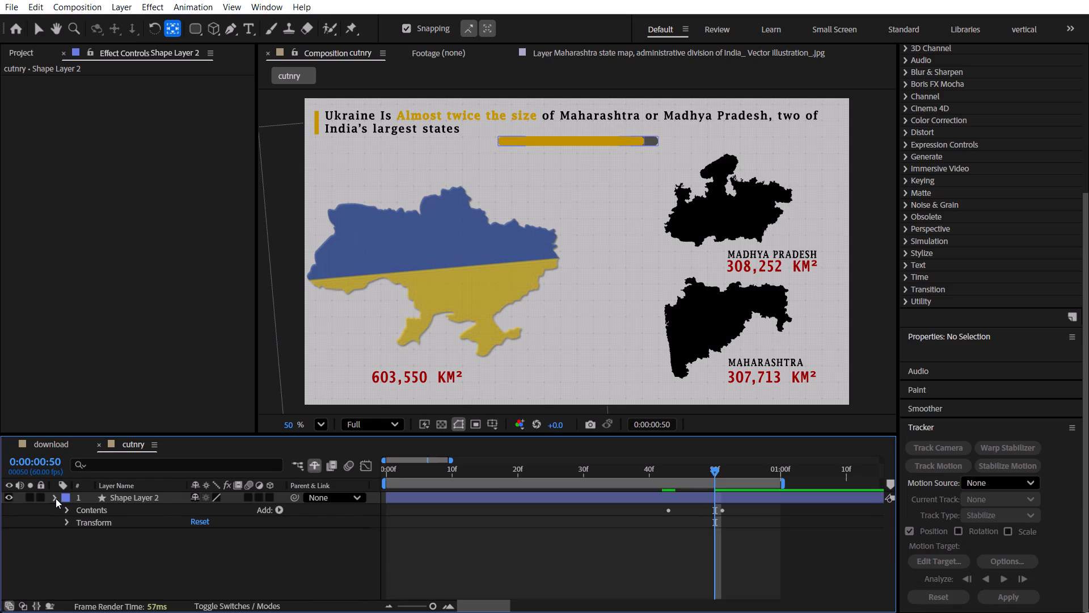
left_click(86, 534)
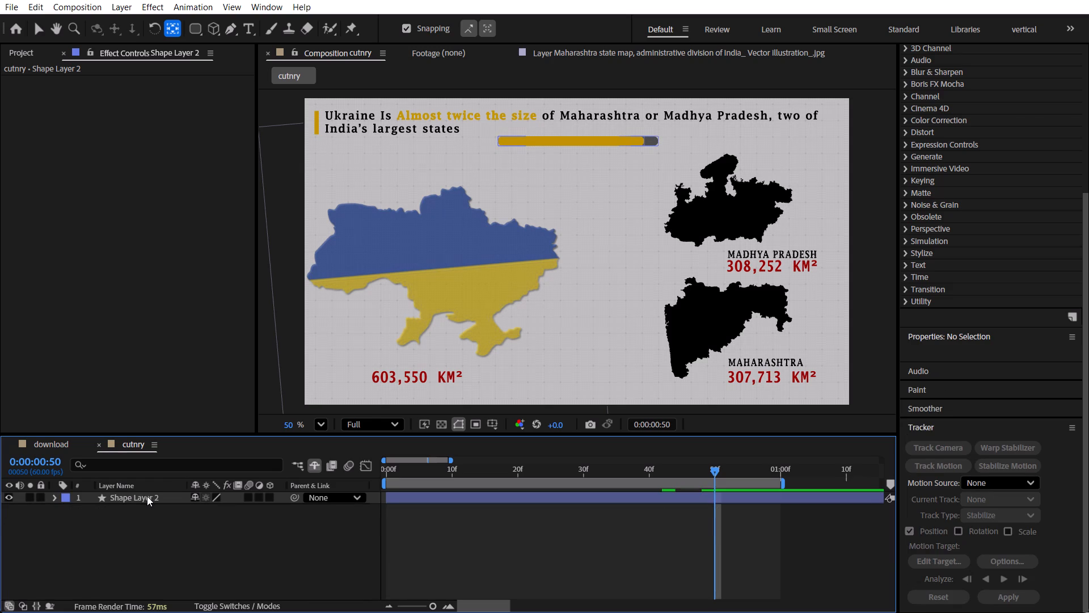
left_click(147, 496)
key("ctrl+d")
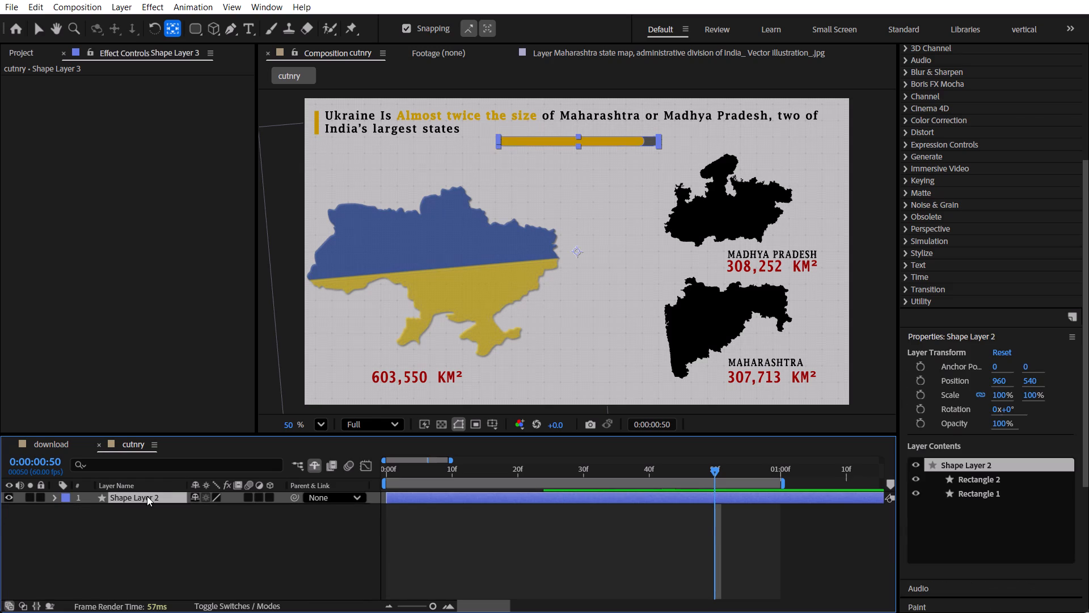
key("ctrl+d")
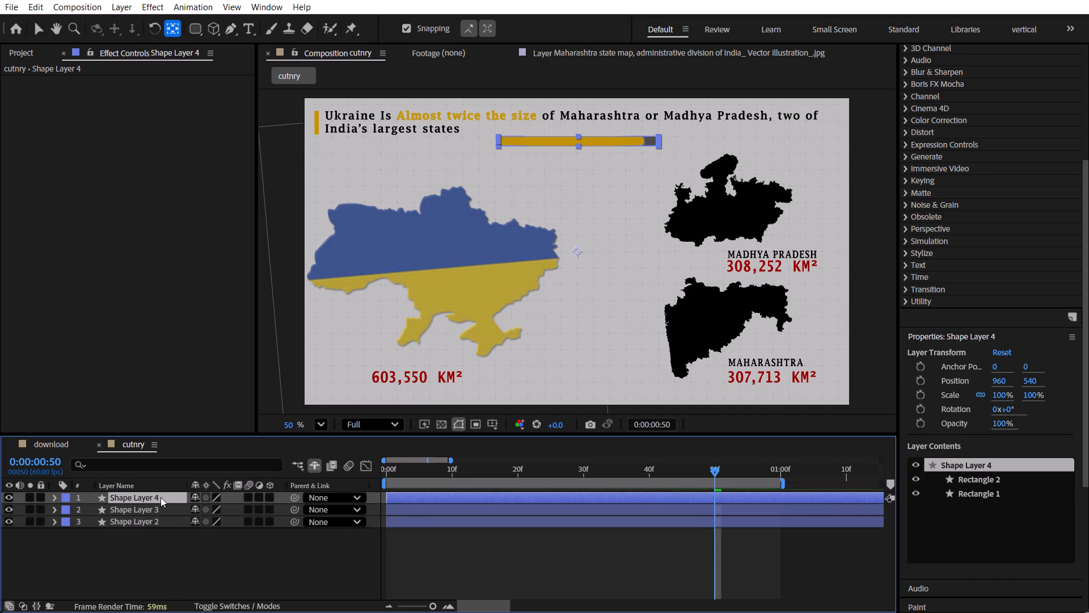
Select all three progress bar shape layers and reveal their Position properties.
left_click(158, 519, "shift")
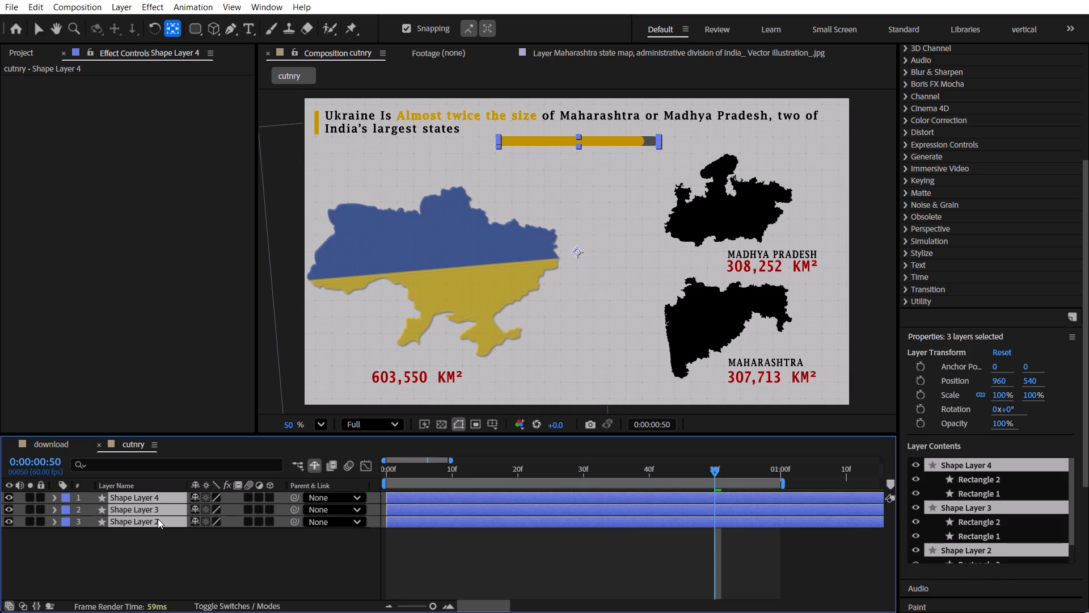
key("p")
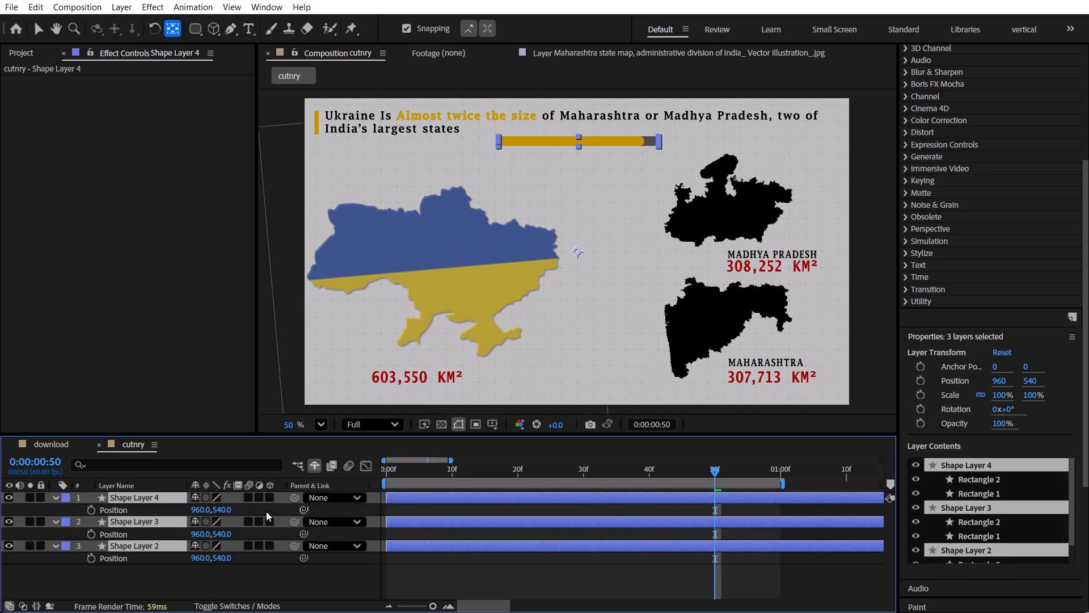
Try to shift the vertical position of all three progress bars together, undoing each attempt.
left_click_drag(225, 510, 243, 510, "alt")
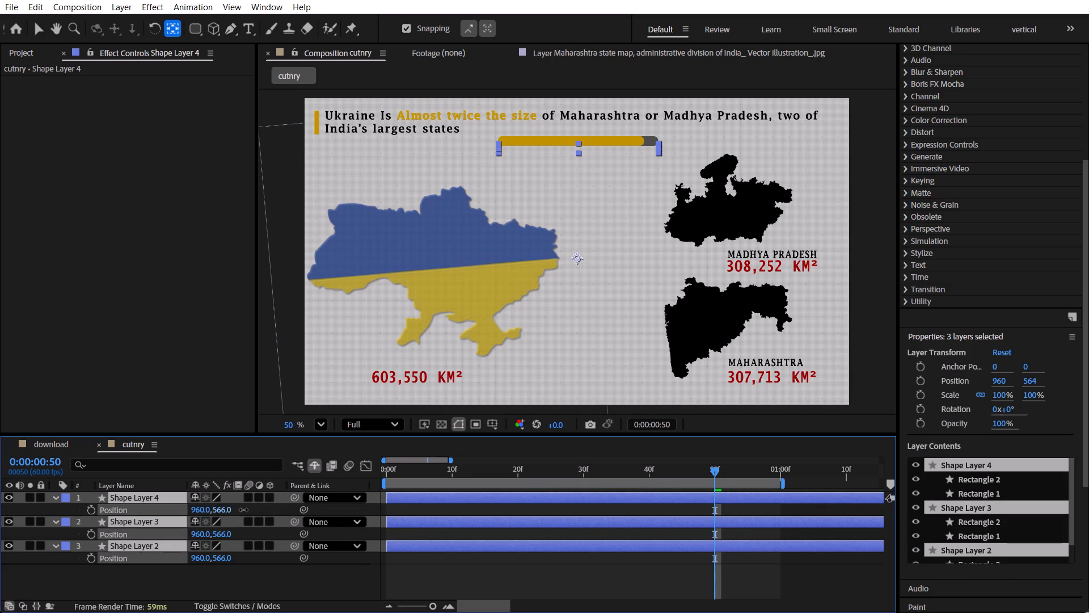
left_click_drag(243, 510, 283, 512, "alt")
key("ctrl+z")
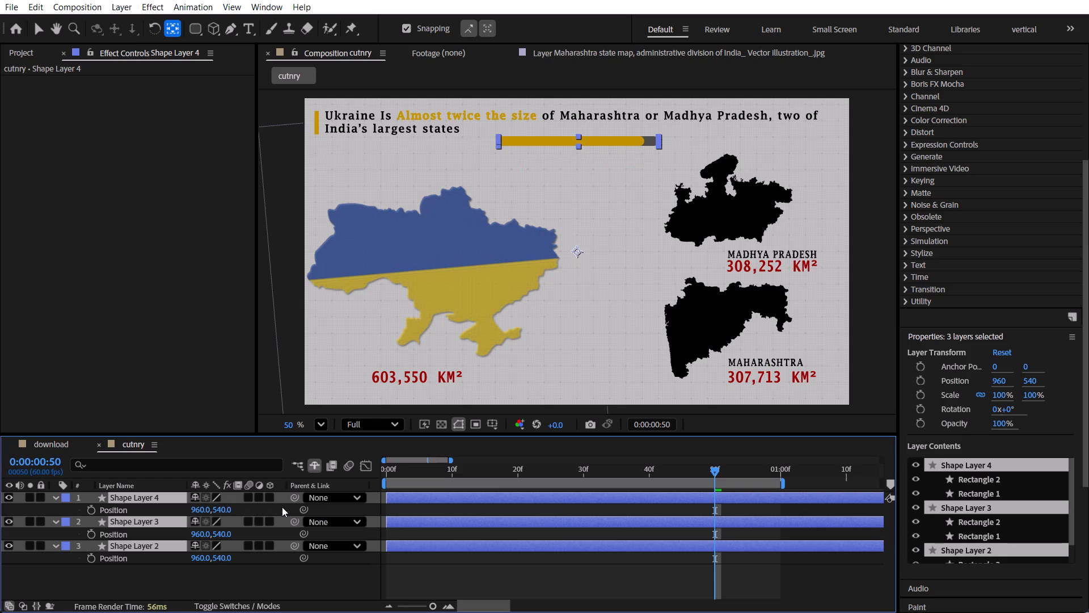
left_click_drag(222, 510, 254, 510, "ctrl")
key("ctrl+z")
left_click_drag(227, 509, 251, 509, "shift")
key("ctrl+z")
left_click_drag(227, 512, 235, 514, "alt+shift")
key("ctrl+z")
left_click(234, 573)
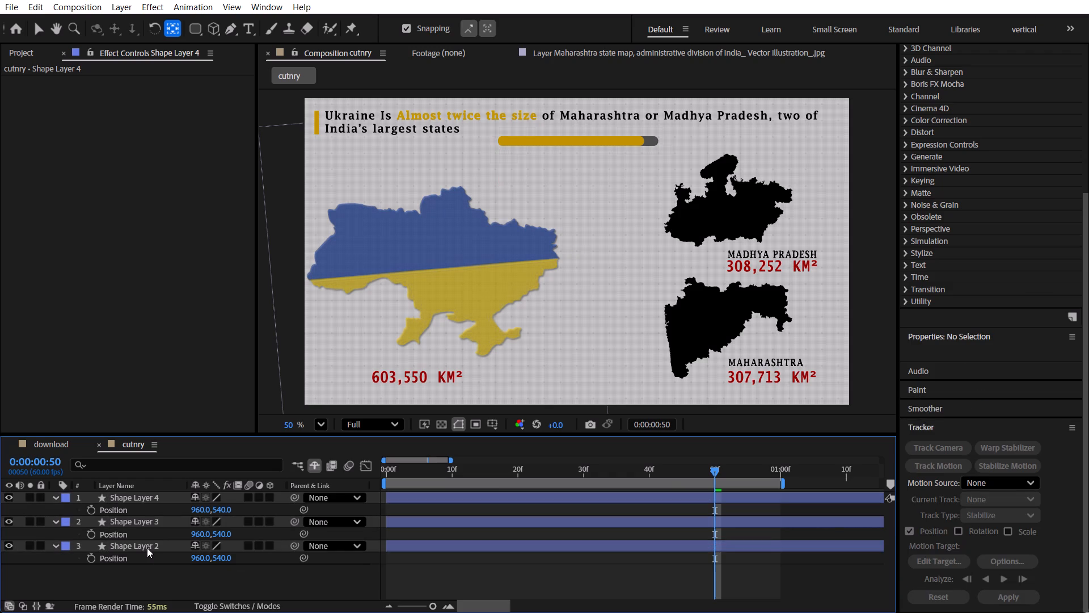
Move Shape Layer 4's bar down to a vertical position of 659.
left_click(147, 548)
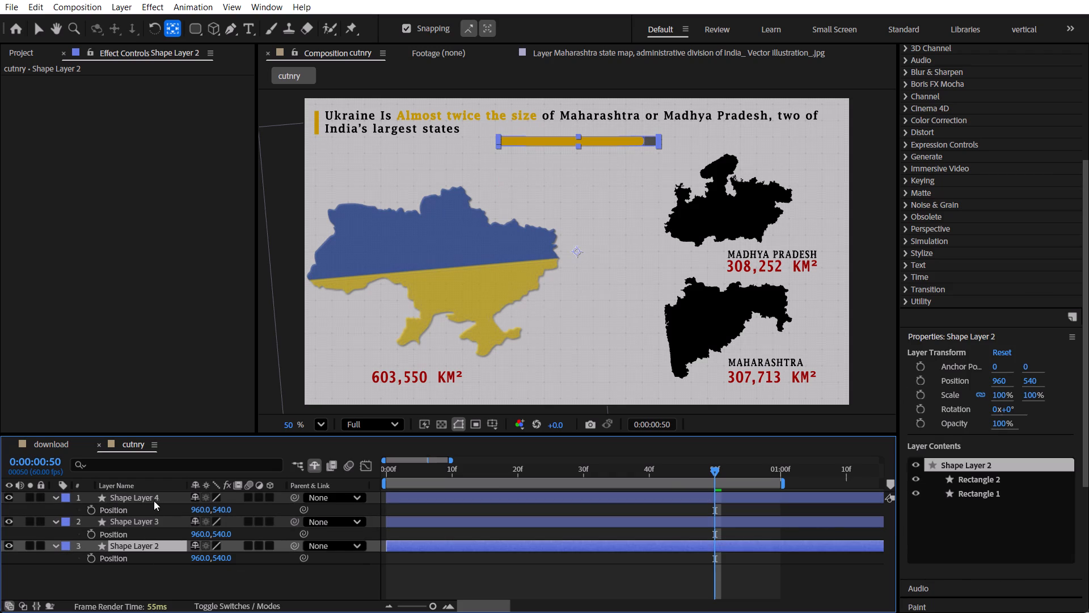
left_click(154, 498)
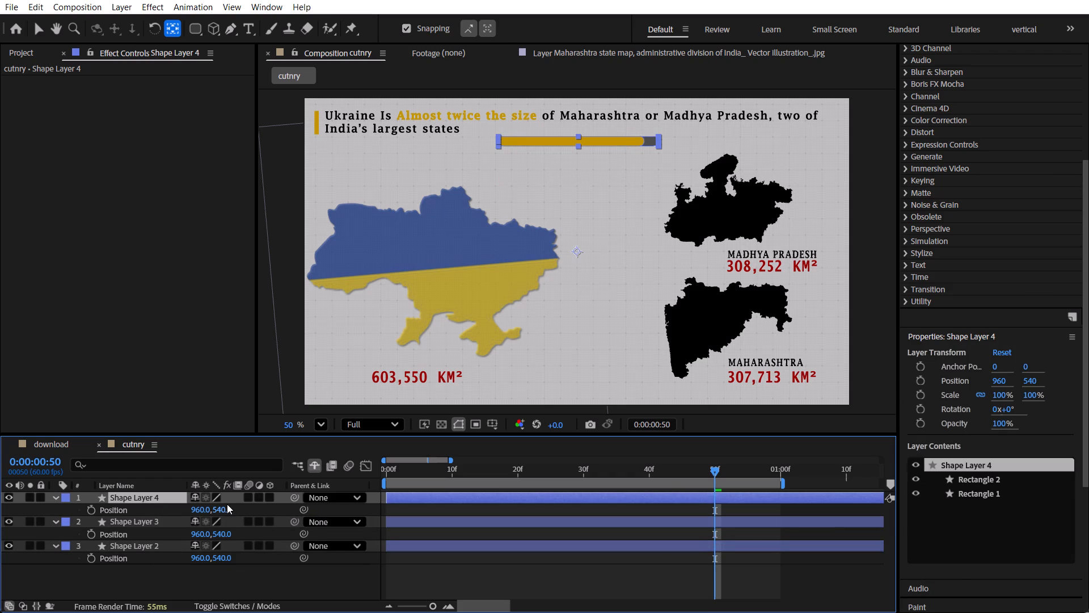
left_click_drag(226, 507, 259, 517)
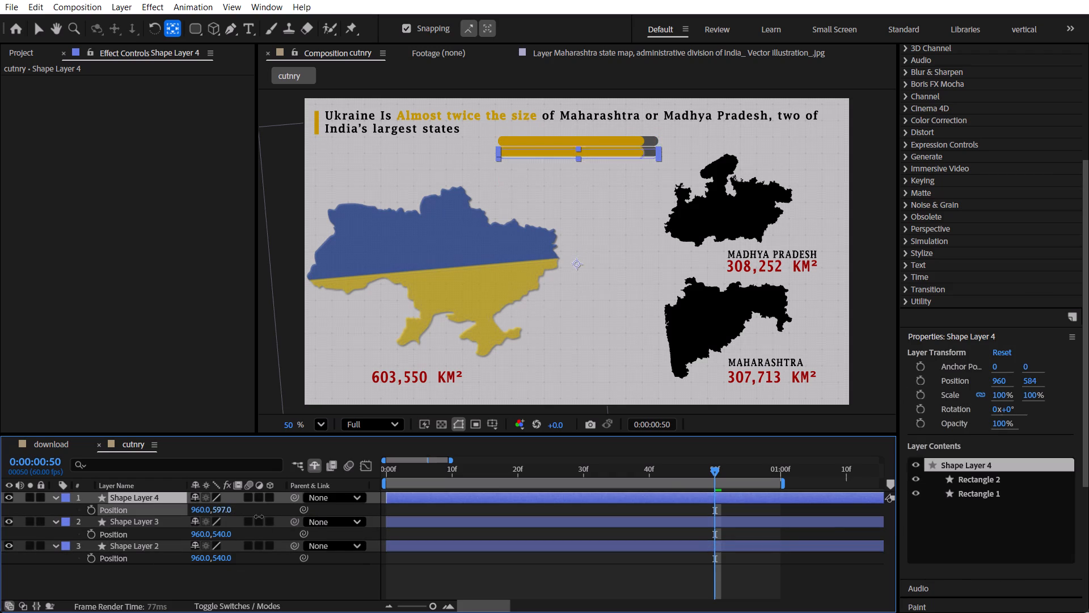
left_click_drag(259, 517, 294, 523)
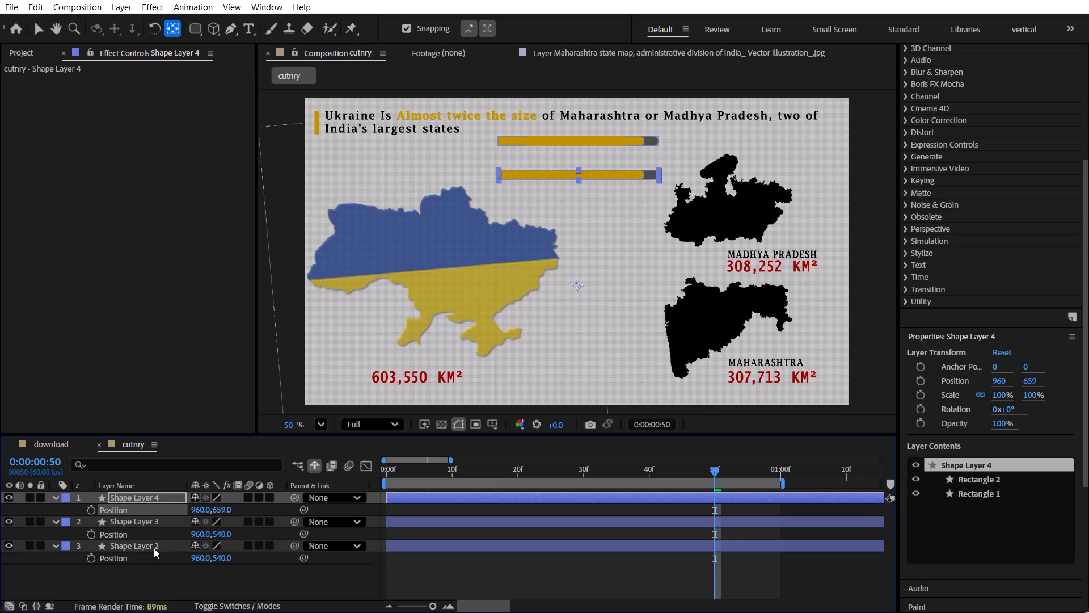
Distribute the three bar layers evenly by their vertical centers, with alignment set to Selection.
left_click(154, 548, "shift")
scroll(1006, 243, "up", 6)
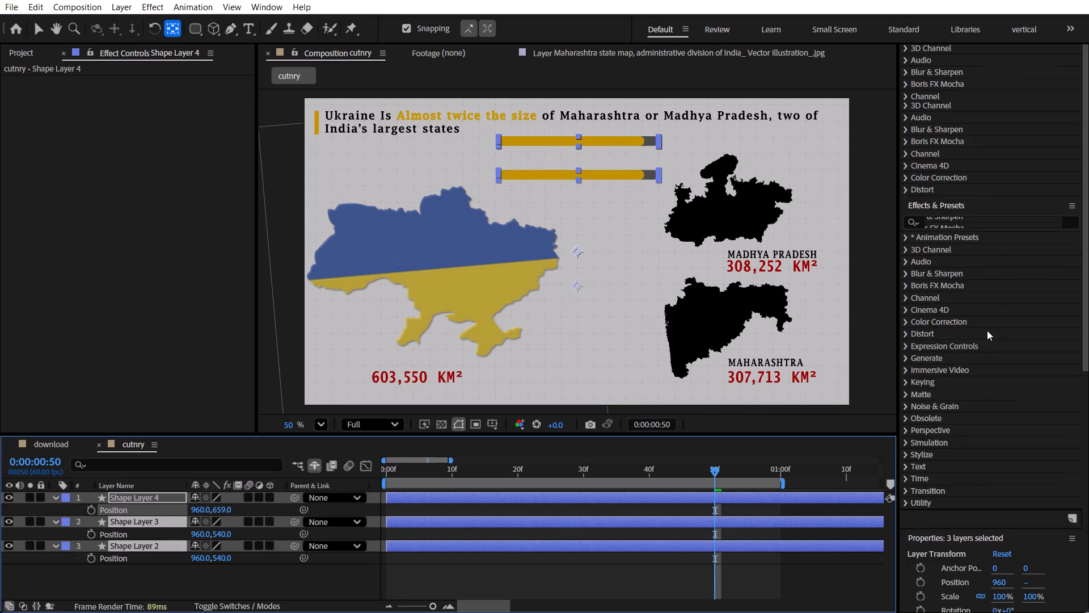
scroll(987, 330, "up", 4)
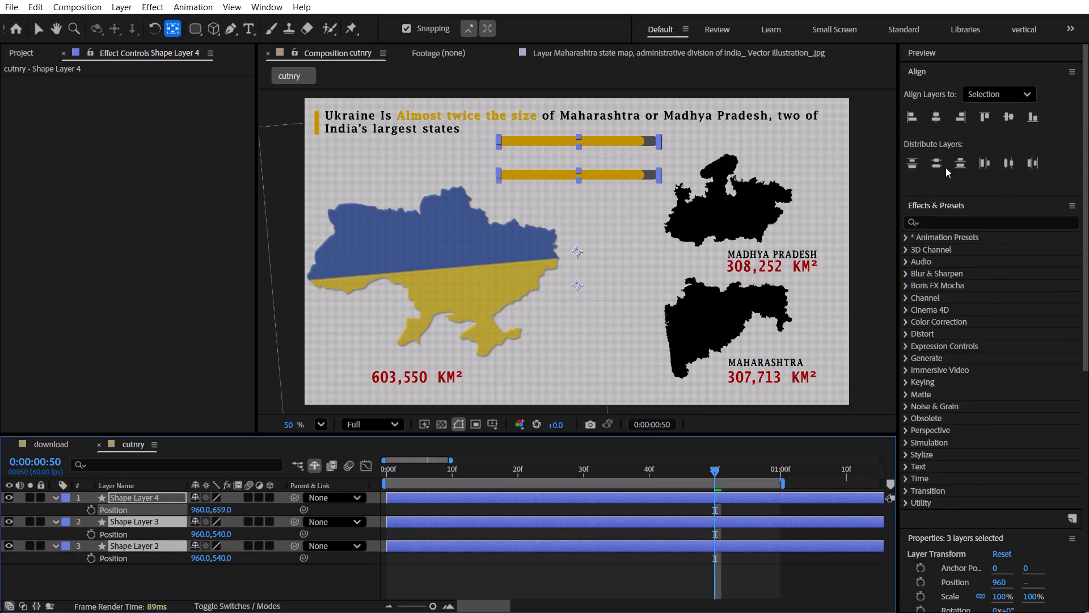
left_click(933, 163)
left_click(297, 577)
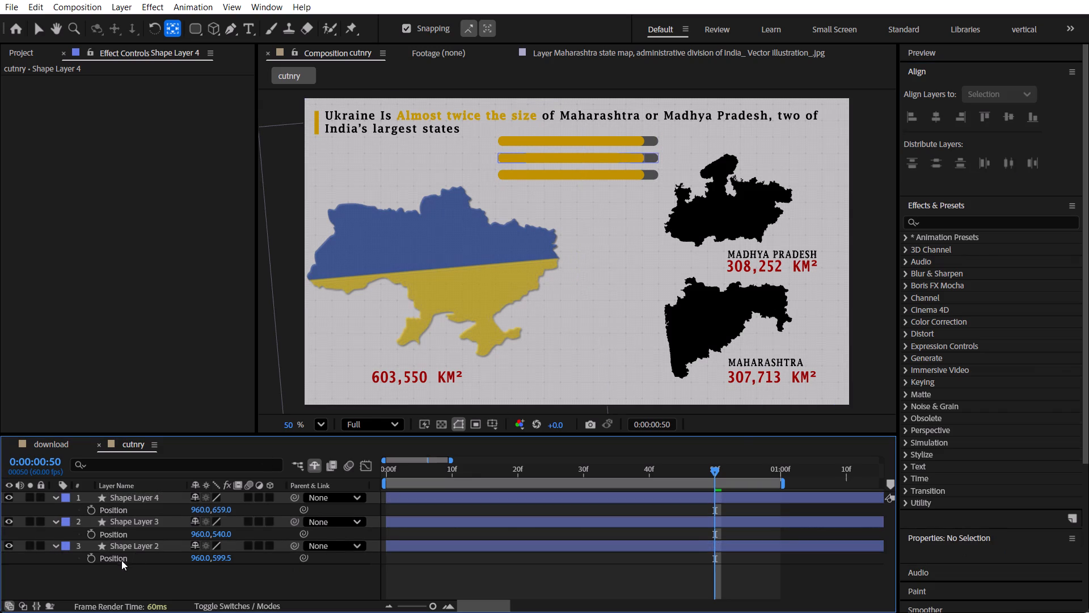
Rename the bar layers by their order in the composition: uppermost bar uk, middle bar mp, lowest bar maha.
left_click(134, 549)
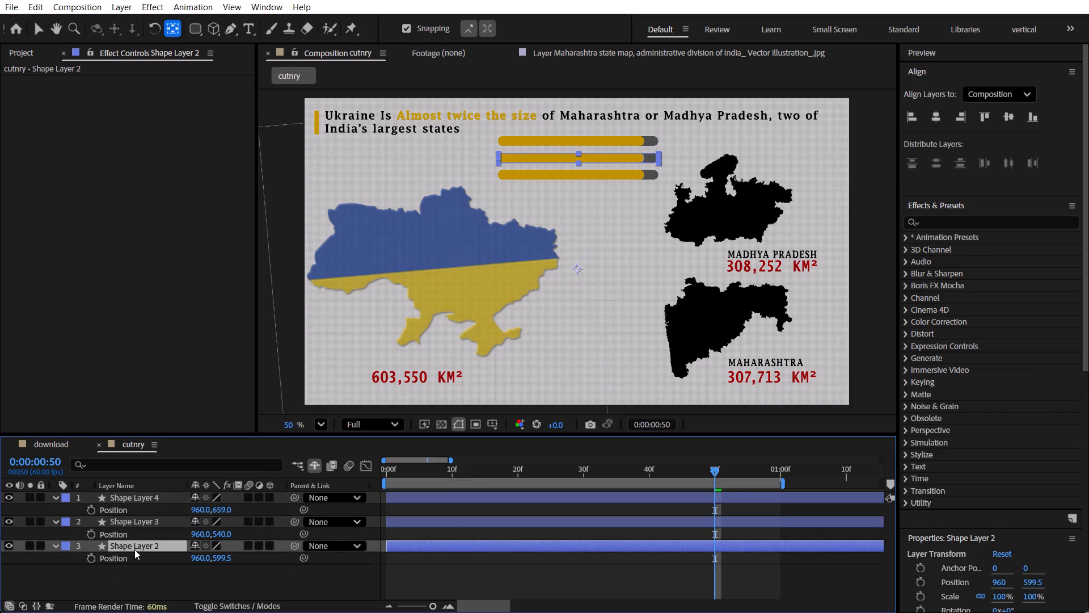
left_click(163, 523)
left_click(158, 504, "shift")
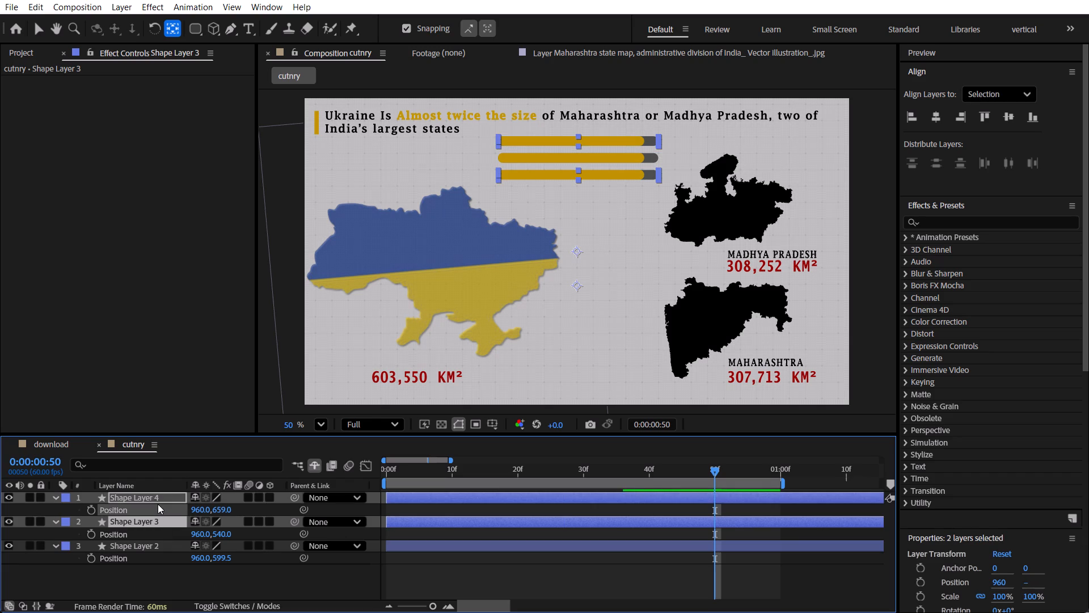
left_click(158, 576)
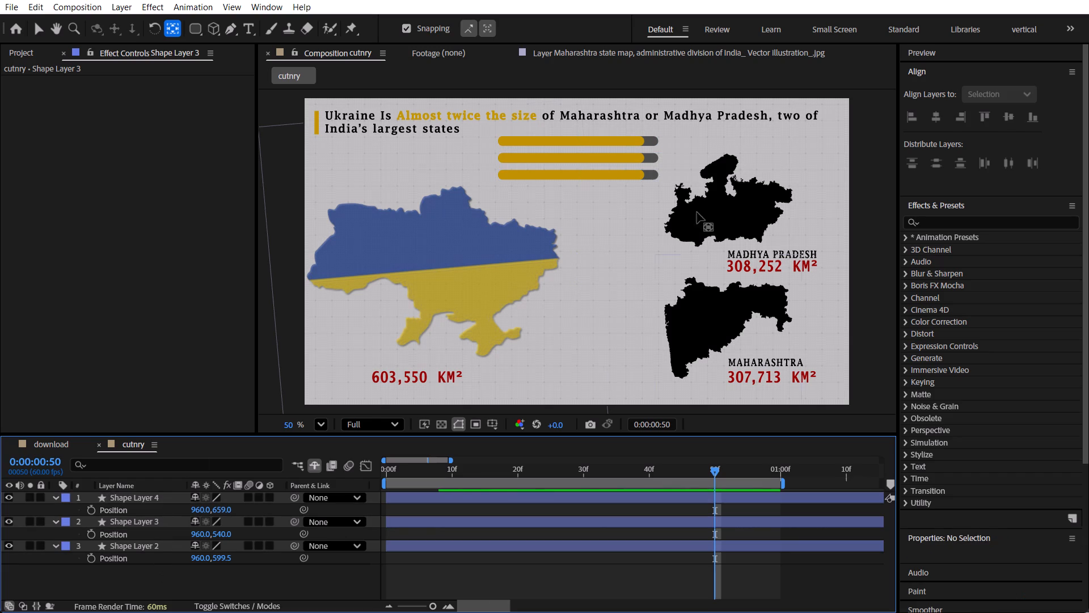
left_click(626, 142)
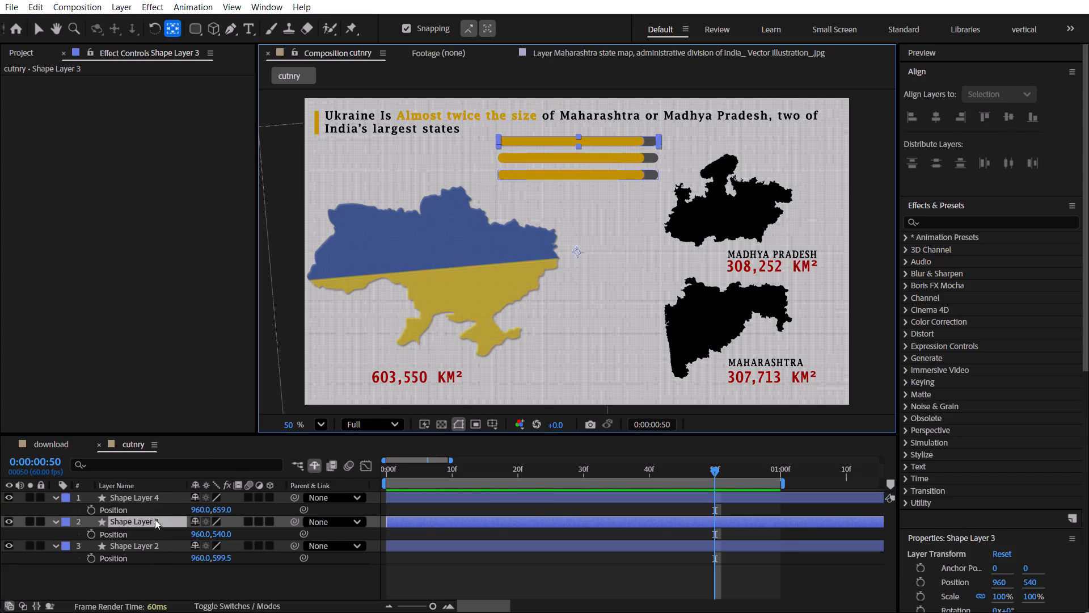
left_click(155, 523)
key("Return")
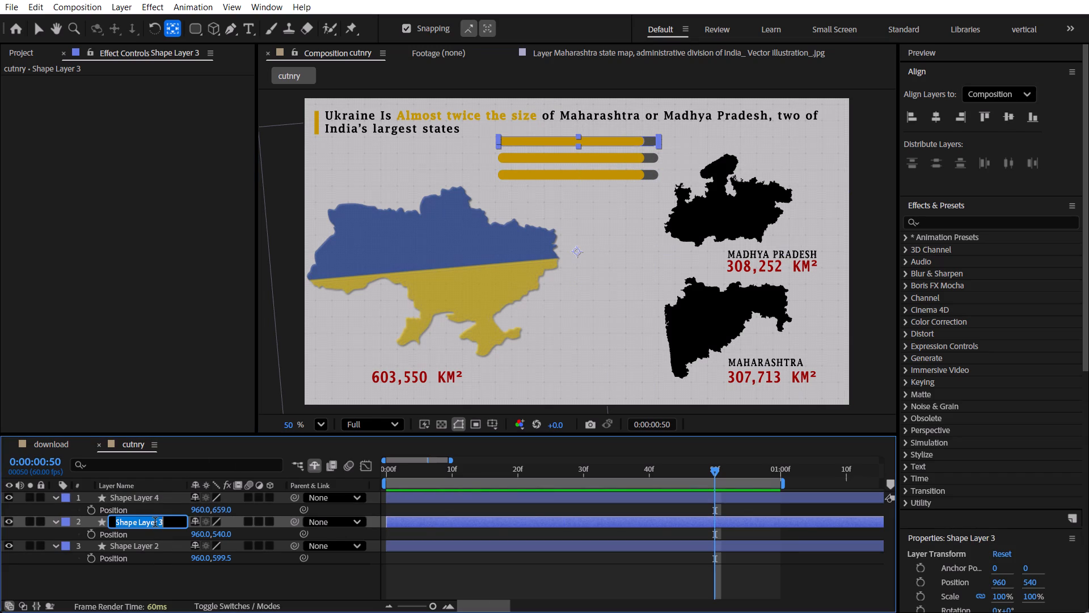
type("uk")
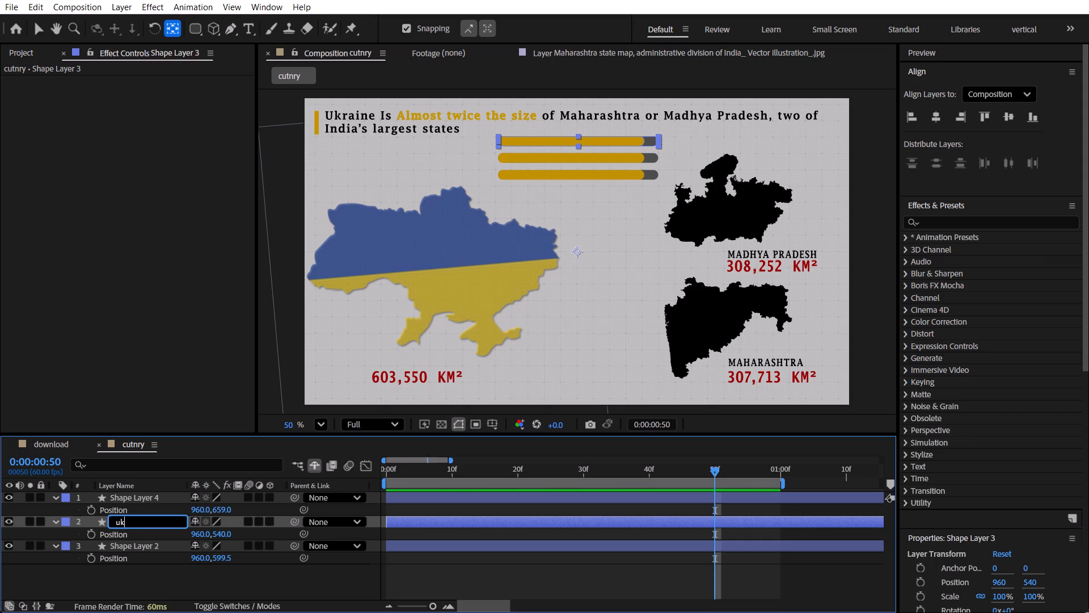
left_click(169, 542)
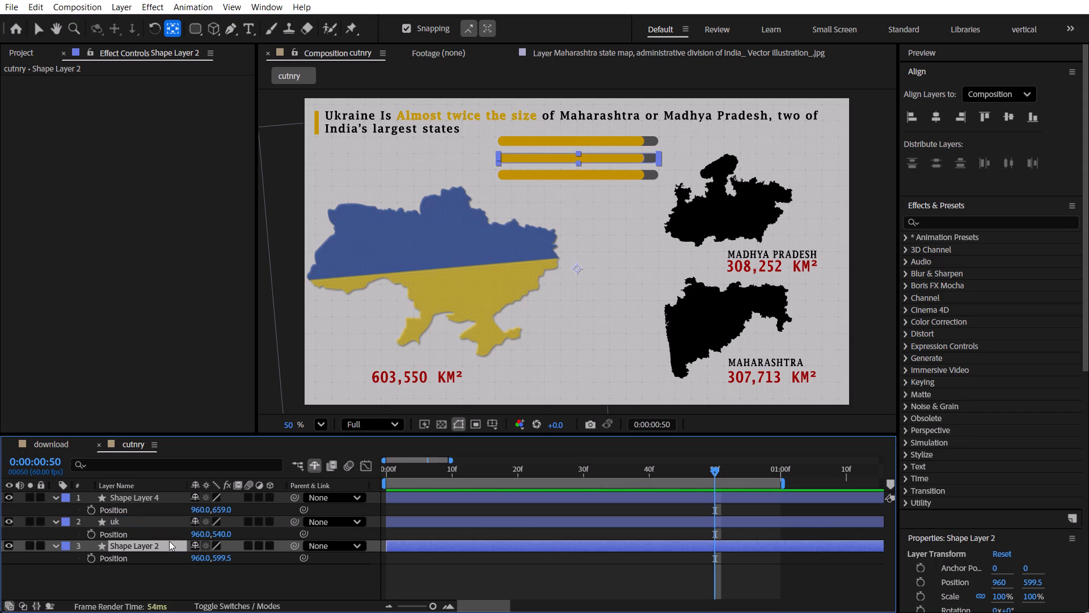
key("Return")
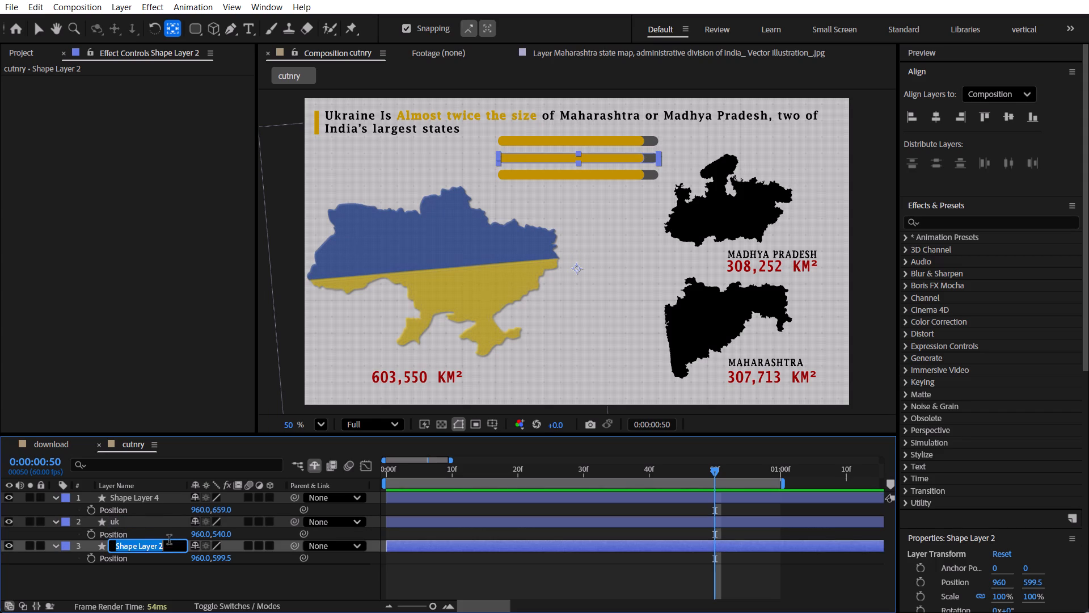
type("mp")
key("space")
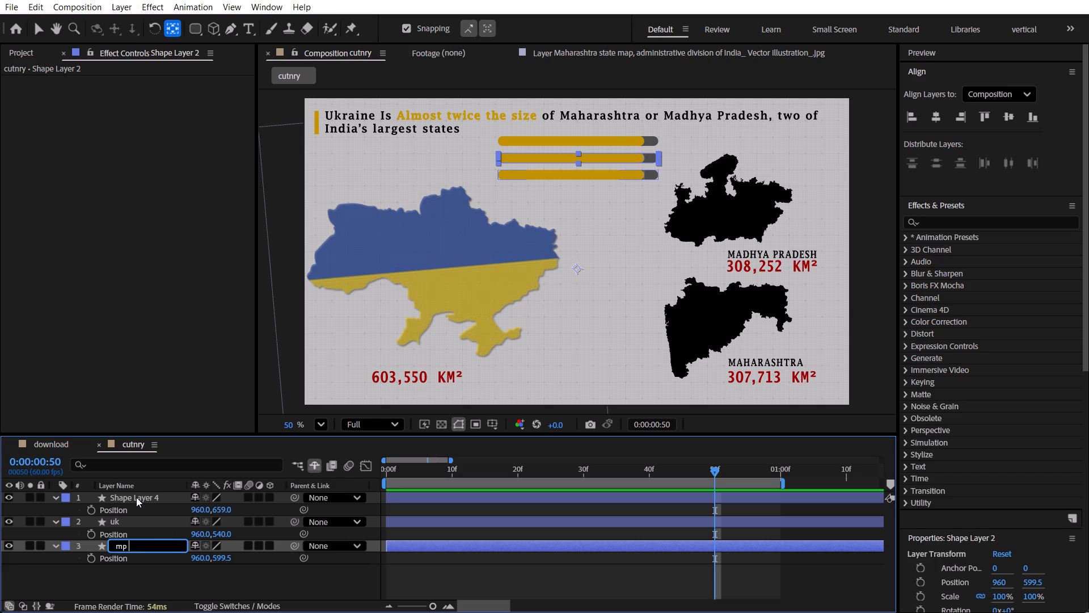
left_click(136, 497)
key("Return")
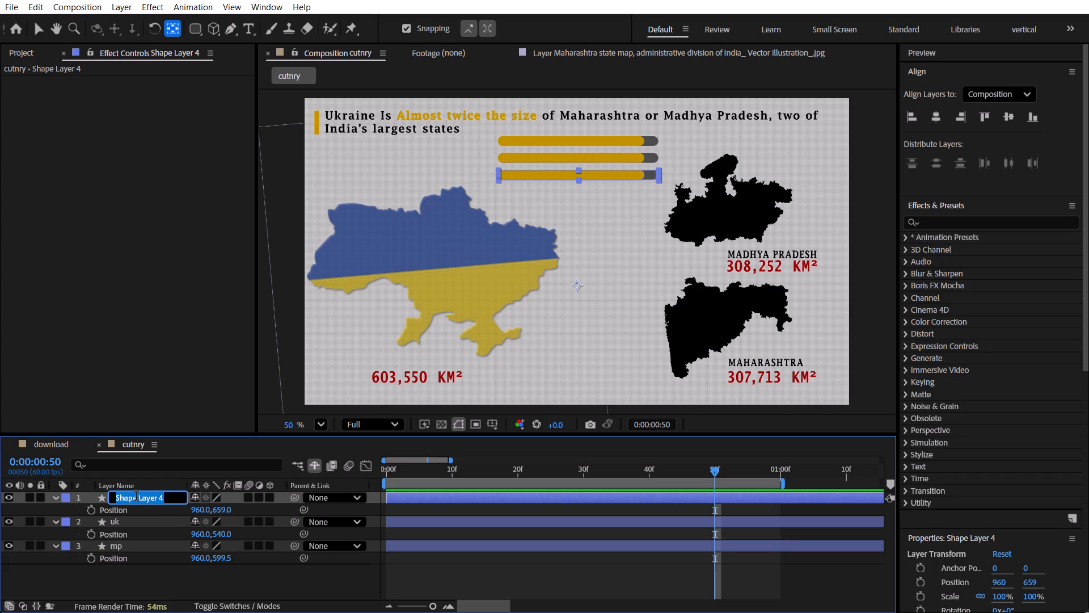
type("maha")
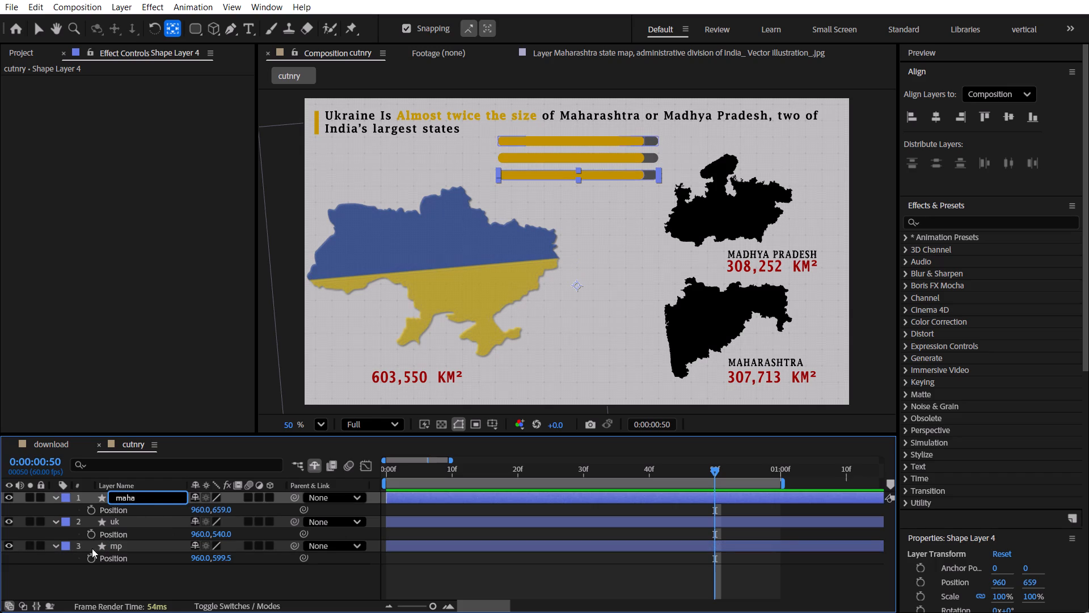
left_click(117, 587)
Reorder the layer stack so maha sits below mp, giving the order uk, mp, maha.
left_click_drag(148, 498, 149, 576)
left_click_drag(143, 495, 120, 555)
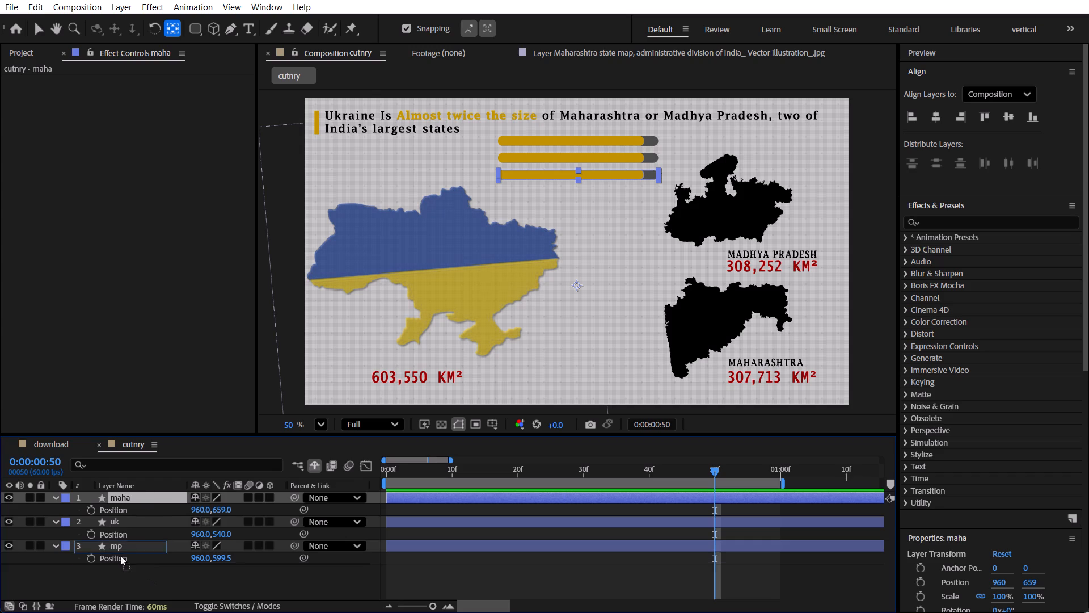
left_click_drag(120, 555, 115, 559)
left_click(121, 582)
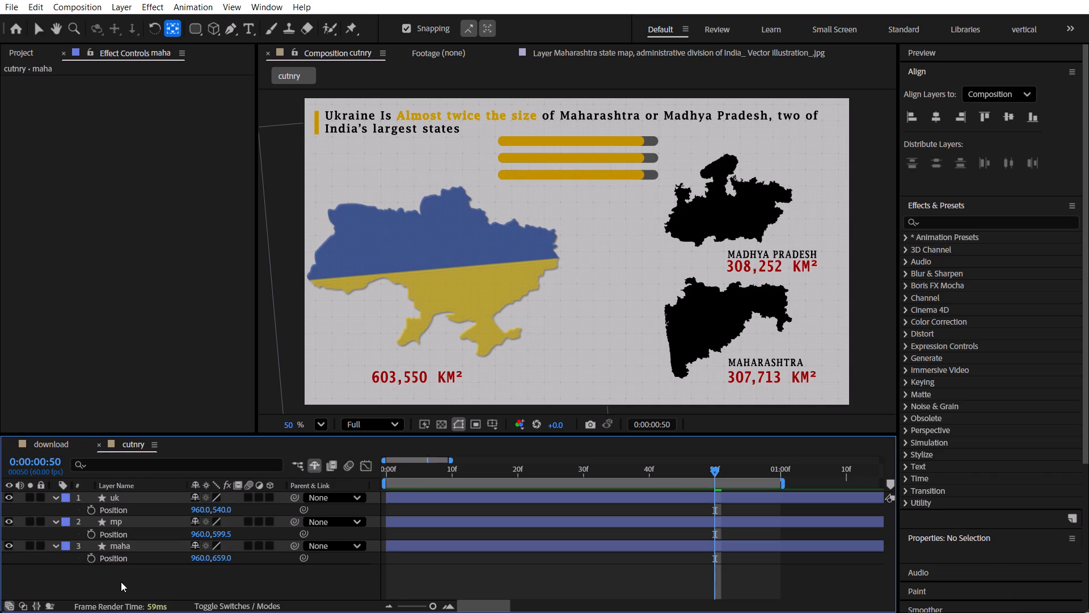
At the end keyframe (0:00:00:51), set the horizontal scale of Rectangle 2 in the mp layer to 54%.
key("u")
key("u")
key("u")
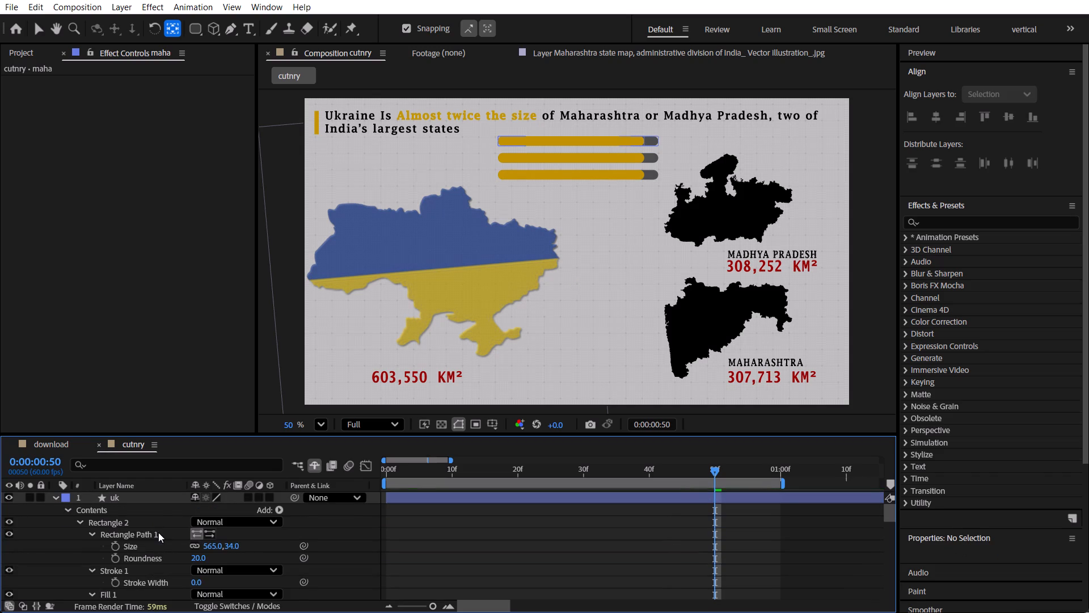
left_click(177, 561)
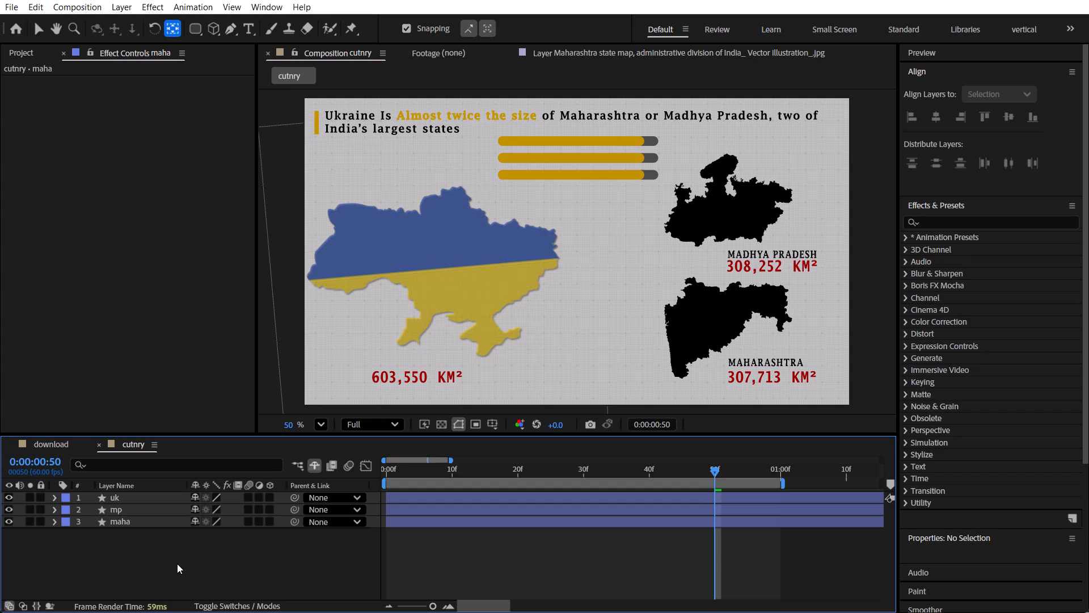
key("u")
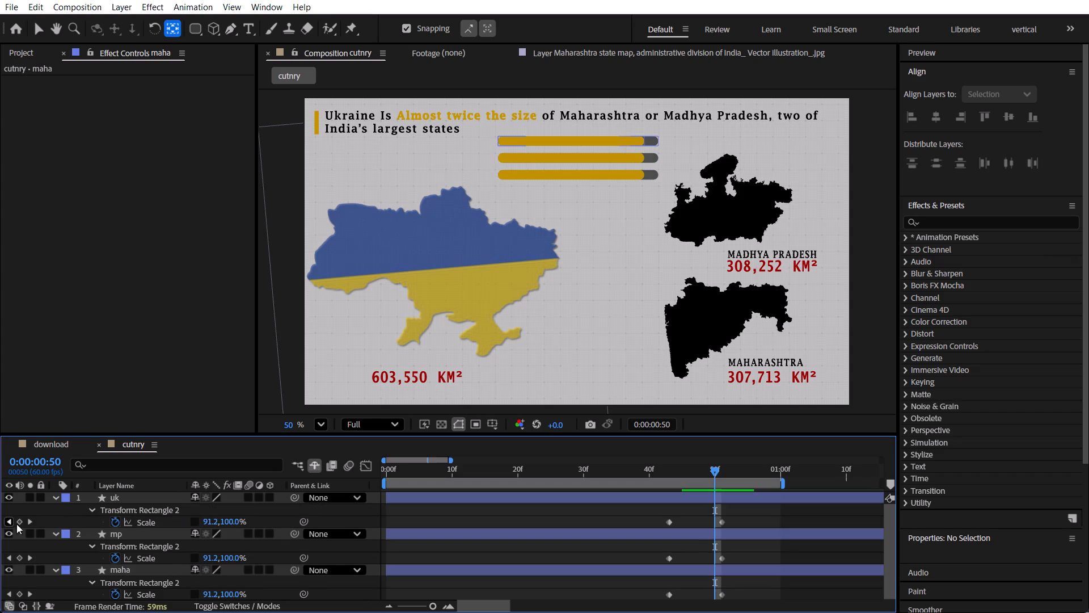
left_click(32, 525)
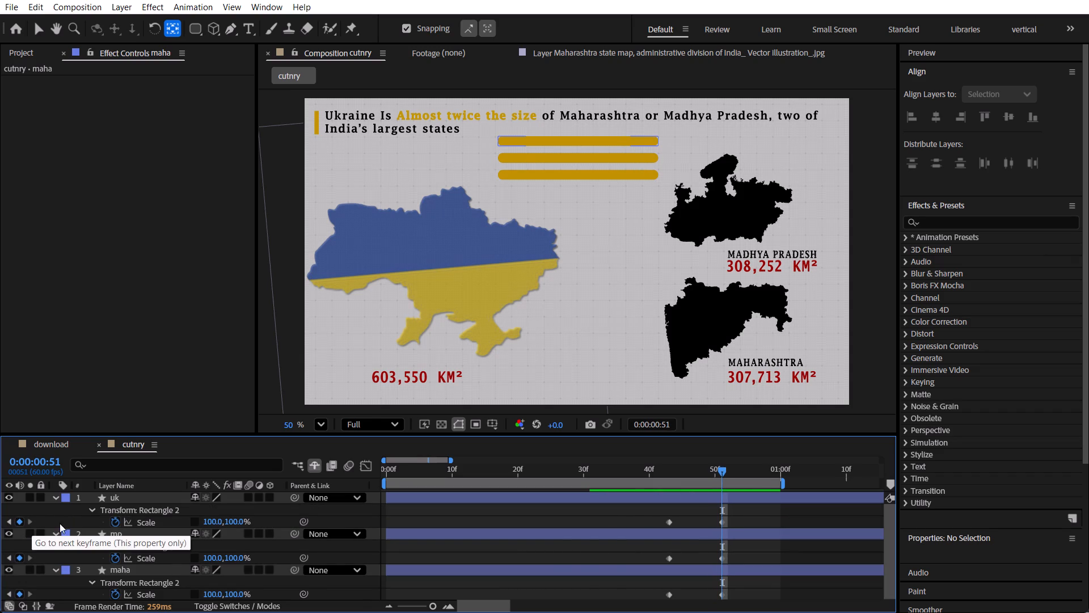
key("u")
key("u")
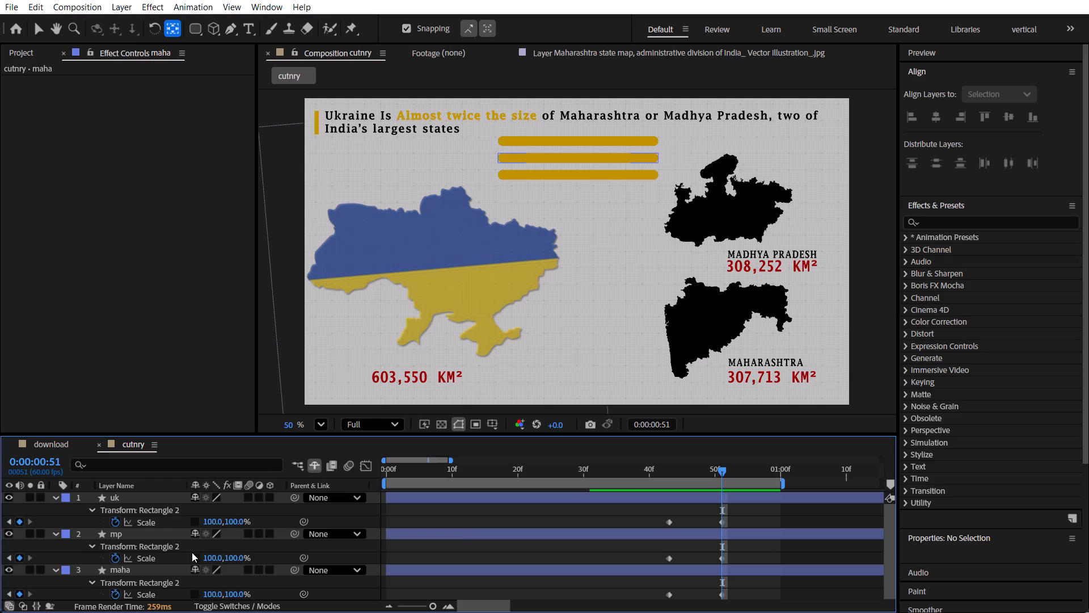
left_click_drag(210, 559, 190, 560)
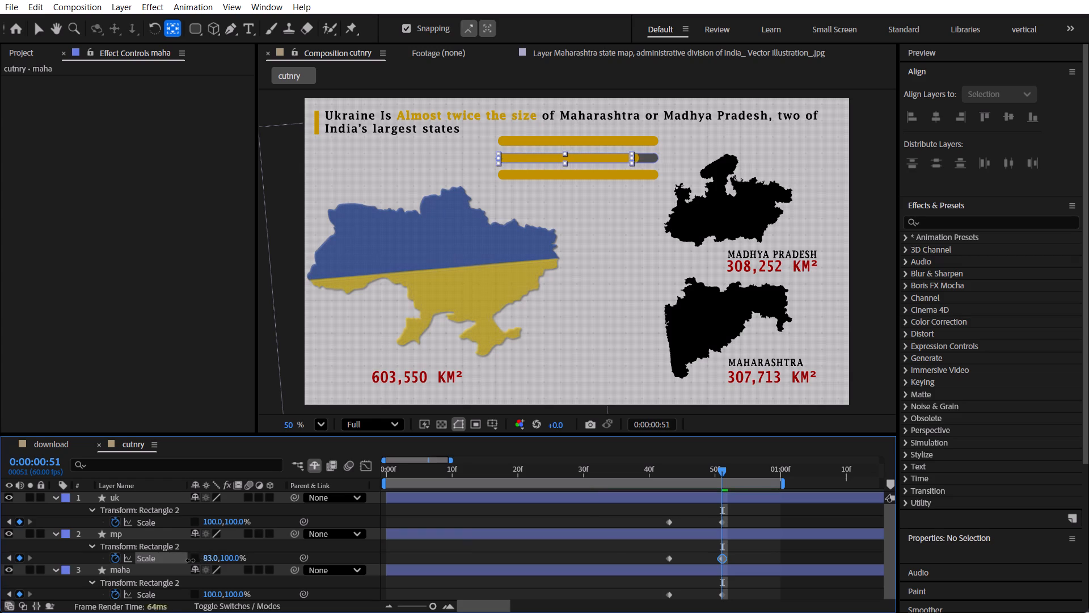
left_click_drag(190, 560, 180, 560)
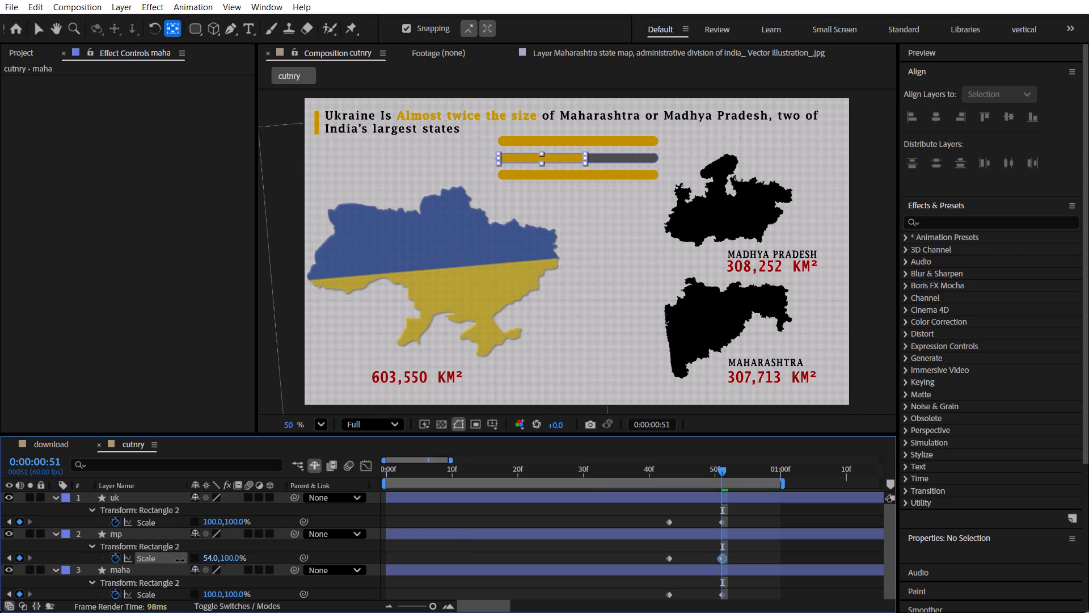
left_click_drag(180, 560, 180, 560)
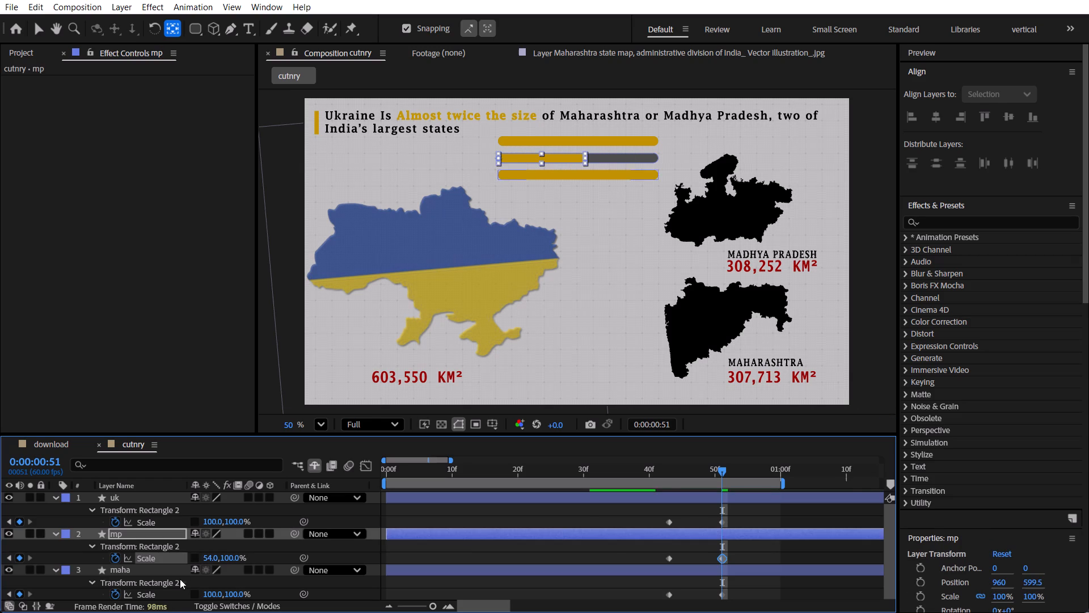
At the same end keyframe, set the horizontal scale of Rectangle 2 in the maha layer to 52%.
left_click(211, 594)
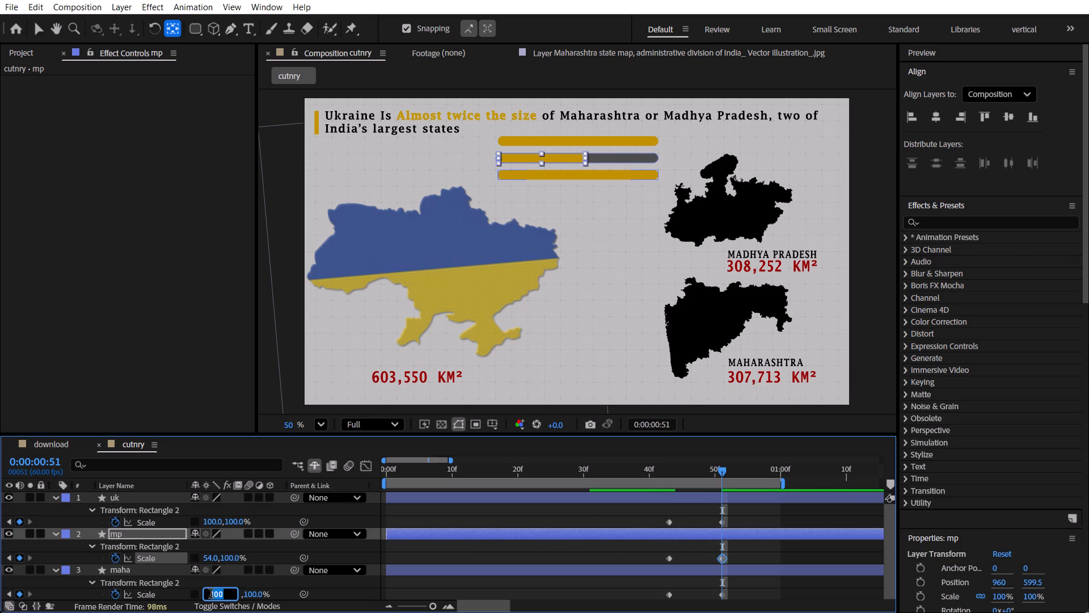
type("52")
key("Return")
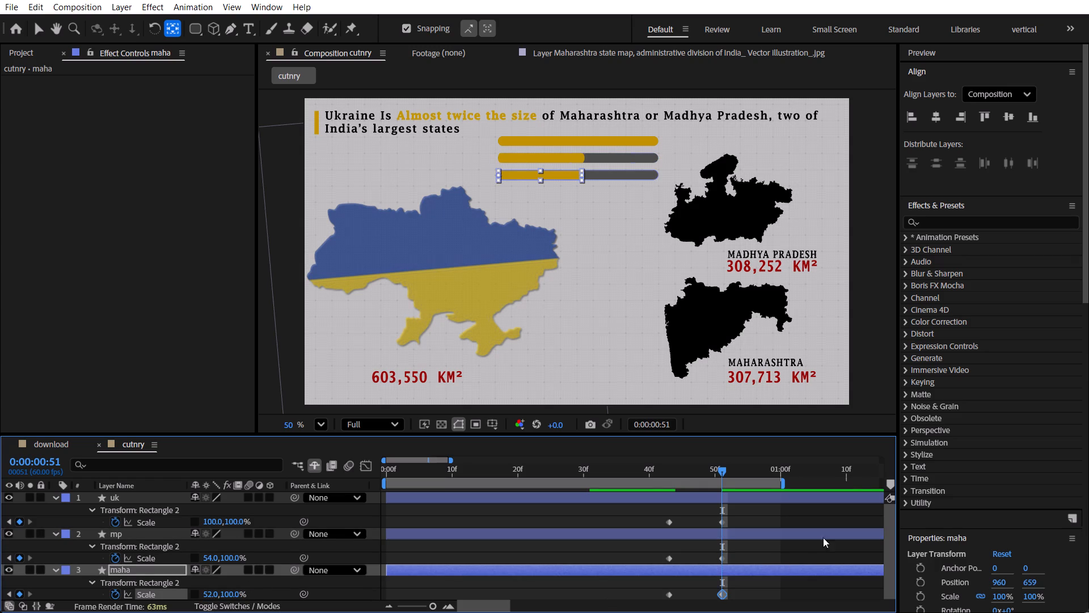
Change the fill color of Rectangle 2 in both the mp and maha layers to teal 00ABA8.
scroll(966, 525, "down", 2)
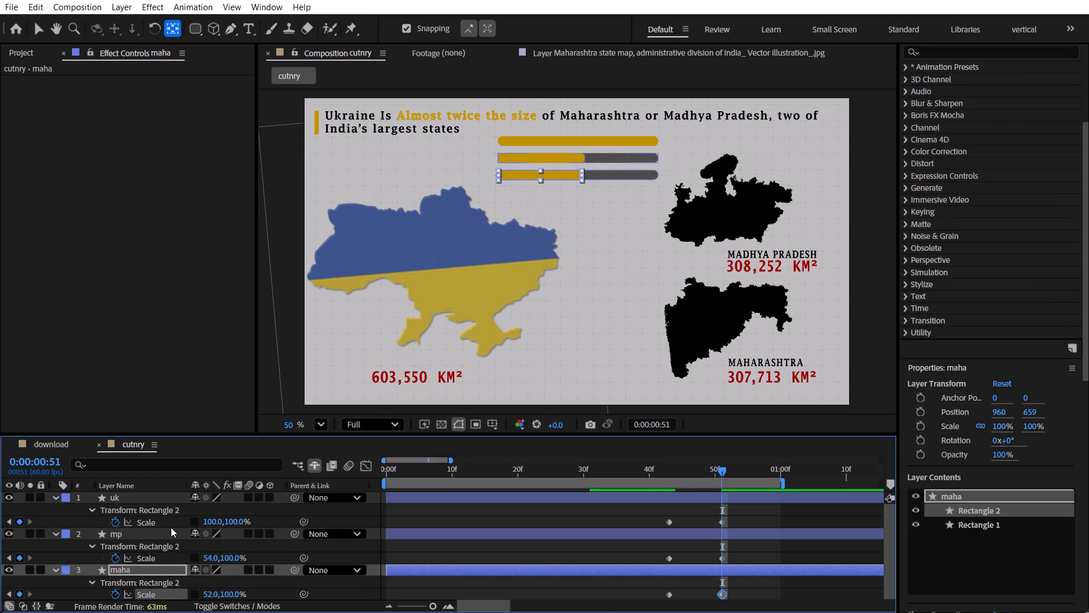
left_click(161, 539, "shift")
left_click(159, 570, "shift")
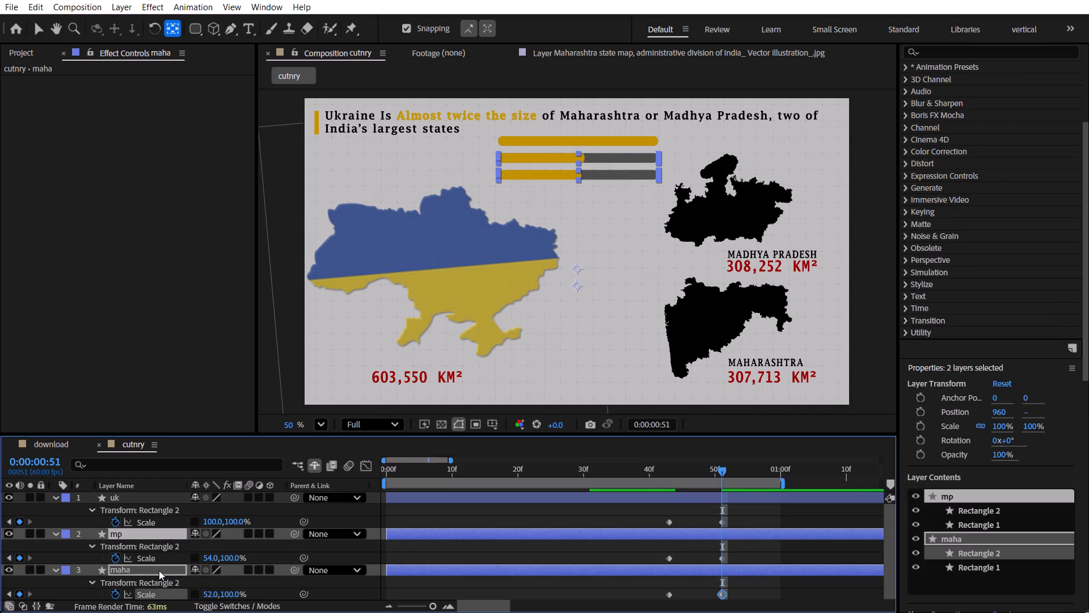
scroll(1011, 558, "down", 2)
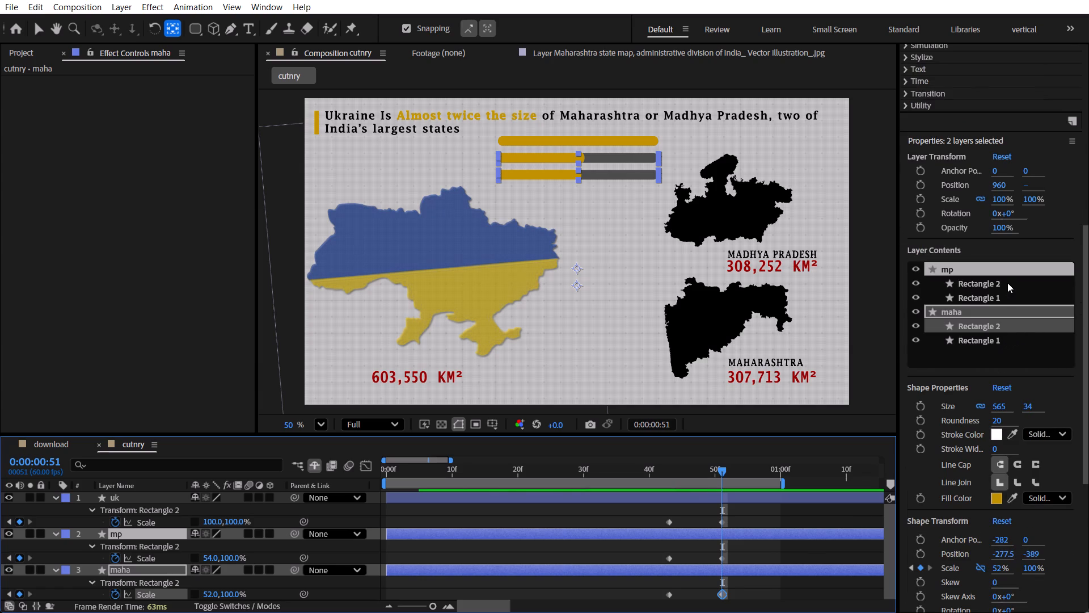
left_click(1008, 283, "shift")
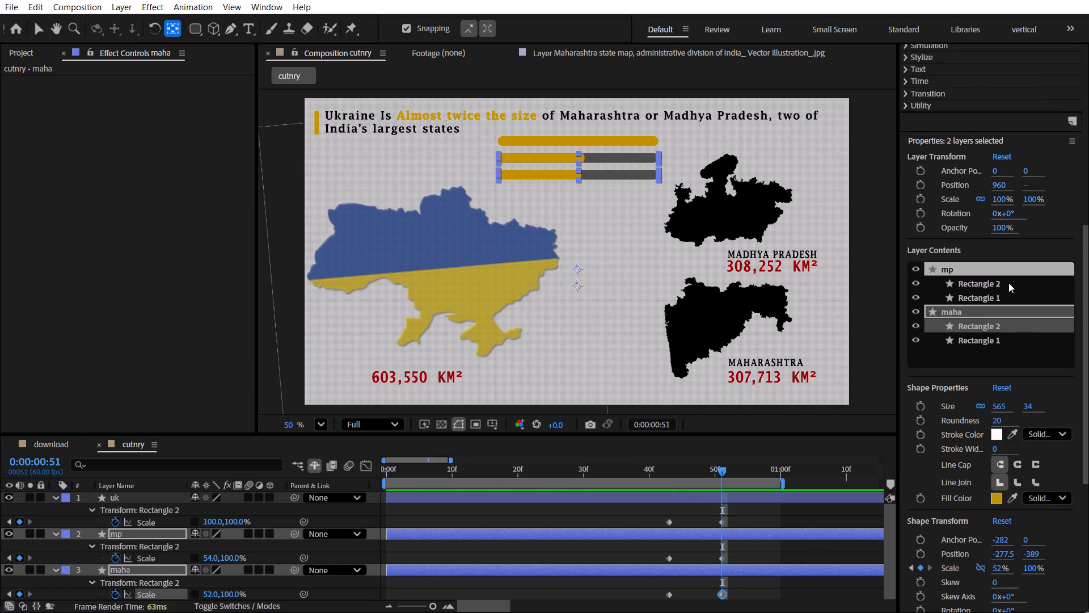
left_click(1008, 296, "ctrl")
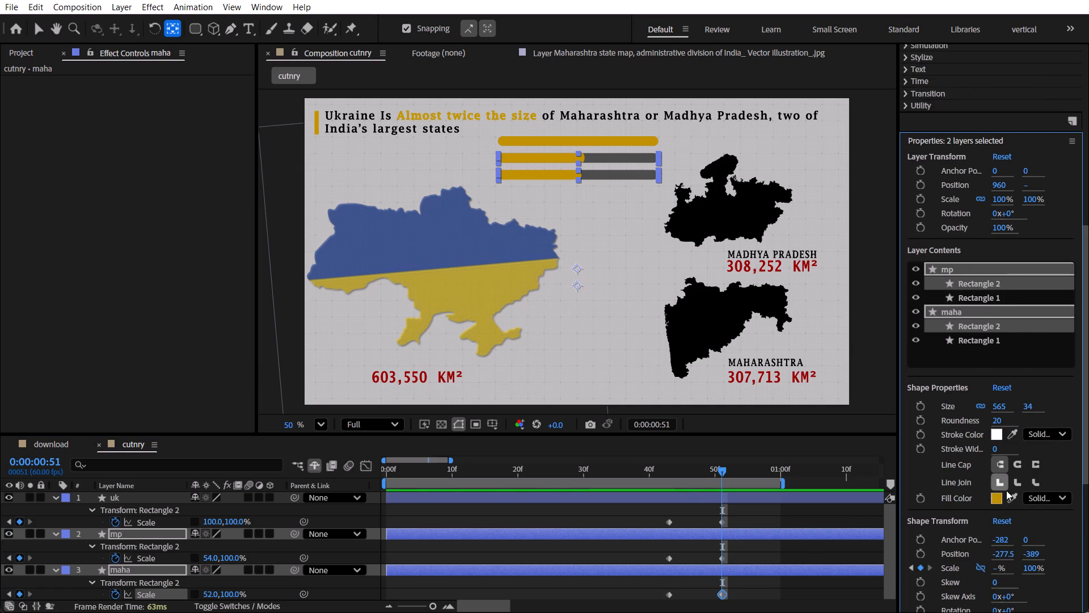
left_click(999, 497)
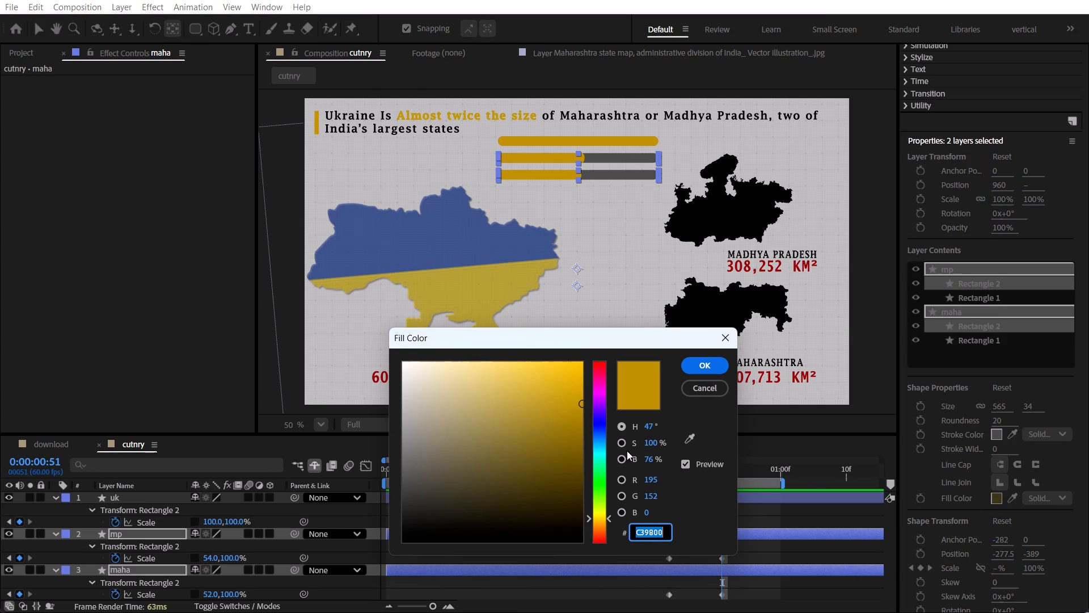
left_click(603, 450)
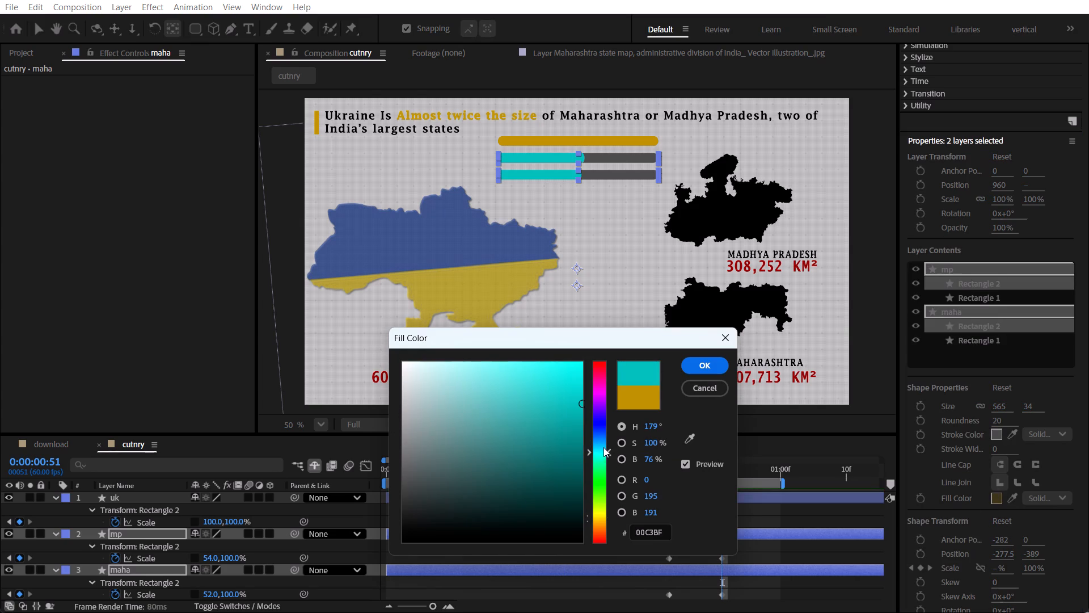
left_click_drag(557, 389, 612, 405)
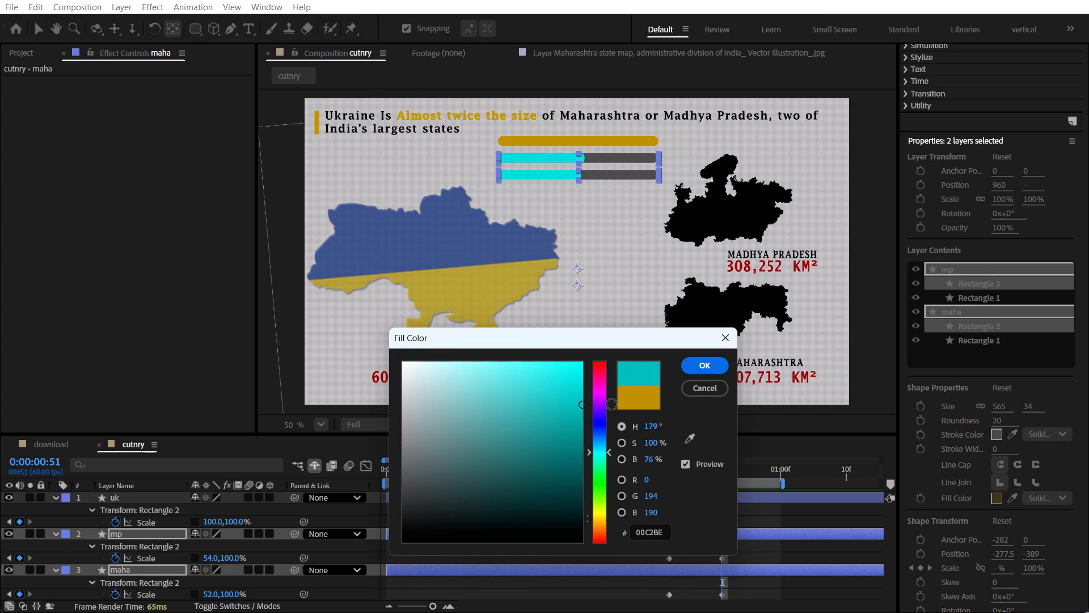
left_click_drag(612, 405, 614, 421)
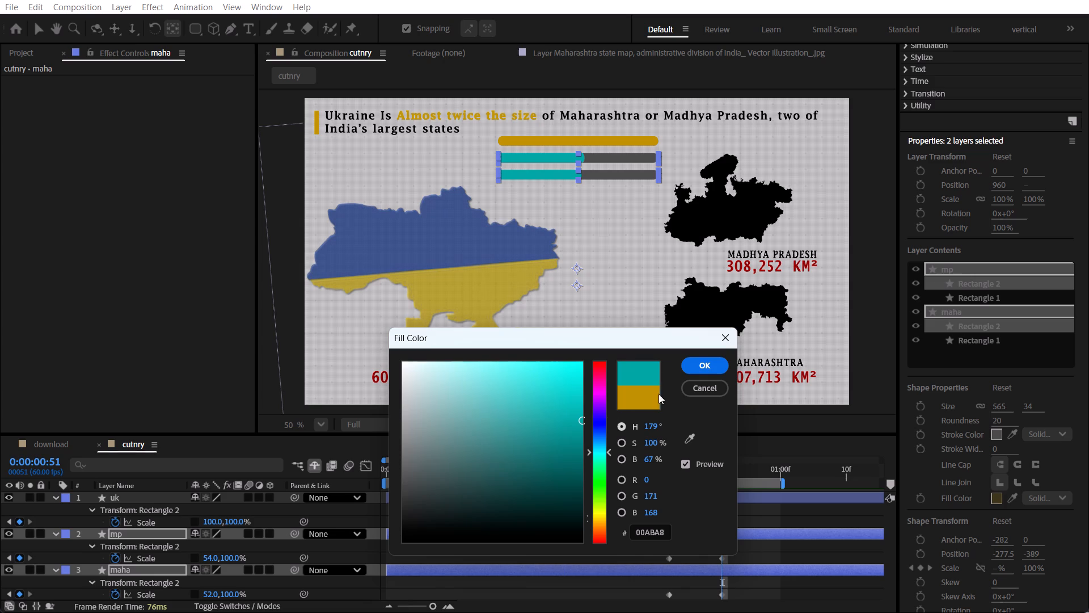
left_click(693, 369)
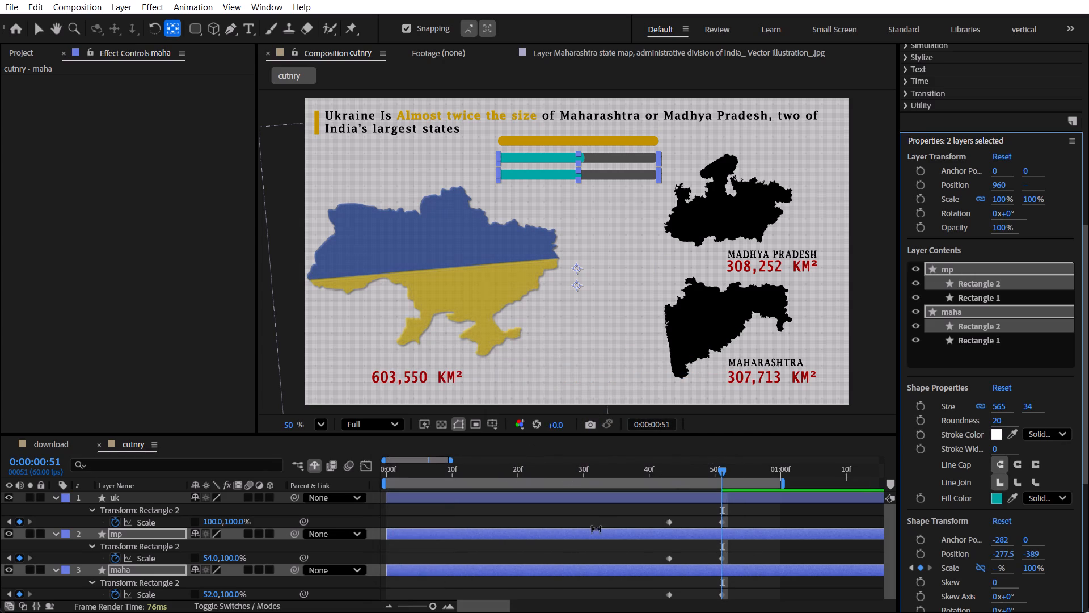
At the first scale keyframe (0:00:00:43), set the horizontal scale of Rectangle 2 in the mp layer to 10%.
left_click(596, 514)
left_click_drag(699, 468, 672, 469)
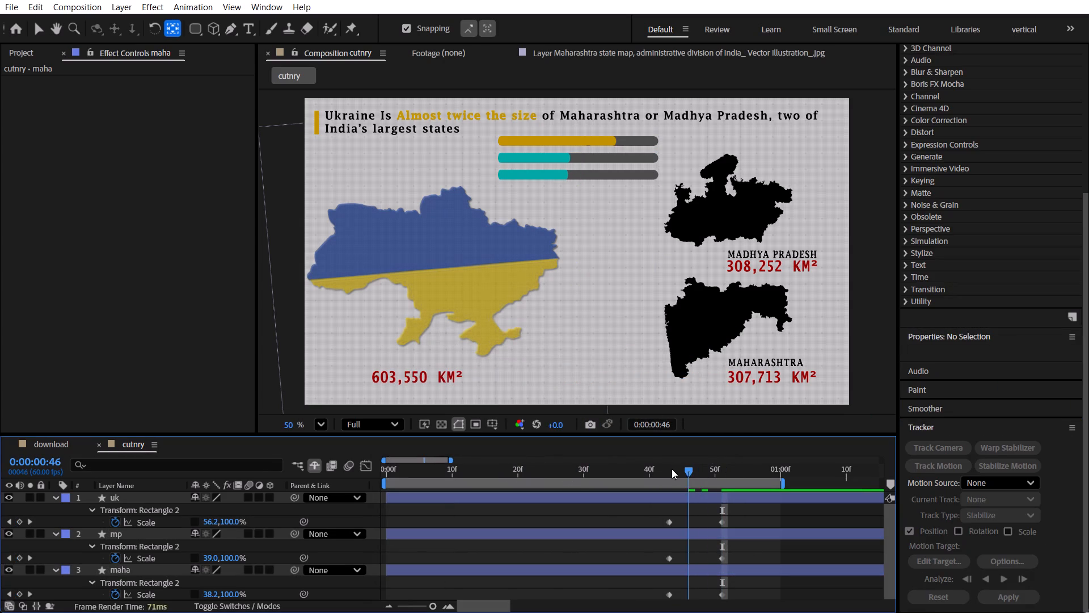
left_click_drag(672, 469, 686, 470)
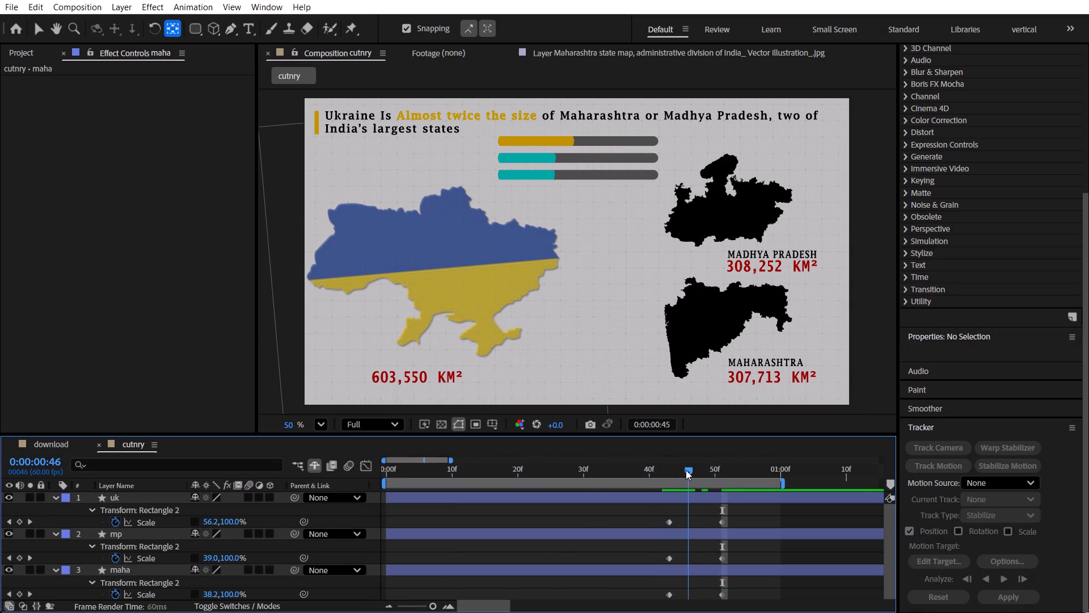
left_click_drag(686, 470, 717, 479)
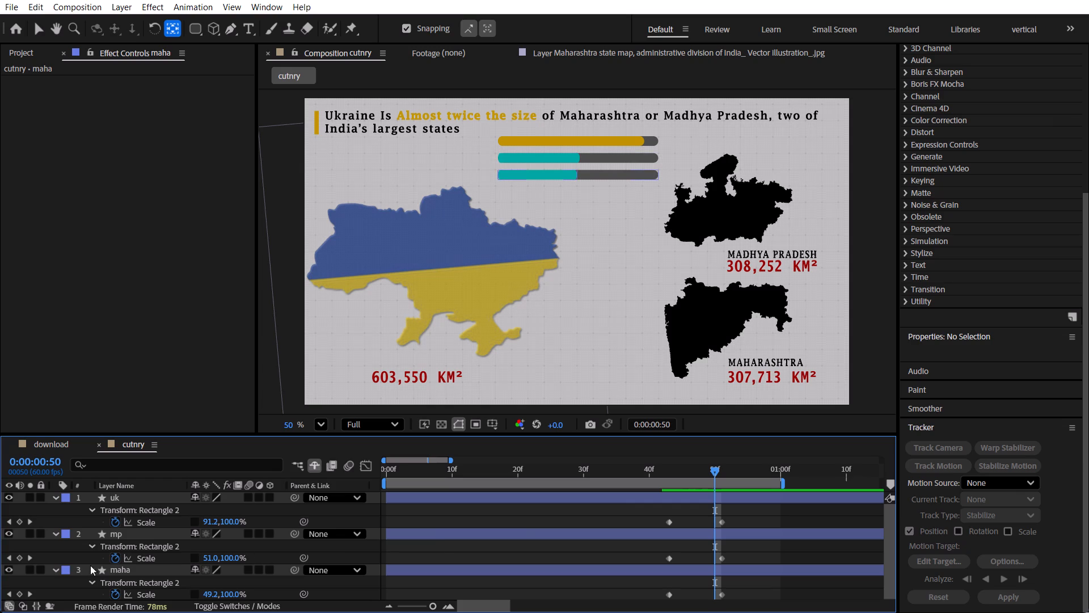
left_click(11, 555)
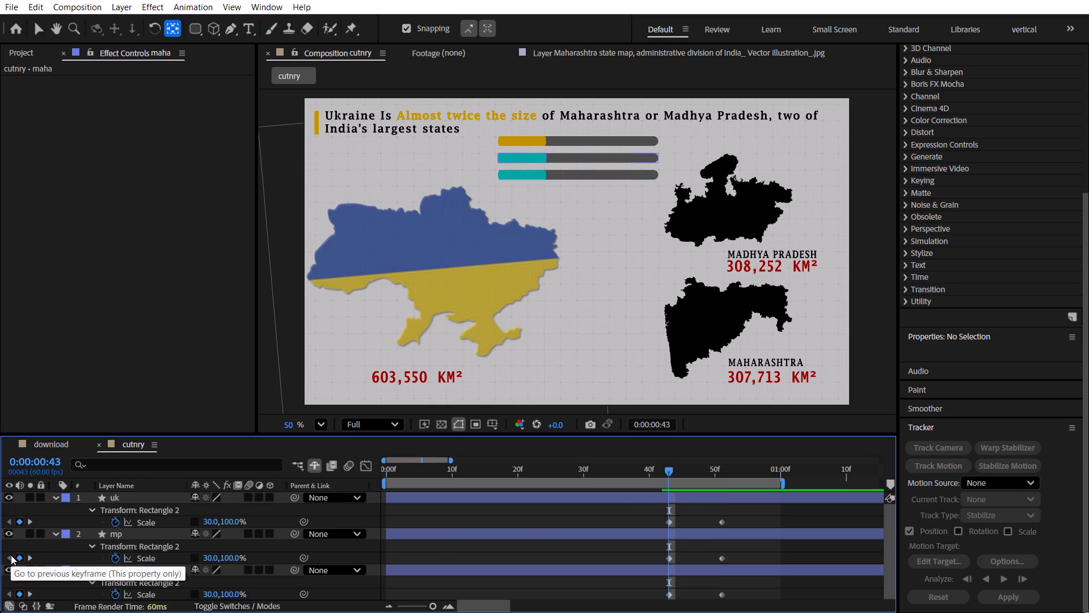
left_click(210, 560)
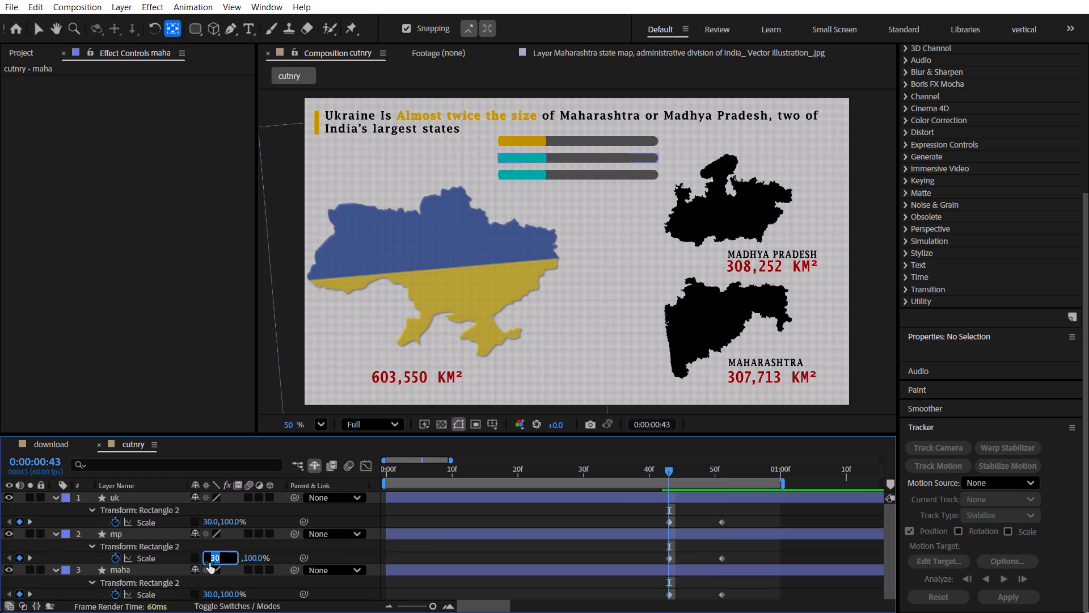
left_click(121, 535)
left_click(132, 566, "shift")
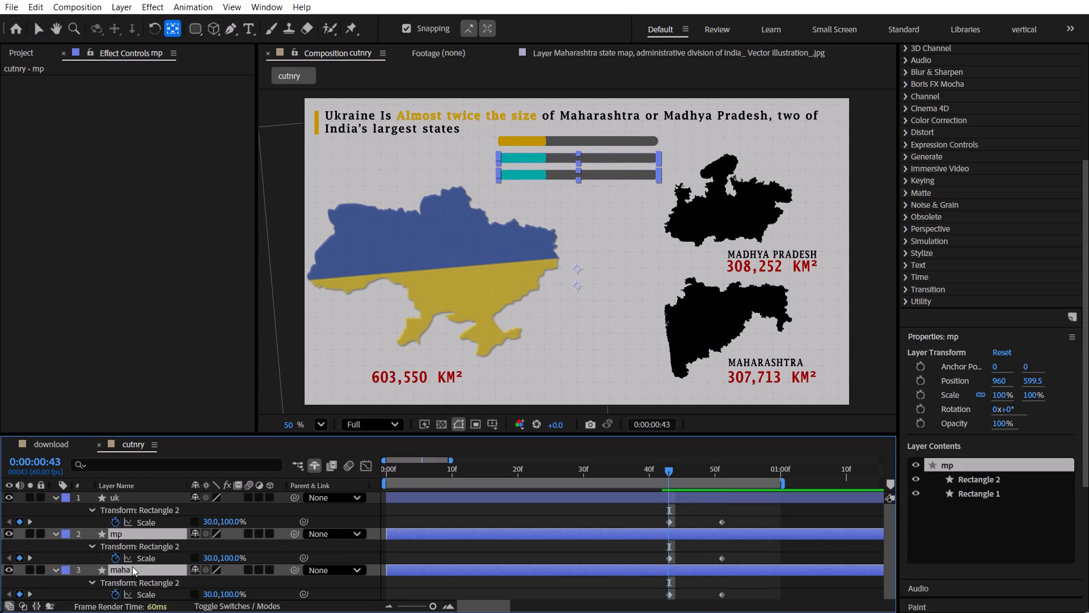
left_click(209, 556)
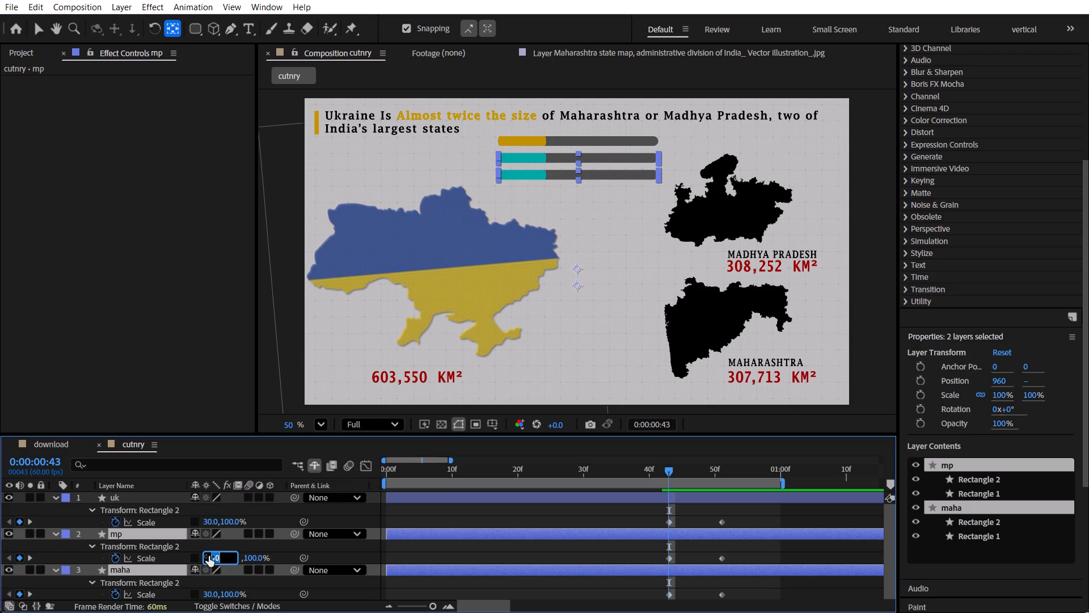
type("10")
key("Return")
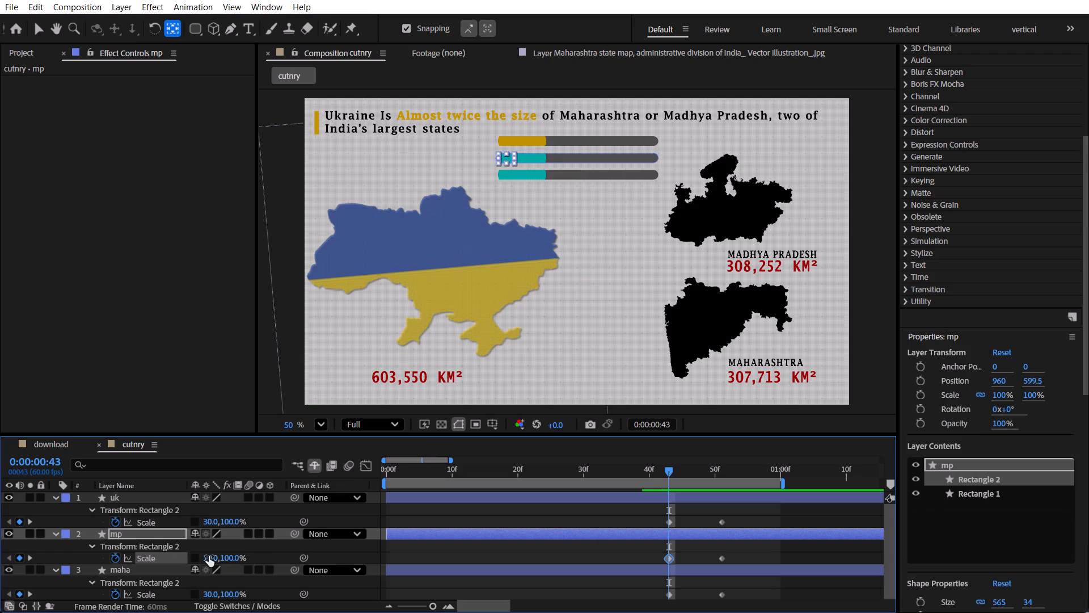
At the first scale keyframe, set the horizontal scale of Rectangle 2 in the maha layer to 10%.
left_click(208, 597)
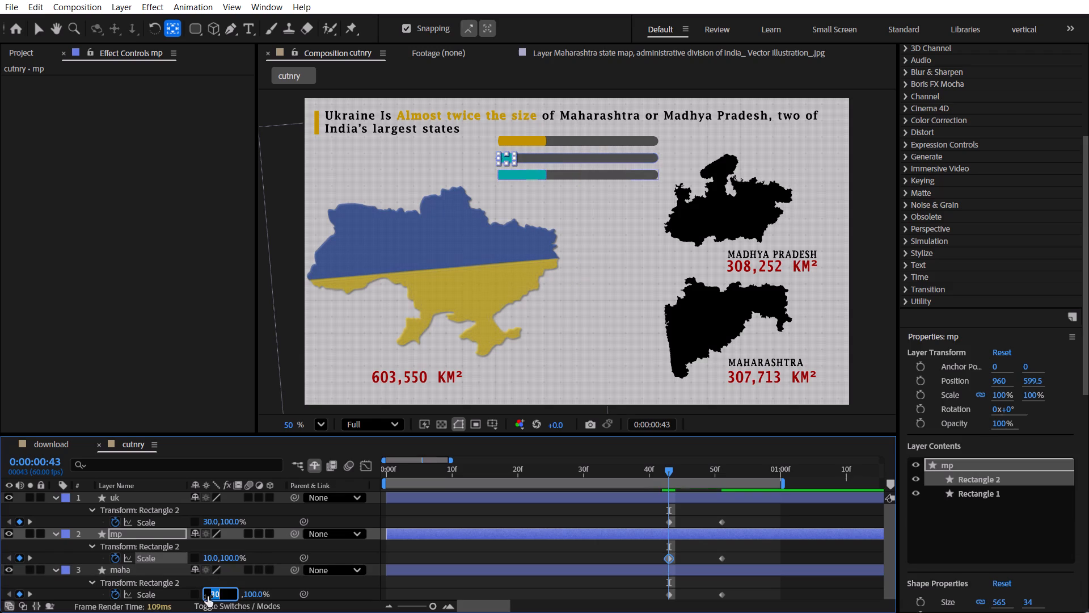
type("10")
key("Return")
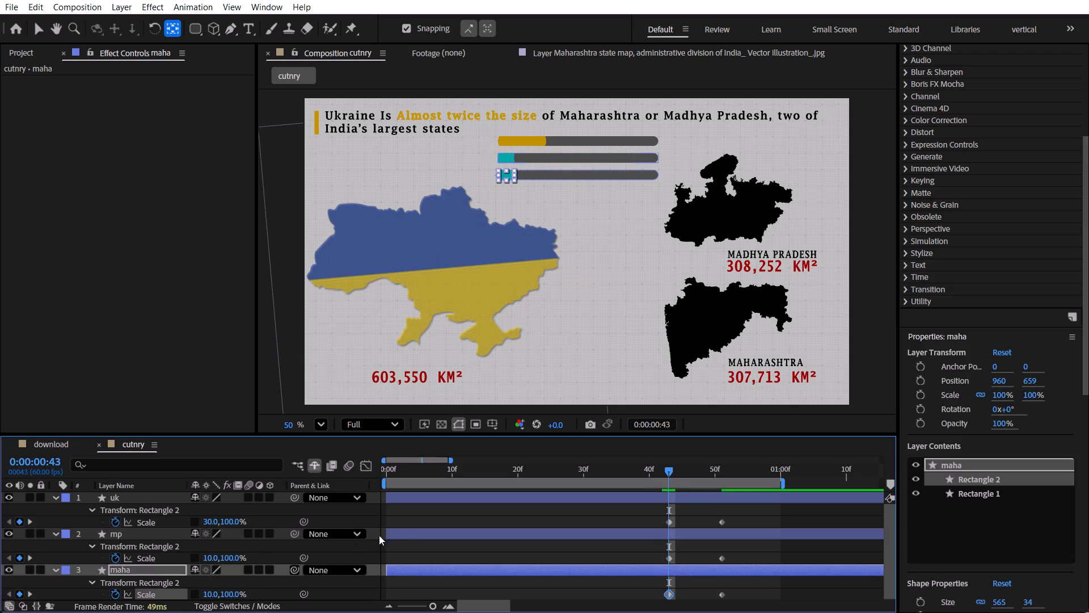
At 0:00:00:41, add 100% opacity keyframes to the uk, mp and maha bar layers.
left_click(435, 511)
left_click_drag(412, 469, 381, 469)
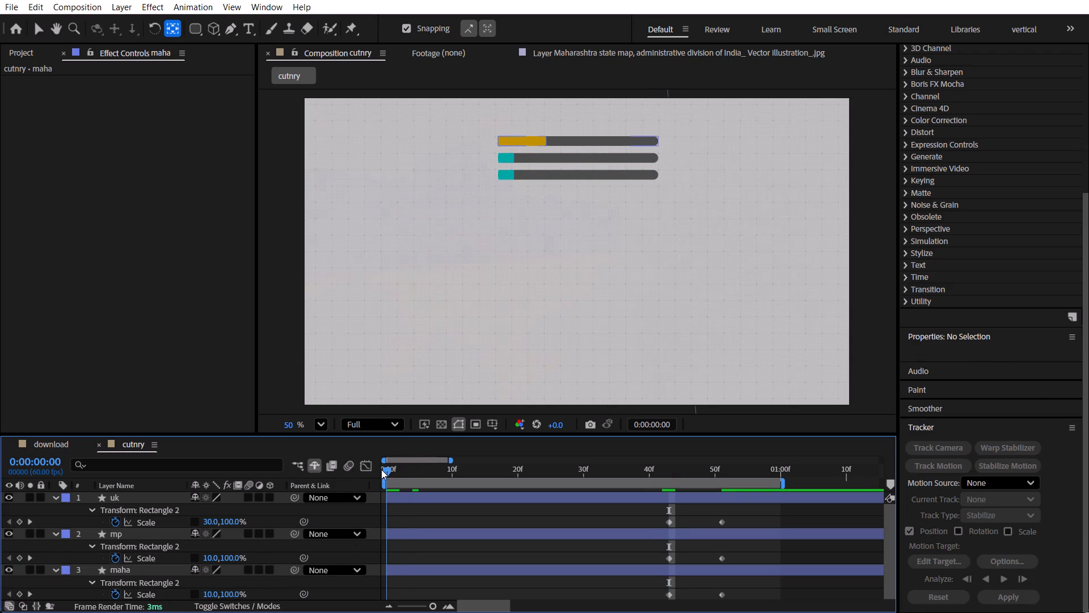
left_click_drag(381, 469, 391, 471)
left_click(425, 509)
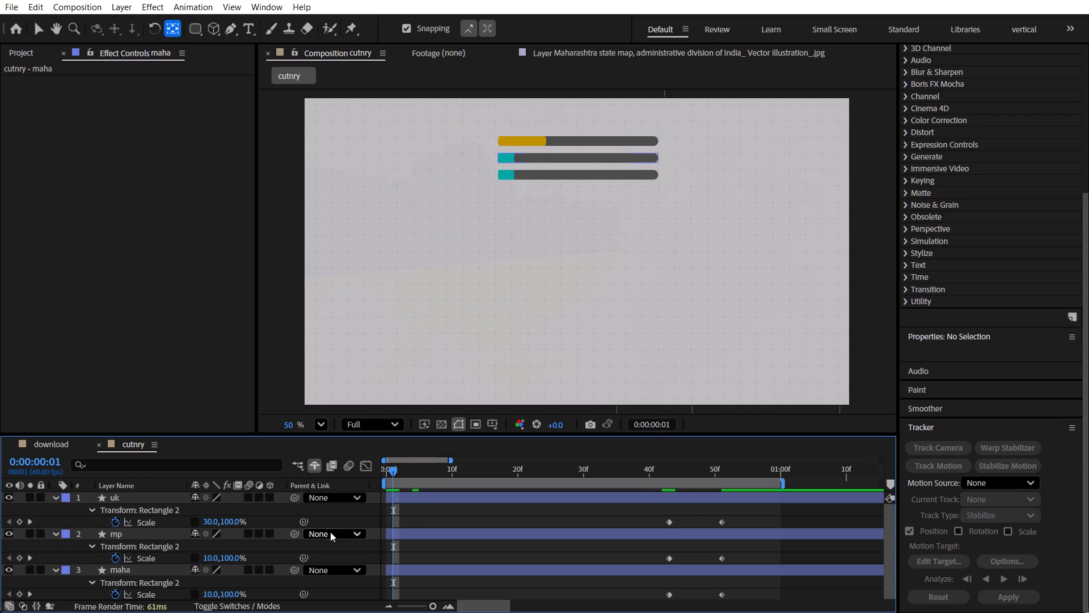
key("t")
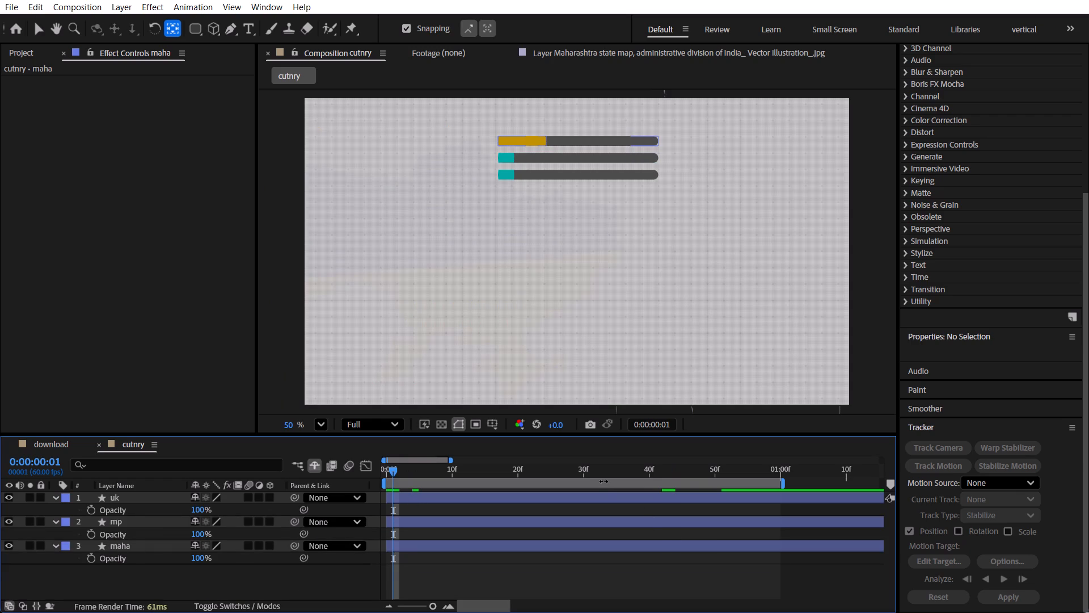
key("u")
key("shift+t")
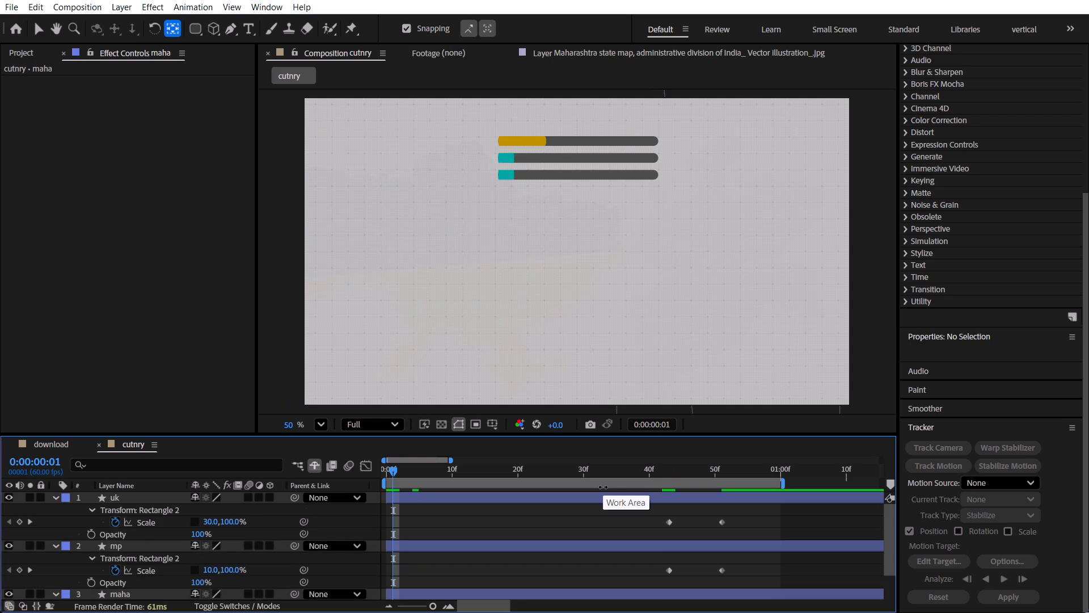
left_click_drag(665, 466, 655, 468)
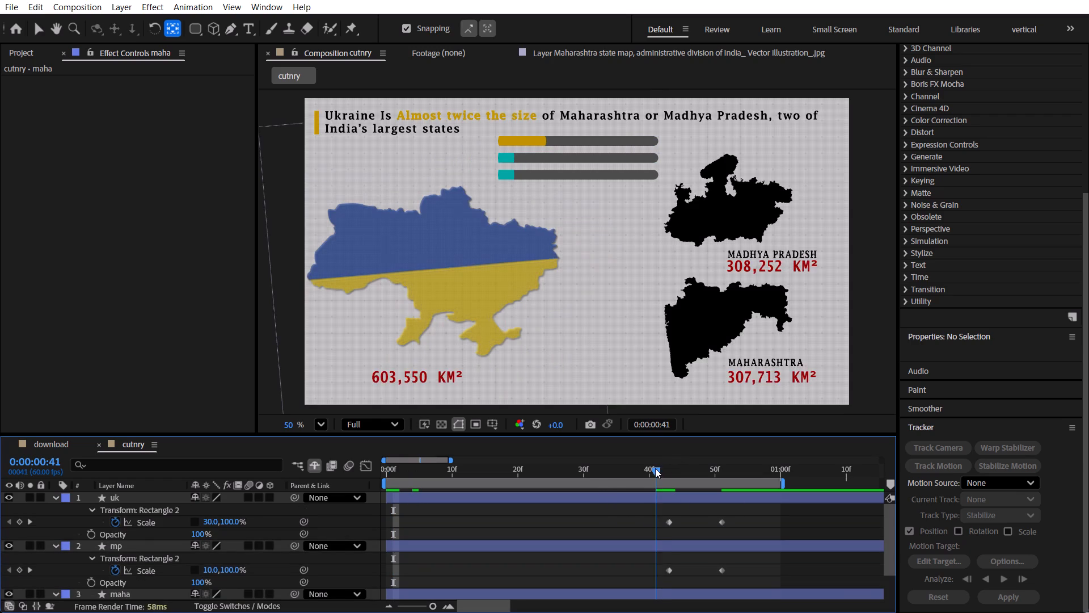
left_click_drag(655, 468, 668, 477)
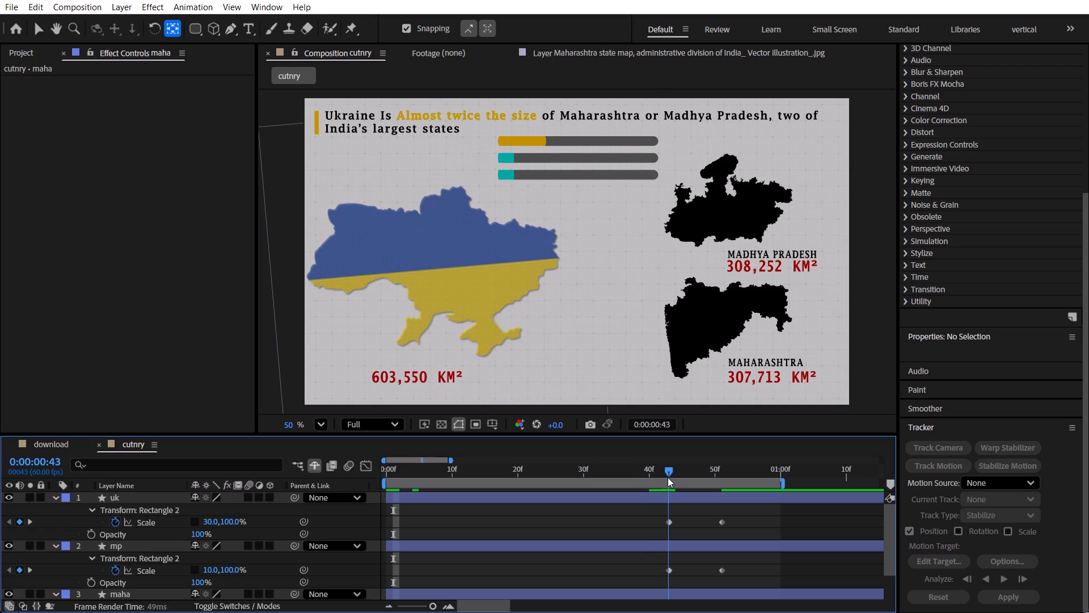
left_click_drag(668, 477, 657, 478)
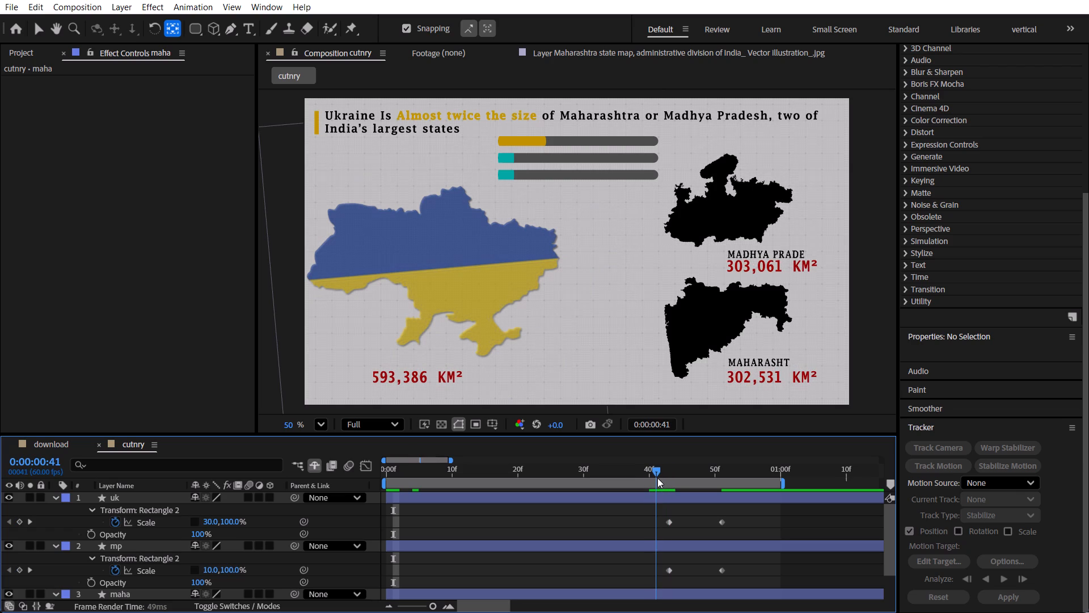
left_click_drag(657, 478, 657, 479)
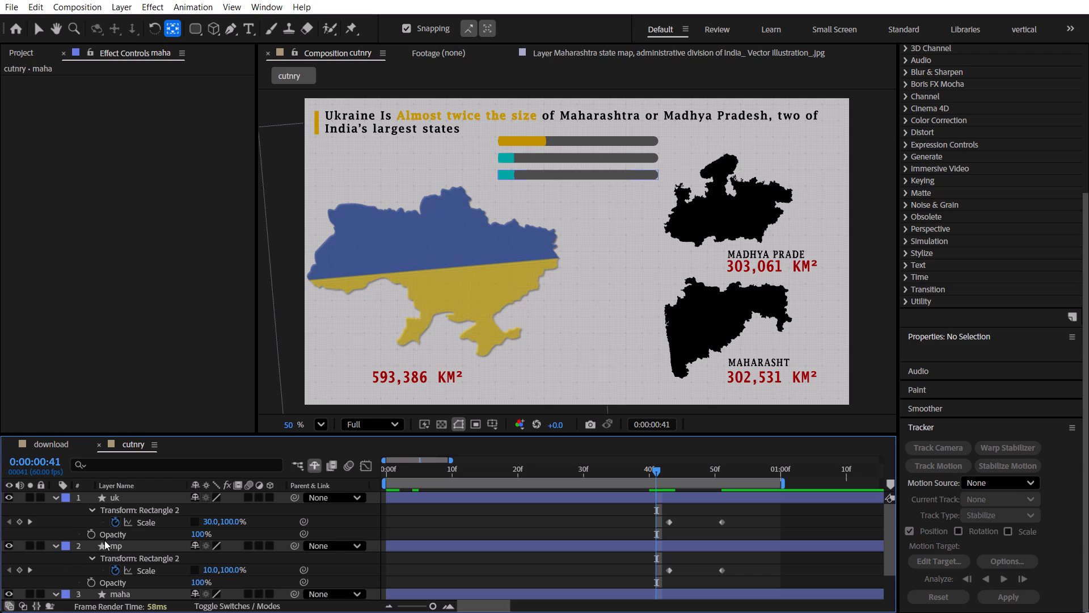
key("ctrl+a")
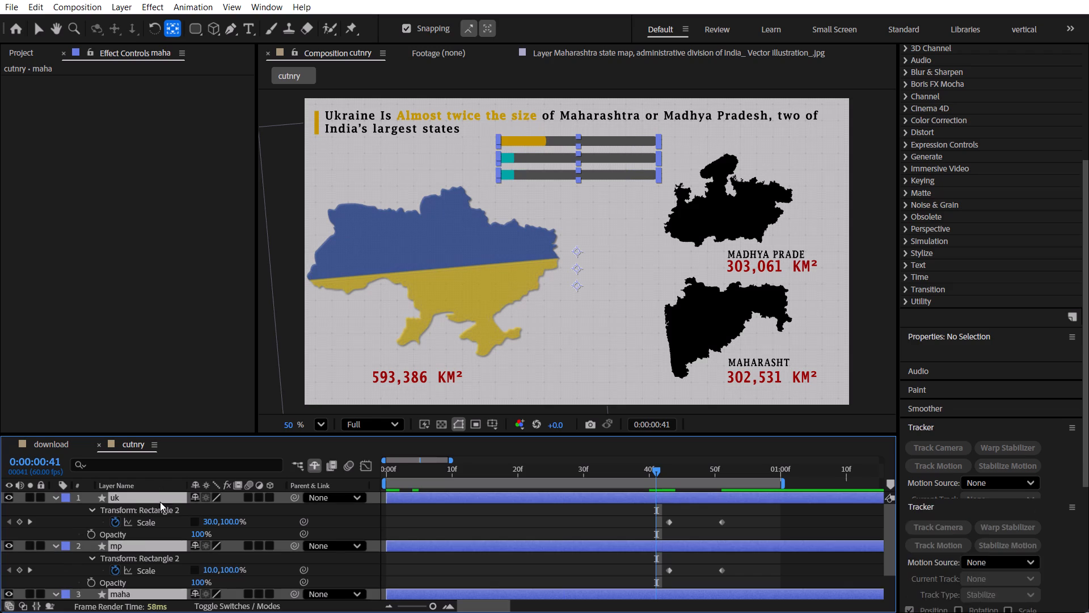
left_click(89, 535)
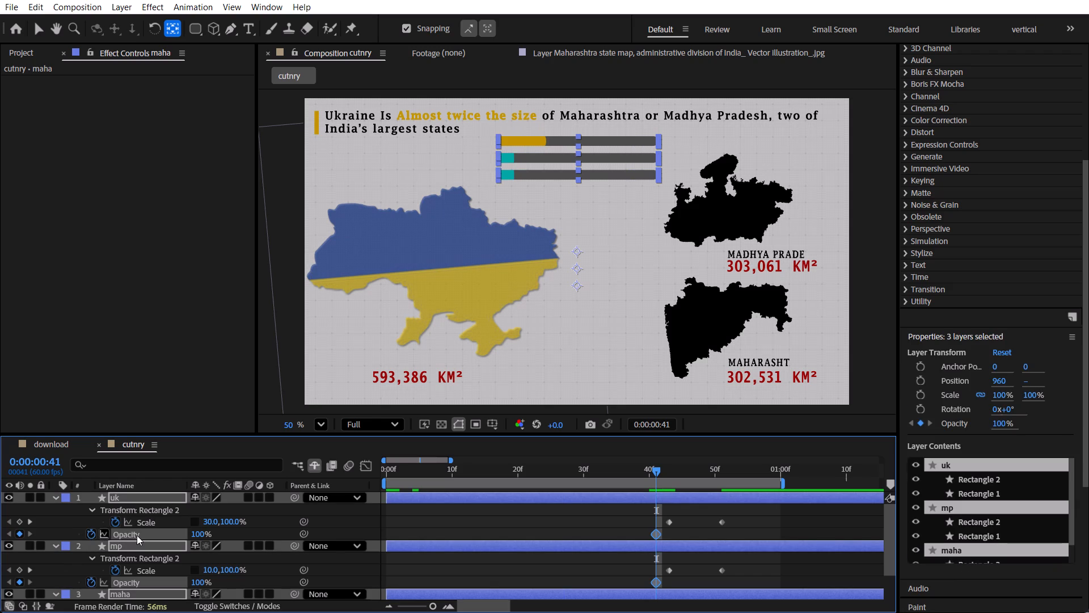
One frame earlier, at 0:00:00:40, set the opacity of the uk, mp and maha layers to 0%.
key("ctrl+Left")
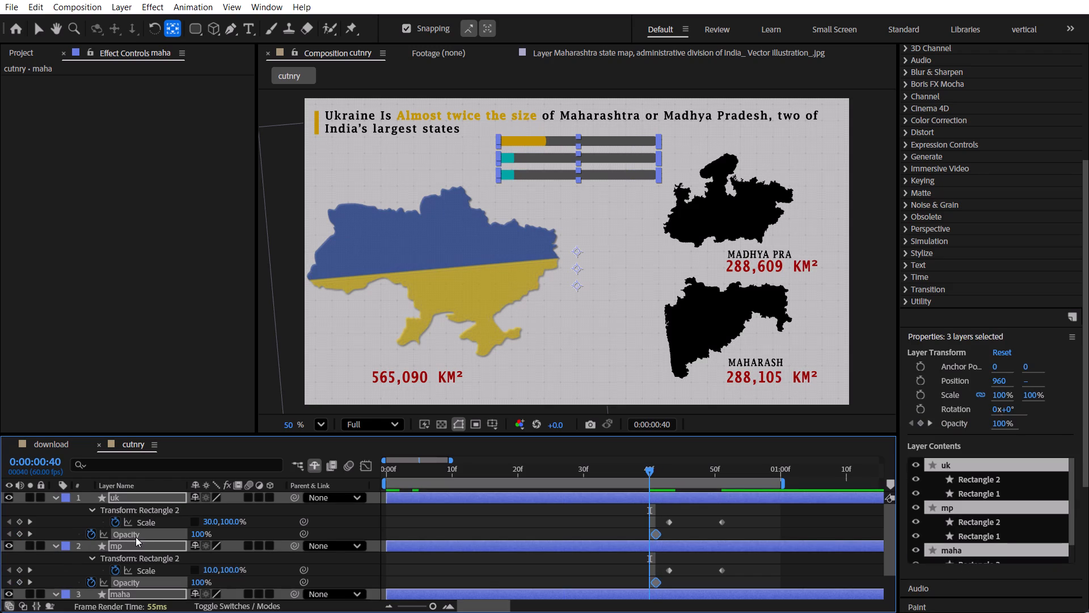
left_click_drag(201, 537, 49, 538)
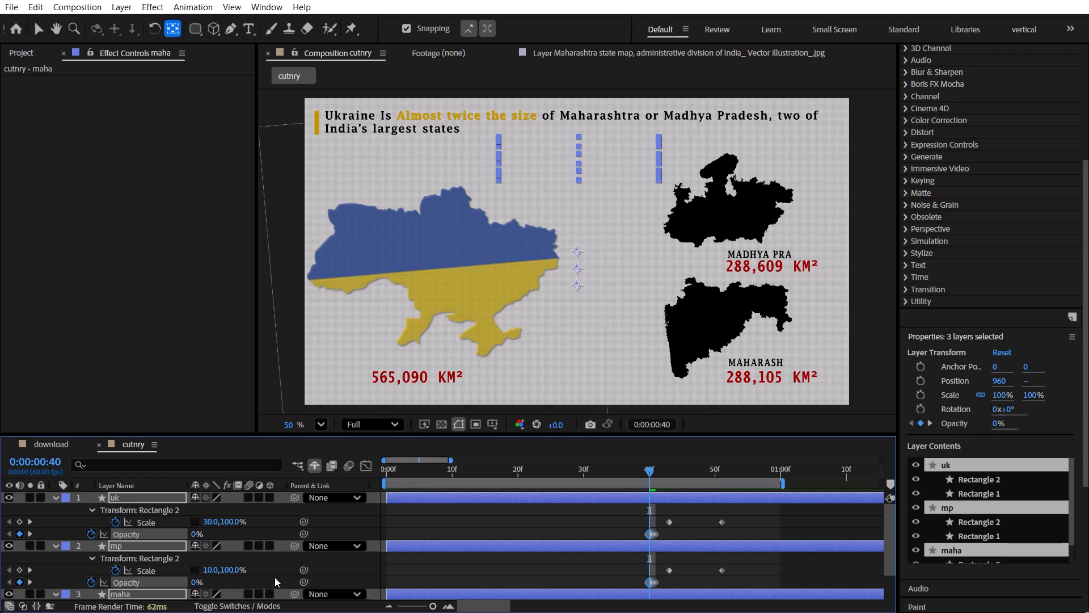
left_click(275, 577)
Move the uk, mp and maha bars down together to Y positions 559, 618.5 and 678.
left_click_drag(522, 474, 592, 484)
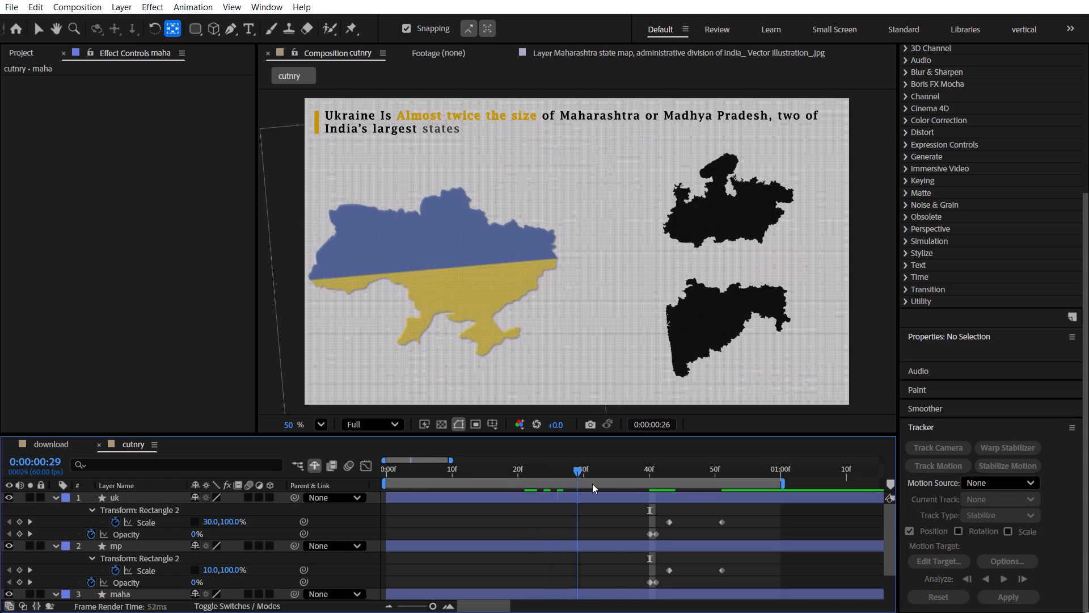
left_click_drag(592, 484, 711, 496)
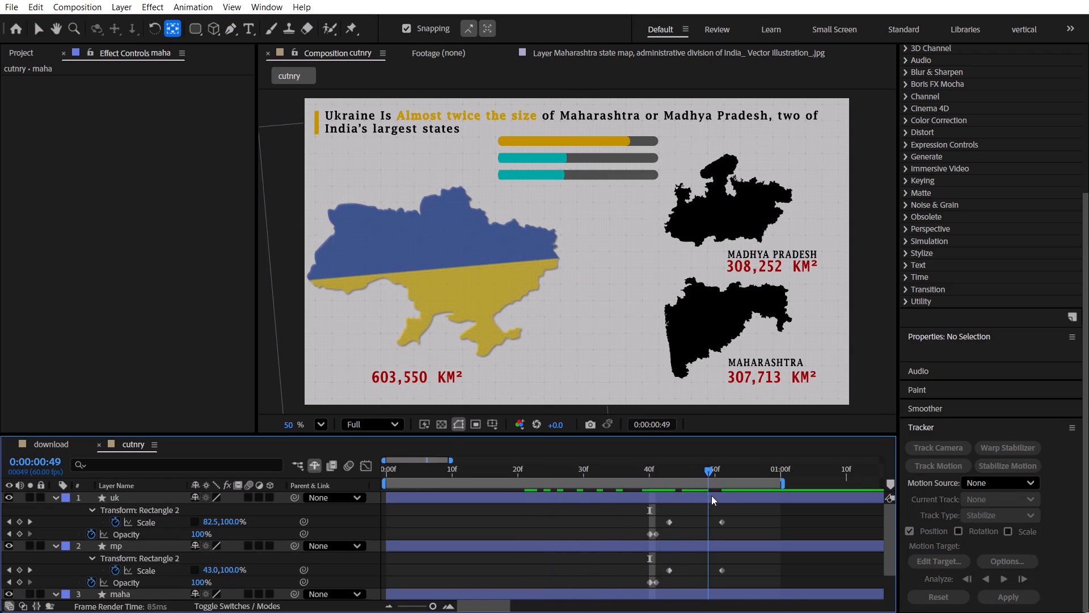
left_click_drag(711, 496, 734, 499)
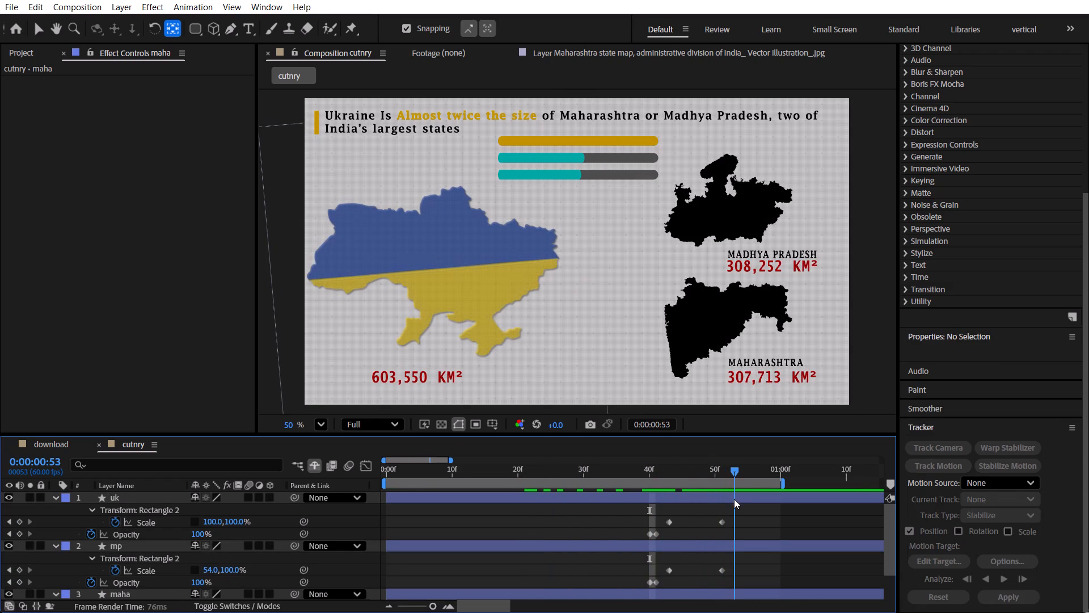
left_click_drag(734, 499, 704, 498)
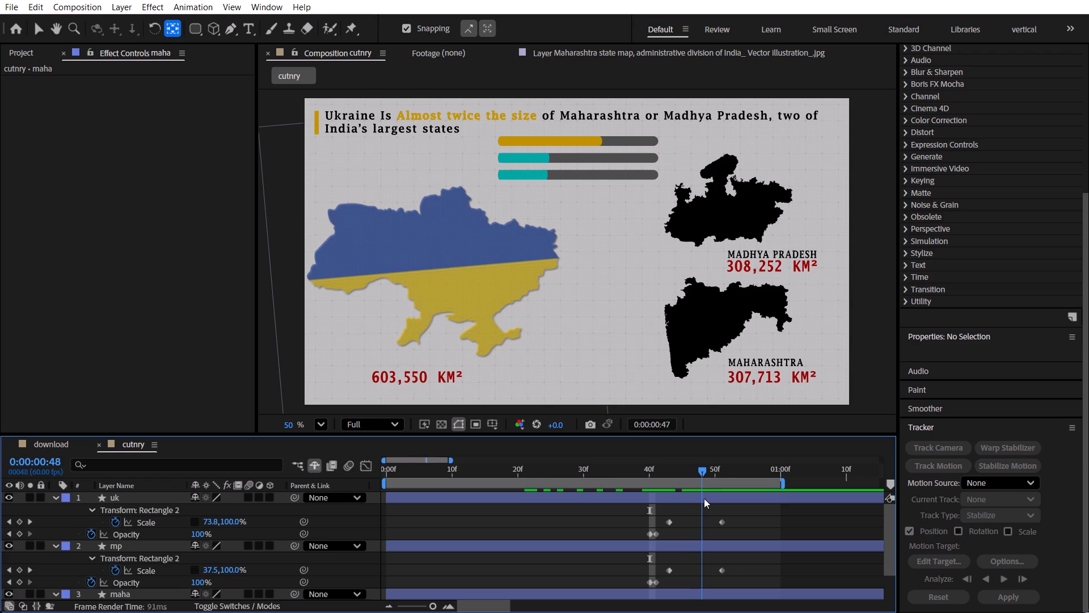
left_click_drag(704, 498, 705, 498)
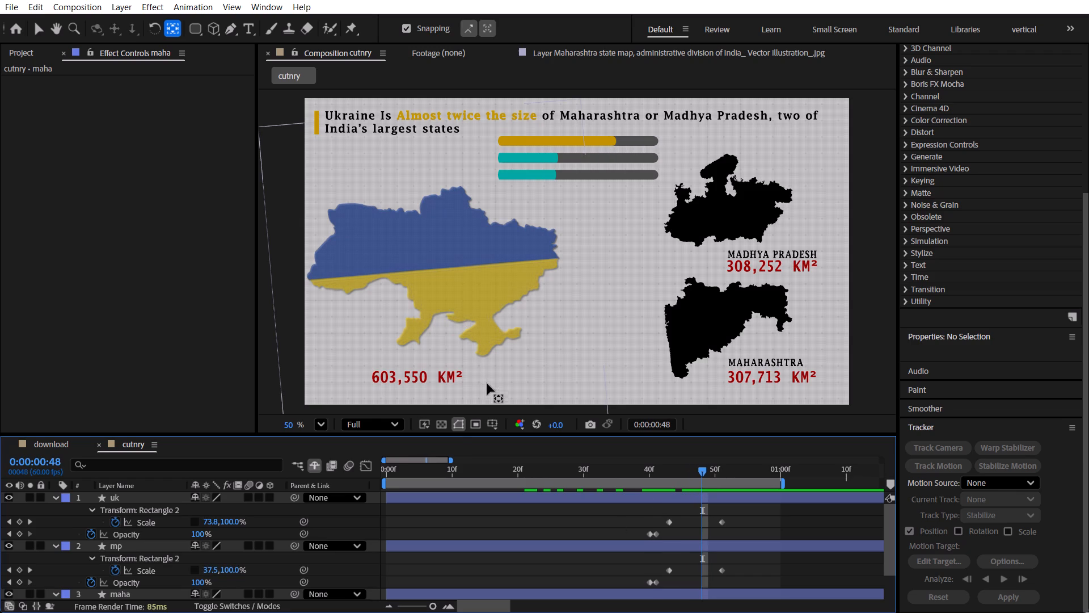
key("u")
left_click(251, 560)
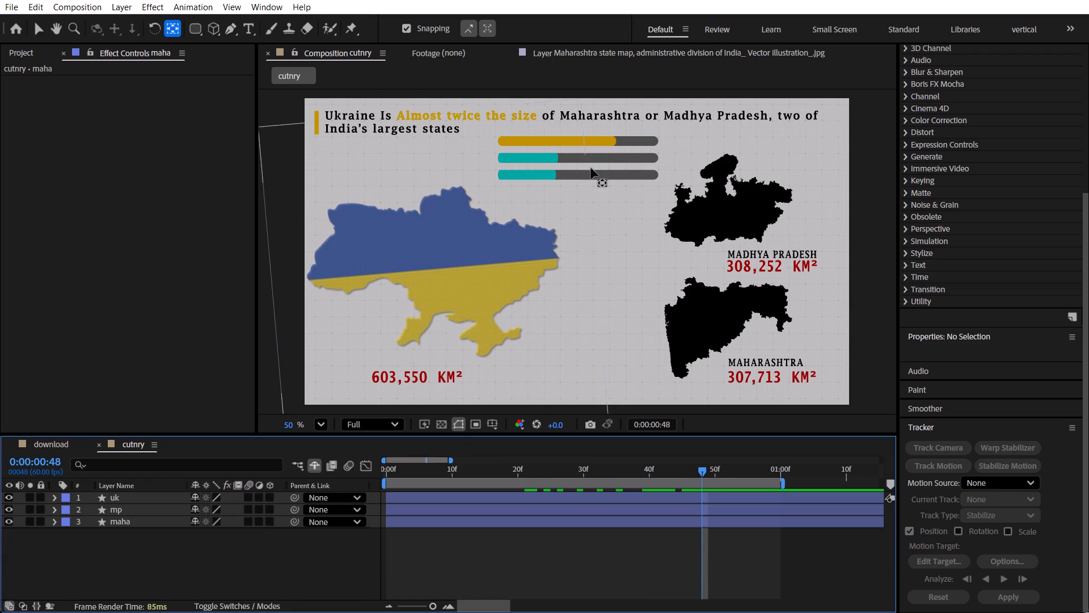
left_click_drag(121, 541, 158, 496)
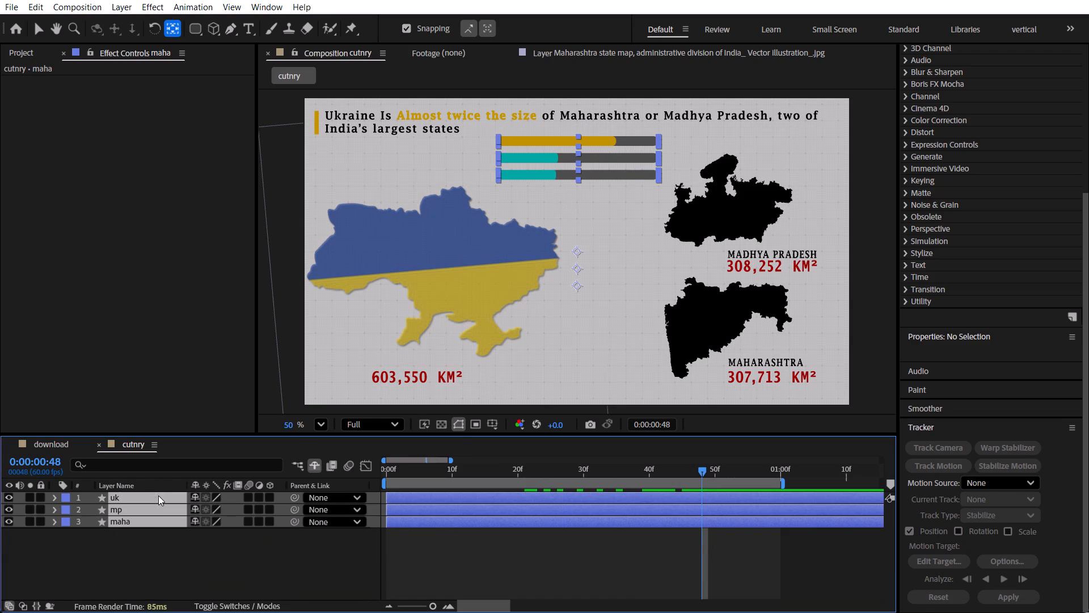
key("p")
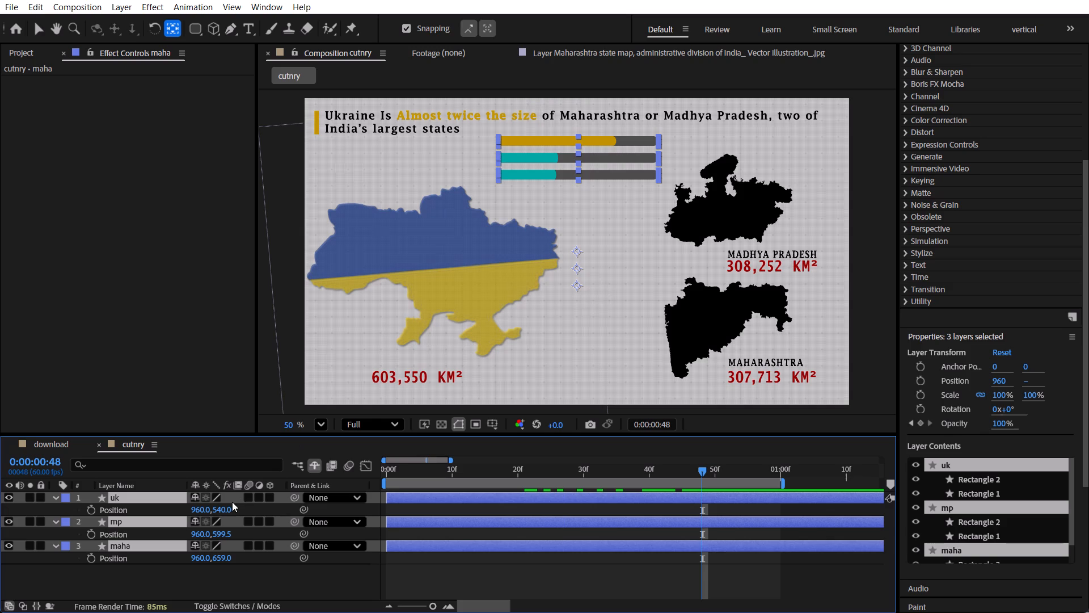
left_click_drag(226, 510, 235, 514)
left_click(294, 571)
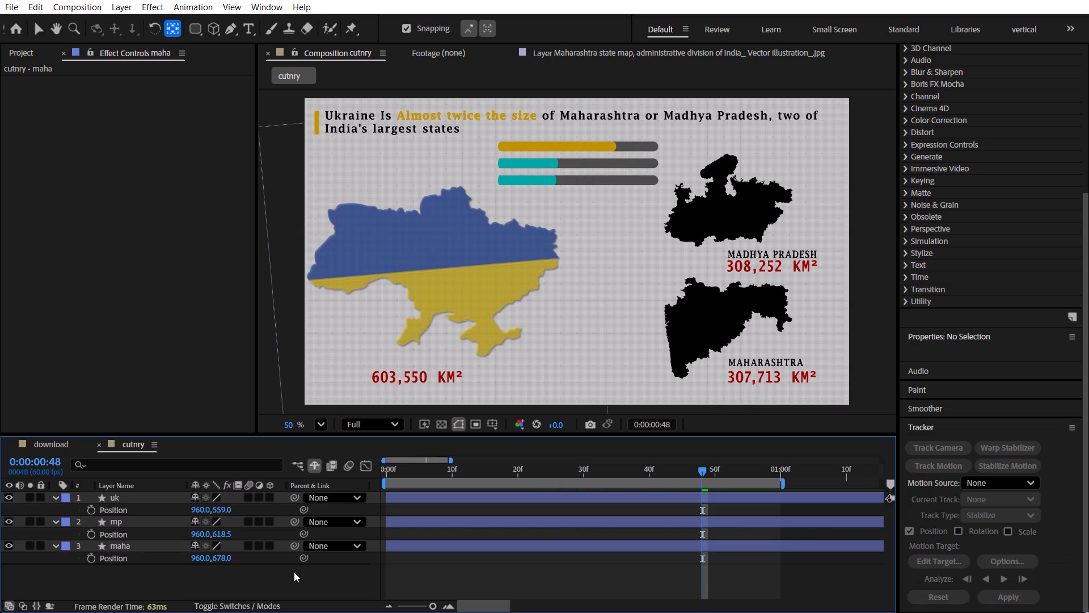
At 0:00:00:51, start a text layer beside the uk bar, enter "ukraine", clear it and turn off All Caps.
left_click_drag(717, 469, 719, 469)
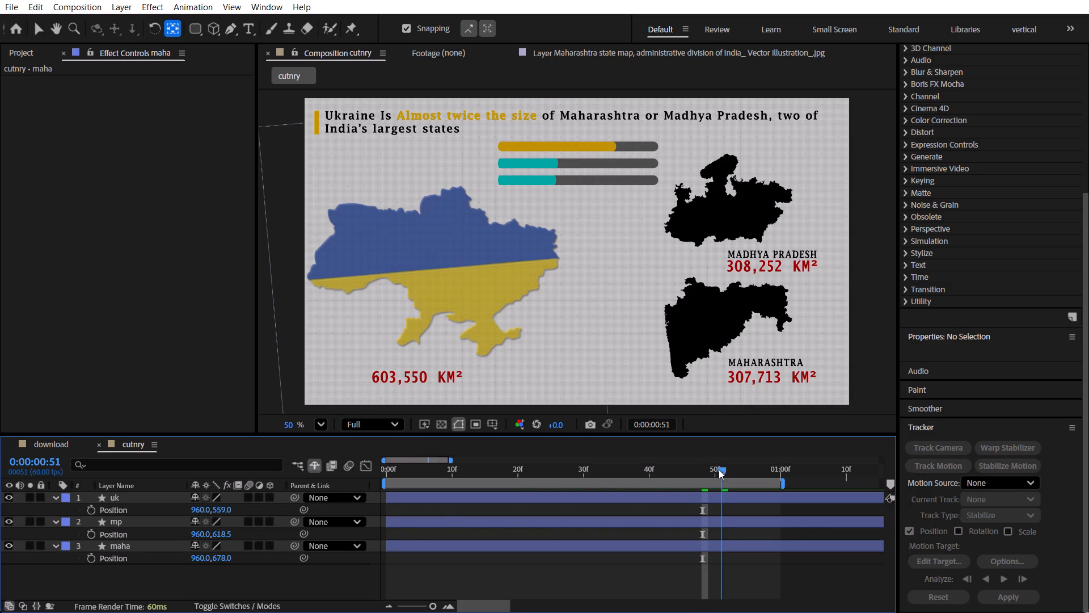
left_click_drag(719, 469, 725, 474)
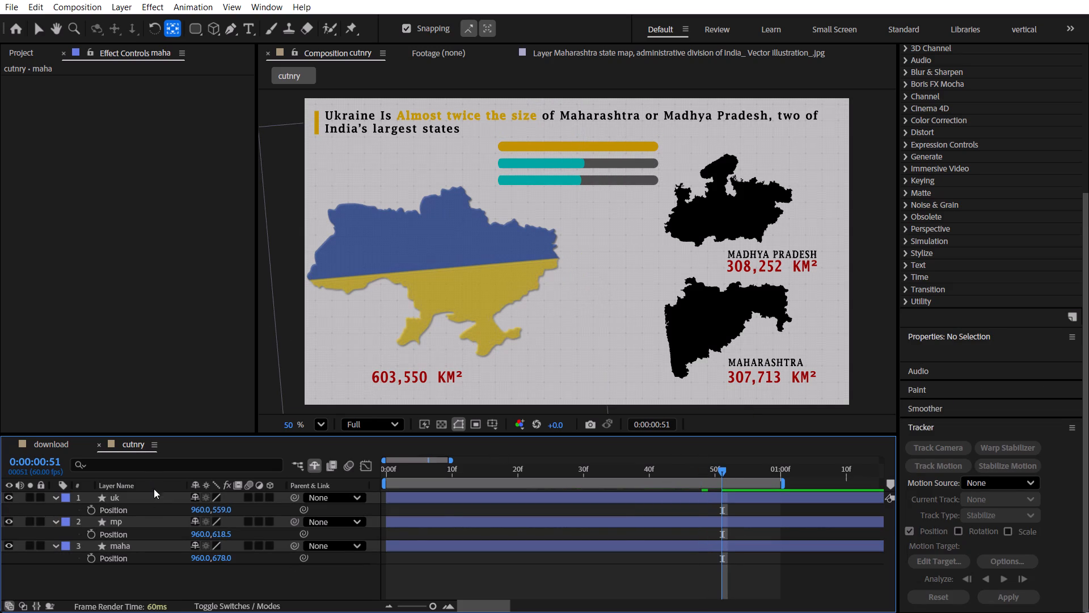
left_click(176, 583)
left_click(117, 578)
key("ctrl+t")
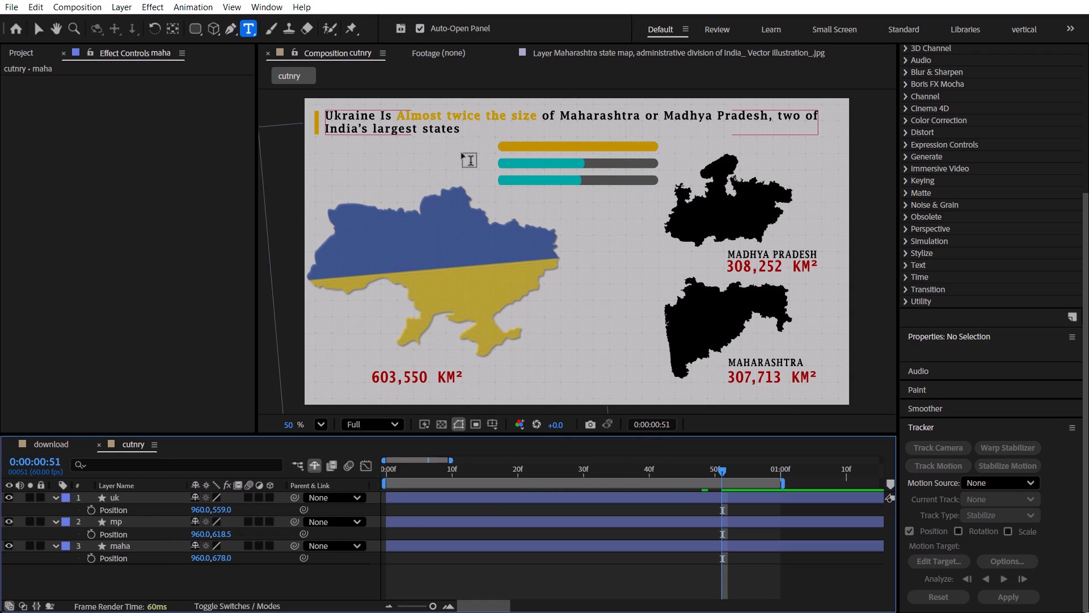
left_click(457, 145)
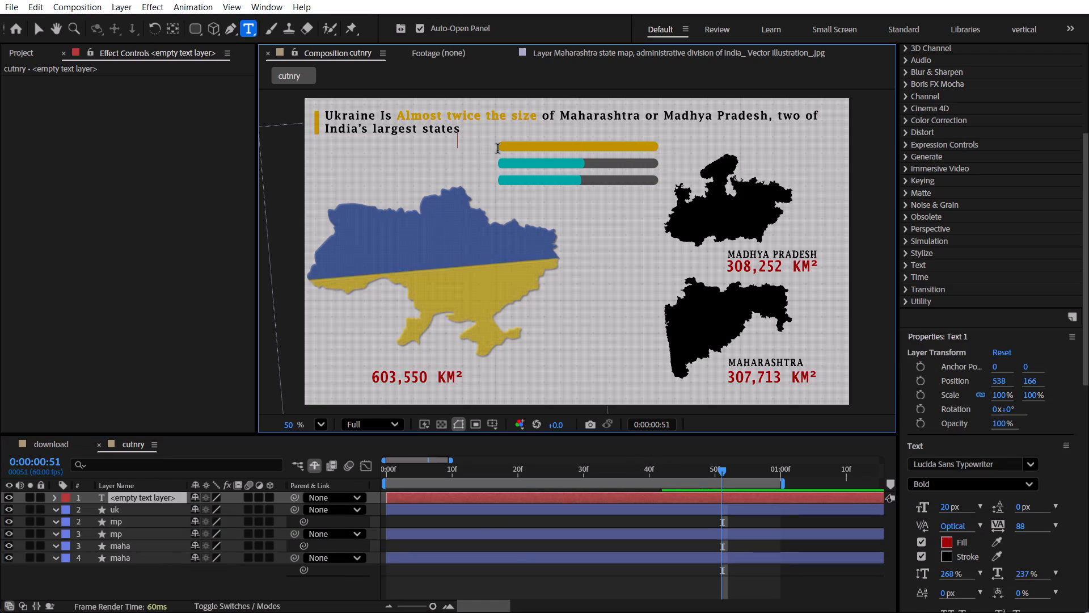
type("ukraine")
key("ctrl+a")
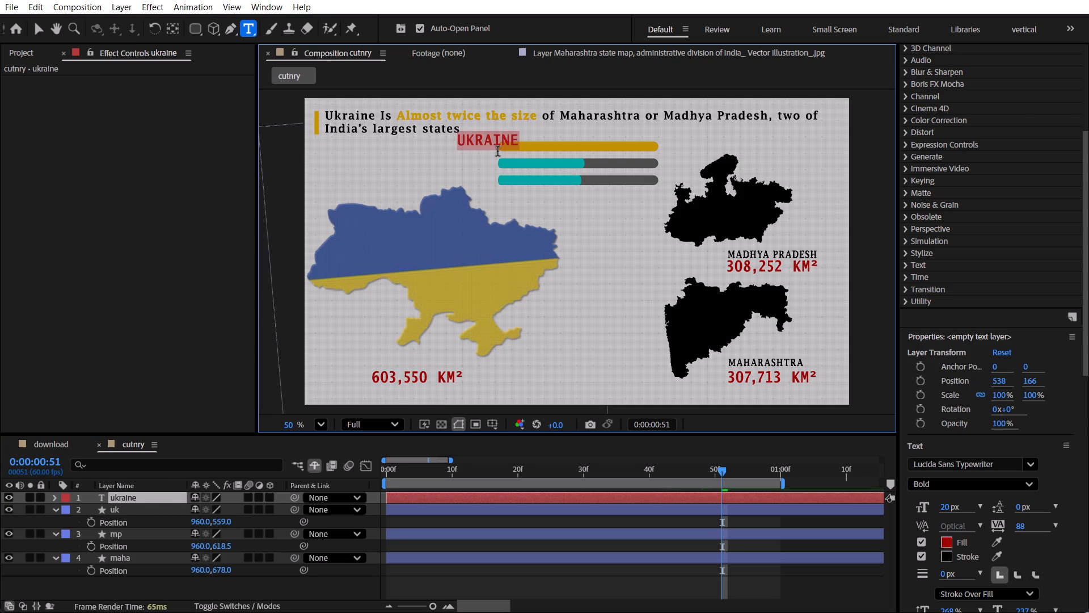
key("BackSpace")
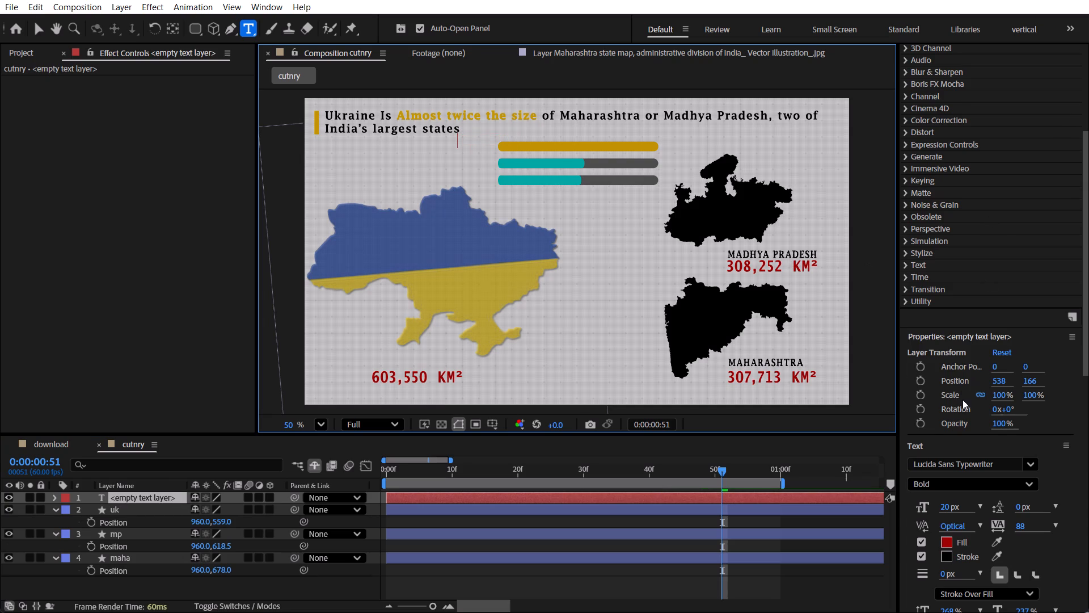
scroll(963, 400, "down", 1)
left_click(945, 535)
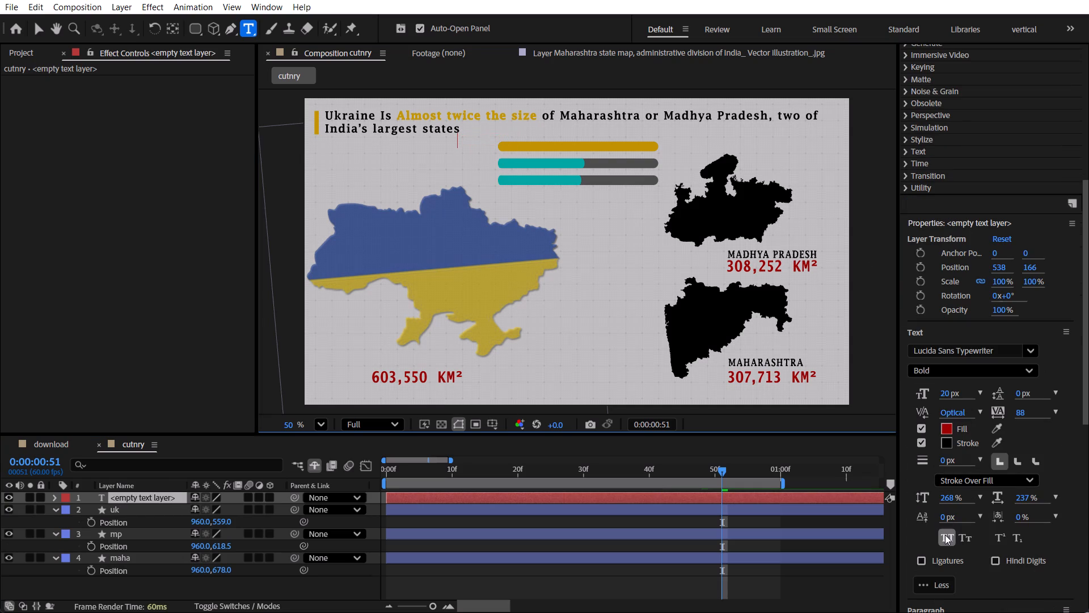
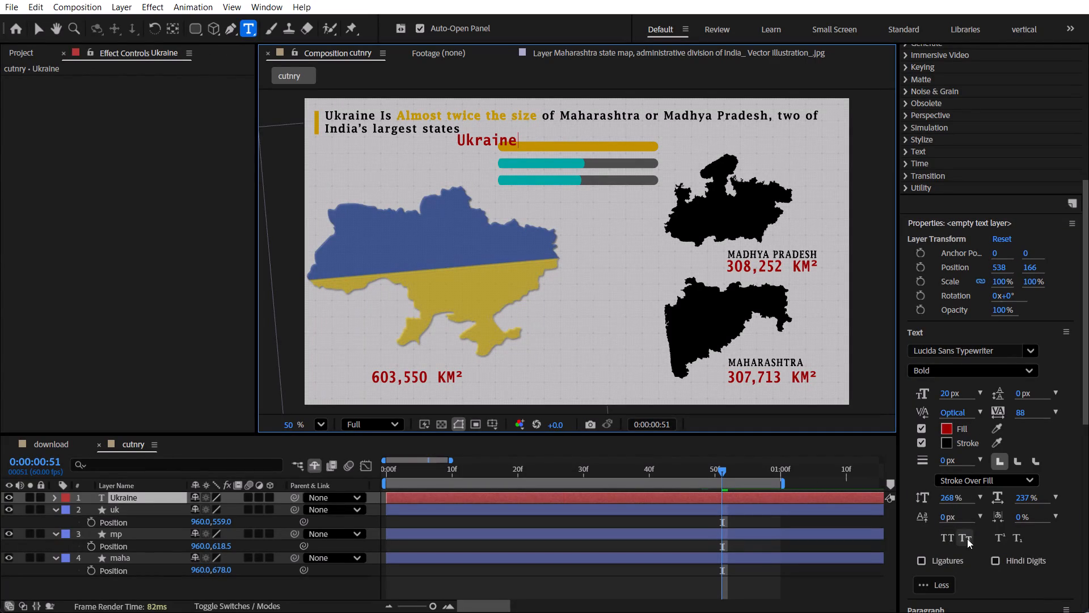
Recolour the Ukraine label's text fill with the gold sampled from the uk bar.
left_click(996, 431)
left_click(569, 147)
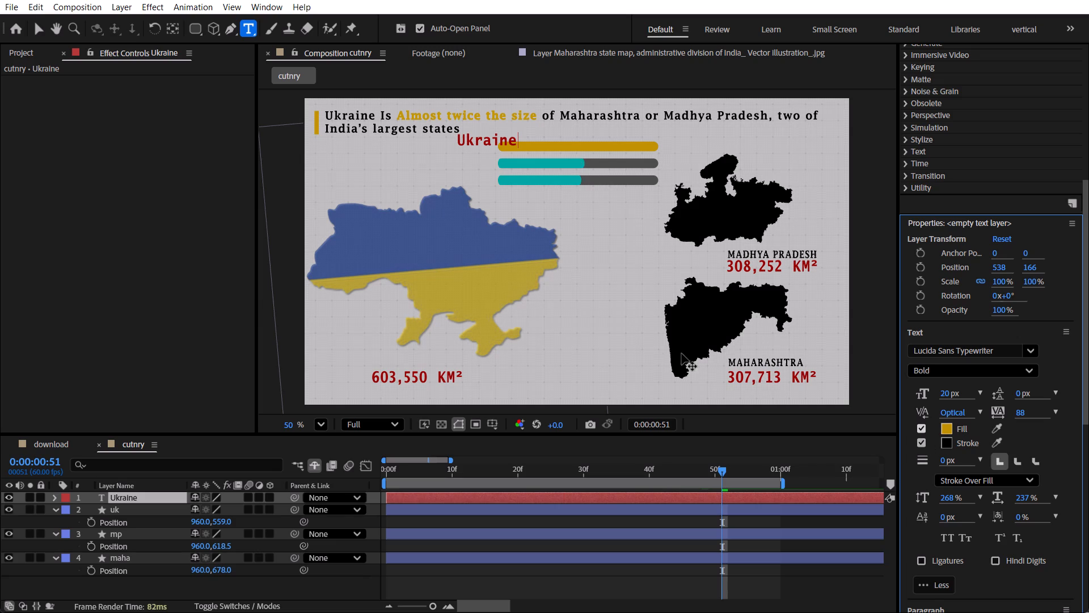
key("ctrl+a")
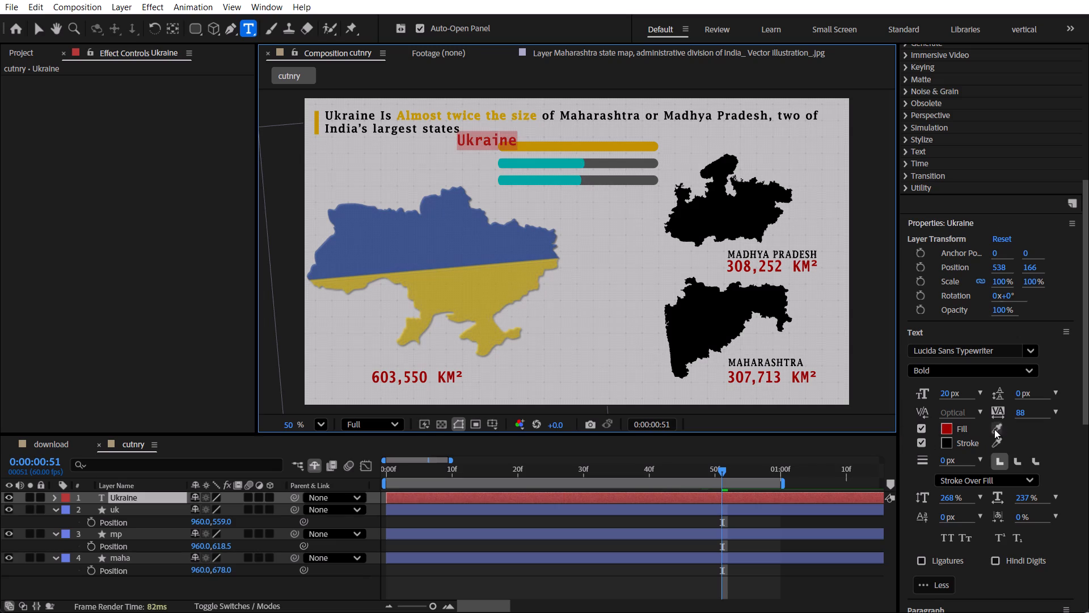
left_click(994, 429)
left_click(563, 149)
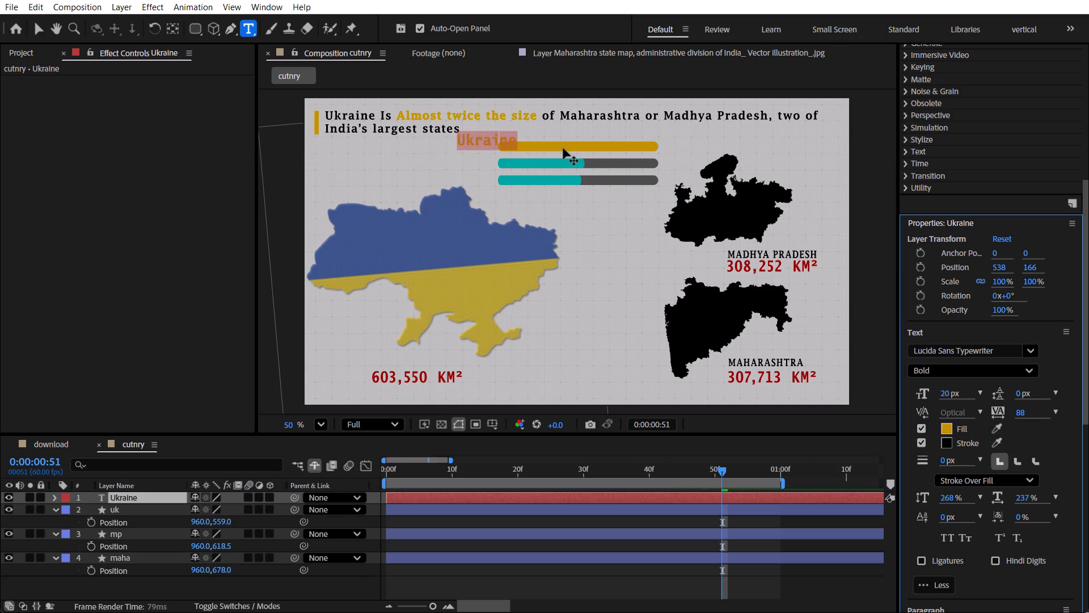
Reduce the Ukraine label's font size to 13 px and move it to position 510, 186 beside the uk bar.
left_click(953, 389)
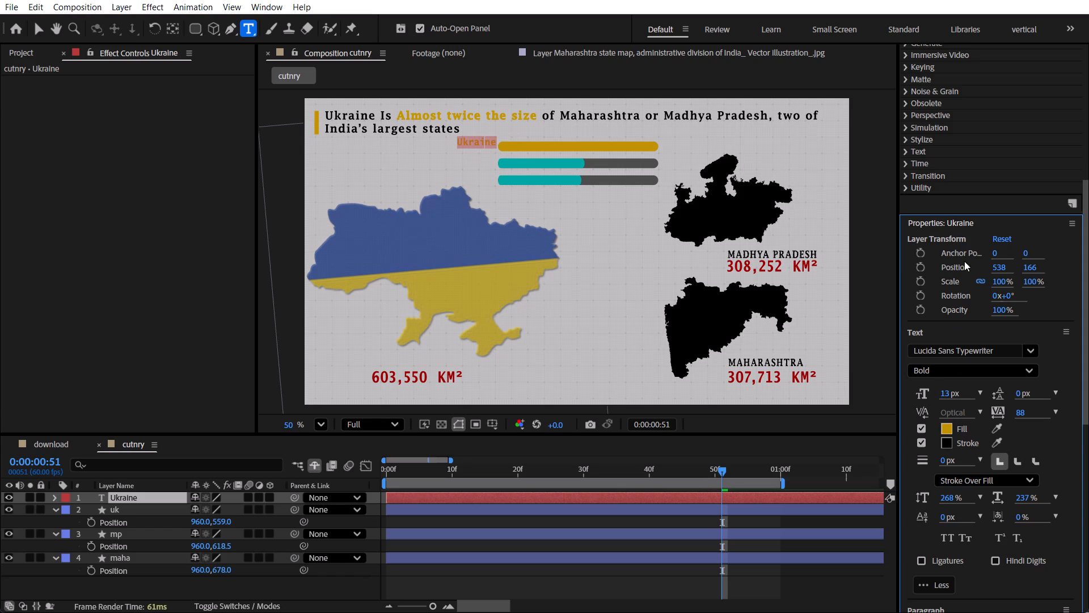
left_click_drag(1005, 267, 982, 267)
left_click_drag(1025, 268, 1040, 268)
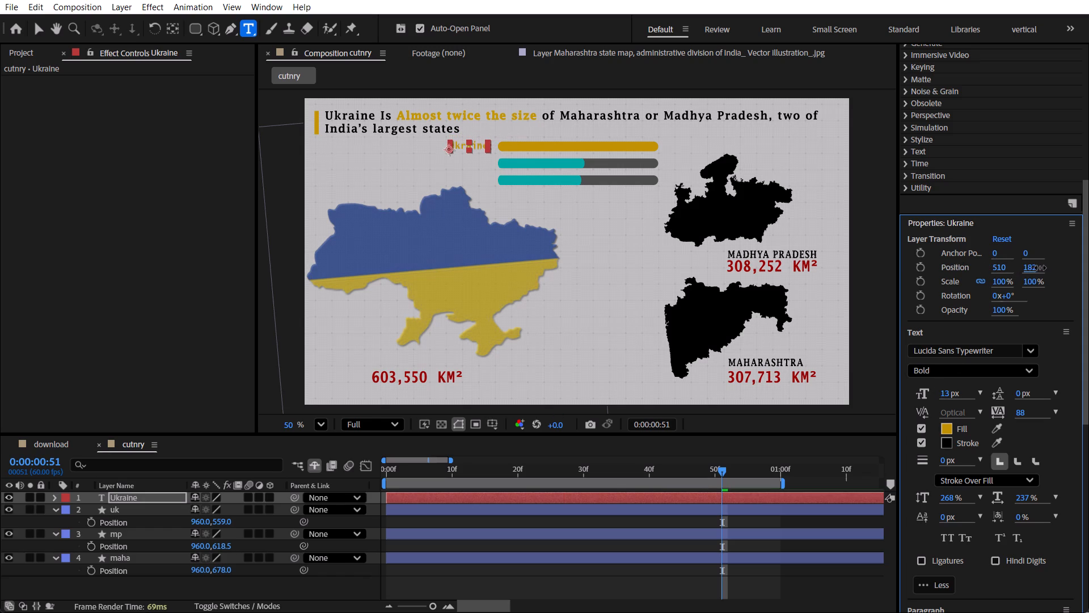
left_click_drag(1040, 268, 1042, 268)
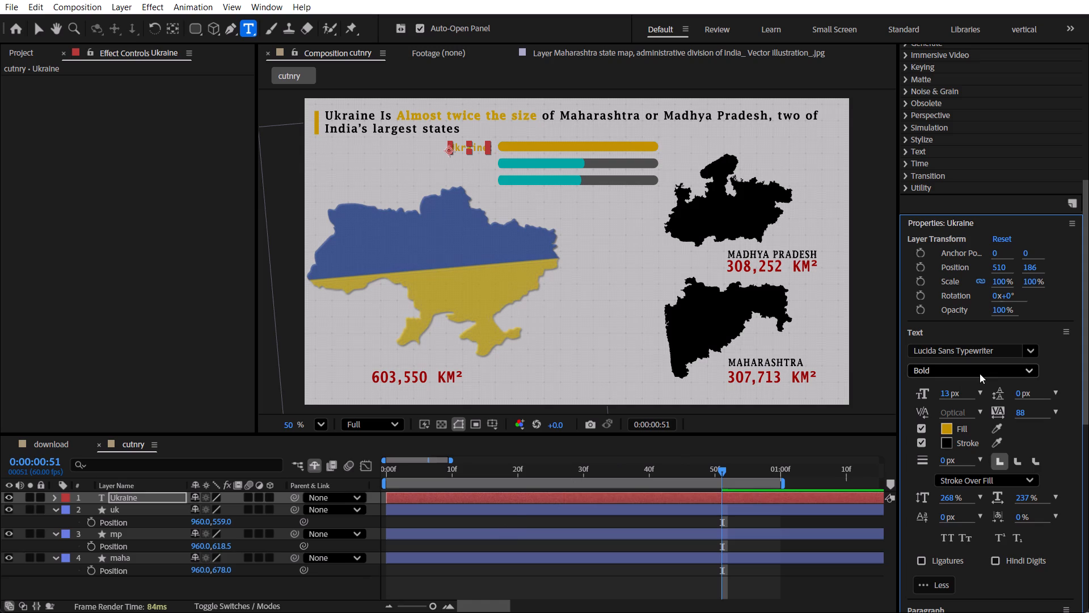
left_click(562, 582)
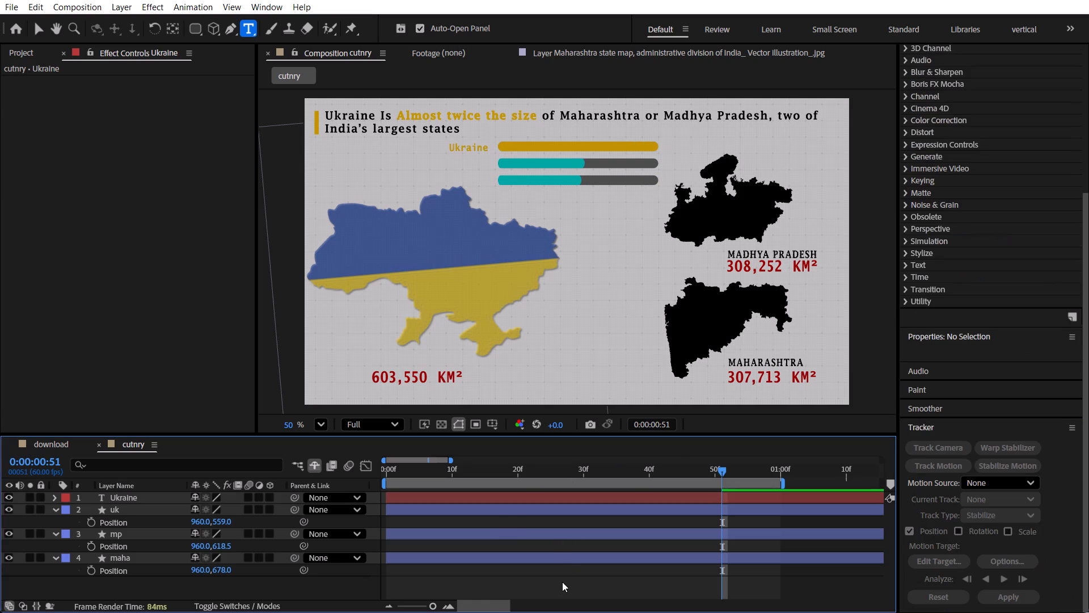
Enlarge the Ukraine label's text, trying 15 px and settling on 18 px, and shift it to X position 474.
left_click(474, 145)
key("ctrl+a")
scroll(416, 141, "up", 4)
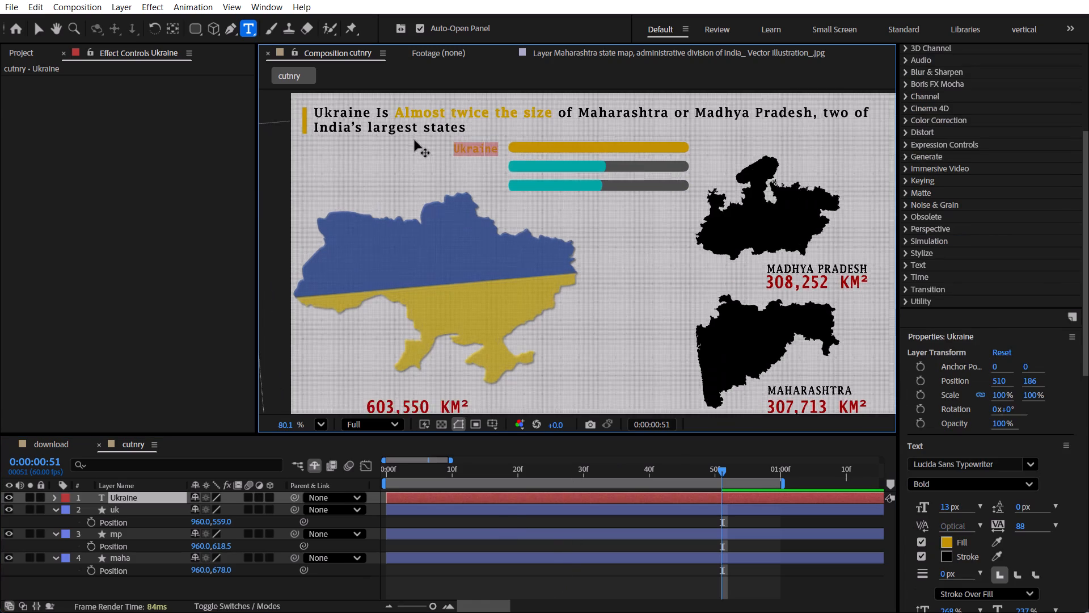
scroll(624, 161, "up", 2)
scroll(407, 103, "up", 2)
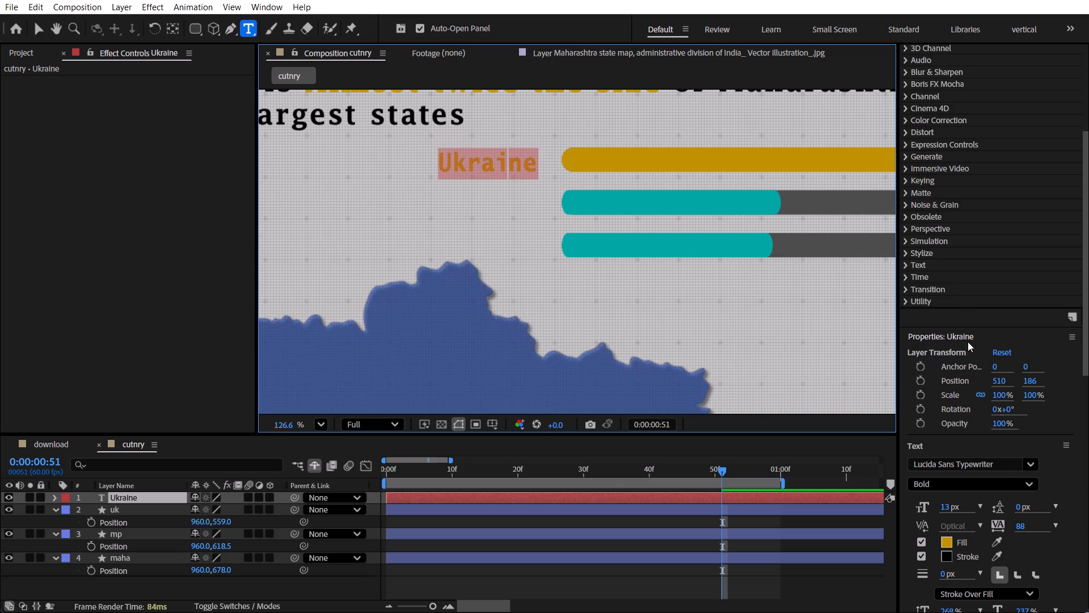
left_click(944, 508)
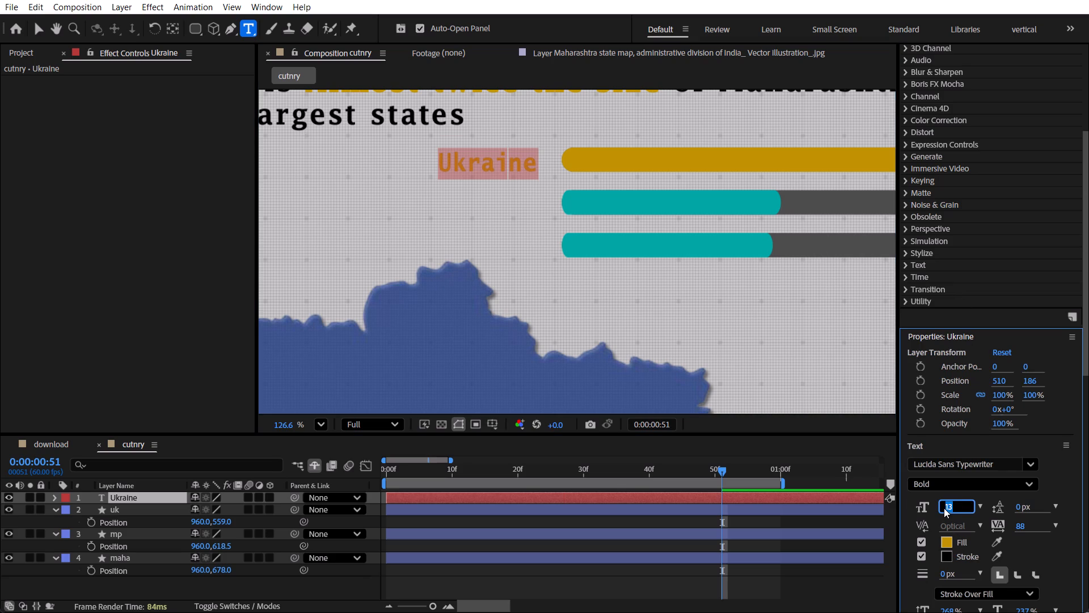
type("15")
key("Return")
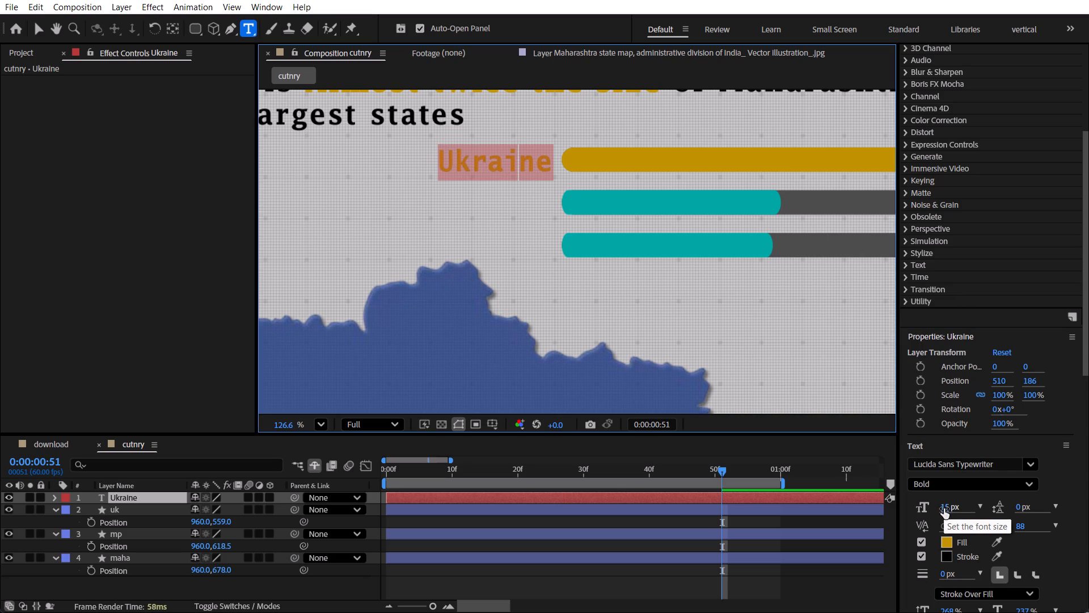
left_click(944, 509)
type("18")
key("Return")
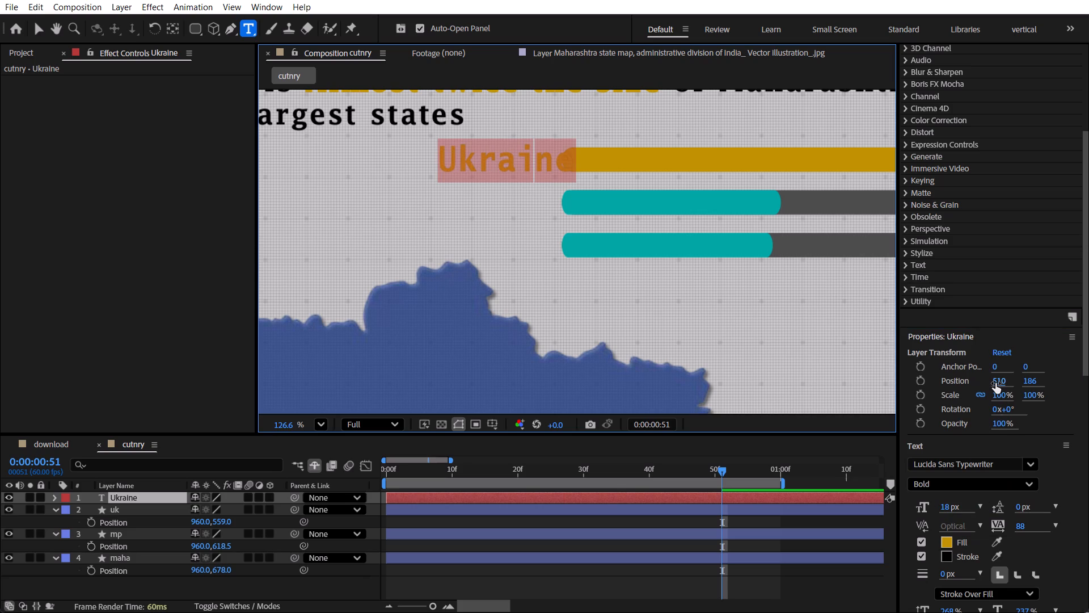
left_click_drag(995, 383, 966, 383)
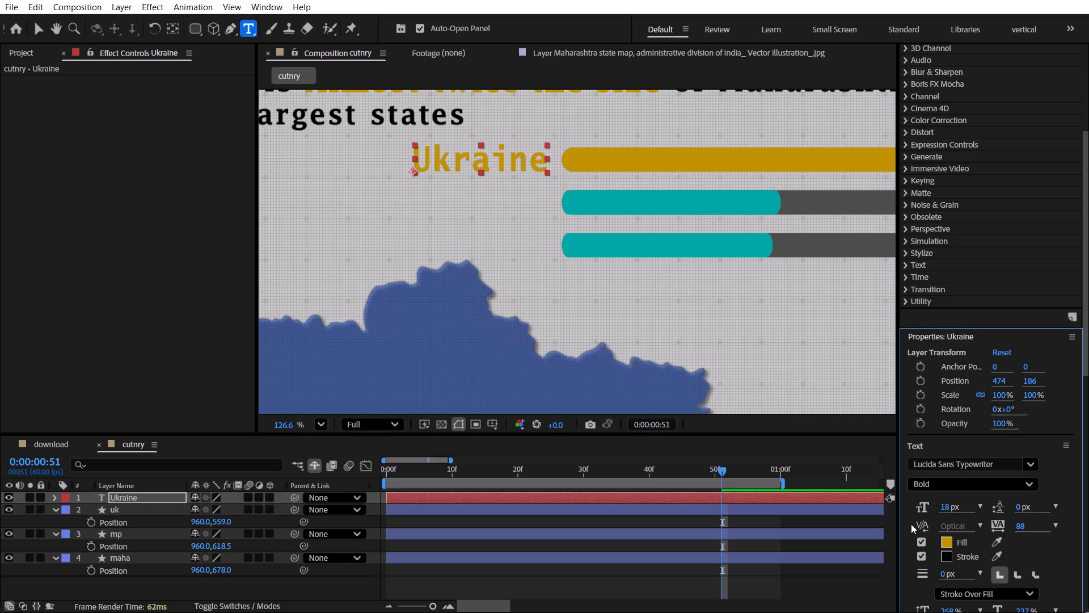
Duplicate the Ukraine label and move the copy down to Y position 243 beside the mp bar.
left_click(137, 497)
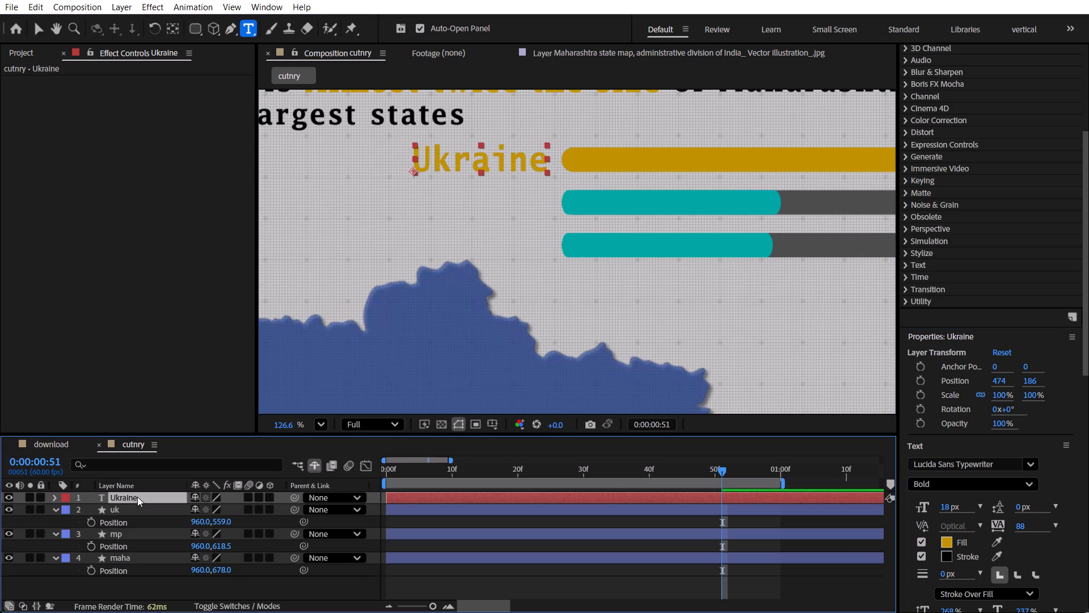
key("ctrl+d")
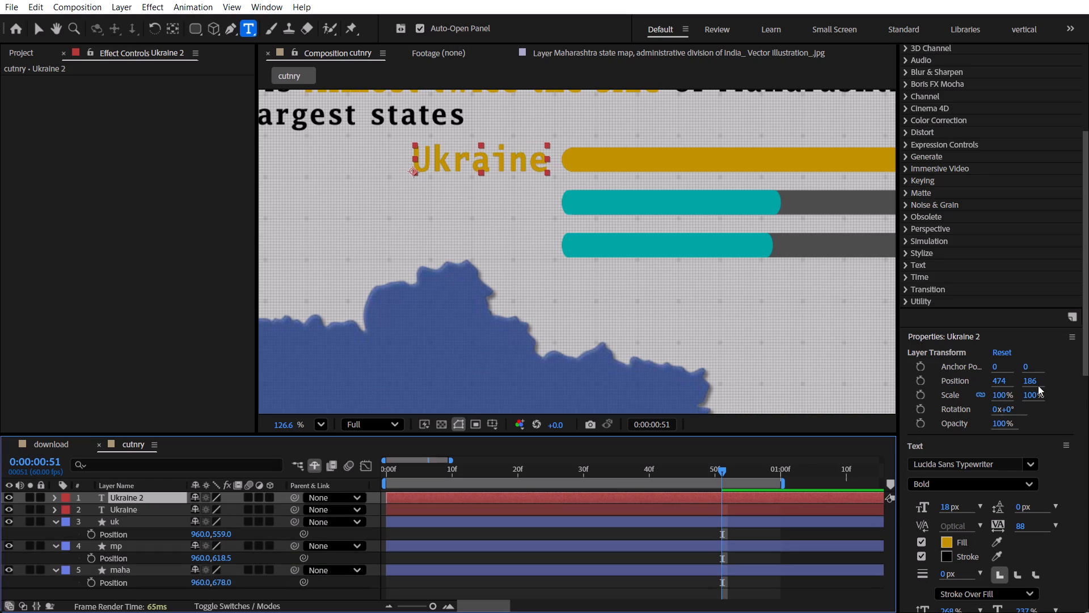
left_click_drag(1032, 377, 1078, 380)
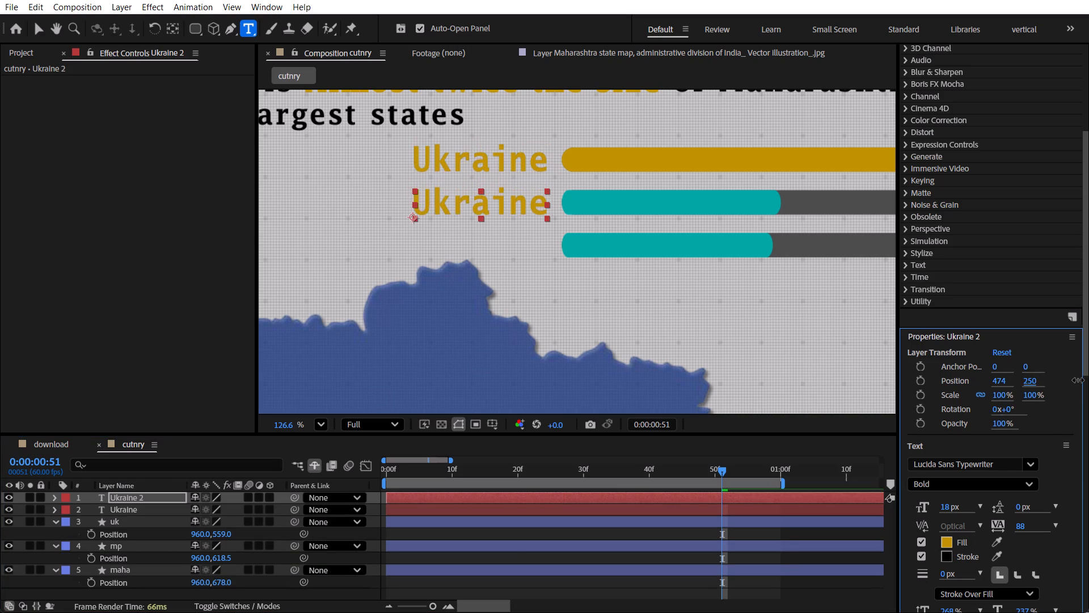
left_click_drag(1078, 380, 1073, 381)
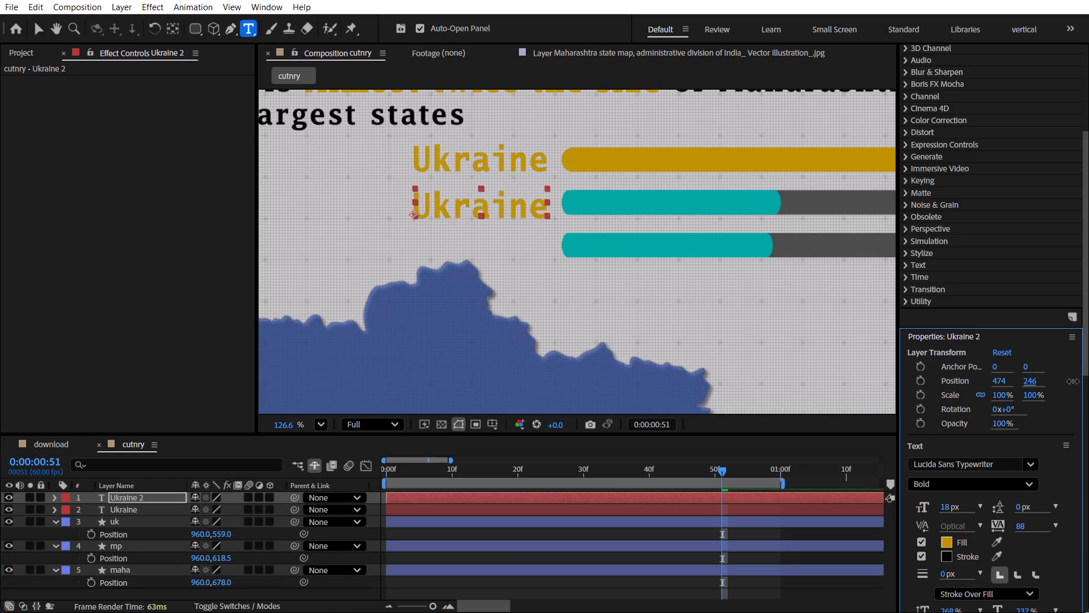
left_click_drag(1073, 381, 1071, 381)
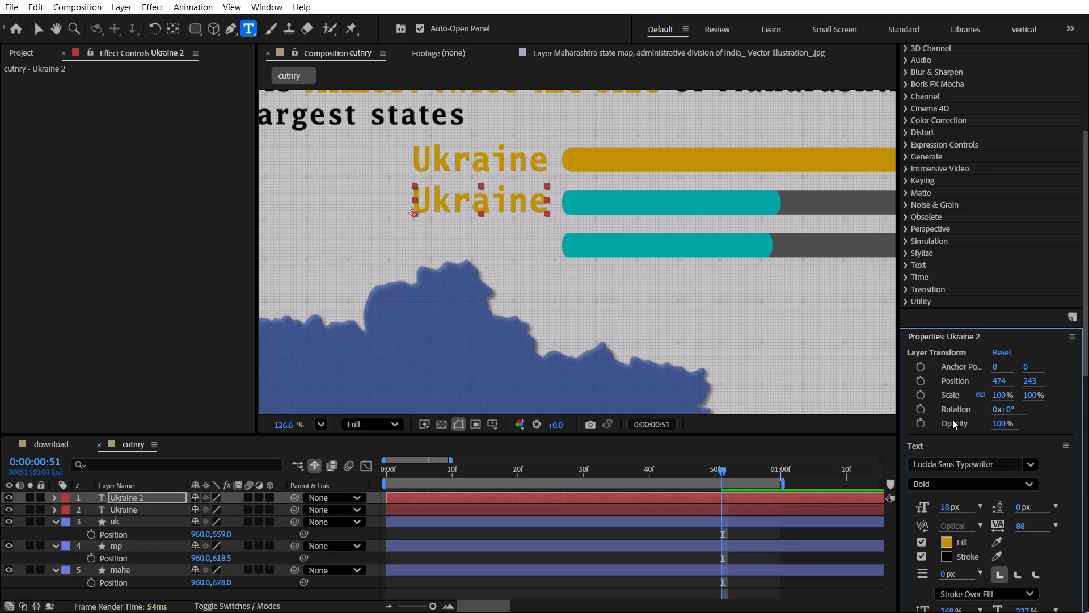
Replace the duplicated label's text beside the mp bar with "Madhya Pradesh".
key("ctrl+a")
left_click(470, 212)
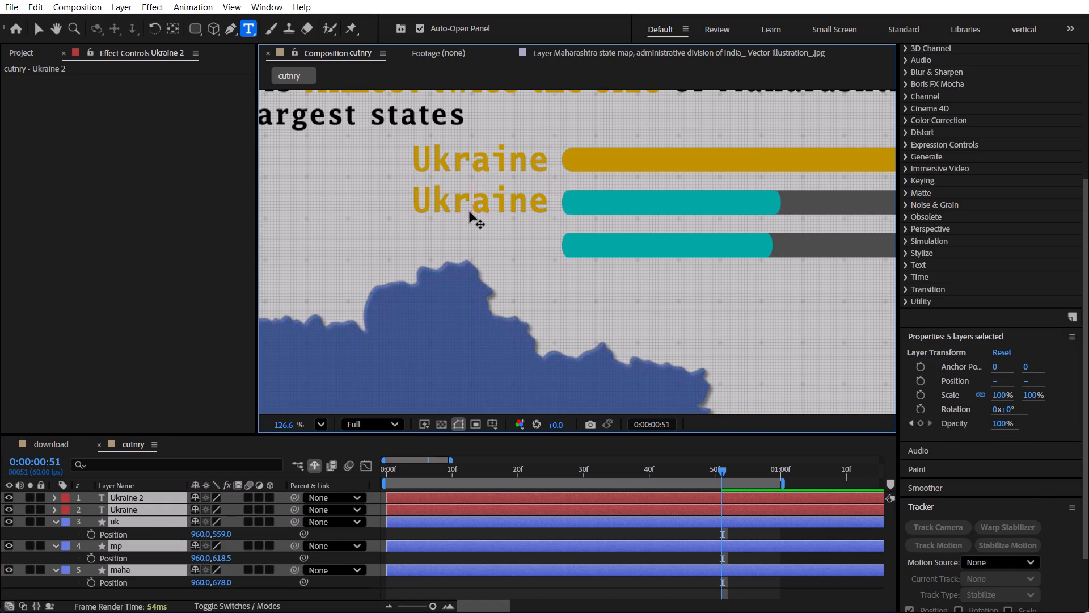
key("ctrl+a")
key("BackSpace")
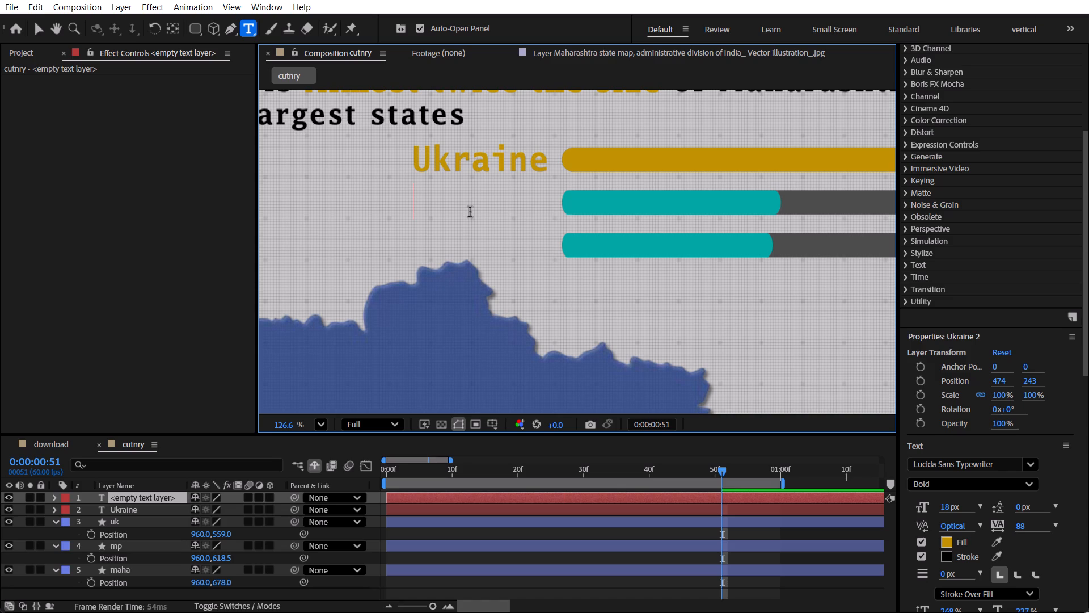
type("Ma")
type("dhya Pradesh")
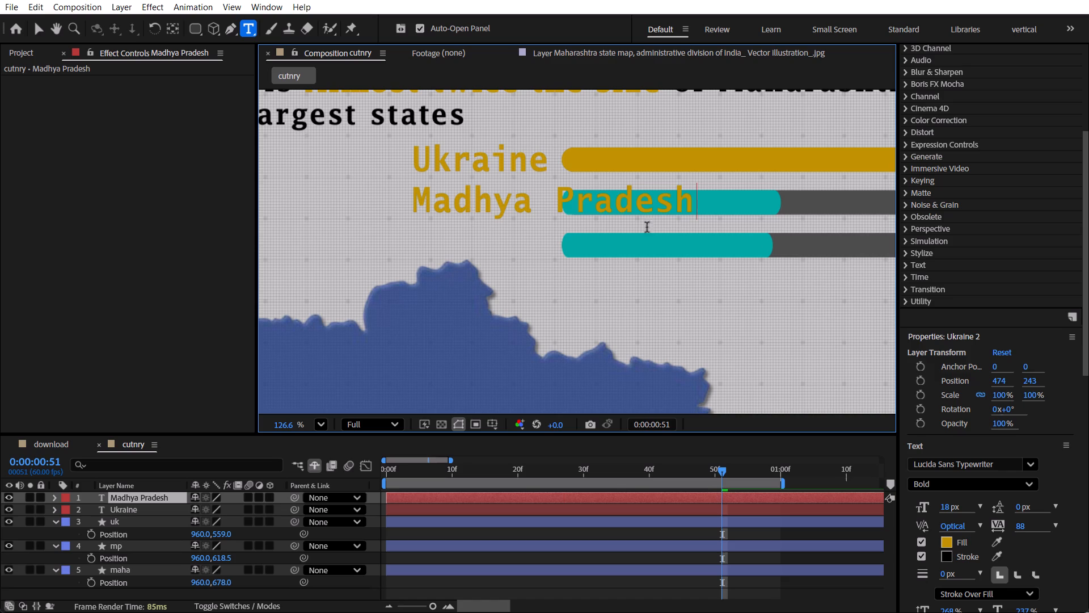
Shift the Madhya Pradesh label to X position 269 and fill its text with the mp bar's teal.
left_click_drag(1003, 384, 979, 384)
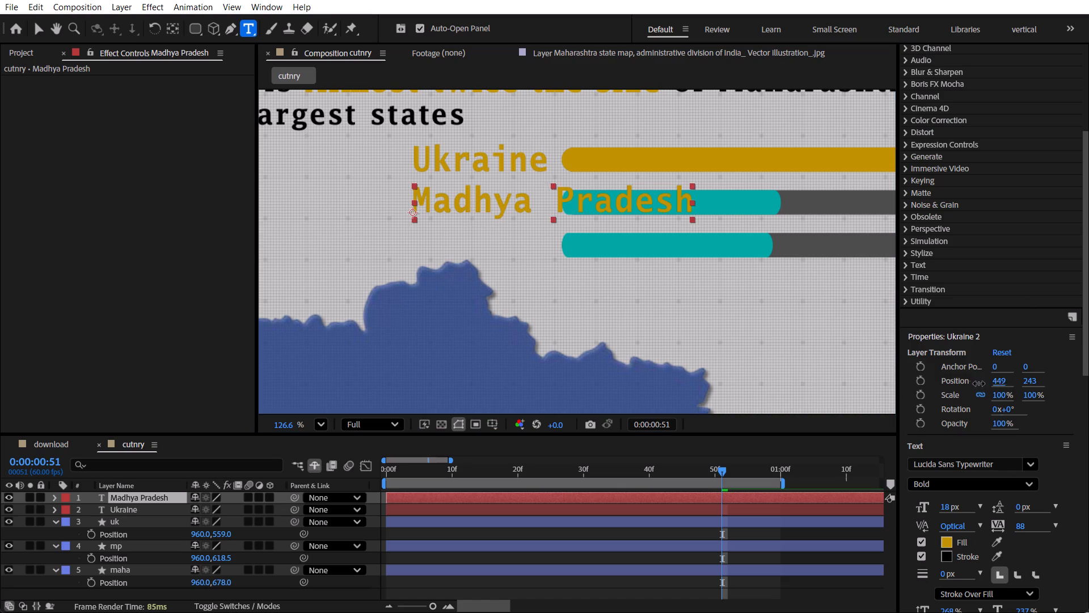
left_click_drag(979, 384, 832, 367)
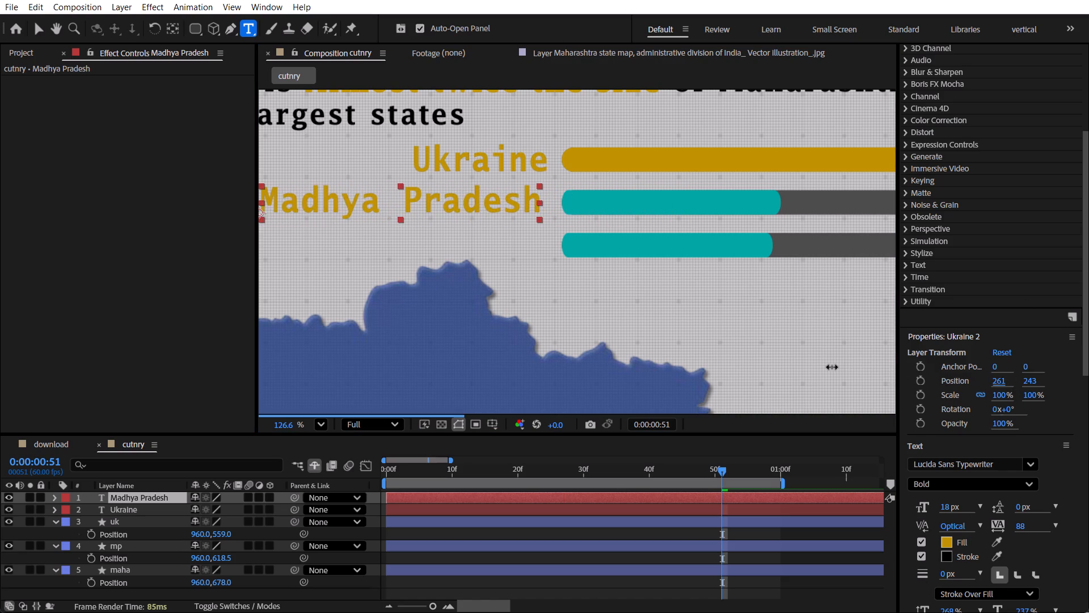
left_click_drag(832, 367, 838, 367)
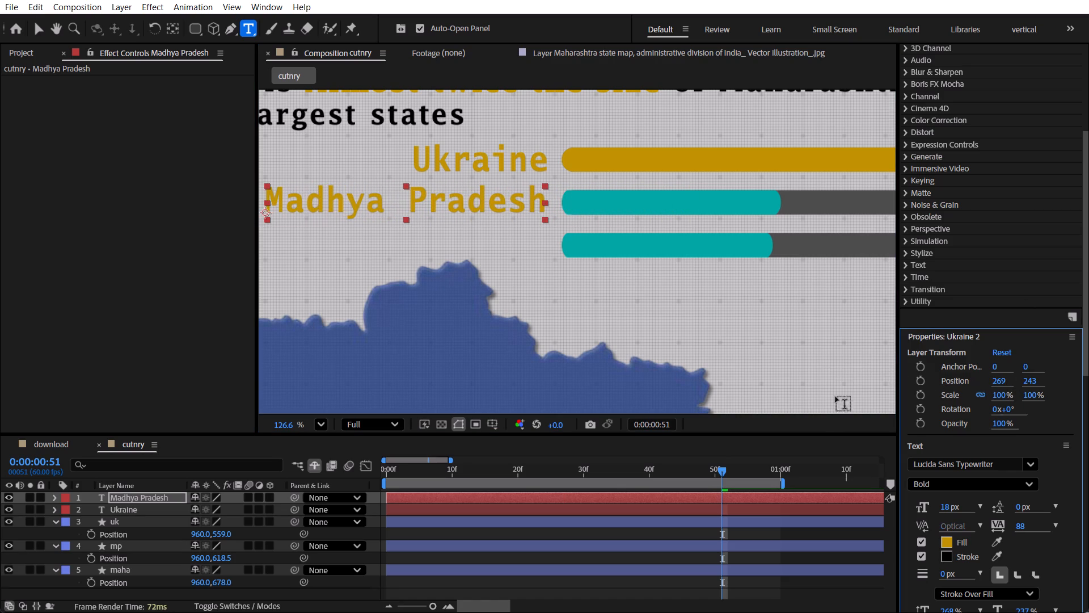
left_click(998, 540)
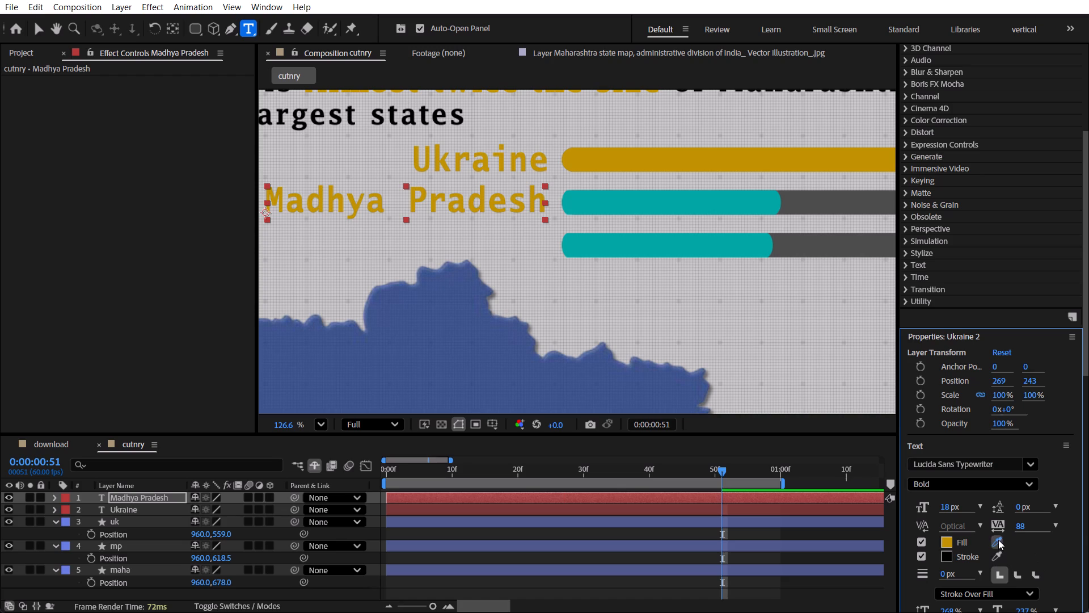
left_click(715, 207)
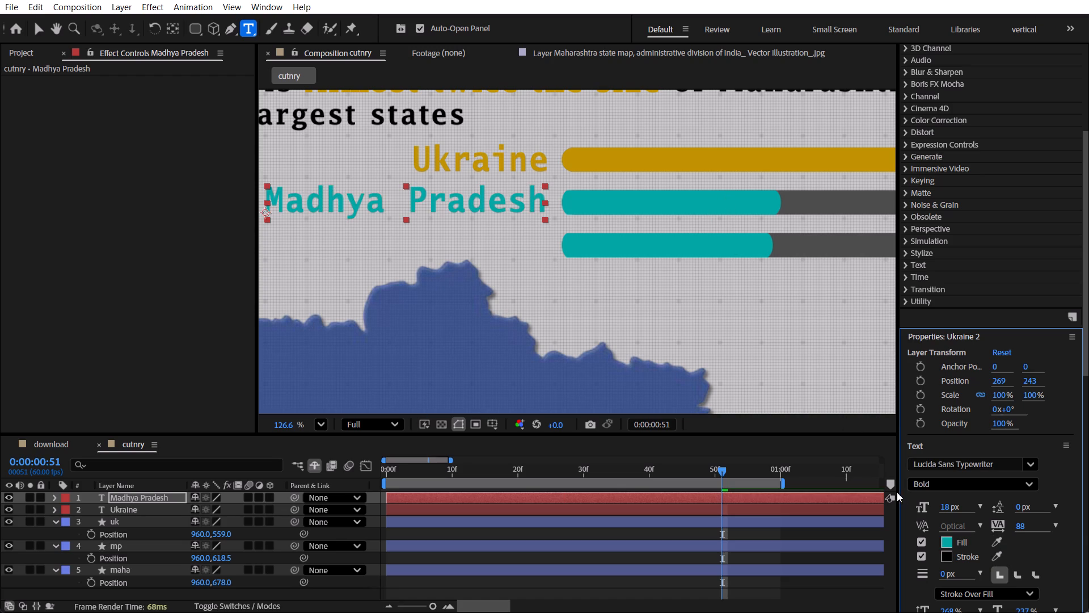
Duplicate the Madhya Pradesh label and move the copy down to Y position 304 beside the maha bar.
key("ctrl+d")
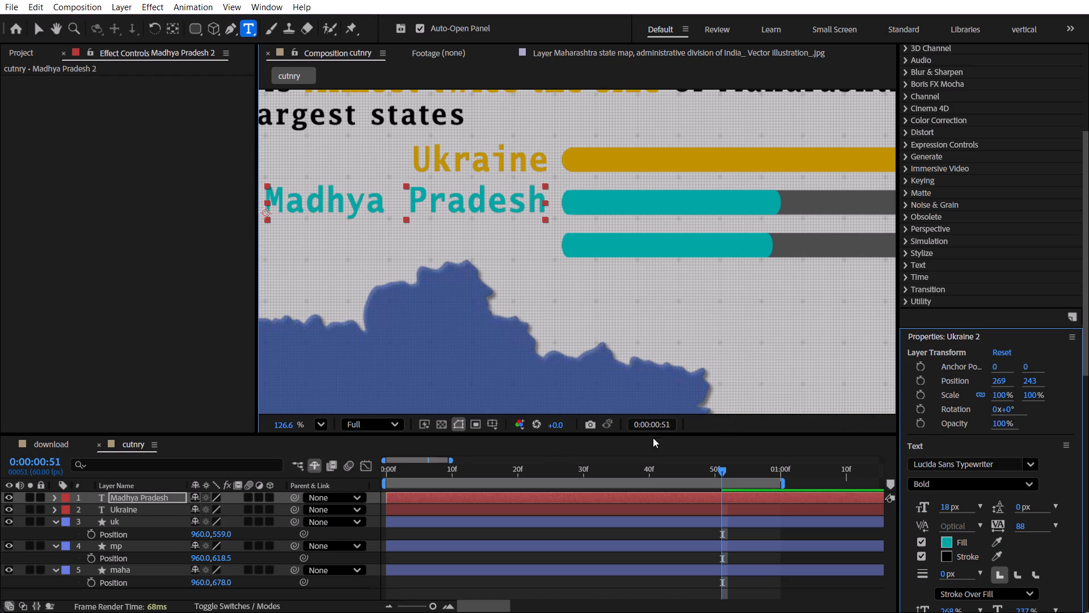
left_click(183, 499)
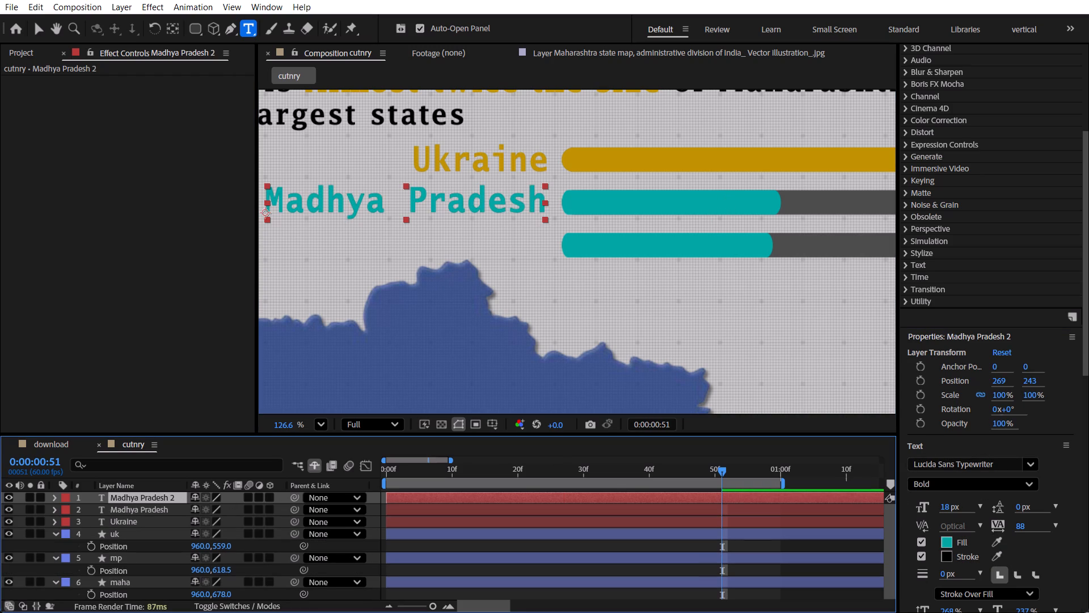
left_click_drag(1031, 380, 1065, 385)
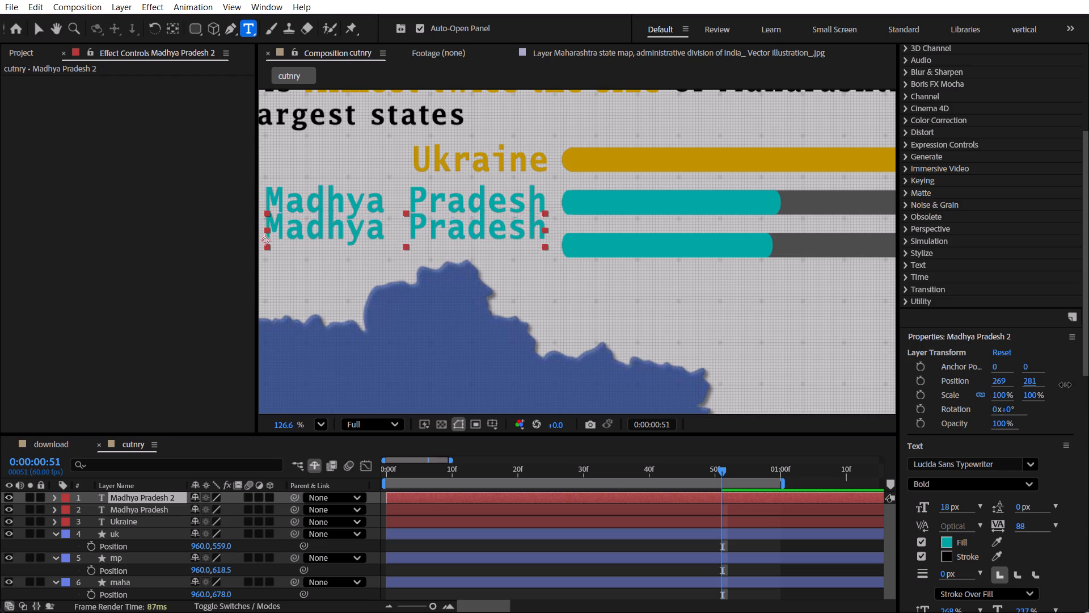
left_click_drag(1065, 385, 1072, 387)
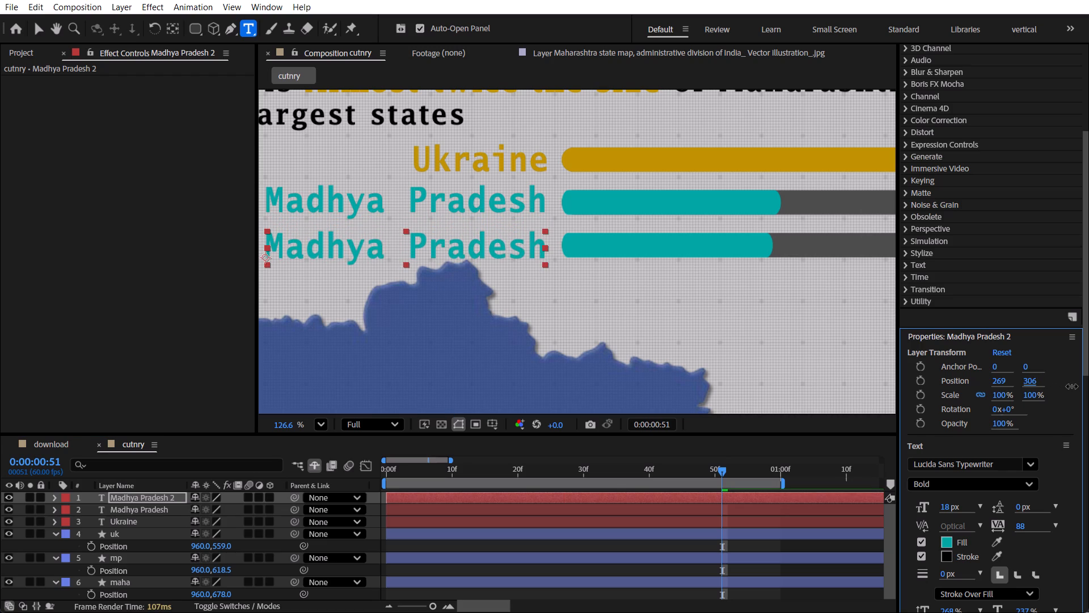
left_click_drag(1072, 387, 1070, 387)
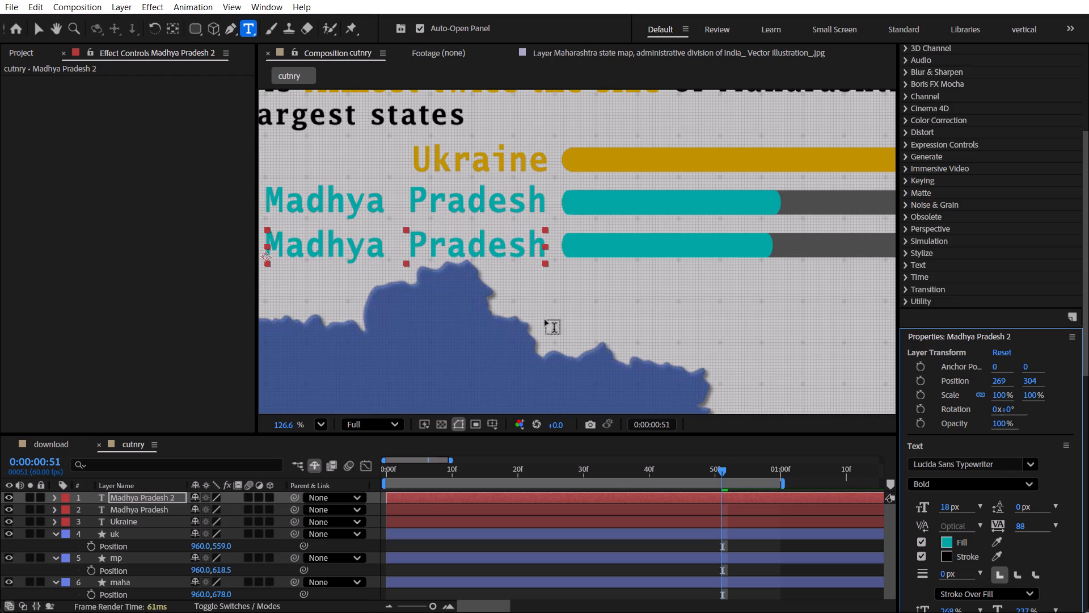
Replace the duplicated label's text beside the maha bar with "Maharashtra".
left_click(464, 247)
key("ctrl+a")
key("BackSpace")
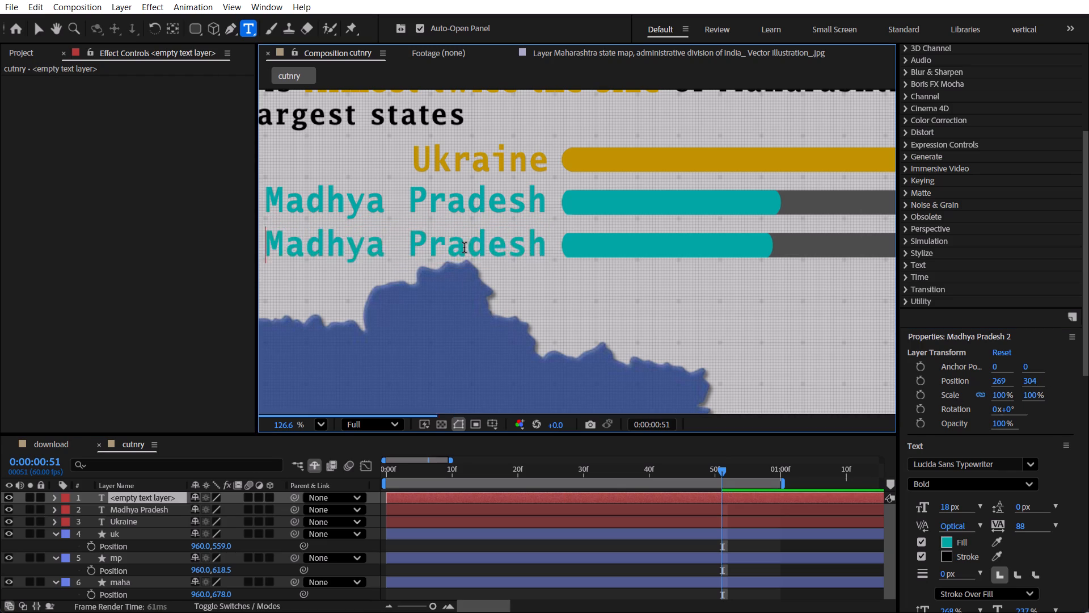
key("m")
key("BackSpace")
type("Maharashtra")
key("Return")
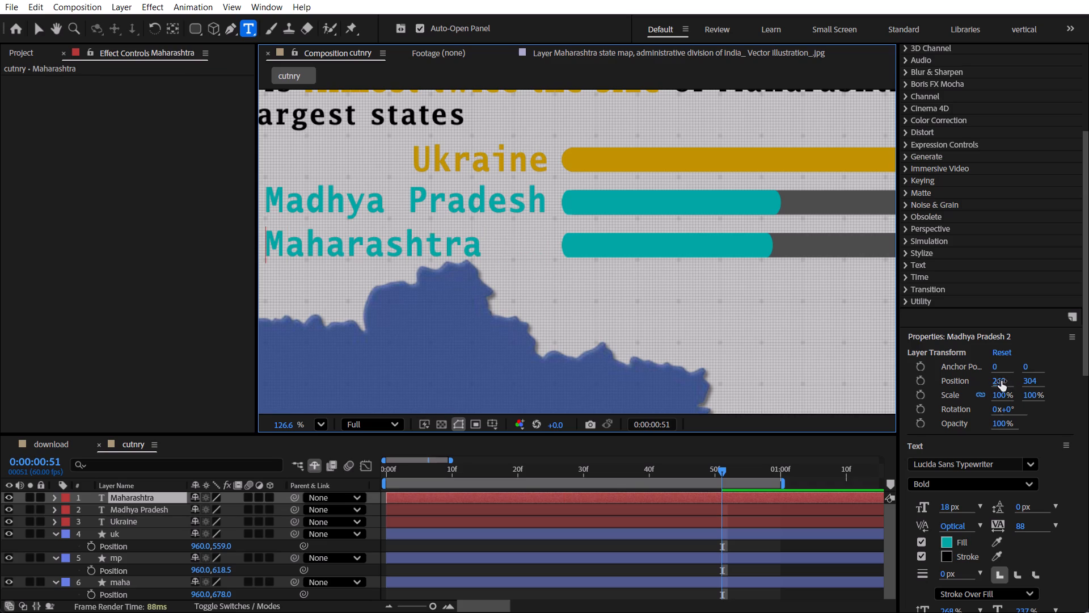
Shift the Maharashtra label horizontally toward the maha bar so its end lines up with the Madhya Pradesh label.
left_click_drag(1001, 381, 1067, 384)
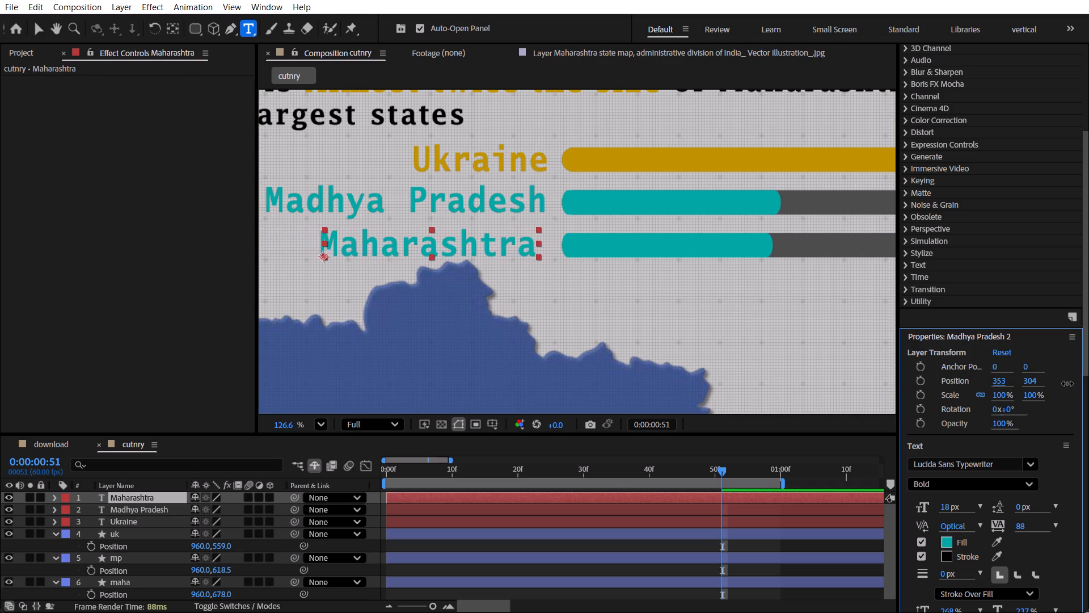
left_click_drag(1067, 384, 1075, 385)
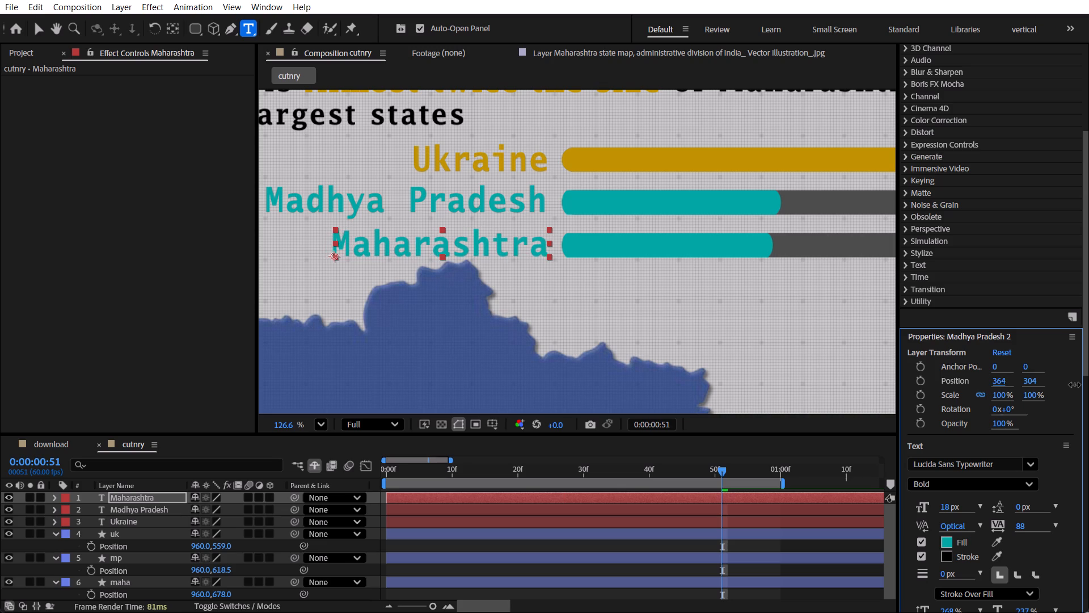
left_click_drag(1075, 385, 1070, 385)
left_click(495, 549)
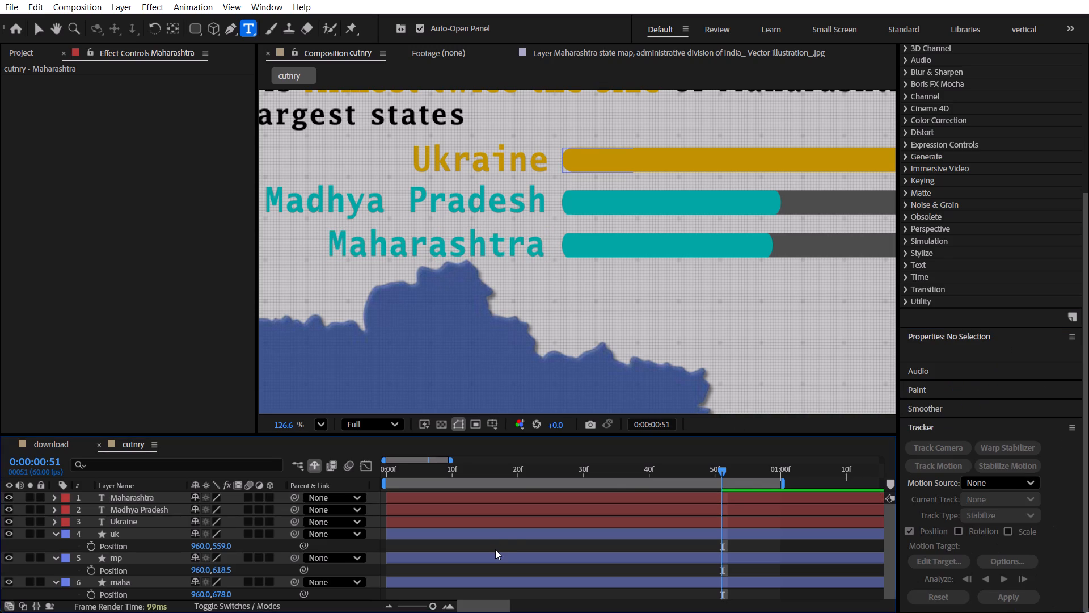
Collapse the open layer properties and reveal only the keyframed properties of the uk, mp and maha bars.
key("u")
key("u")
left_click(542, 587)
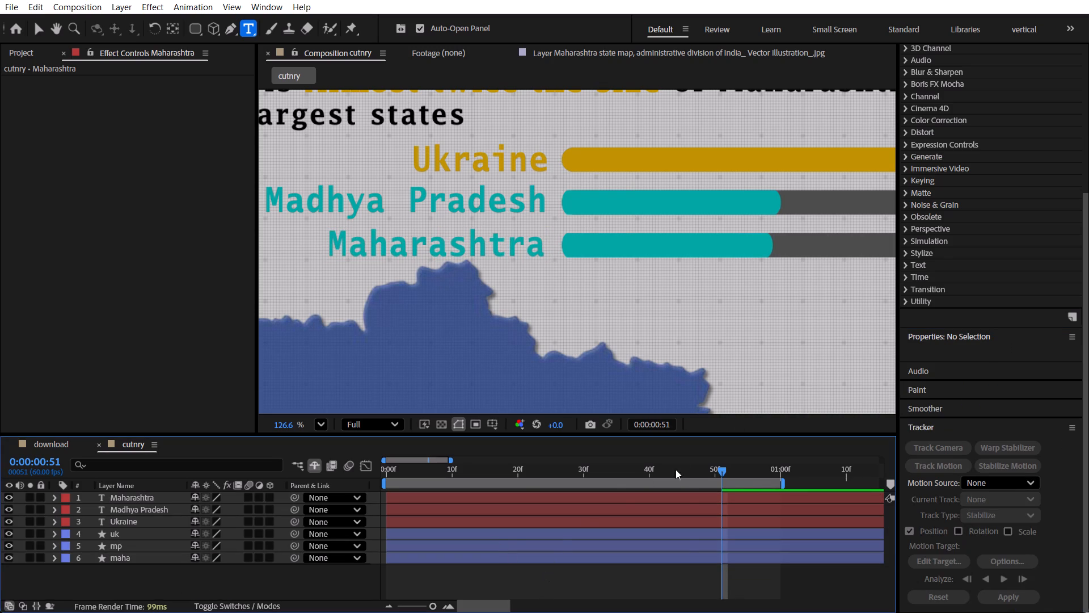
left_click_drag(691, 468, 703, 472)
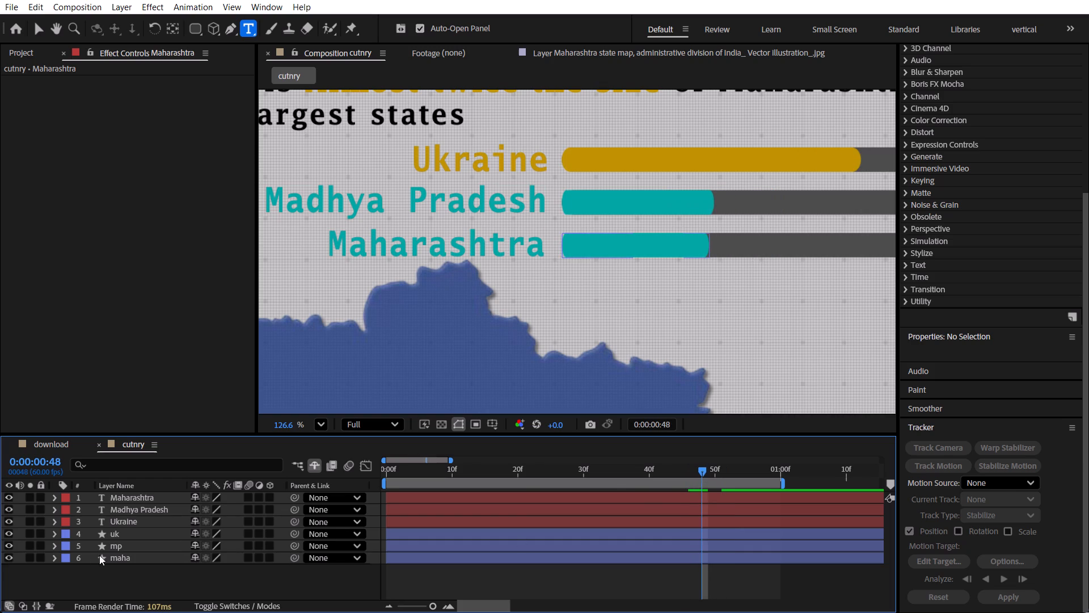
left_click_drag(91, 572, 160, 534)
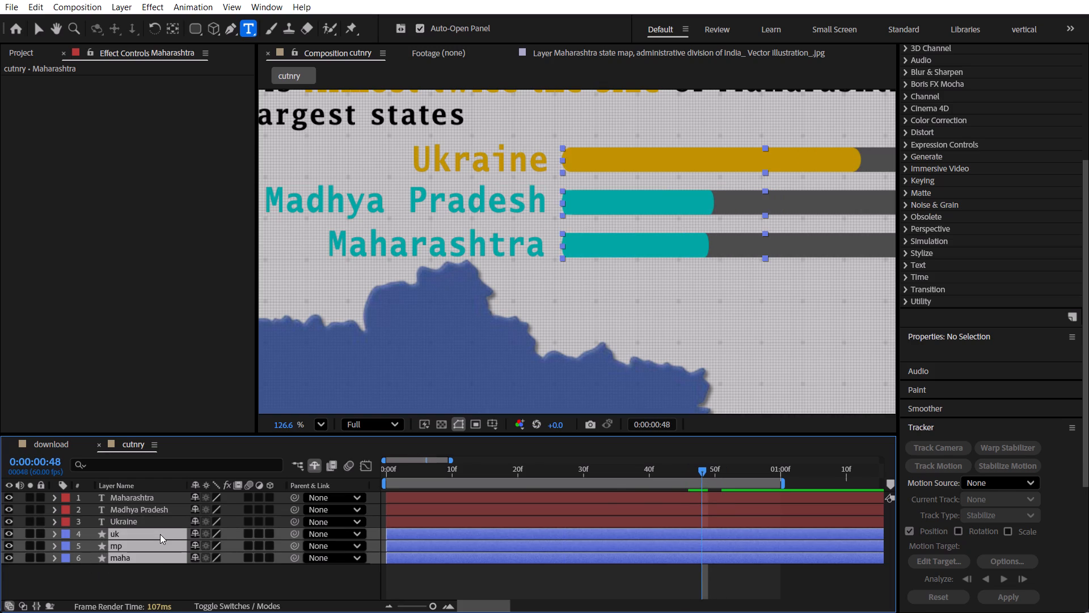
key("u")
scroll(655, 539, "down", 2)
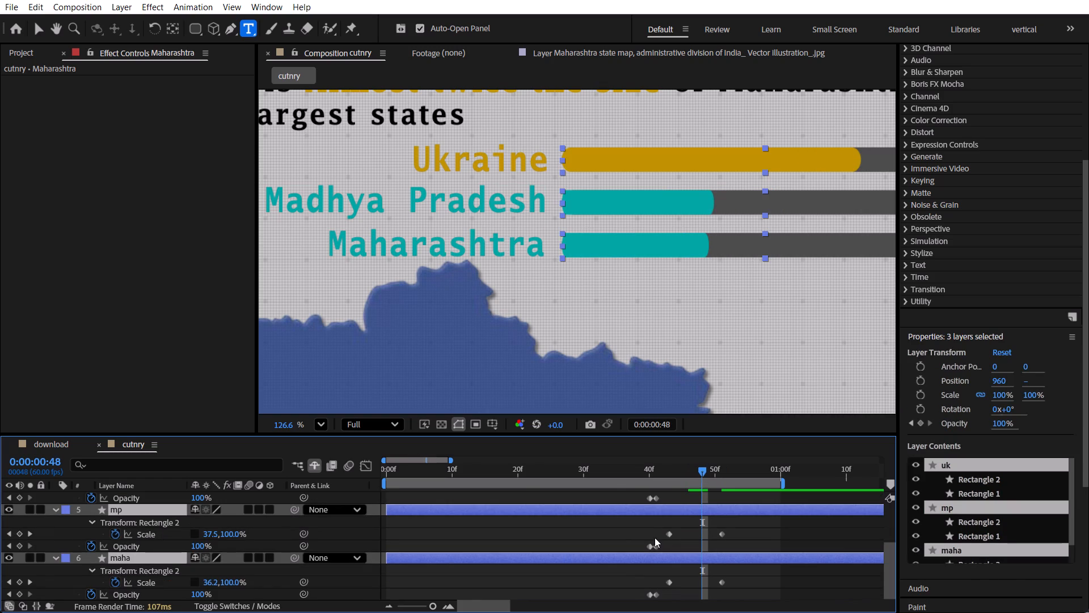
scroll(655, 544, "up", 3)
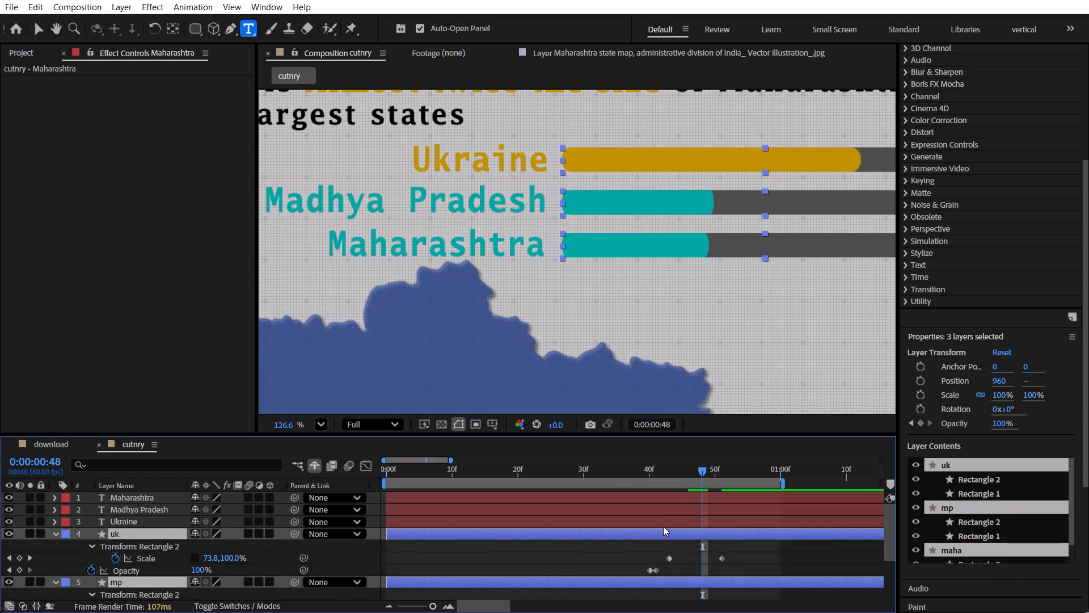
Copy the uk bar's two Opacity keyframes and paste them at frame 40 onto the Ukraine, Madhya Pradesh and Maharashtra labels.
left_click_drag(666, 471, 659, 471)
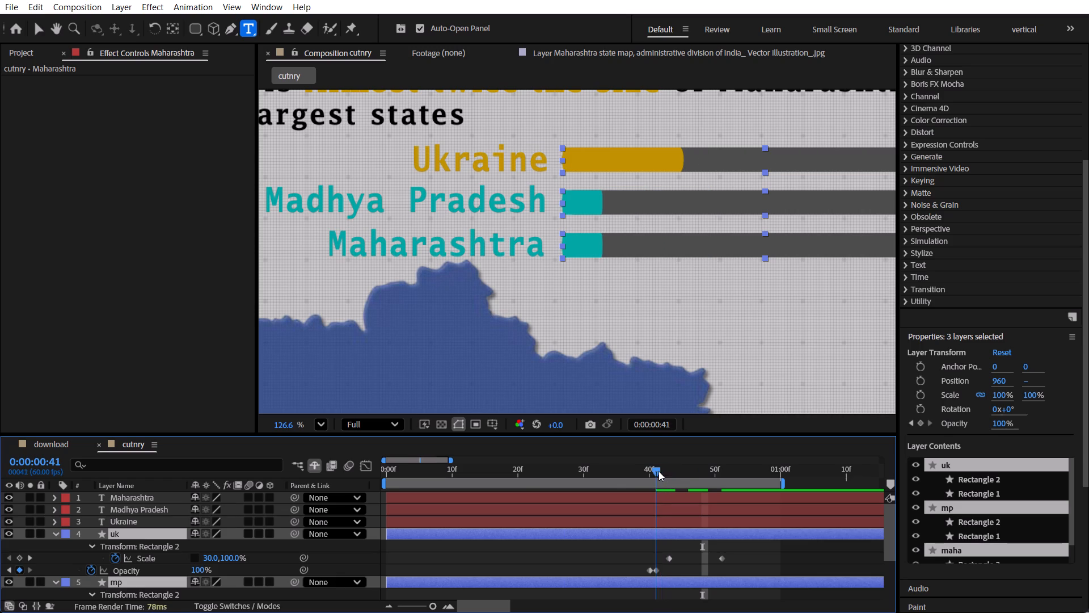
left_click_drag(659, 471, 668, 477)
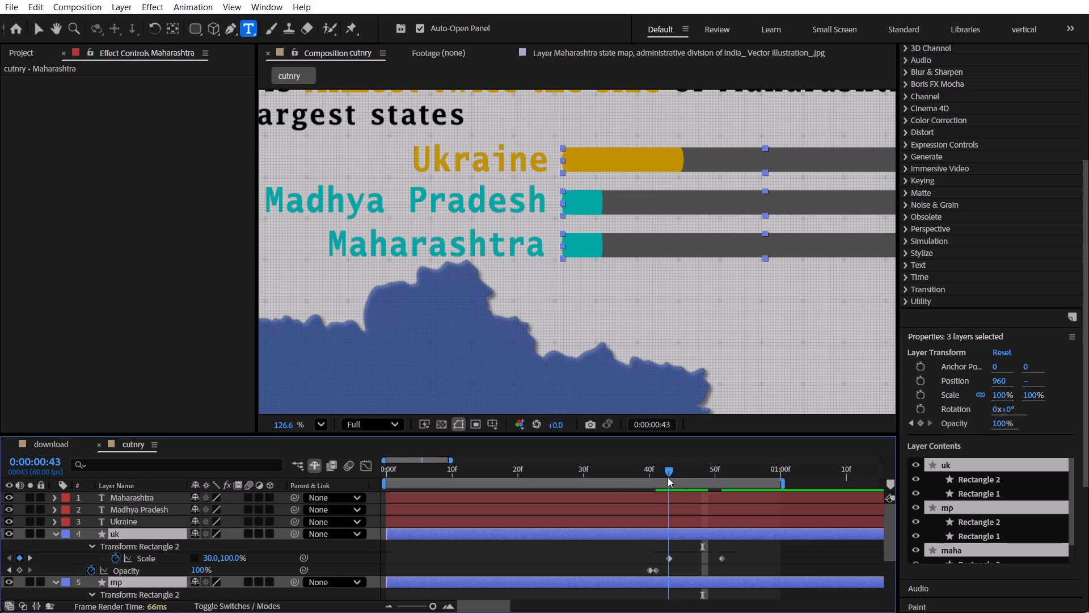
left_click_drag(668, 477, 650, 477)
left_click_drag(669, 568, 632, 566)
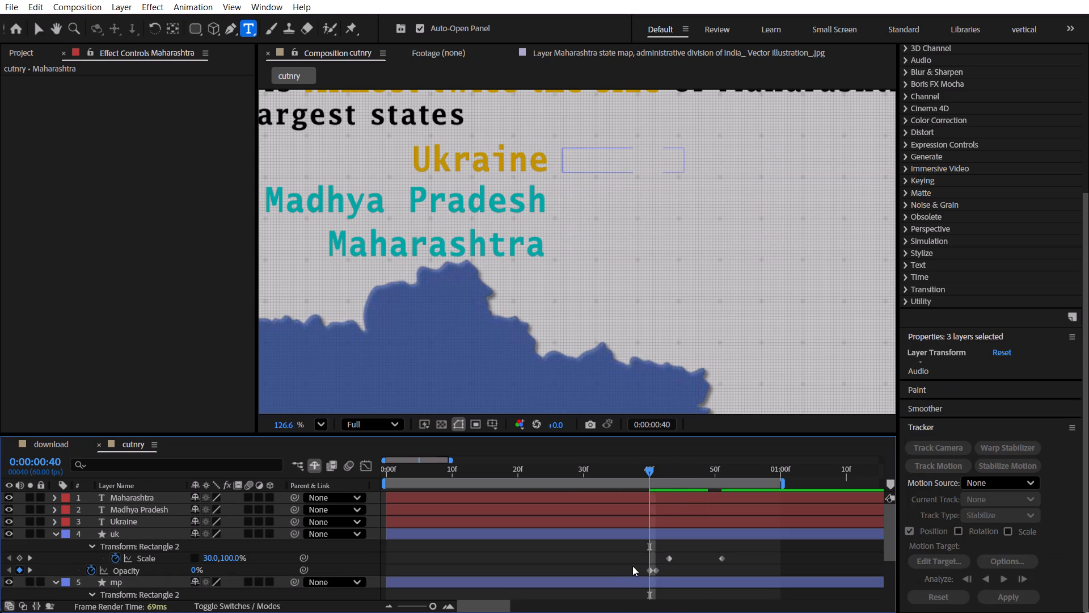
left_click_drag(632, 566, 631, 565)
key("ctrl+c")
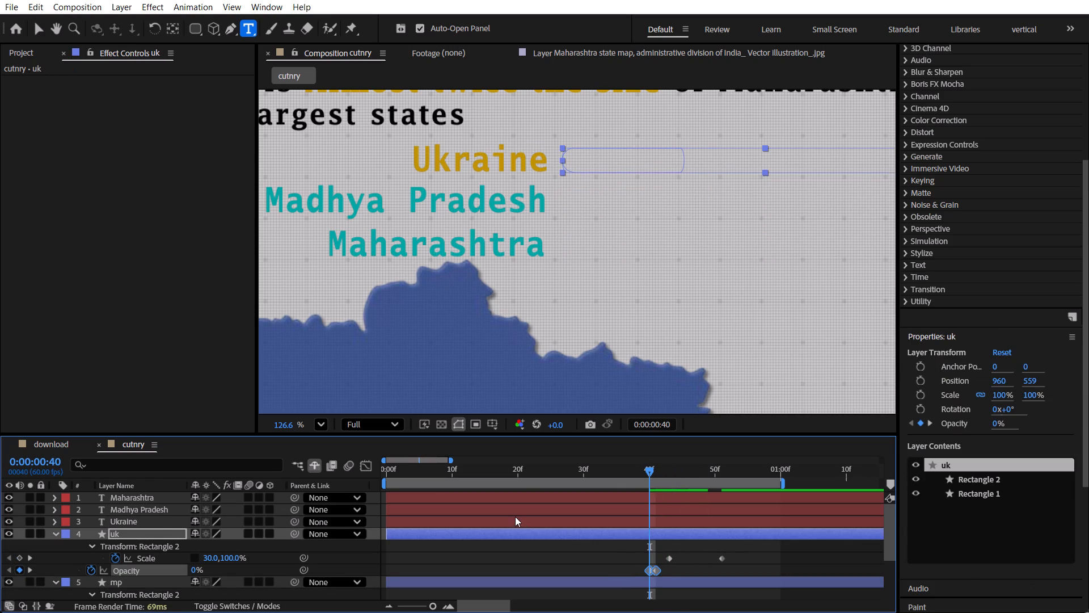
left_click(515, 521)
left_click(512, 494, "shift")
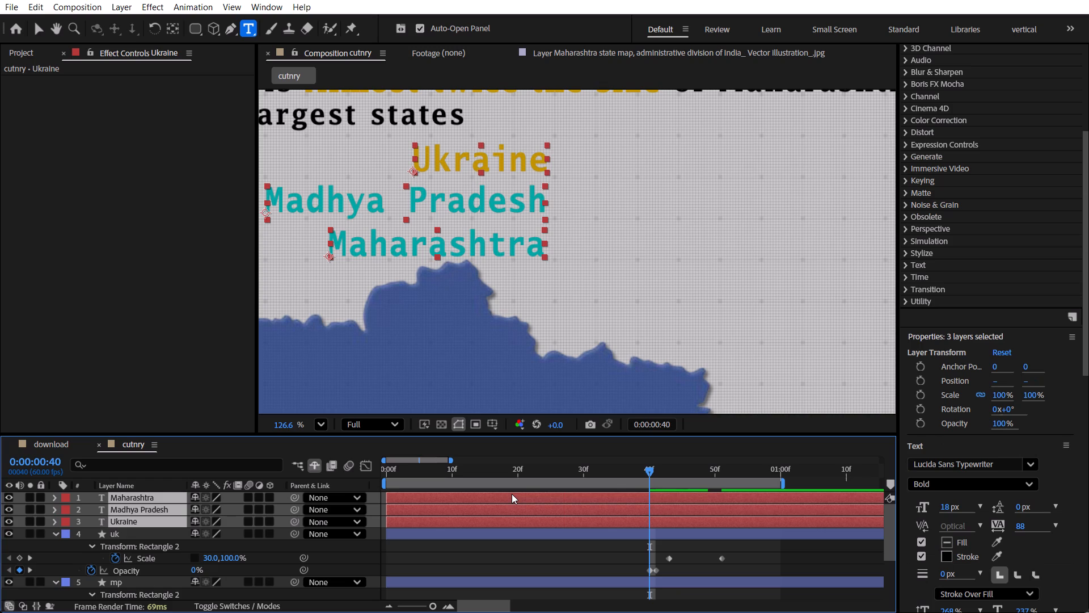
key("ctrl+v")
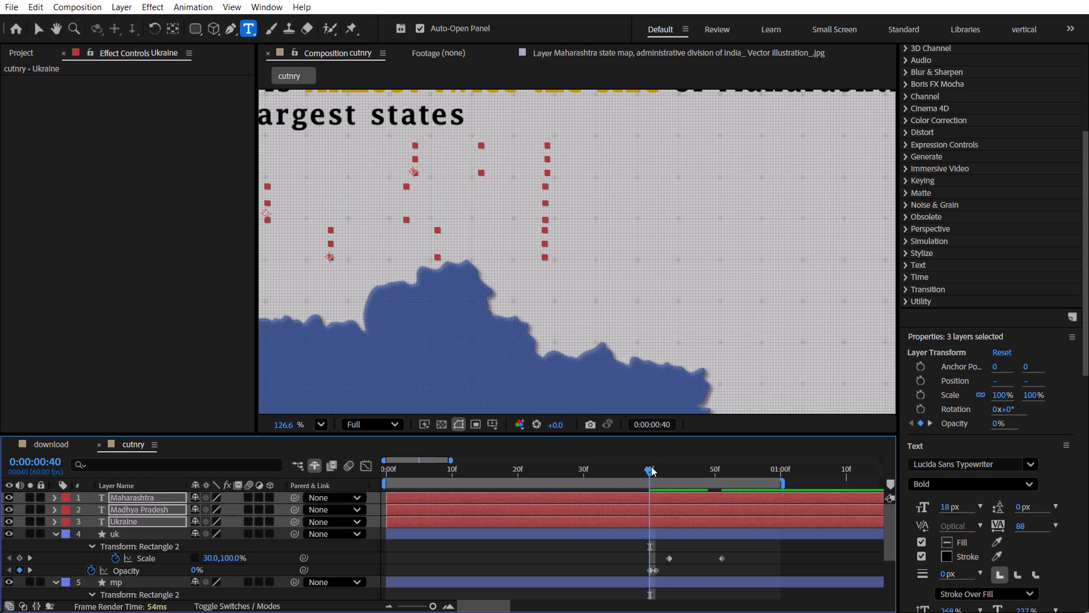
Search the effects and presets for "ty" and apply the Typewriter preset to the Ukraine label at frame 41.
left_click_drag(651, 467, 649, 474)
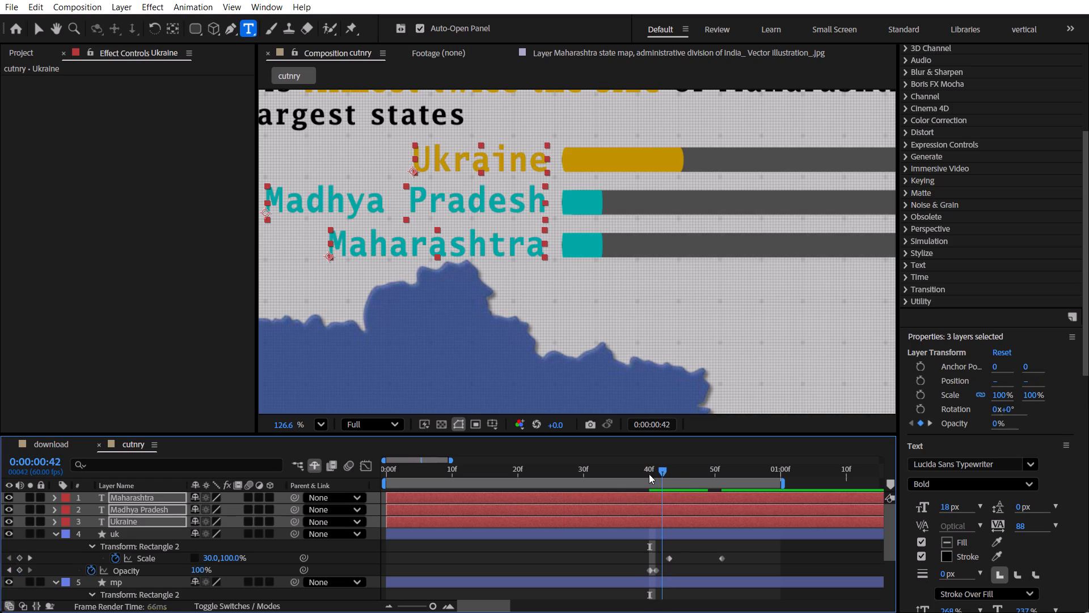
left_click_drag(649, 474, 659, 475)
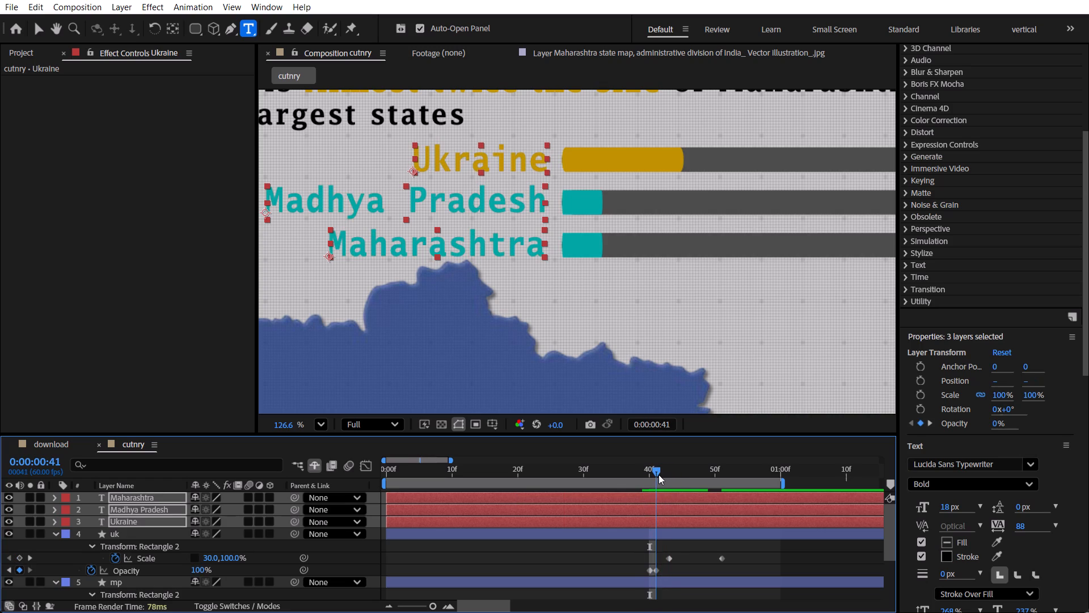
left_click_drag(659, 475, 655, 481)
scroll(1014, 315, "up", 4)
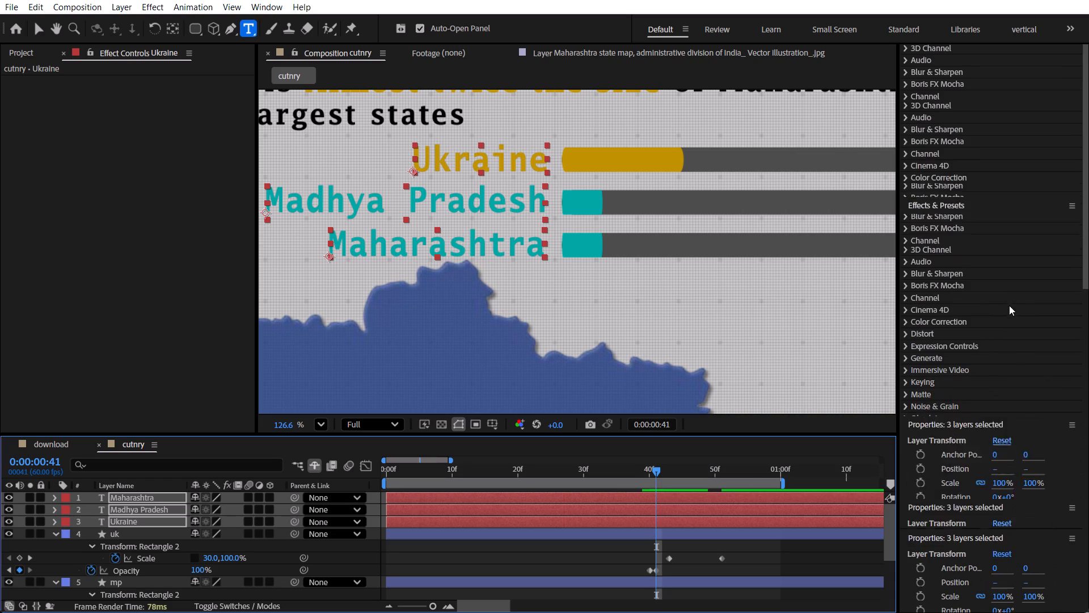
scroll(935, 379, "up", 3)
left_click(989, 229)
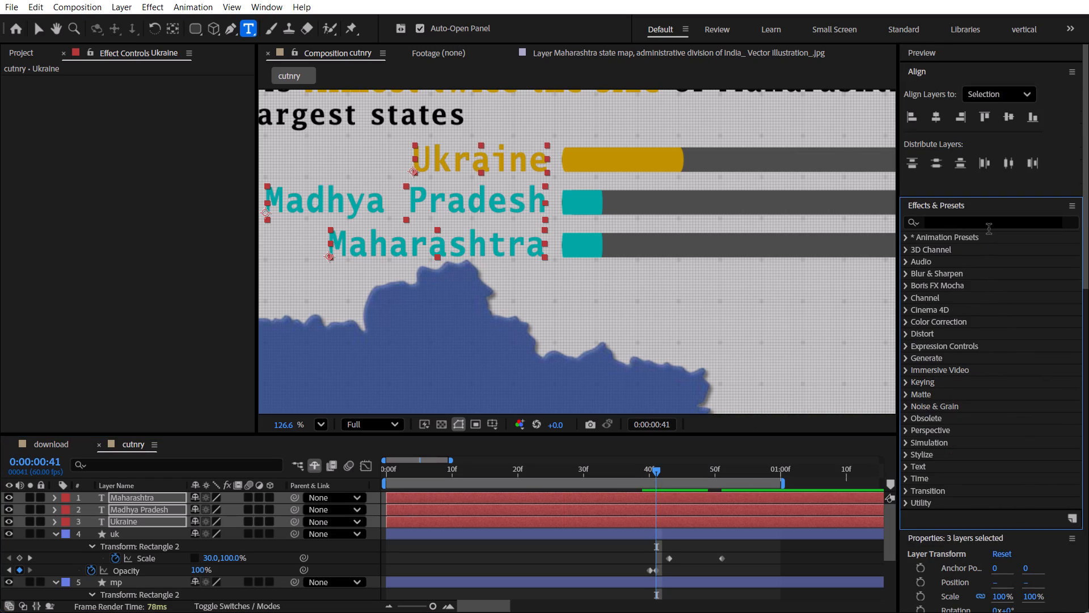
left_click(973, 216)
type("ty")
left_click(959, 228)
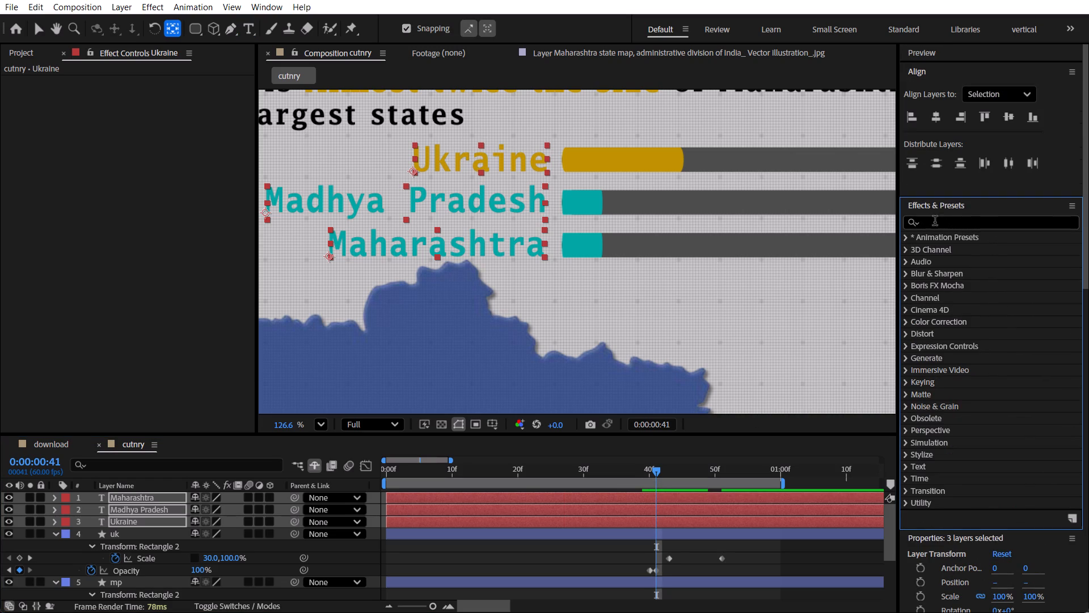
left_click(927, 221)
key("y")
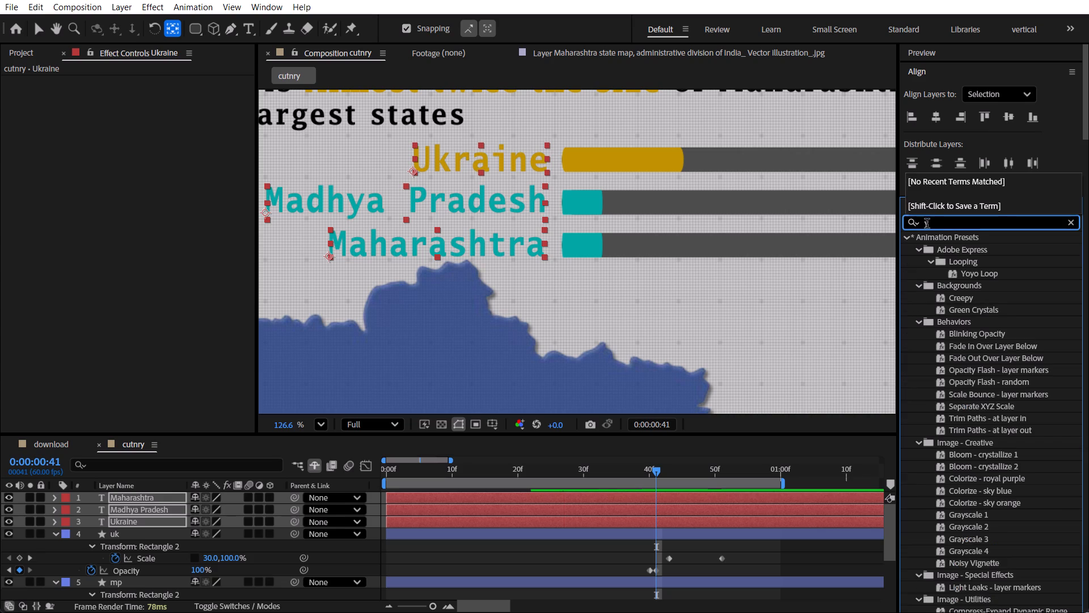
key("BackSpace")
type("ty")
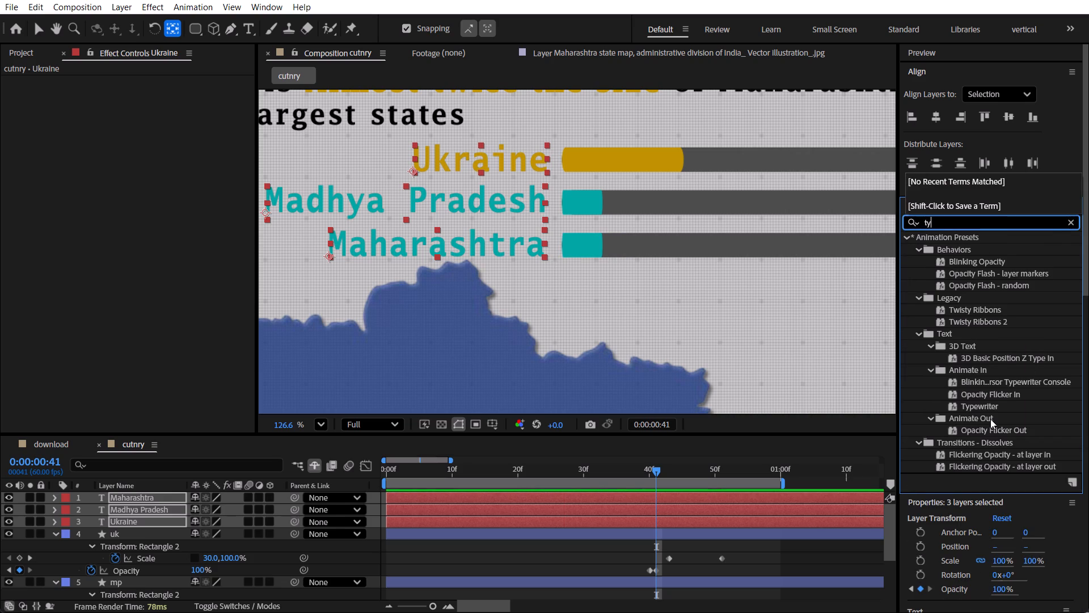
left_click_drag(990, 402, 958, 402)
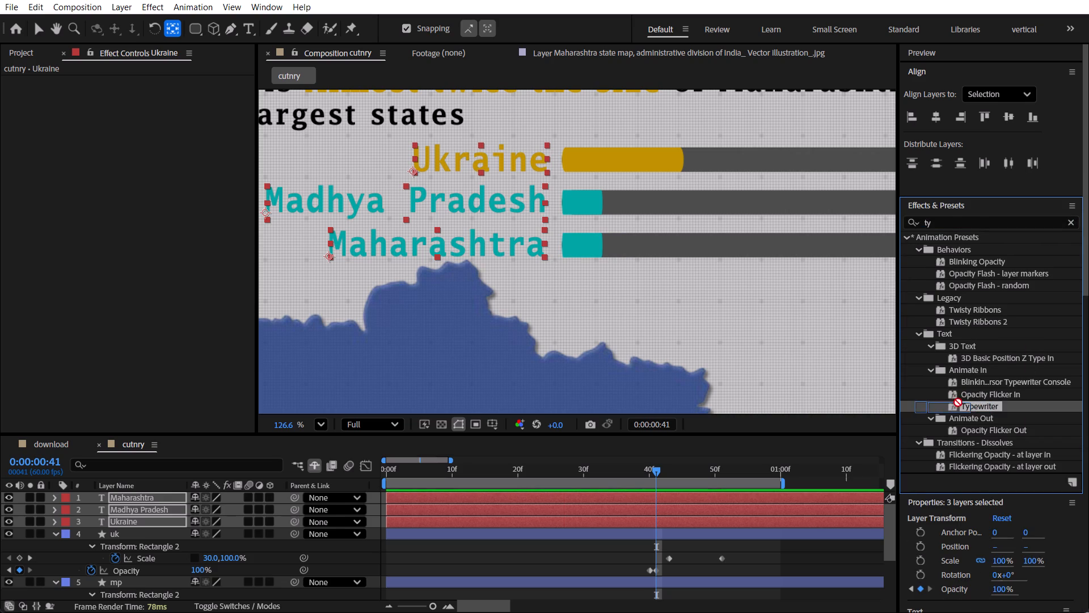
left_click_drag(958, 402, 168, 520)
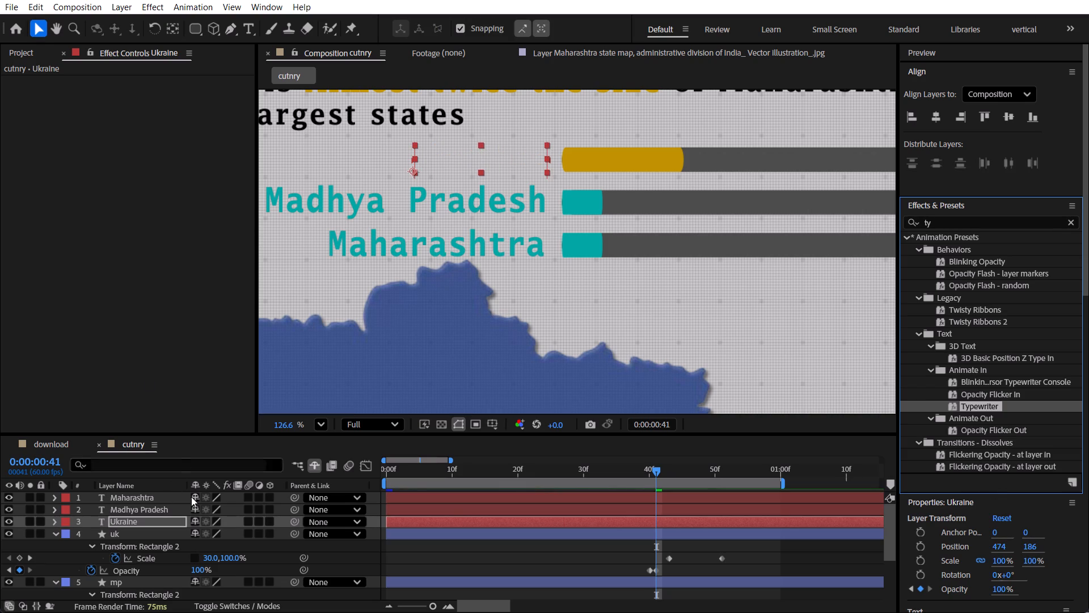
Reveal the Ukraine label's keyframes and move the ending Range Selector Start keyframe to frame 45.
left_click(116, 522)
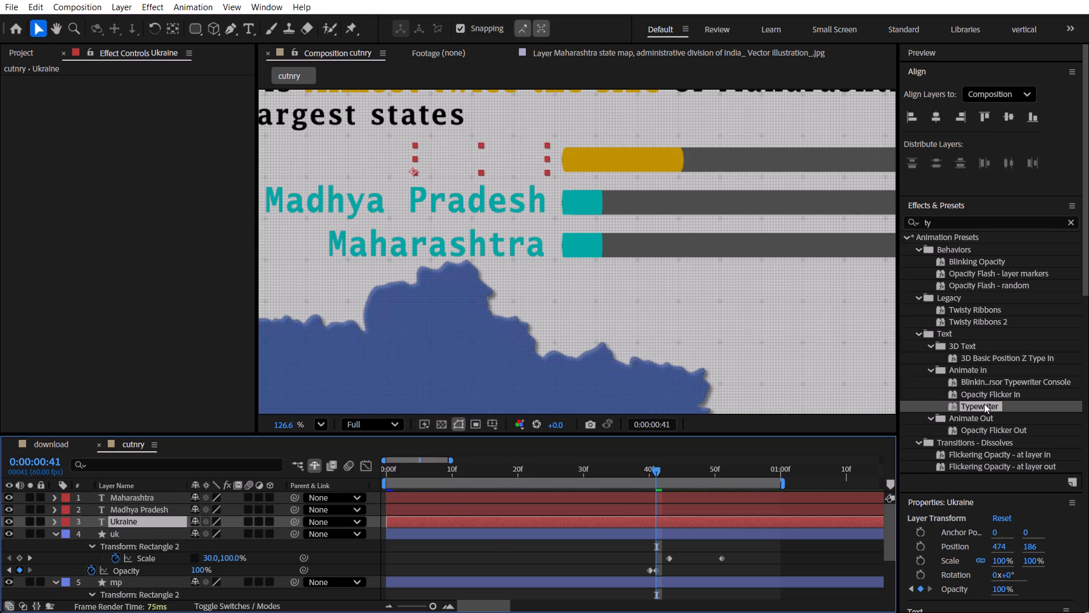
key("u")
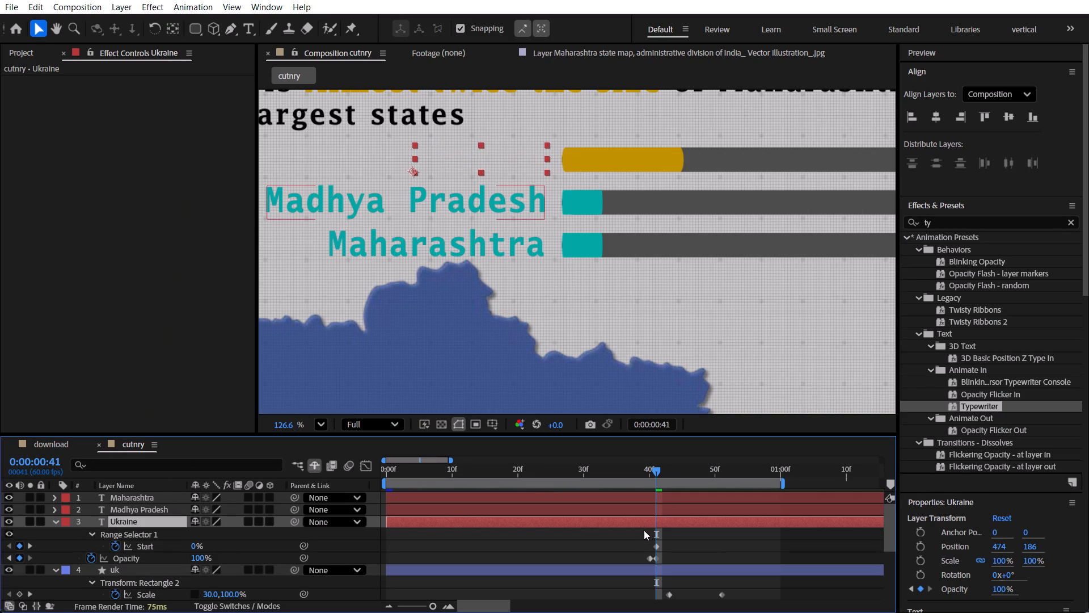
scroll(702, 548, "down", 2)
scroll(697, 548, "up", 3)
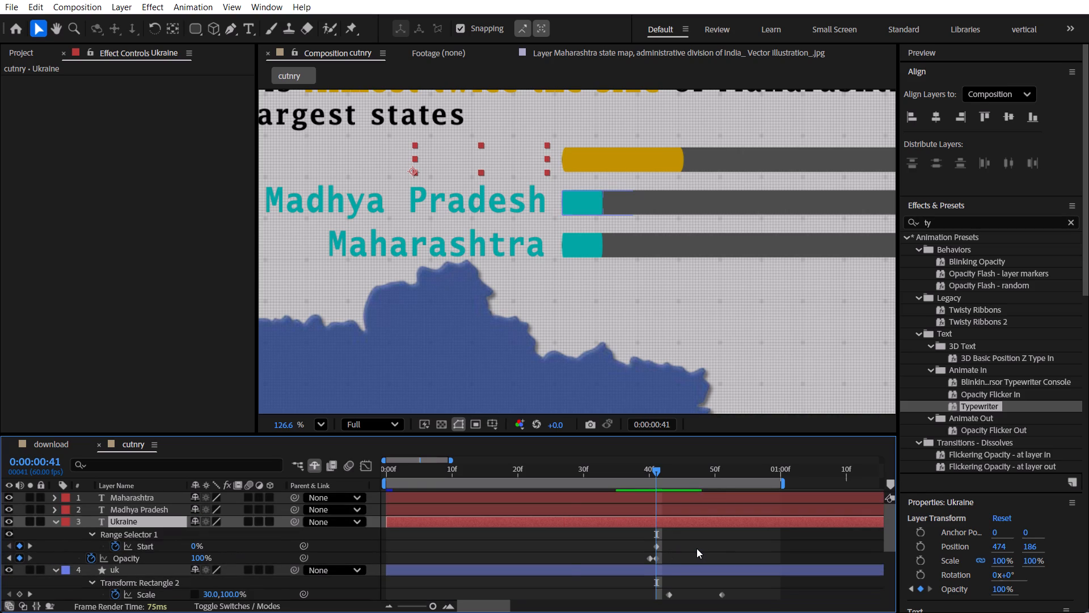
type("---")
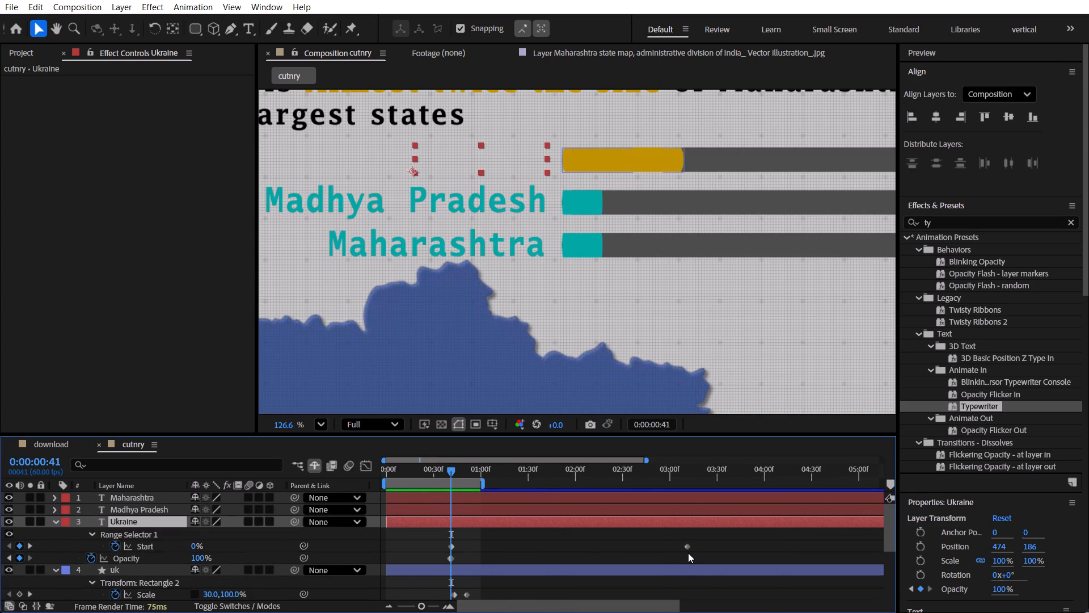
left_click_drag(688, 548, 471, 547)
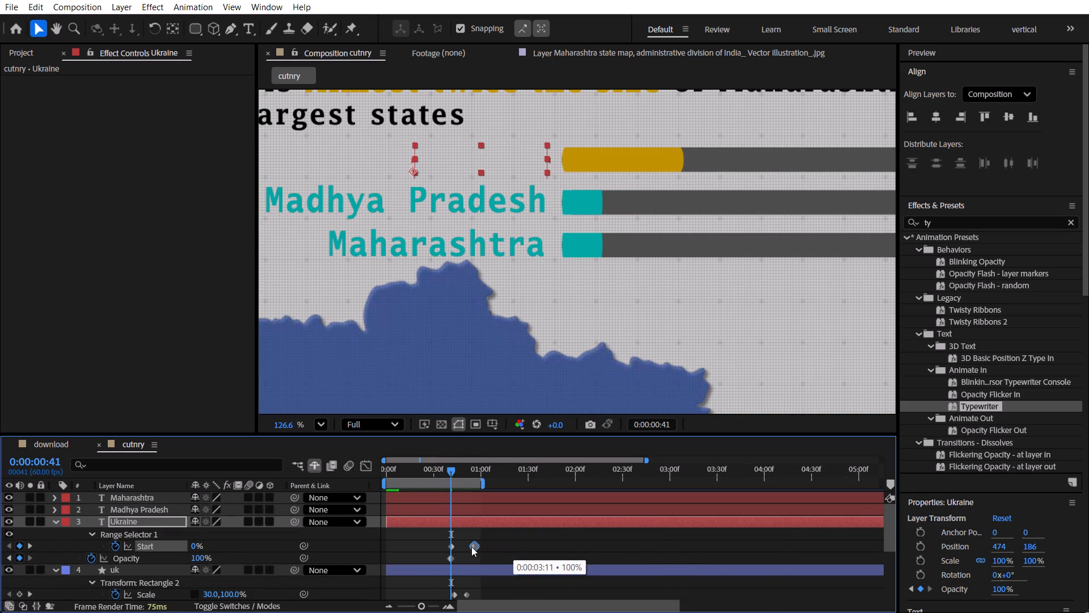
left_click_drag(471, 547, 462, 547)
type("===")
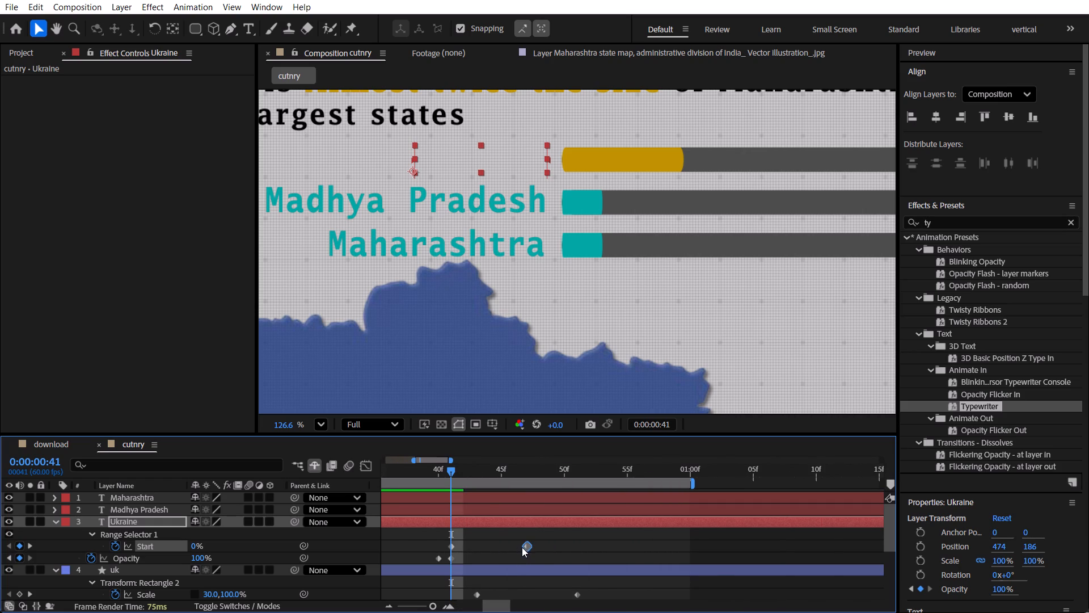
left_click_drag(528, 545, 502, 544)
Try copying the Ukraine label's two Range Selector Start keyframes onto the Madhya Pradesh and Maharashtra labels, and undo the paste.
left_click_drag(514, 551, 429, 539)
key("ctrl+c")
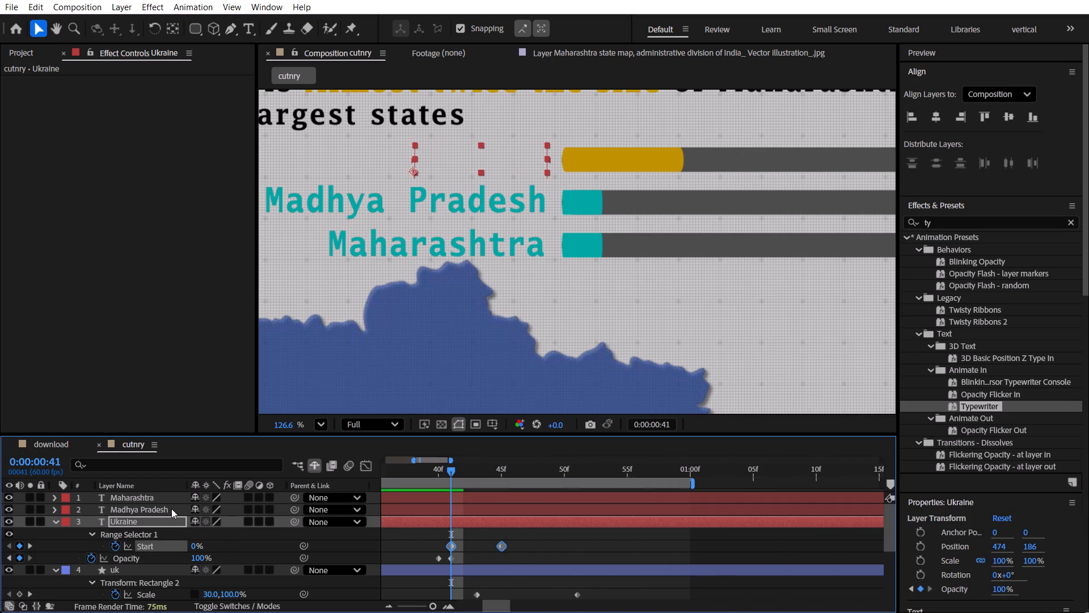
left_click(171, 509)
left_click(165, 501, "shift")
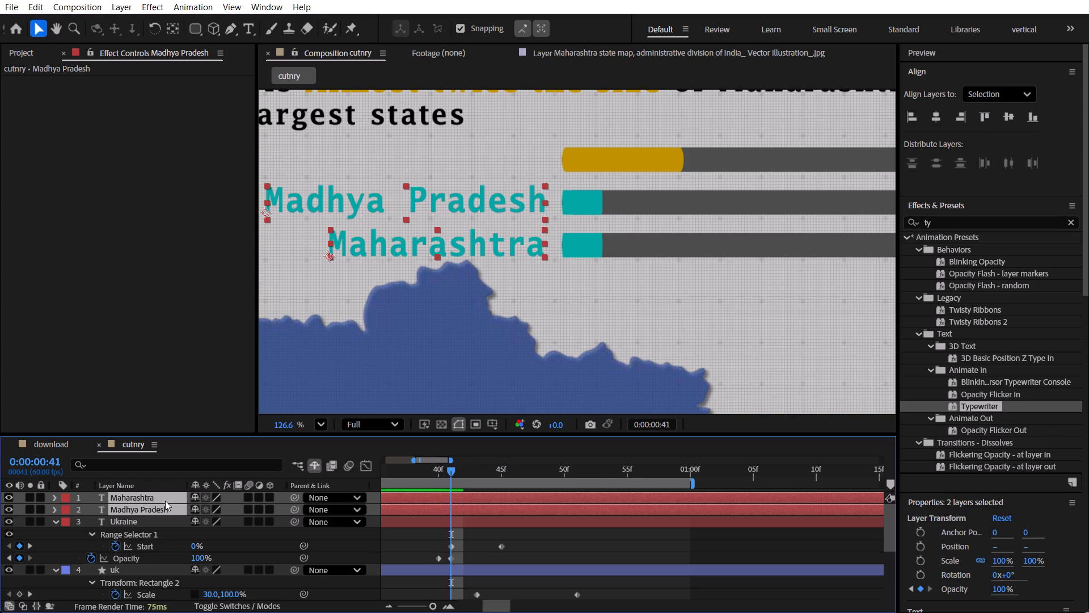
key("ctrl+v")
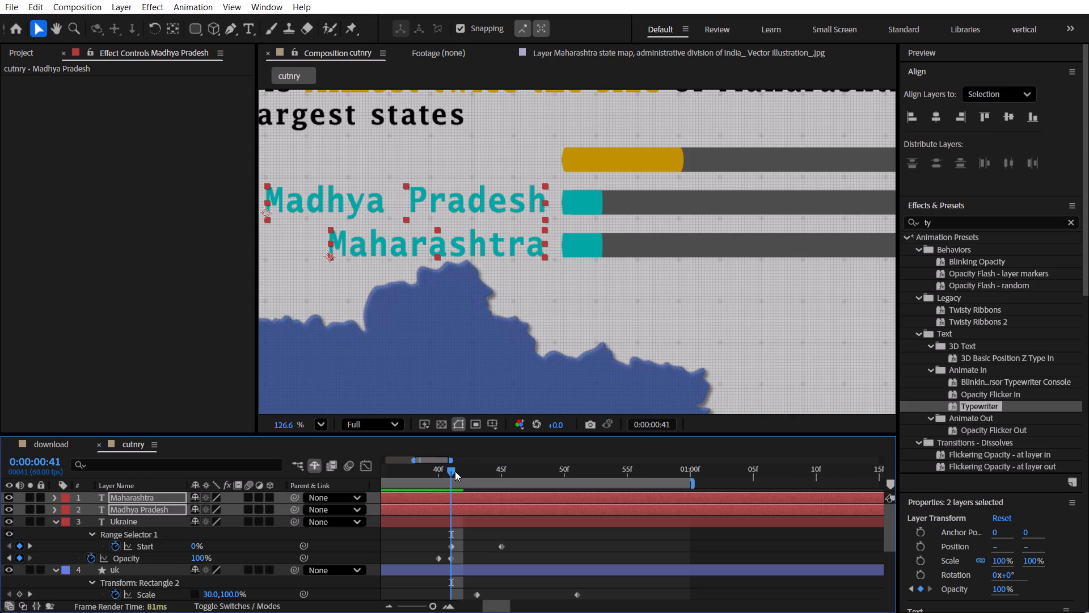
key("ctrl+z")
Apply the Typewriter preset to the Madhya Pradesh and Maharashtra labels at frame 41.
left_click(479, 508)
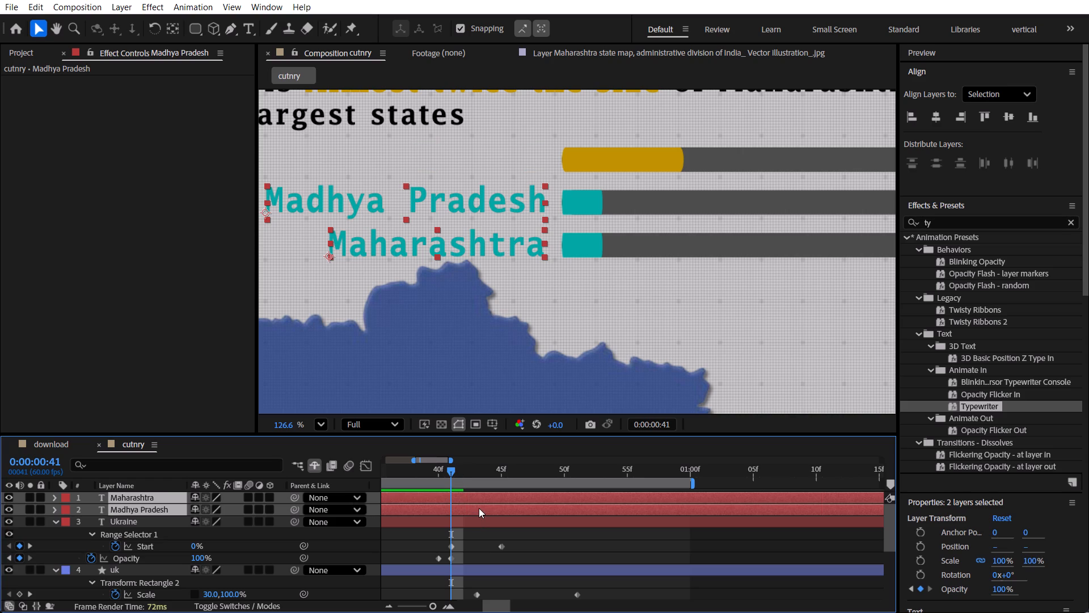
left_click_drag(978, 407, 149, 516)
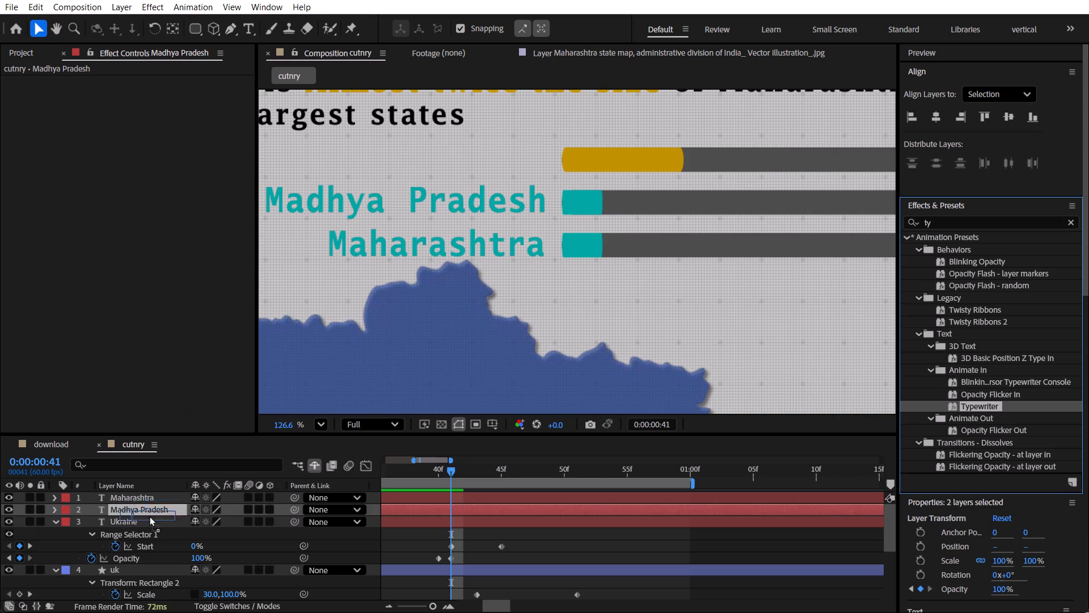
left_click_drag(149, 516, 135, 507)
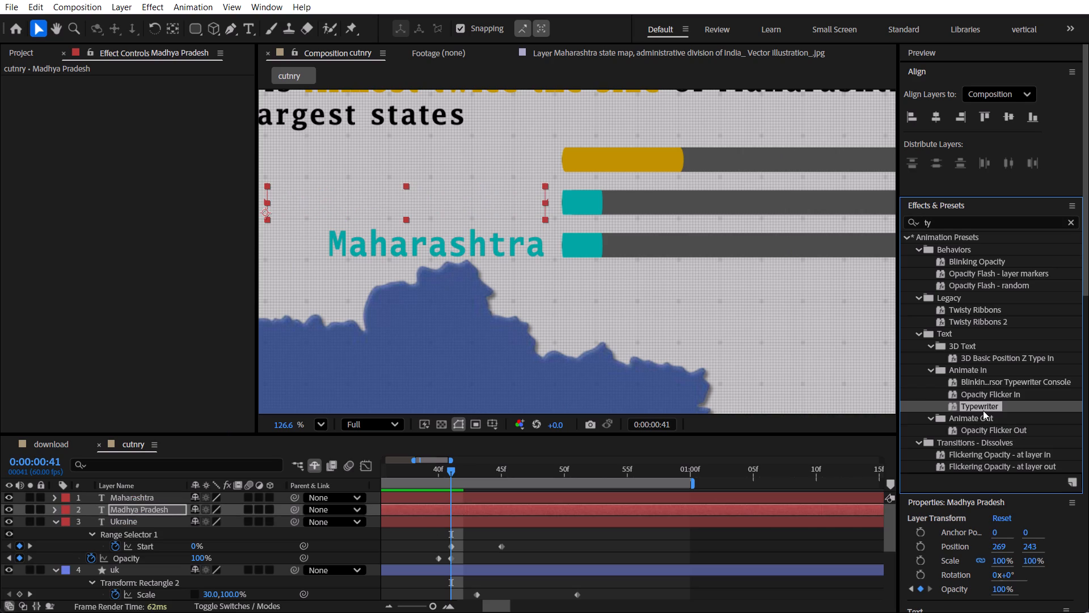
left_click_drag(978, 405, 157, 500)
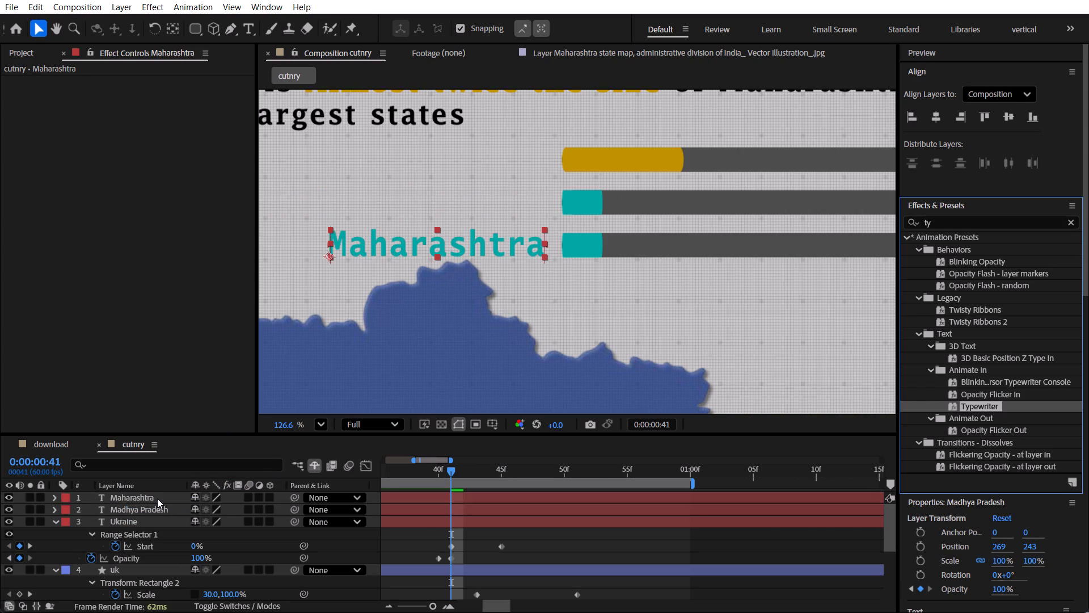
Reveal the Madhya Pradesh and Maharashtra labels' keyframes and move both ending Range Selector Start keyframes to frame 45.
key("u")
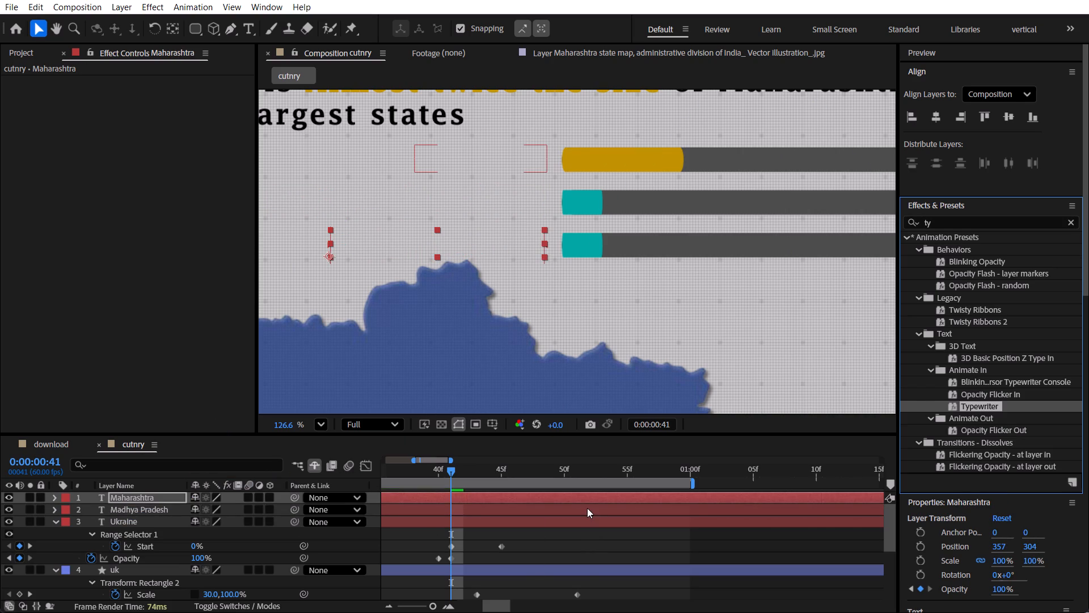
left_click(587, 509, "shift")
key("u")
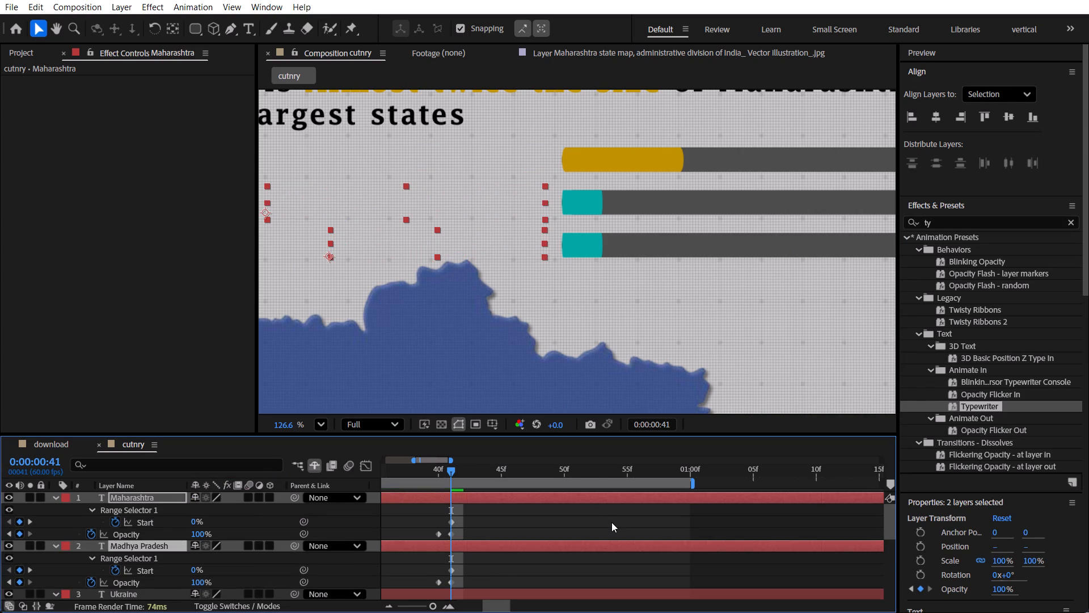
scroll(611, 522, "down", 2)
scroll(611, 523, "up", 4)
scroll(611, 524, "down", 3)
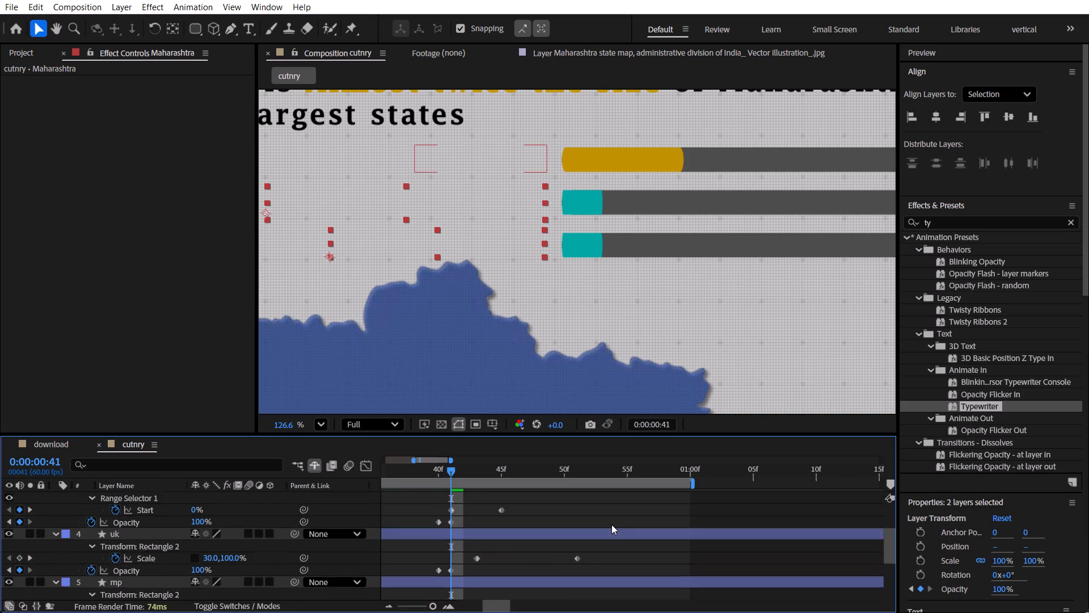
scroll(611, 524, "down", 4)
scroll(611, 527, "up", 1)
scroll(611, 527, "down", 2)
key("minus")
key("minus")
key("minus")
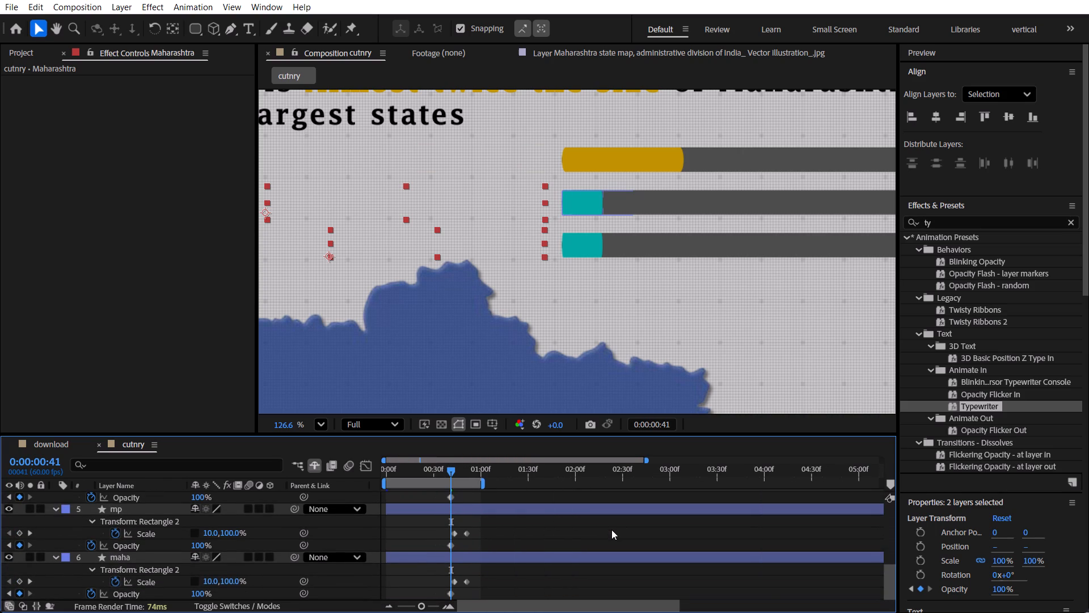
scroll(611, 530, "down", 5)
scroll(611, 530, "up", 15)
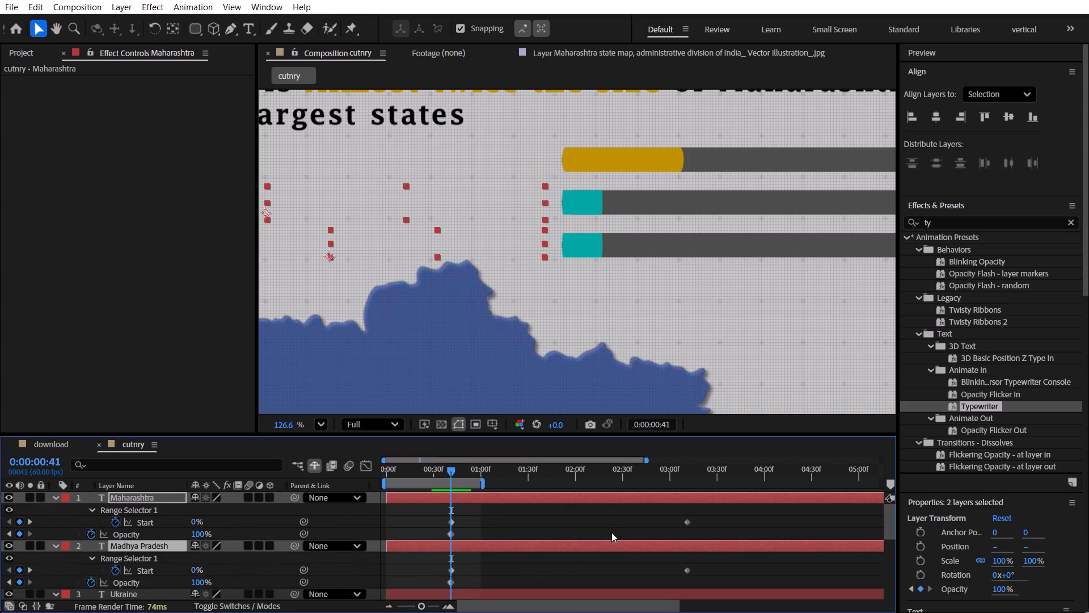
left_click_drag(703, 516, 659, 579)
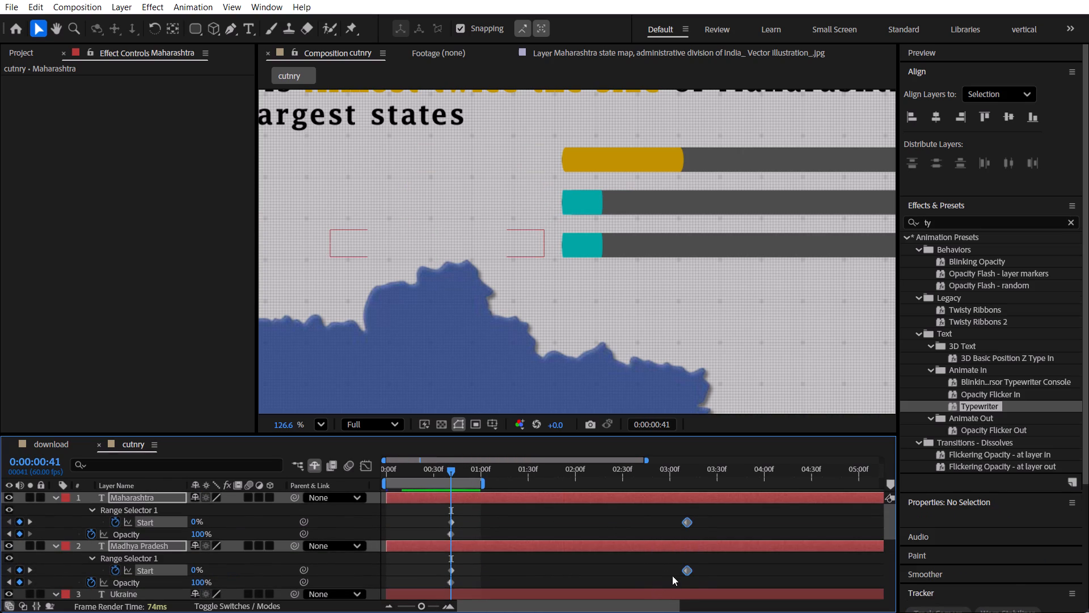
left_click_drag(687, 567, 475, 568)
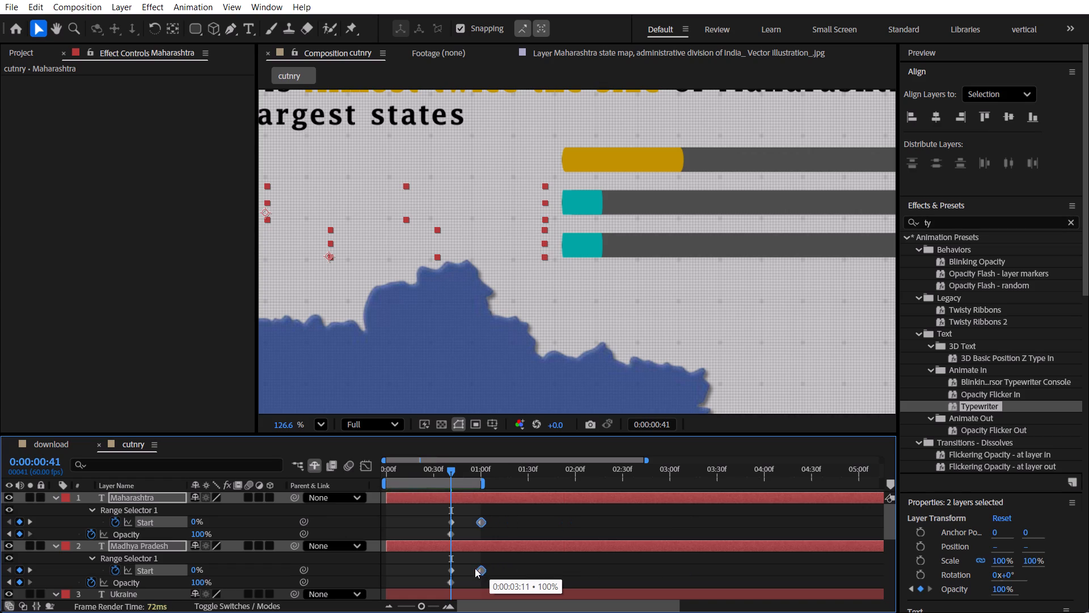
left_click_drag(475, 568, 459, 567)
scroll(430, 532, "down", 1)
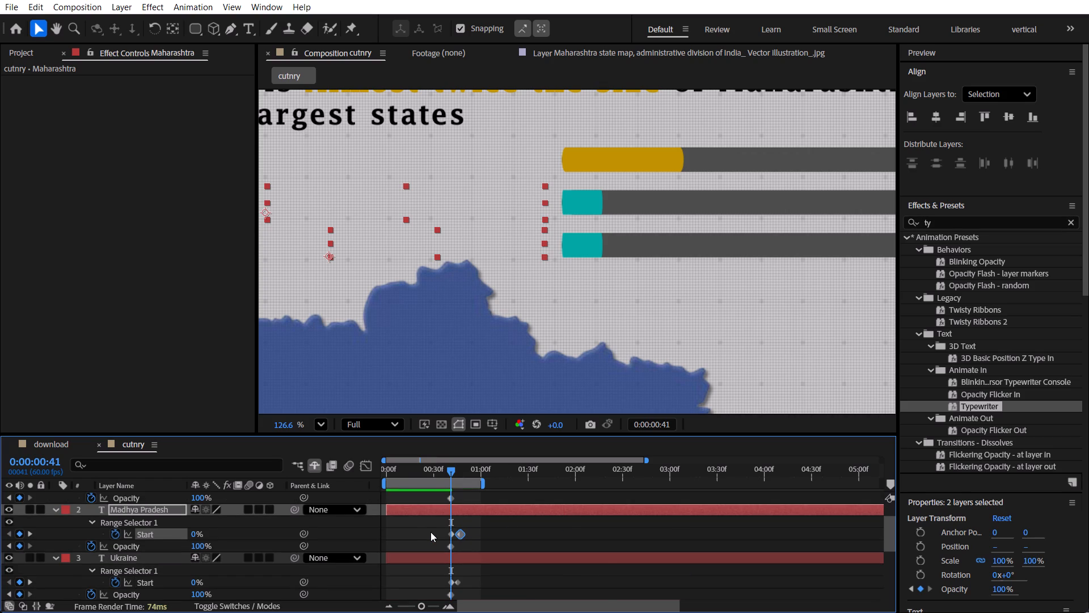
type("==")
key("equal")
key("equal")
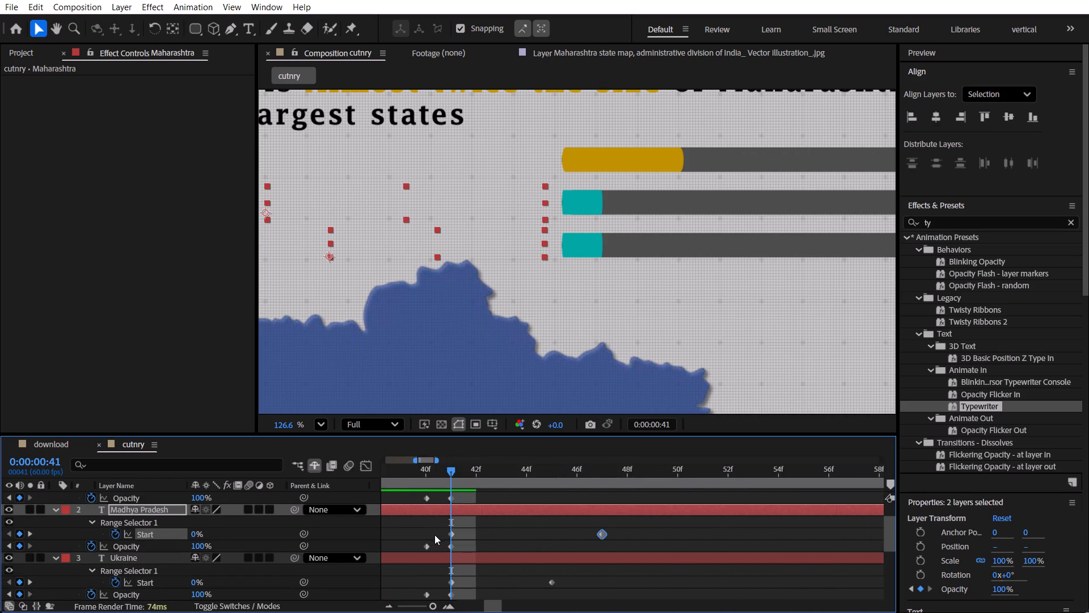
left_click_drag(602, 535, 554, 535)
Scrub the labels' typing animation between frames 40 and 45, fit the composition in view, and play it from the start.
left_click_drag(548, 465, 443, 473)
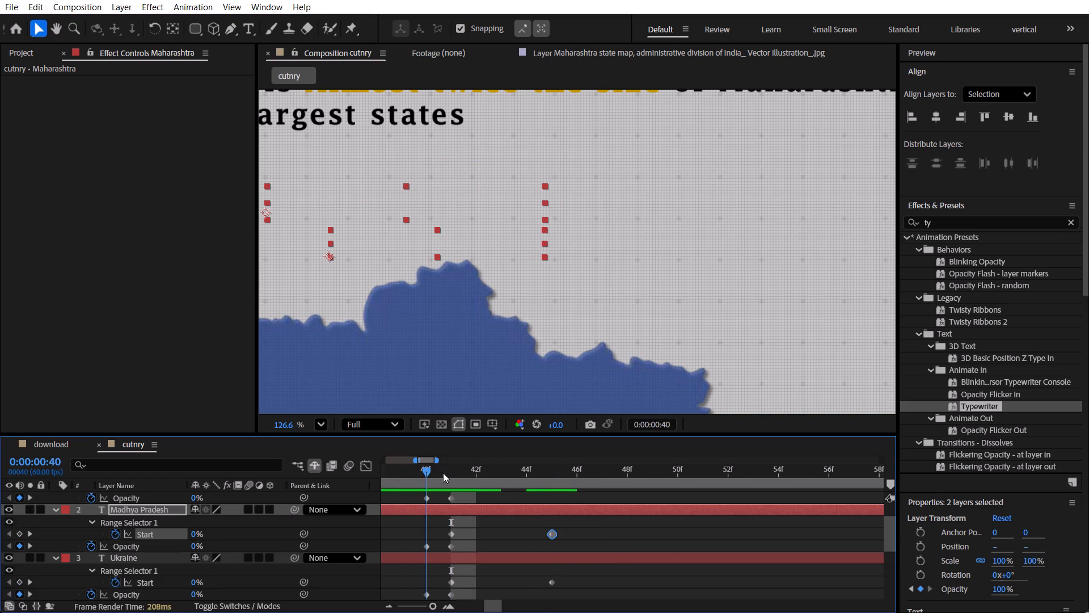
left_click_drag(443, 473, 540, 492)
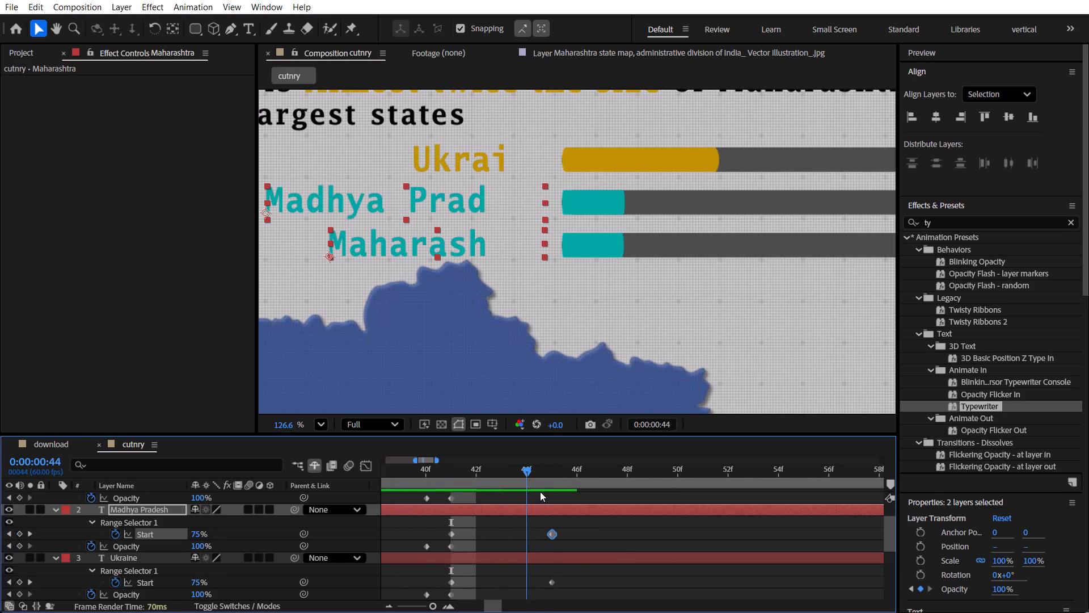
left_click_drag(540, 492, 563, 500)
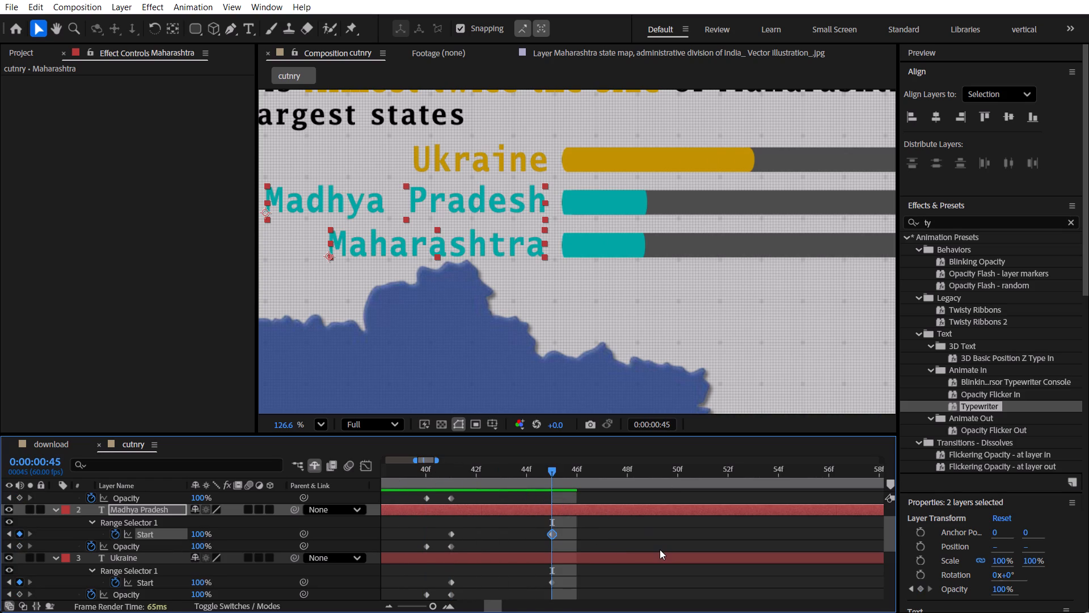
type("---")
key("minus")
key("minus")
left_click(492, 540)
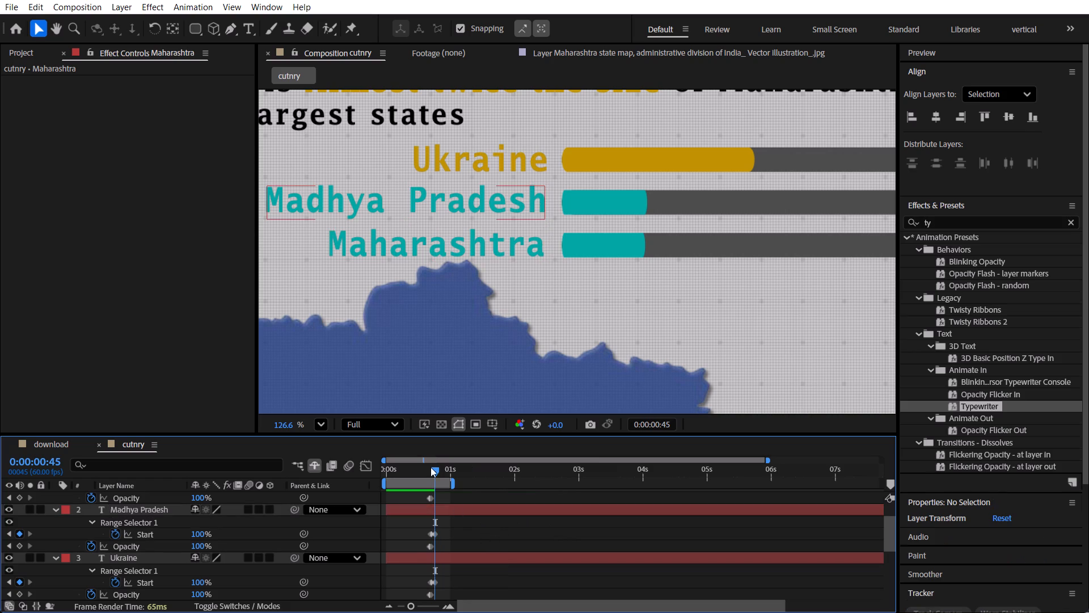
left_click_drag(429, 465, 366, 467)
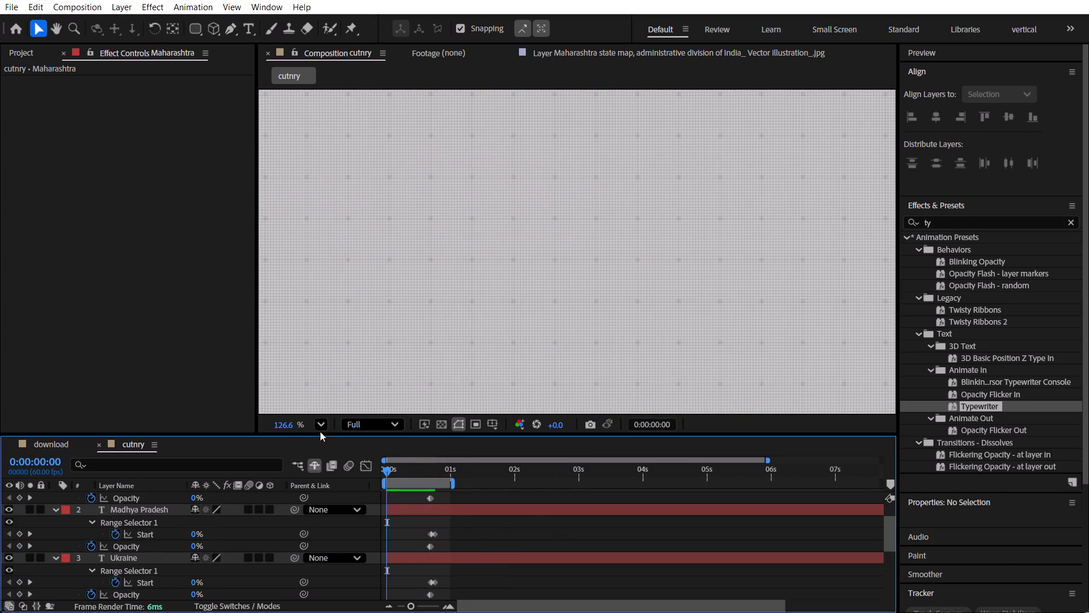
left_click(323, 424)
left_click(369, 141)
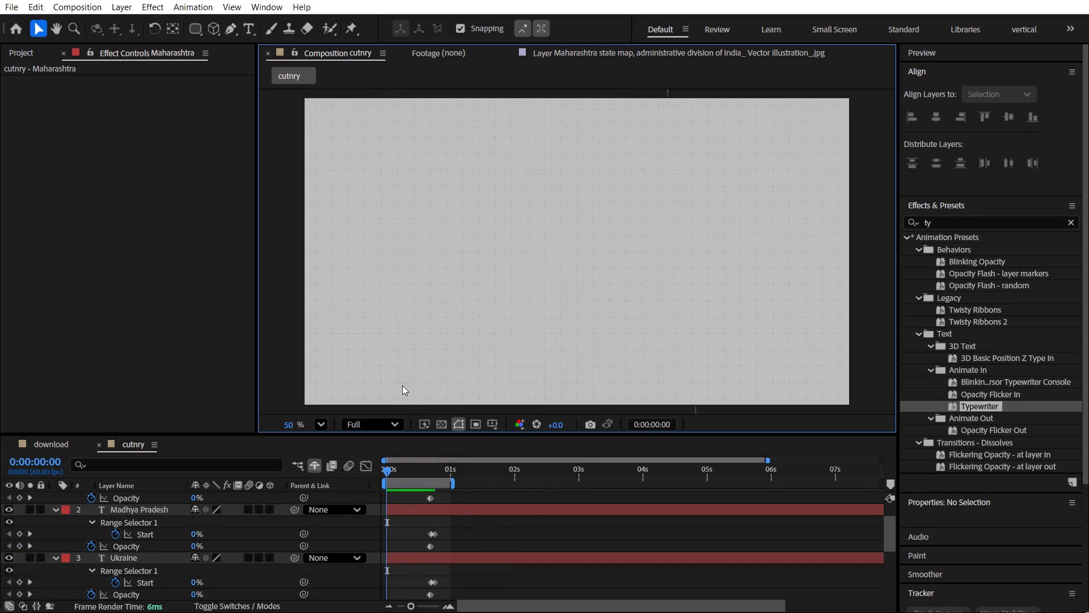
left_click_drag(391, 472, 378, 472)
key("space")
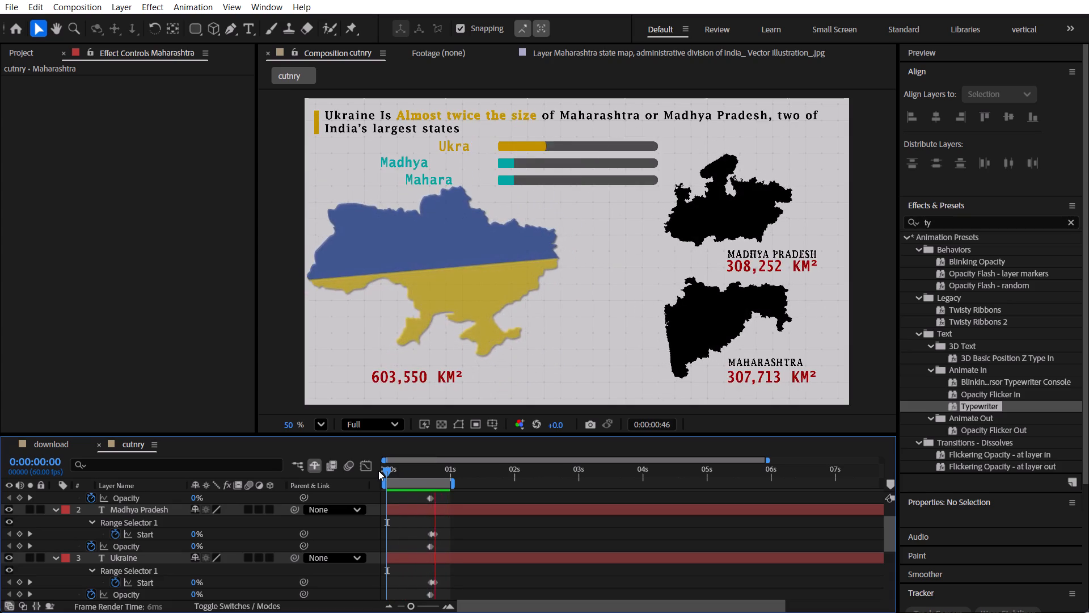
key("space")
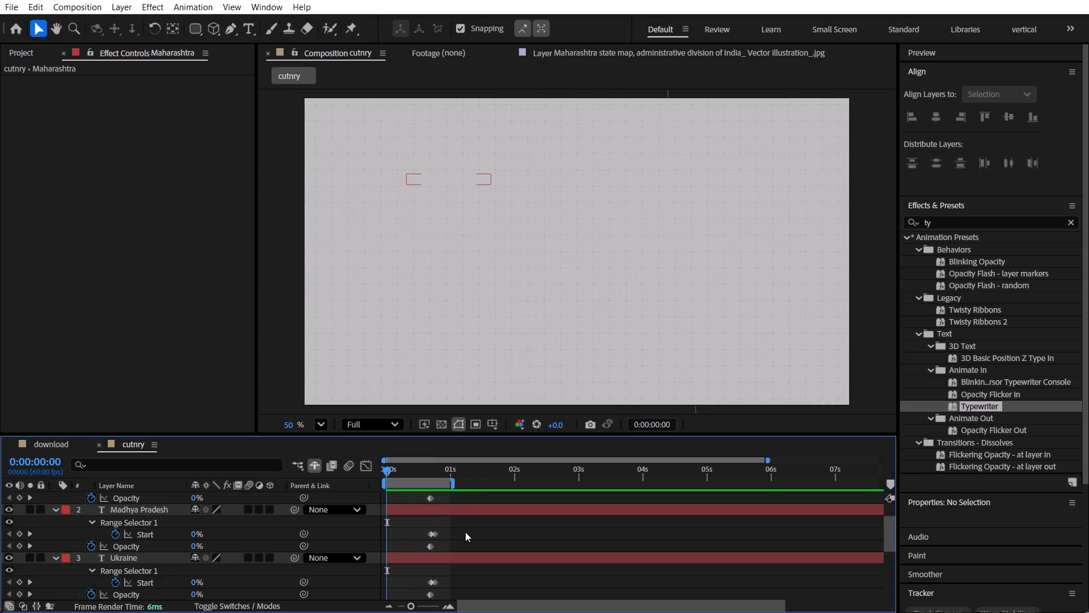
Move the ending Scale keyframes of the uk, mp and maha bars together to about frame 57.
scroll(457, 539, "up", 1)
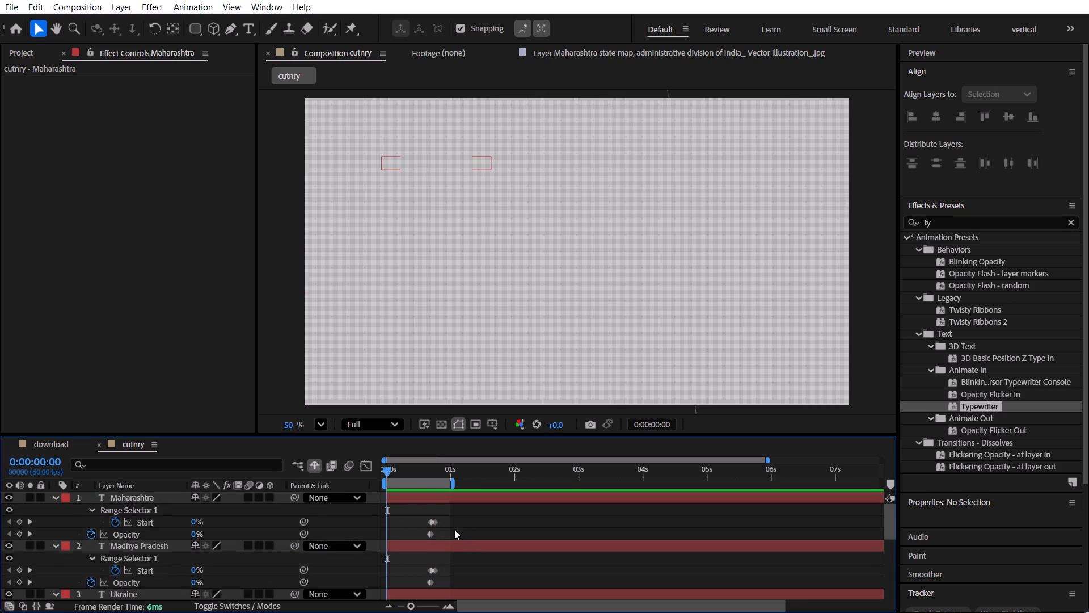
left_click_drag(444, 518, 432, 566)
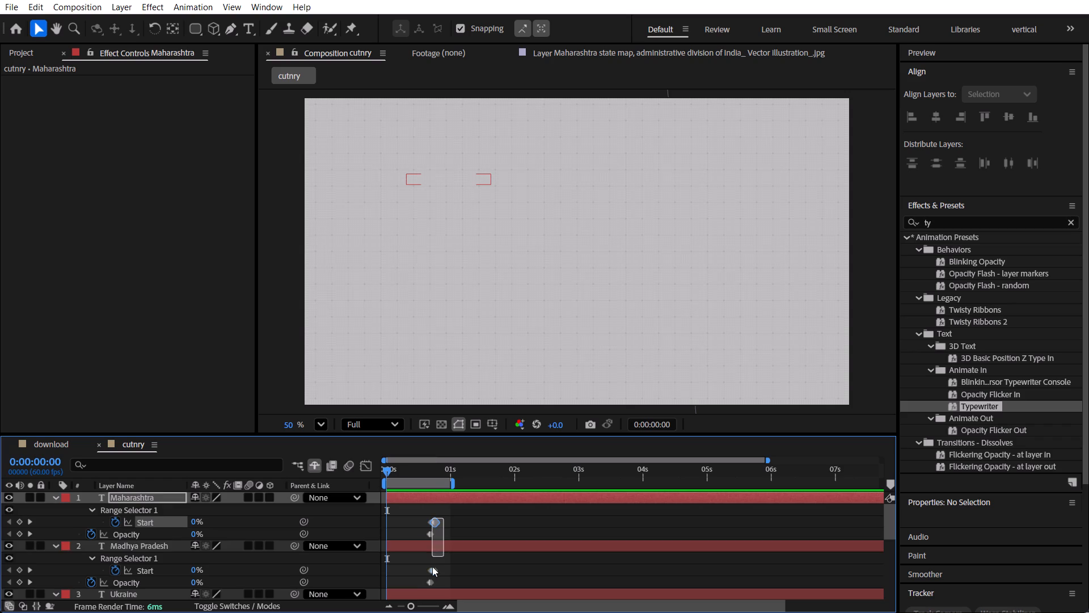
left_click_drag(432, 566, 435, 612)
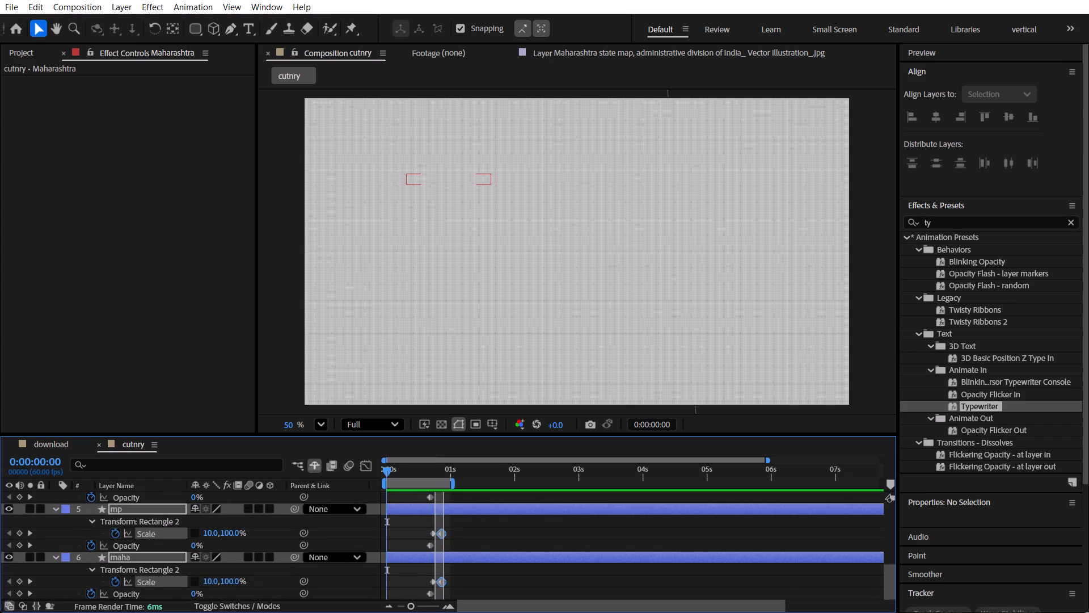
left_click_drag(435, 612, 434, 612)
left_click_drag(442, 534, 449, 534)
Play the composition from the start to check the slower progress bars.
left_click_drag(428, 465, 357, 465)
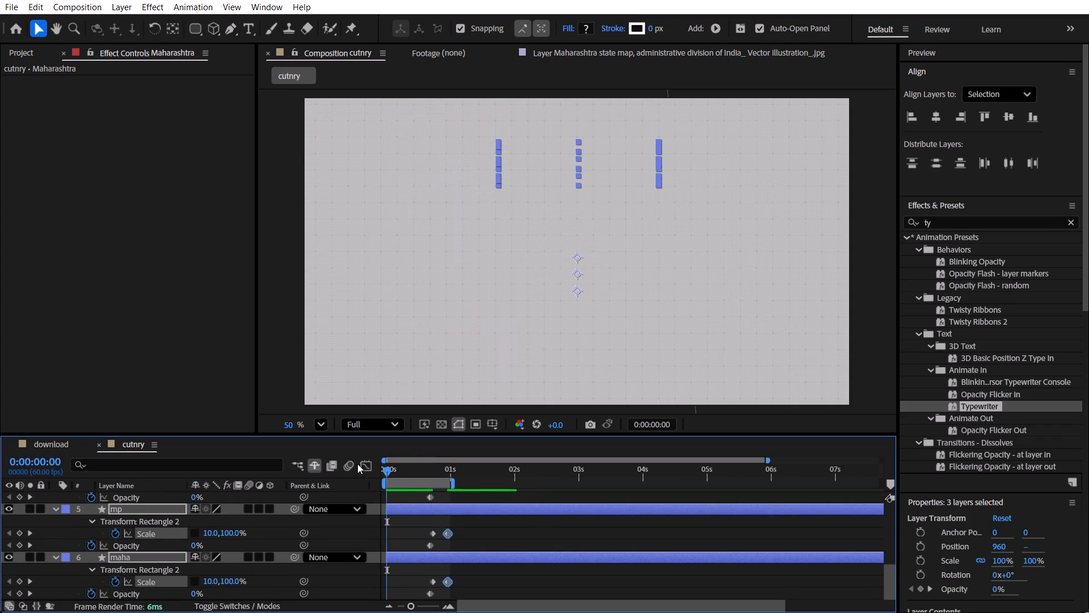
key("space")
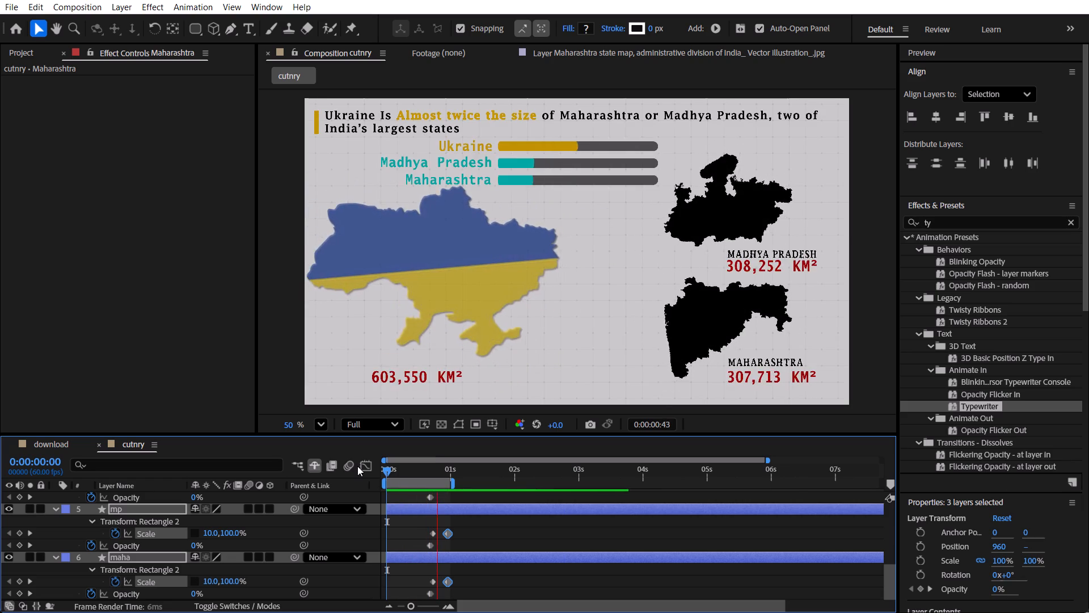
key("space")
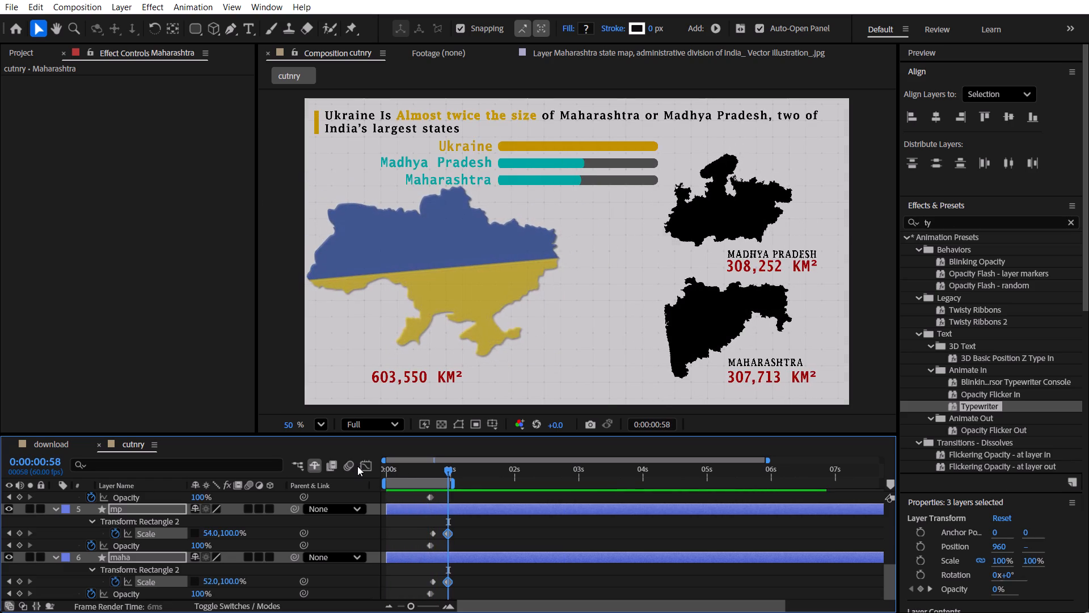
Extend the end of the work area to about 1.6 seconds.
left_click(450, 485)
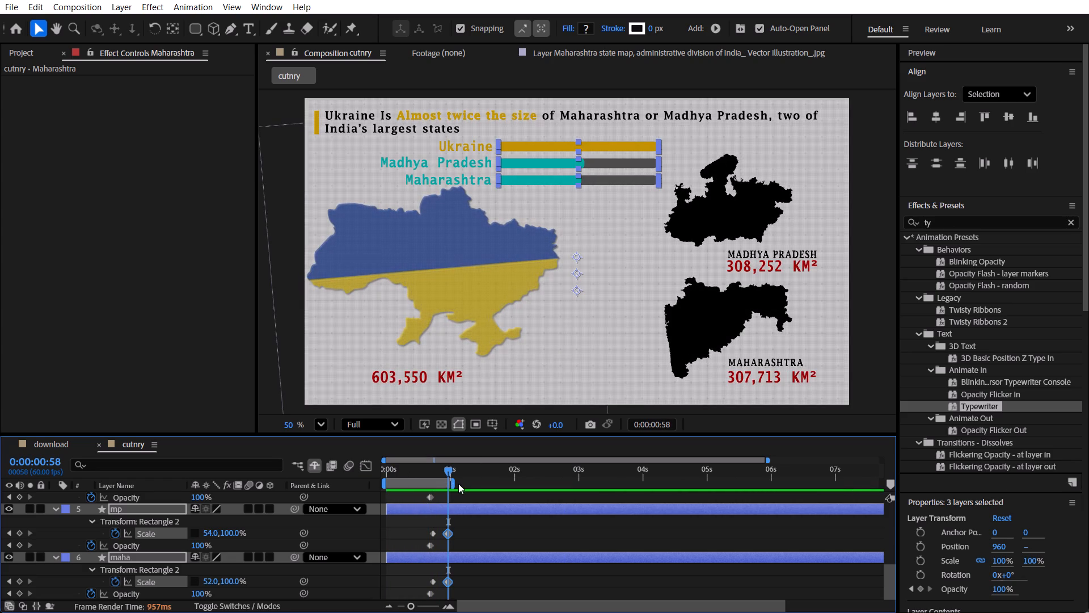
left_click_drag(453, 484, 488, 489)
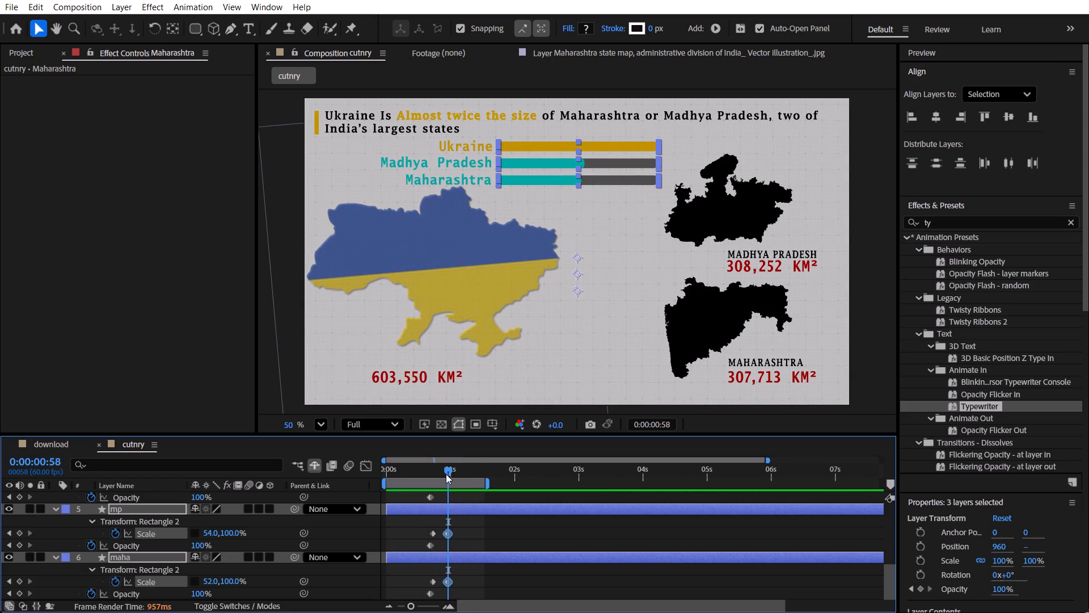
Move the ending Range Selector Start keyframes of the Ukraine, Madhya Pradesh and Maharashtra labels together to about frame 56.
left_click(446, 473)
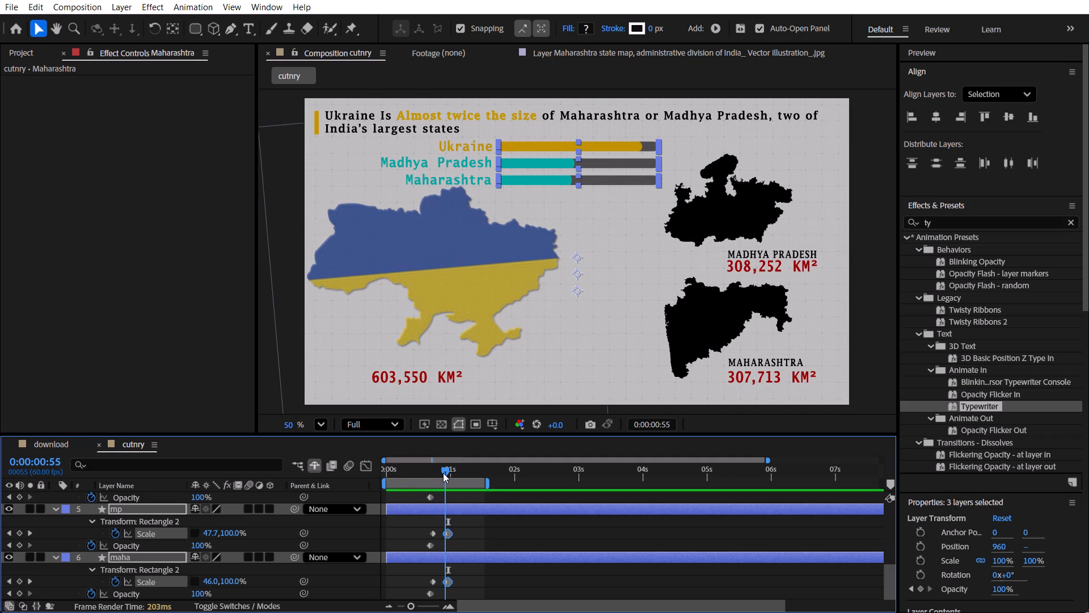
scroll(457, 523, "up", 3)
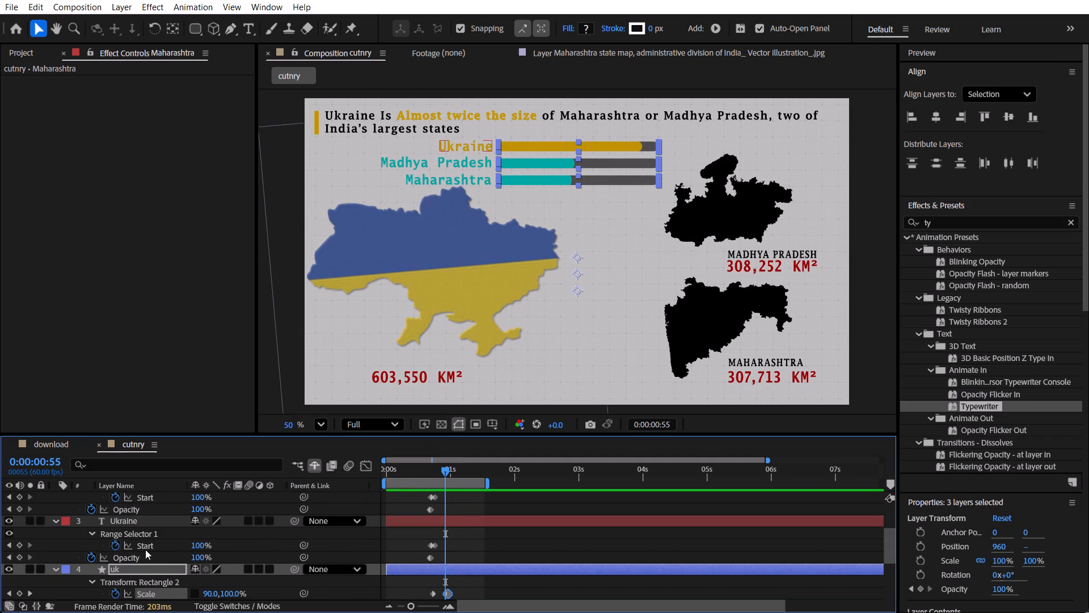
left_click(10, 543)
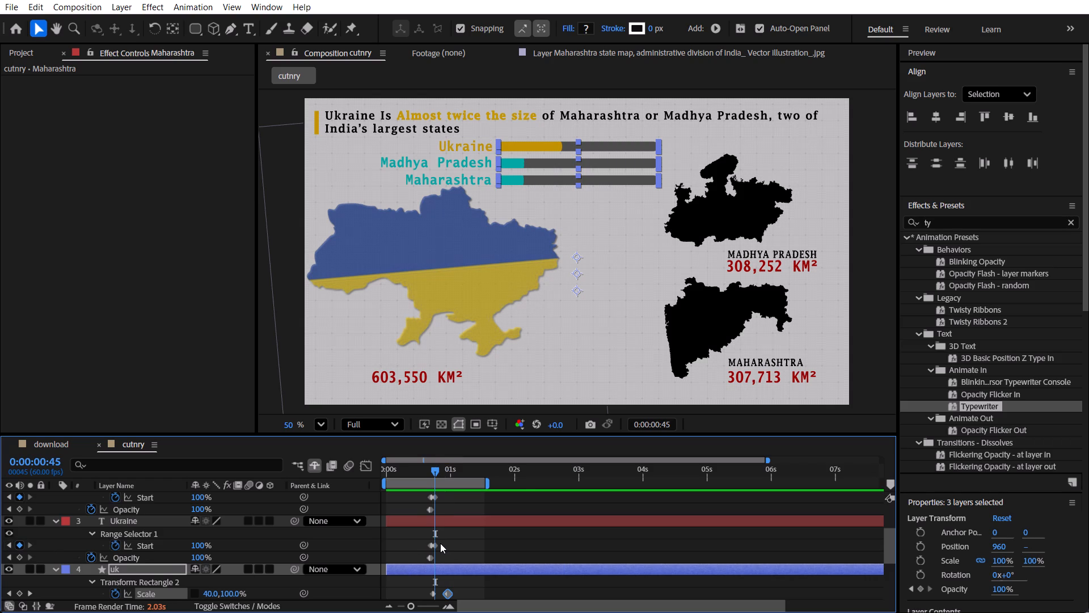
left_click(435, 543)
left_click(436, 498, "shift")
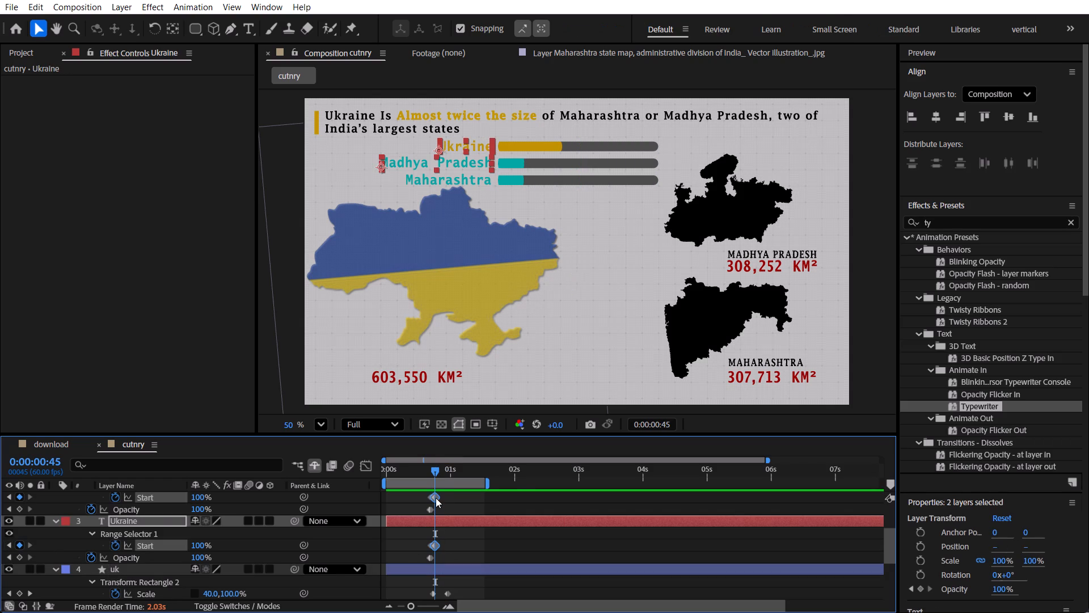
scroll(442, 498, "up", 3)
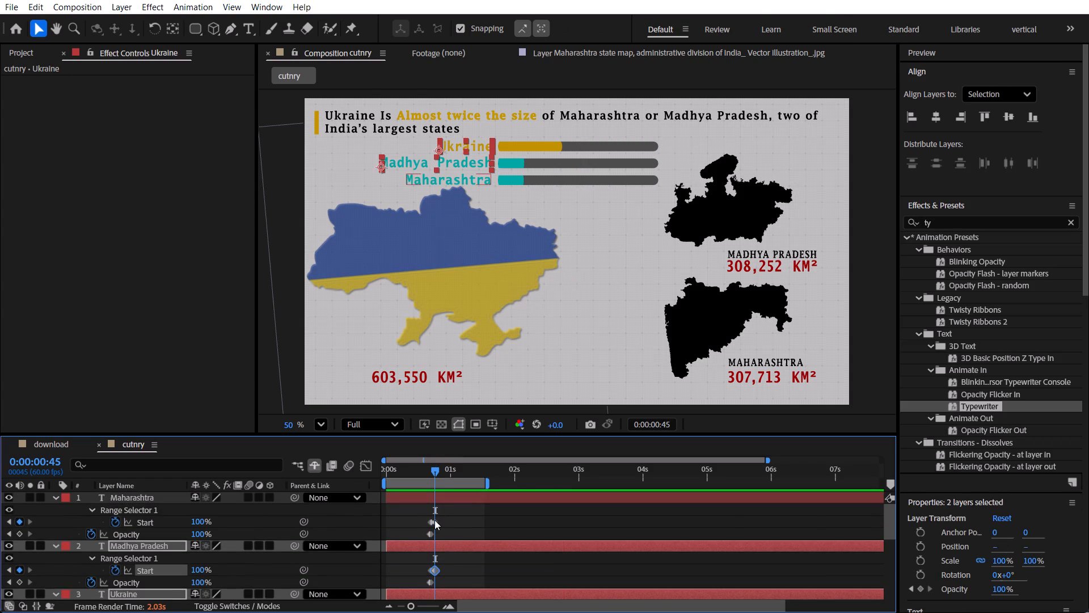
left_click(434, 521, "shift")
left_click_drag(435, 521, 448, 523)
left_click(477, 536)
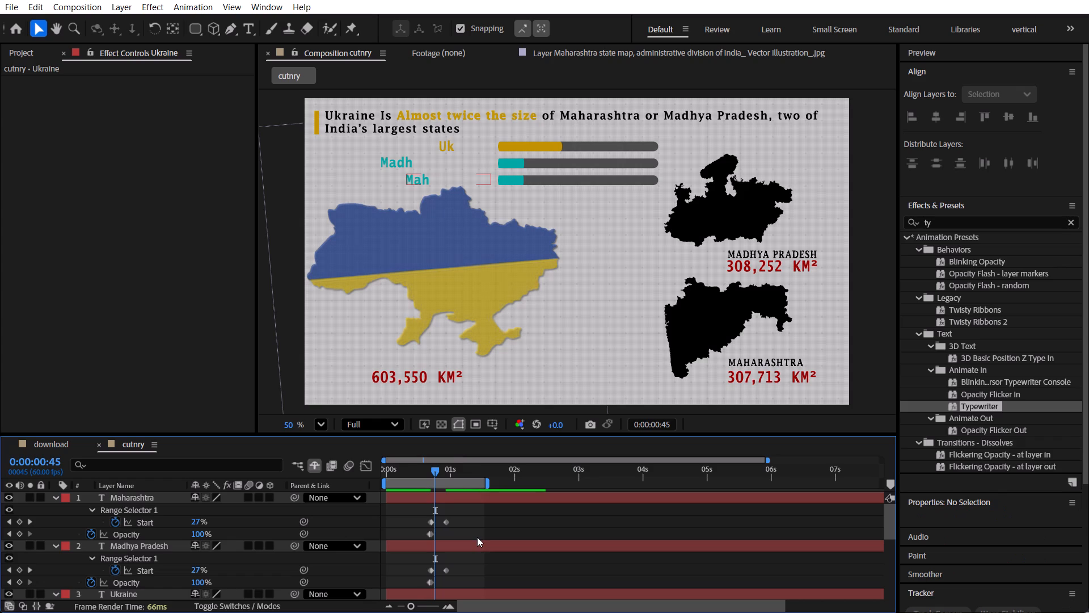
Save the project.
key("ctrl+s")
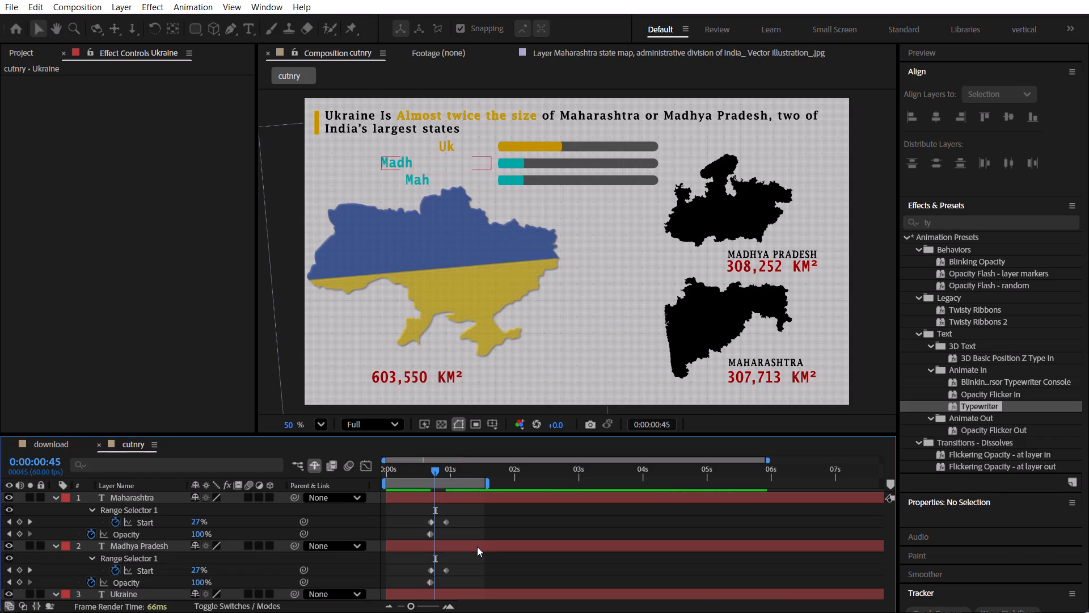